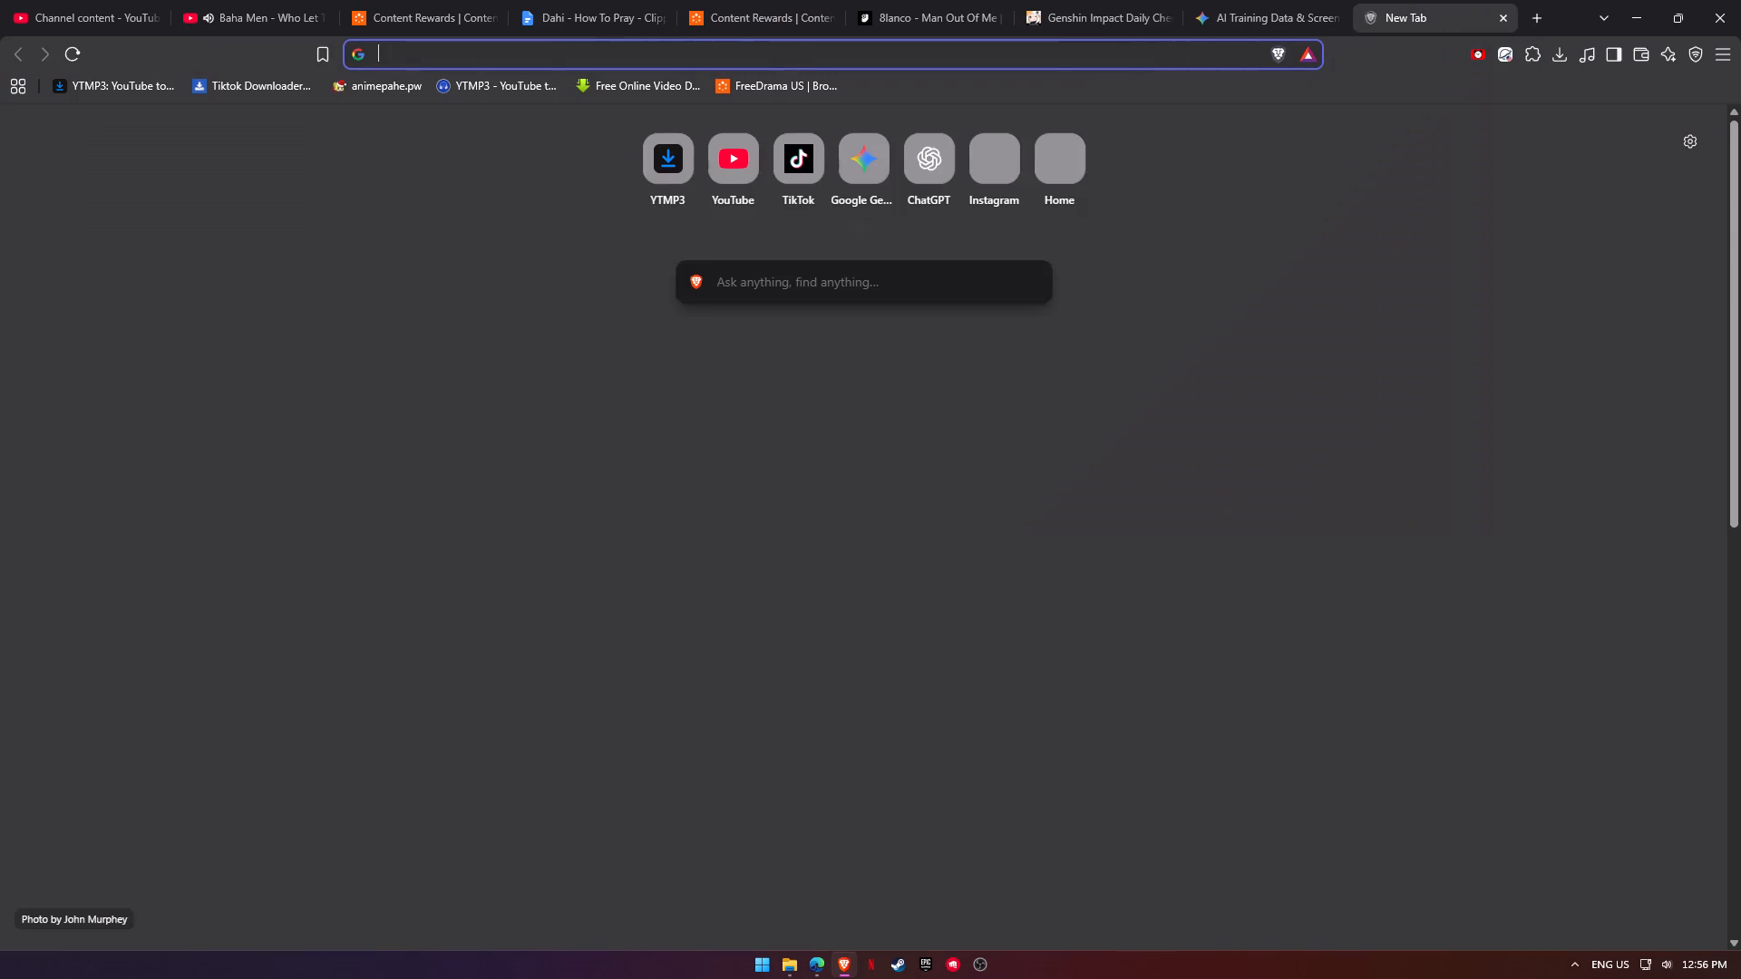
left_click(151, 92)
left_click(323, 0)
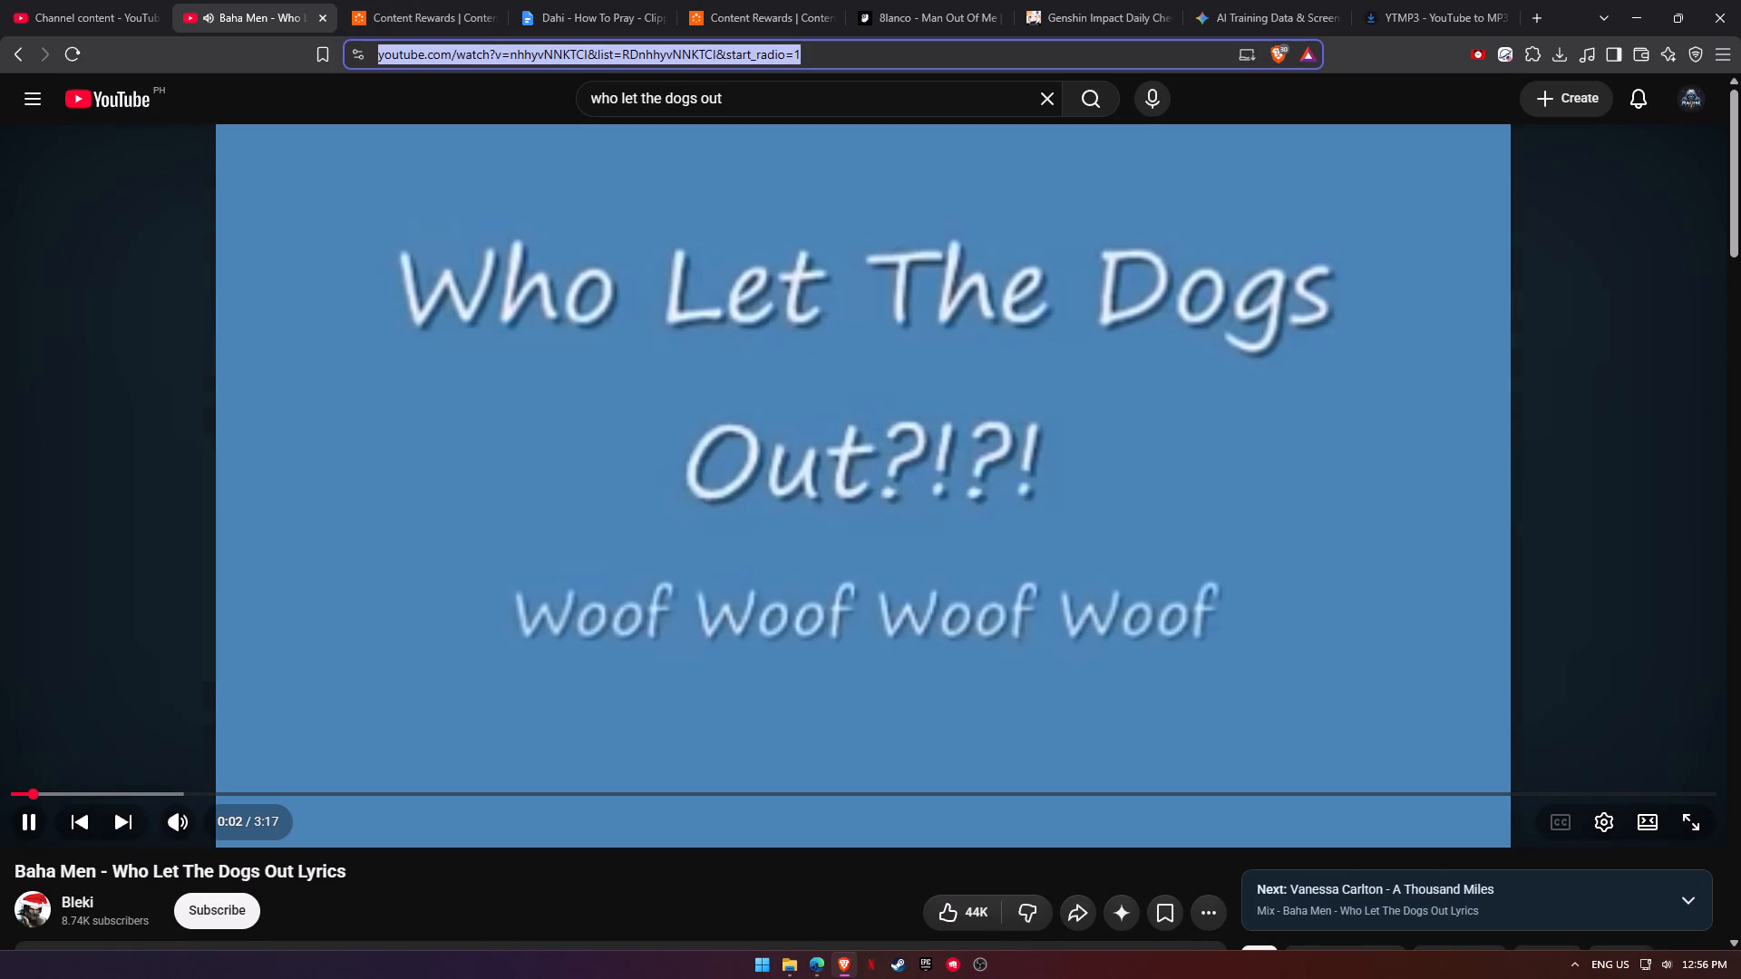
left_click(644, 307)
left_click(1476, 0)
left_click(830, 245)
key("ctrl+v")
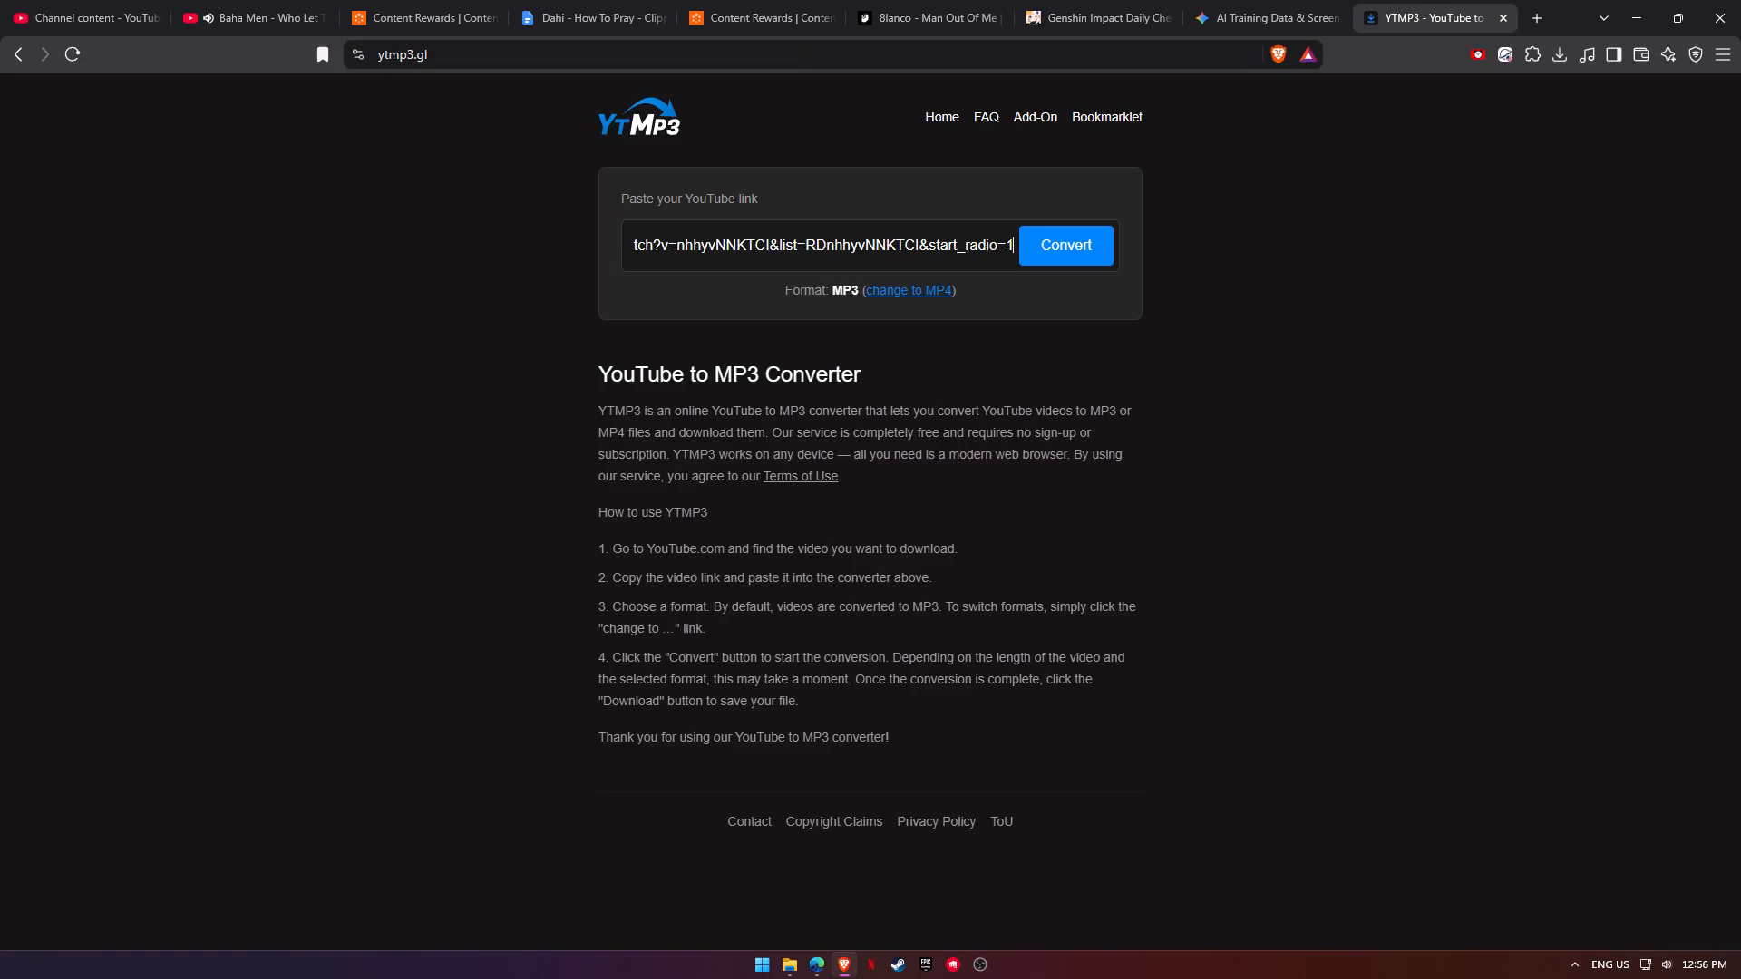
left_click(1056, 237)
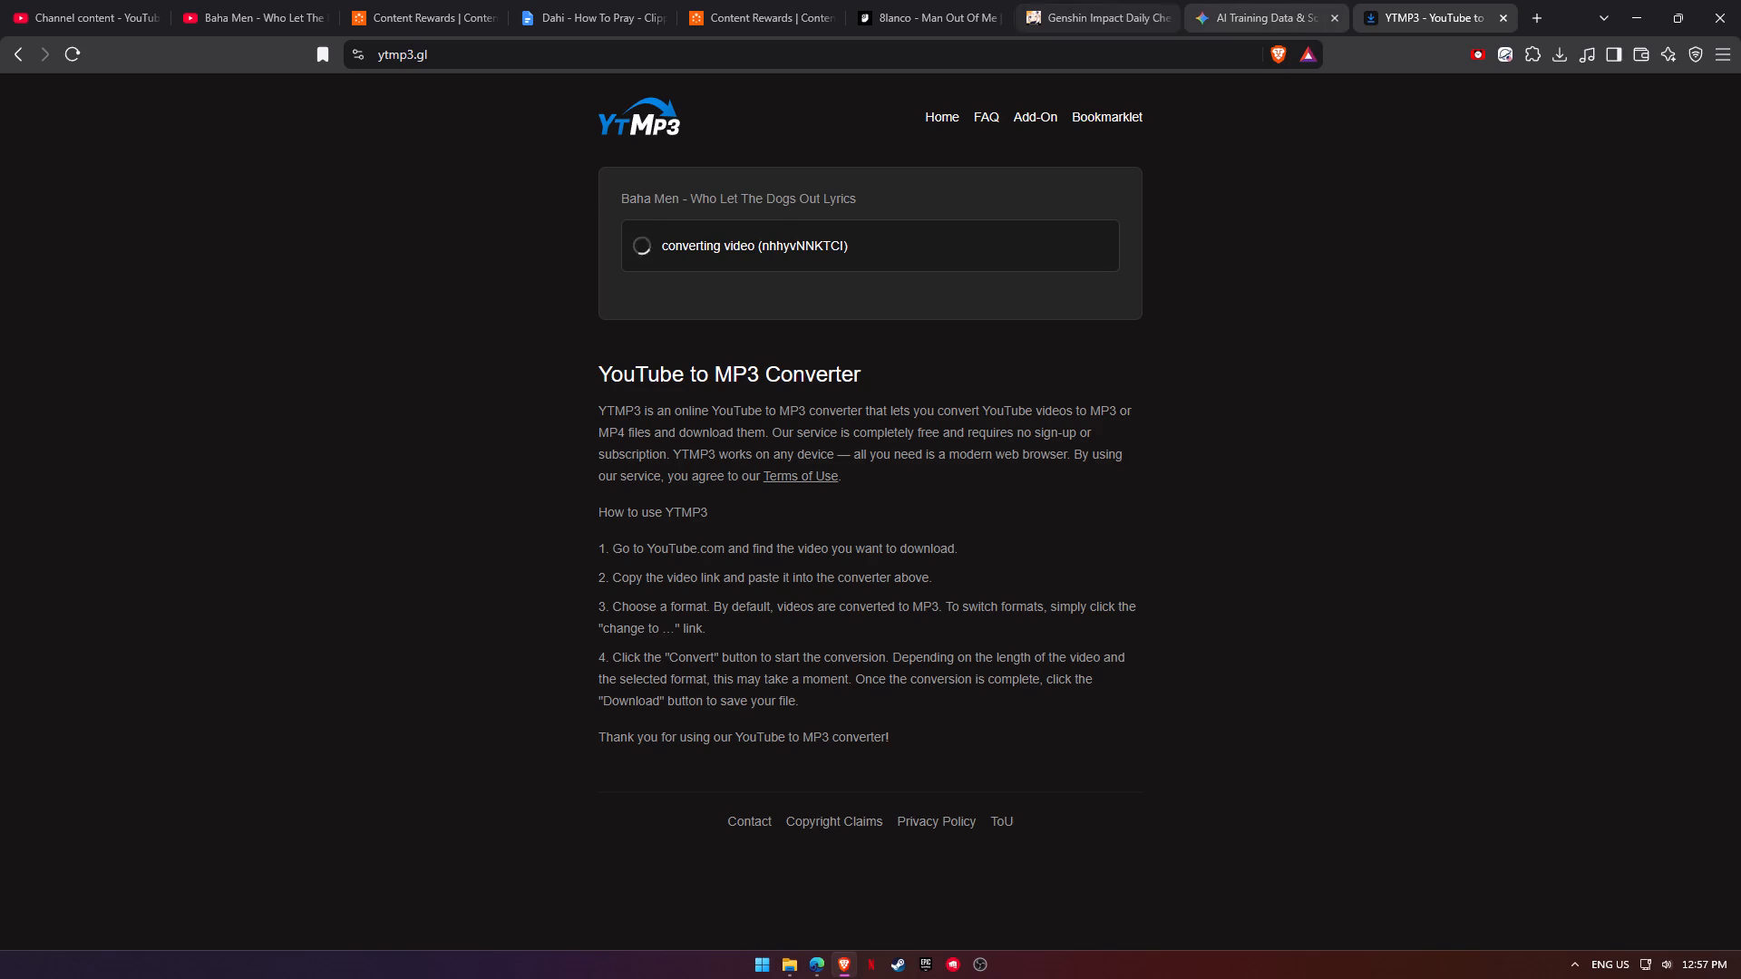
Download the converted MP3 and save it in the RYSCU STARTER PACK folder inside Videos.
left_click(800, 250)
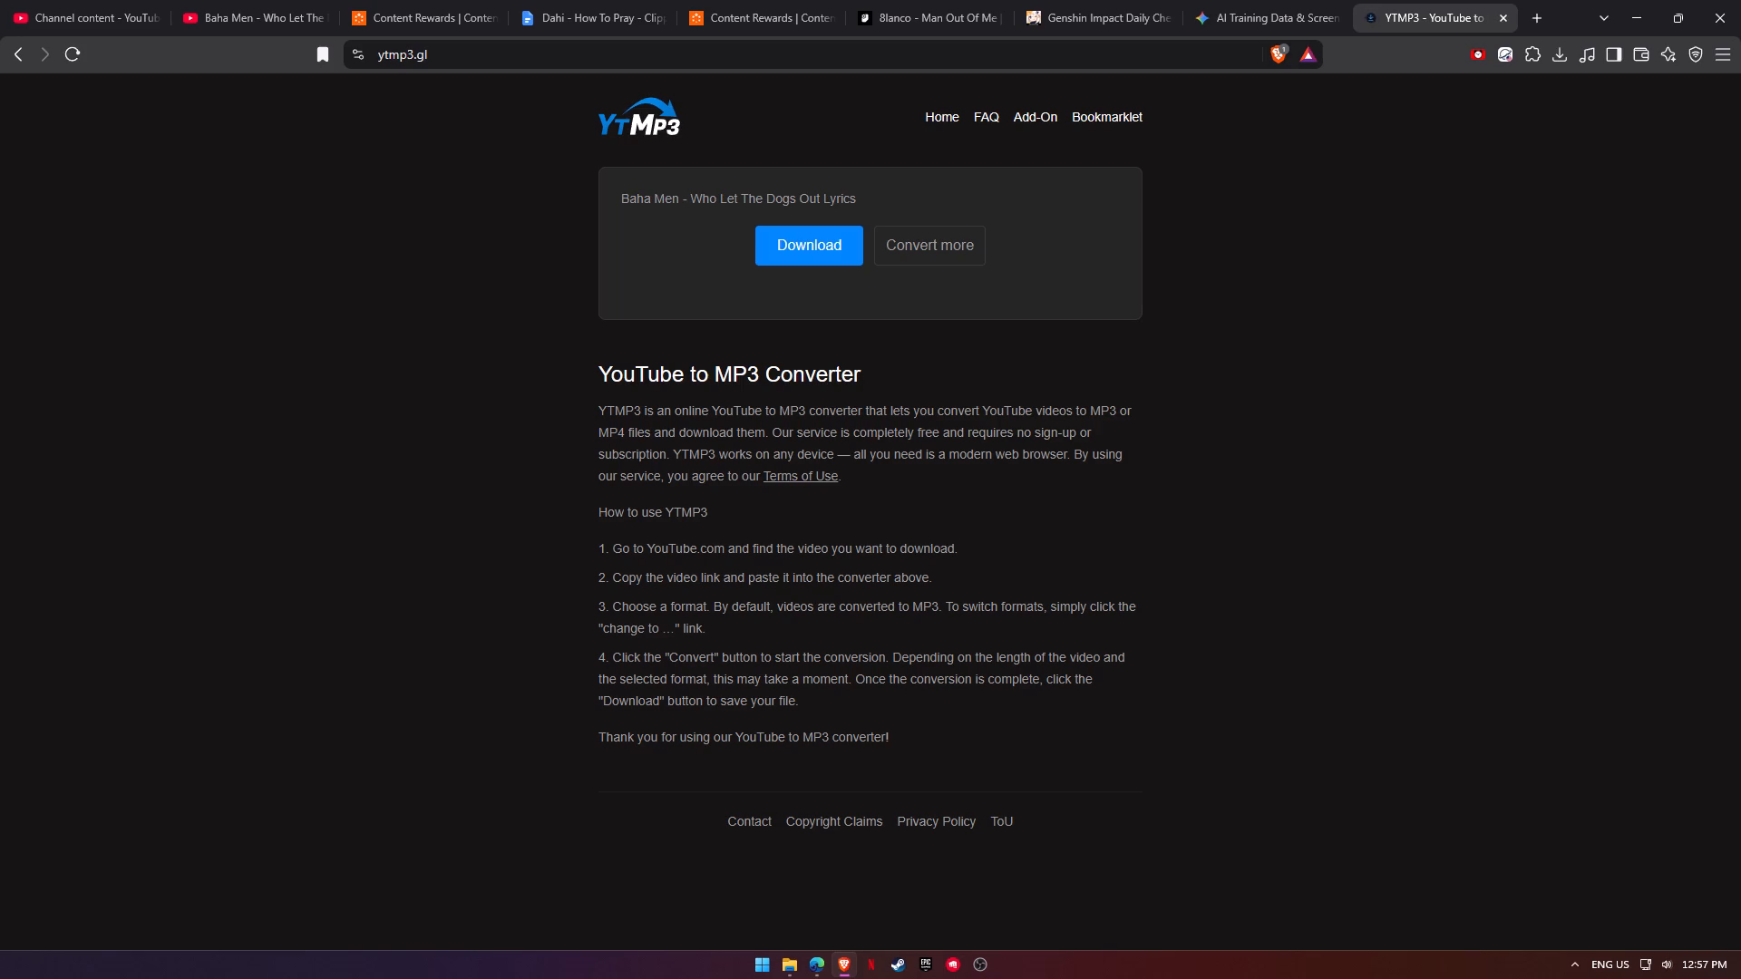
left_click(815, 0)
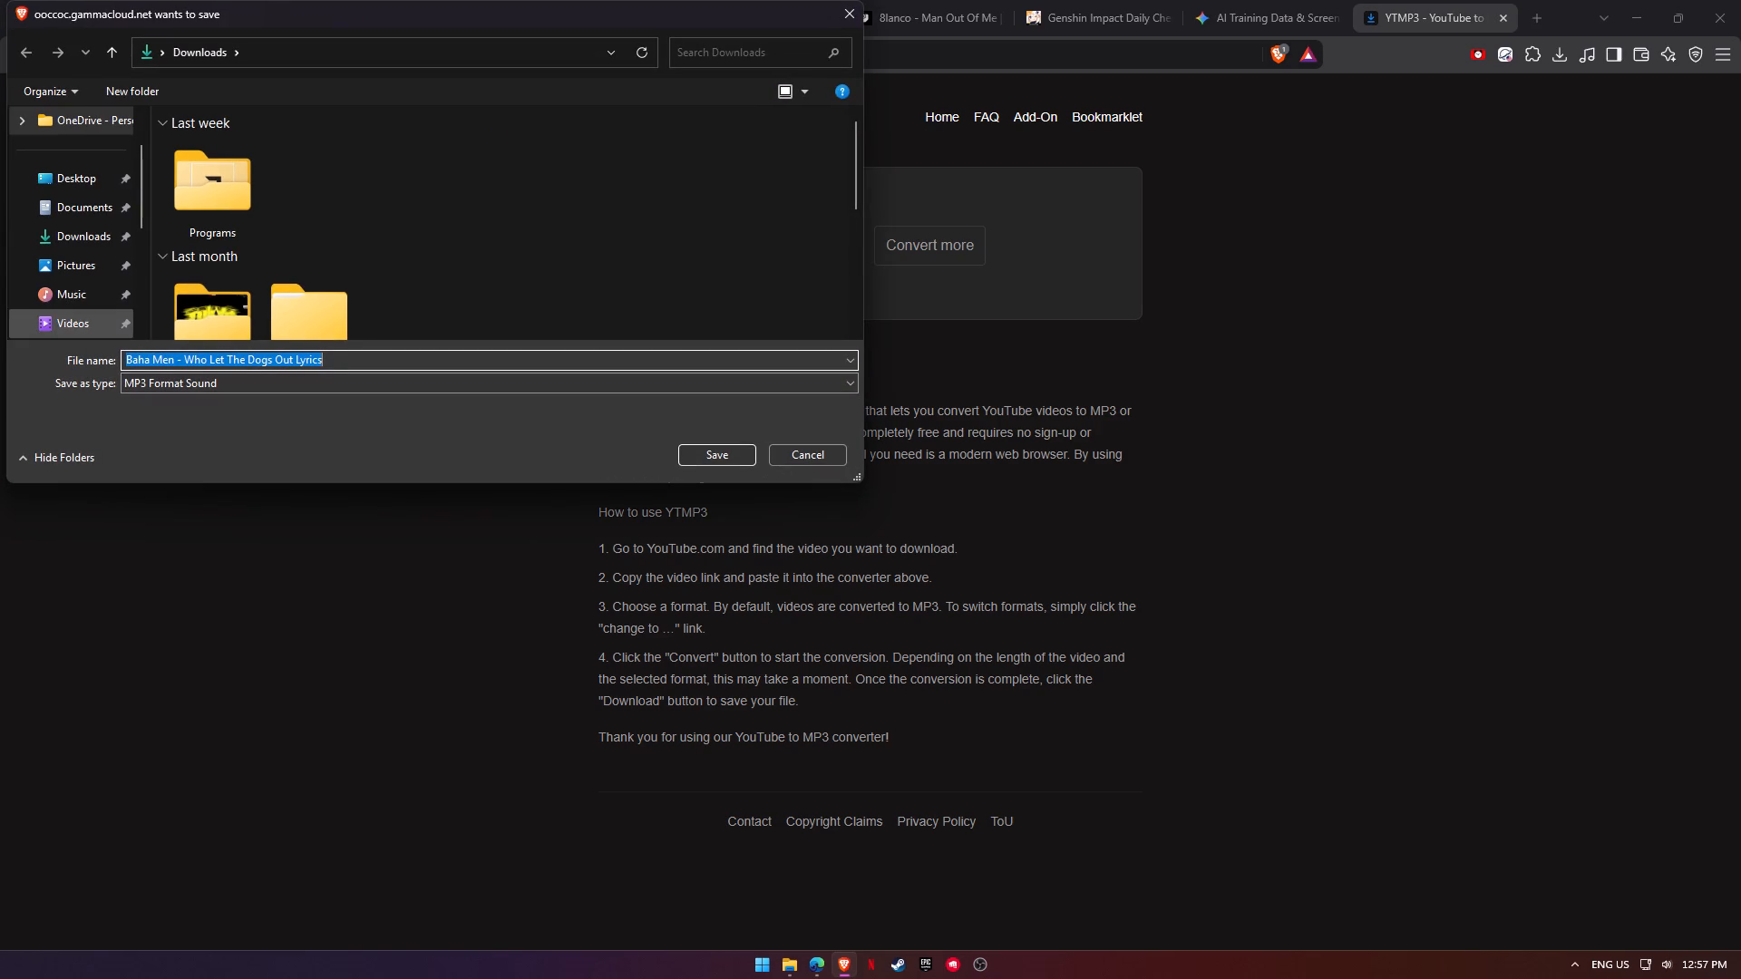
left_click(48, 330)
double_click(372, 279)
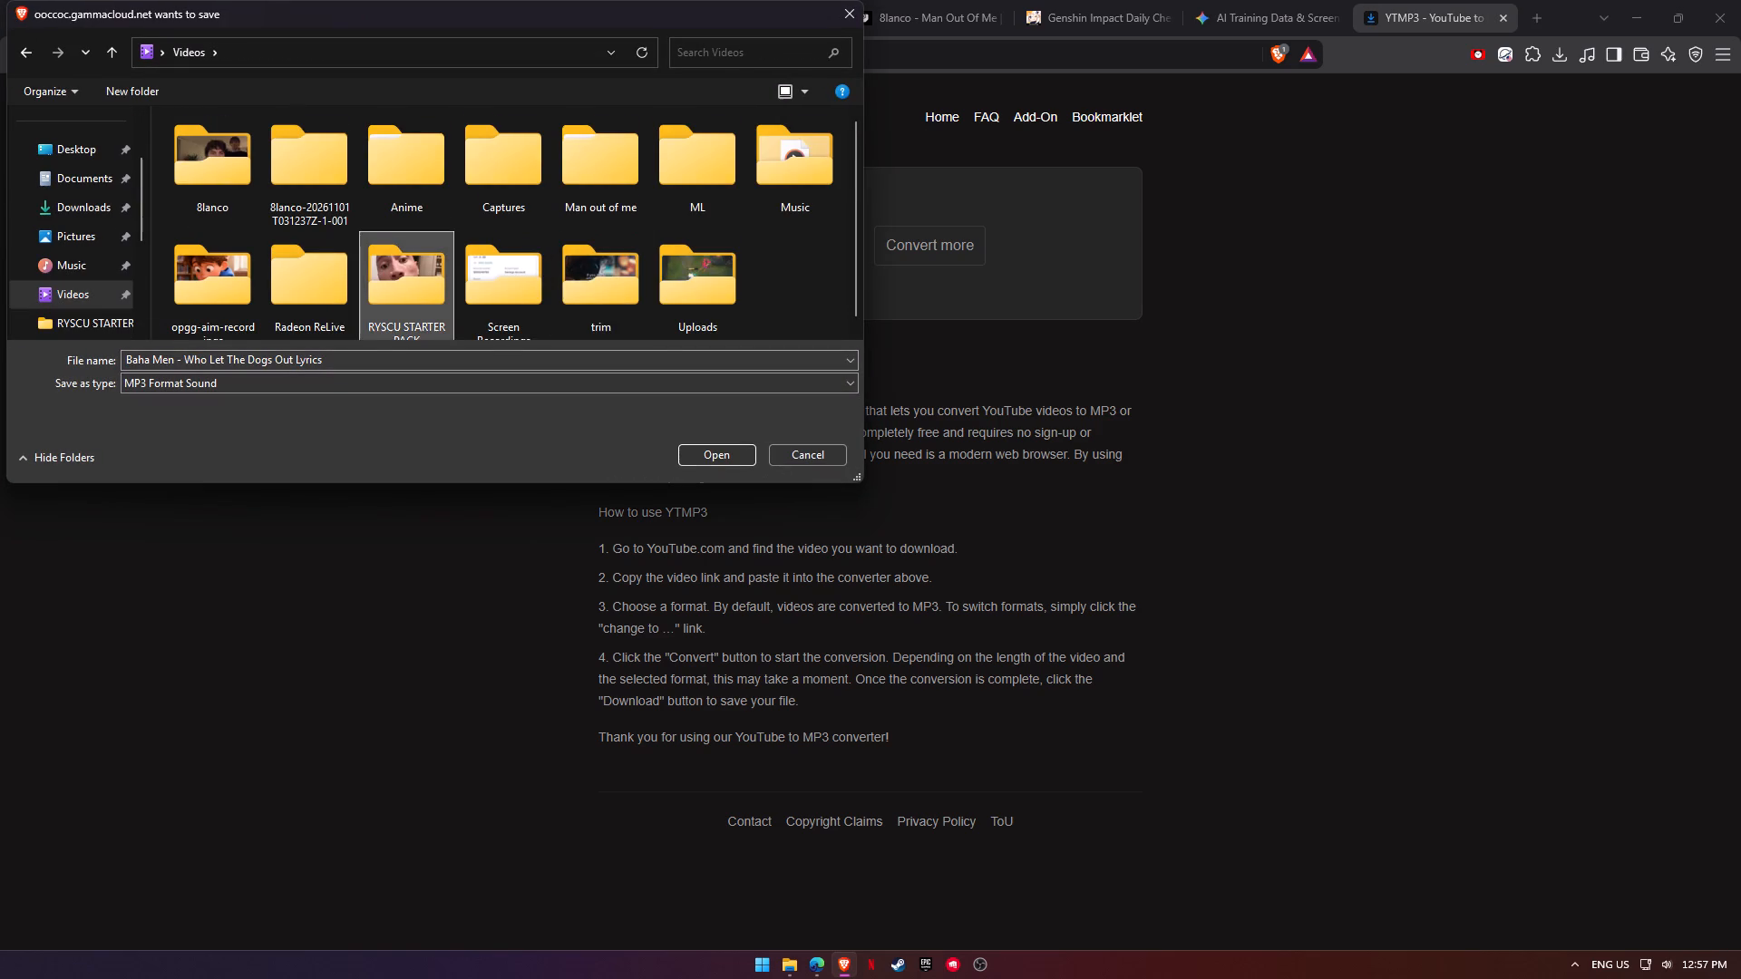
left_click(699, 457)
Review the brief, payouts and creator requirements of the "8lanco - Man Out Of Me" campaign on Whop.
left_click(723, 31)
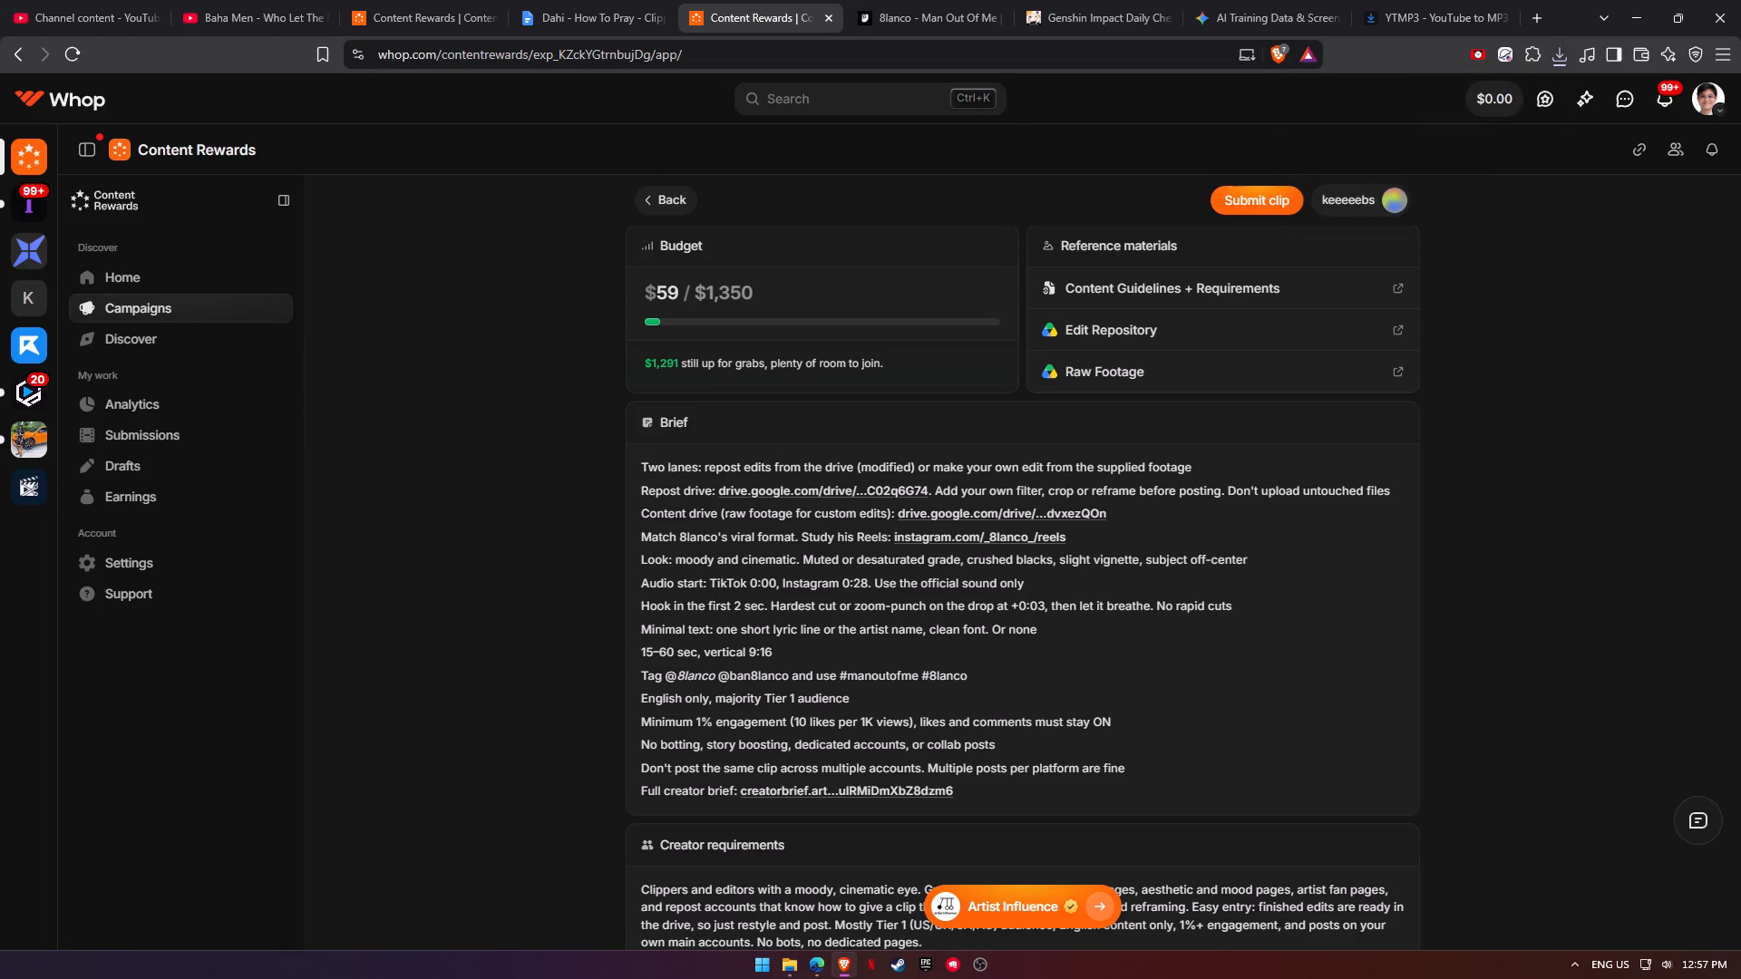
scroll(606, 648, "up", 3)
scroll(606, 648, "down", 2)
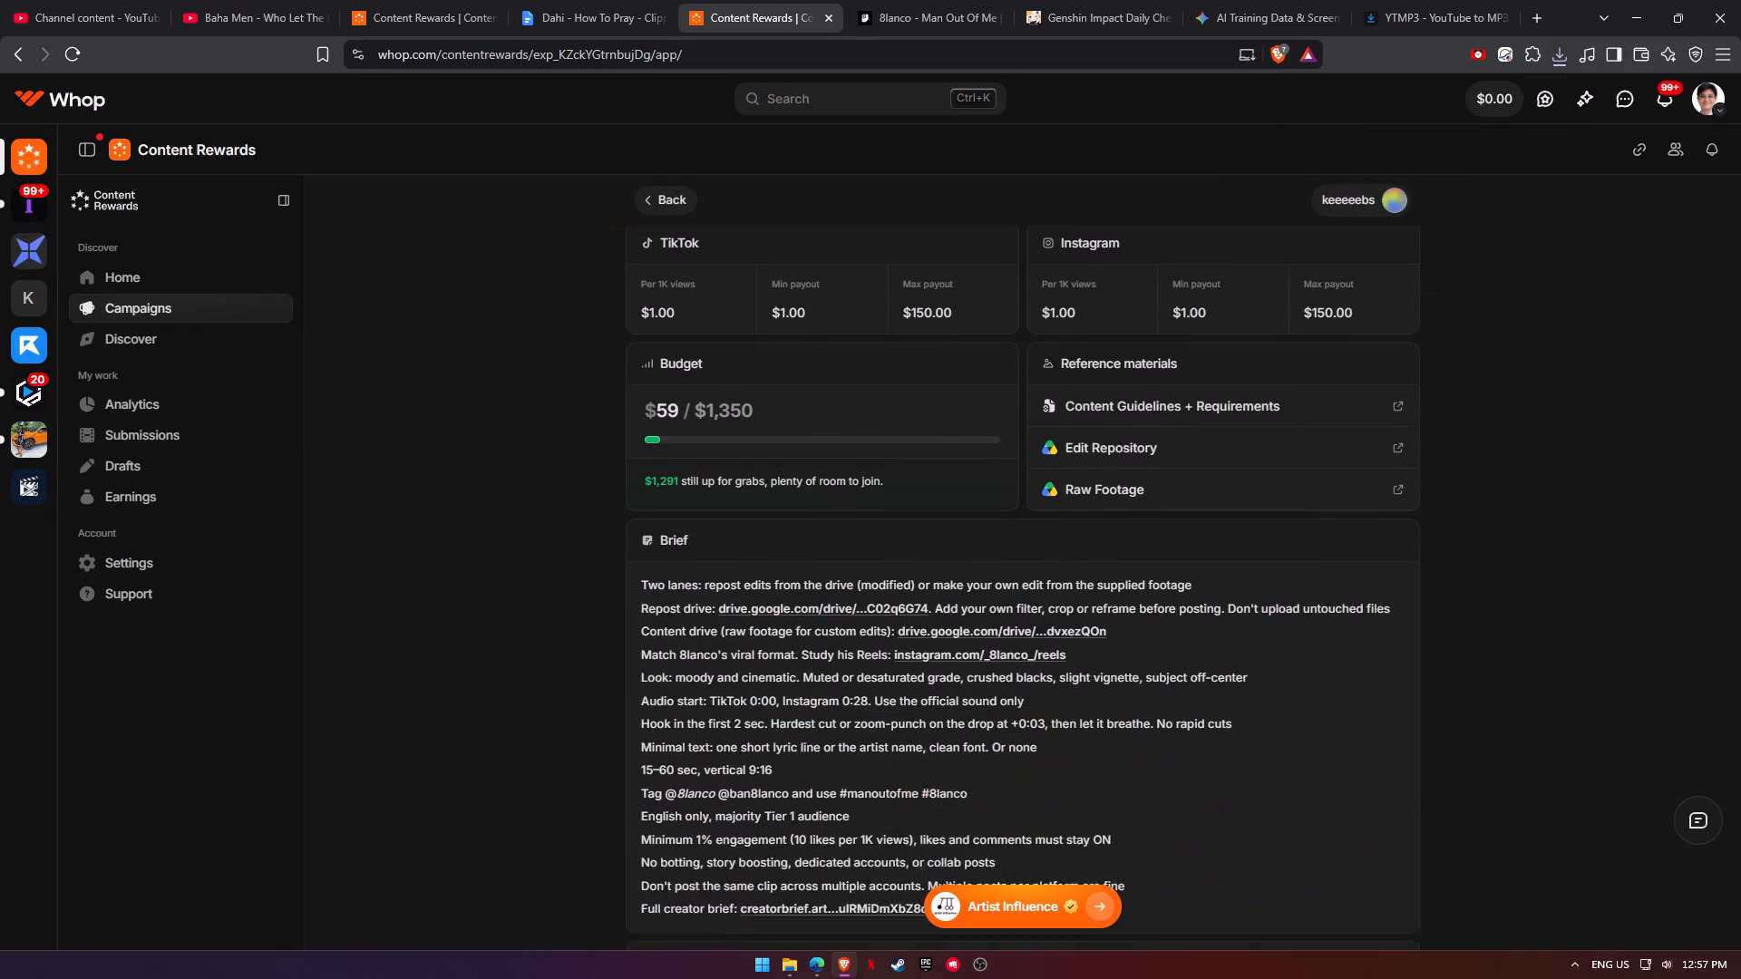
scroll(608, 647, "down", 1)
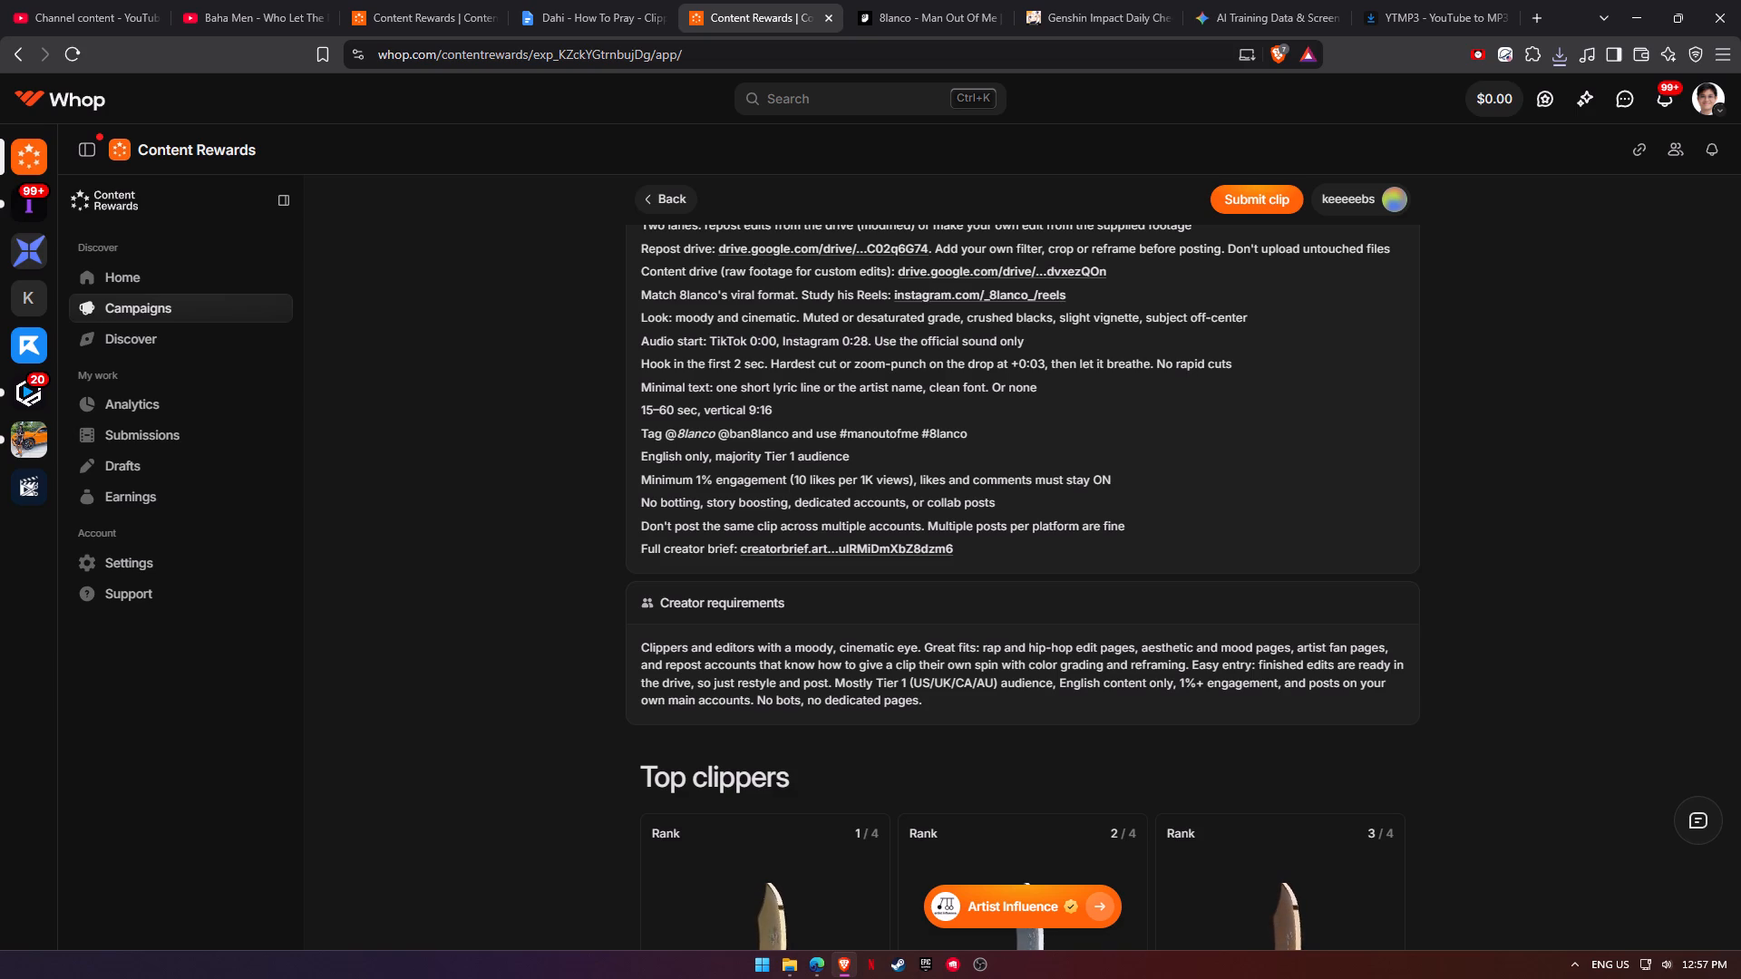
scroll(608, 647, "up", 2)
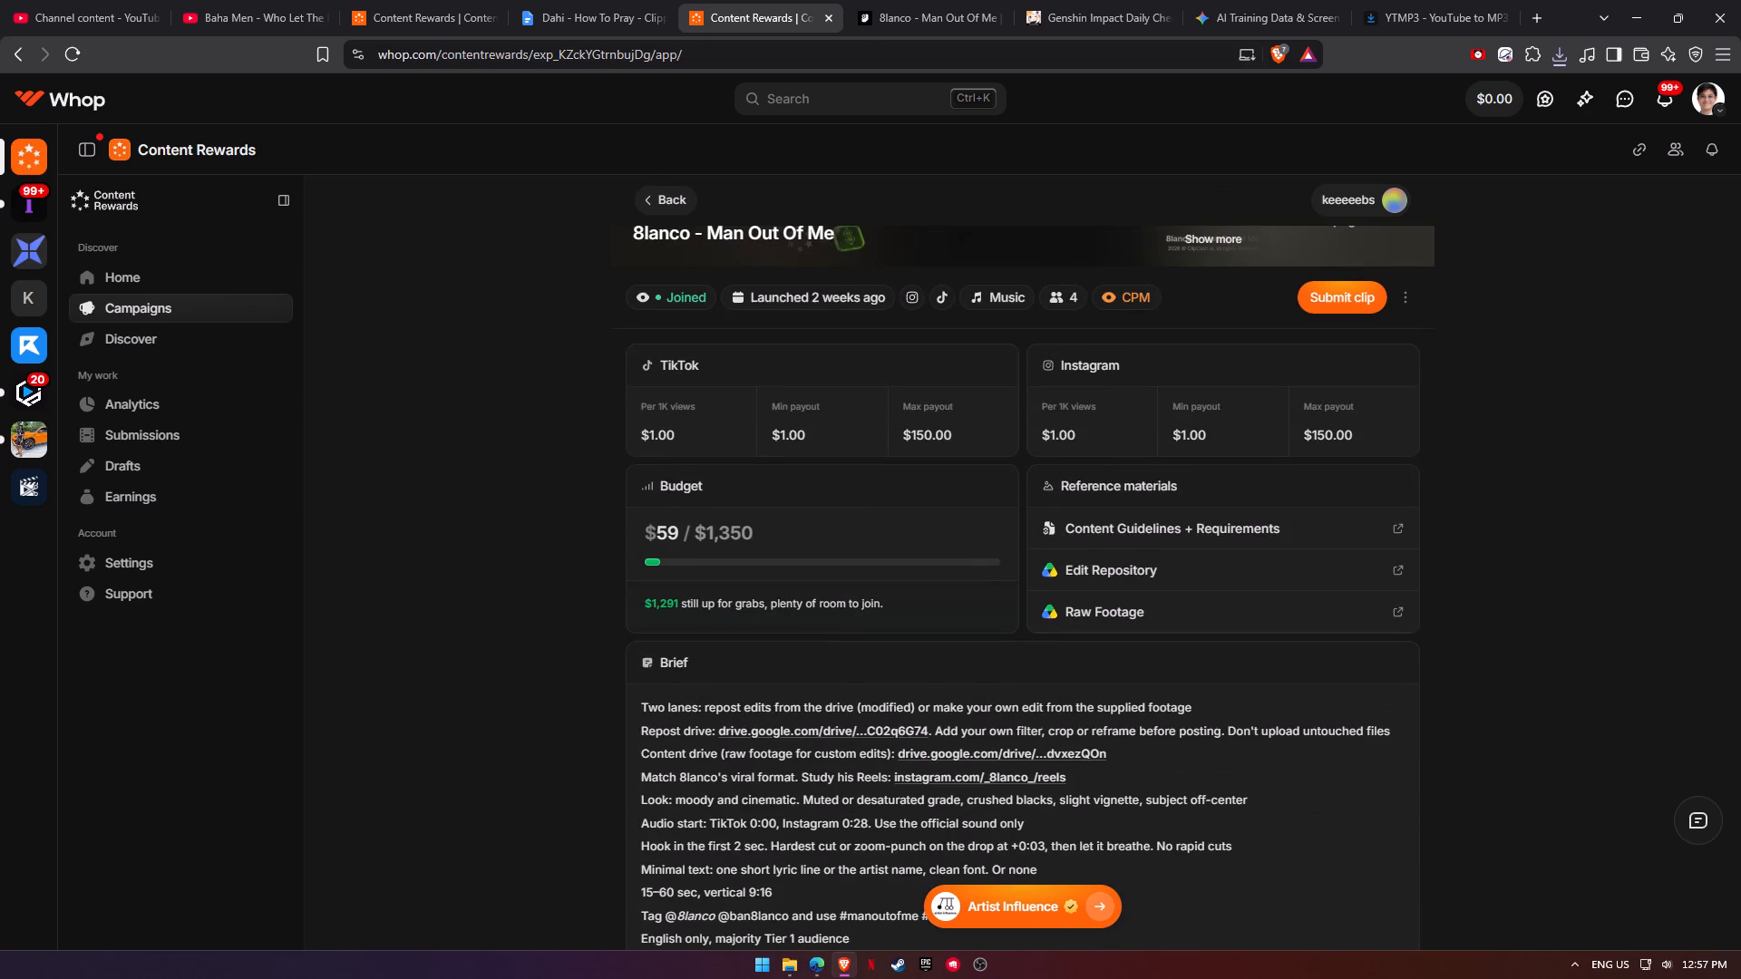
scroll(608, 647, "down", 1)
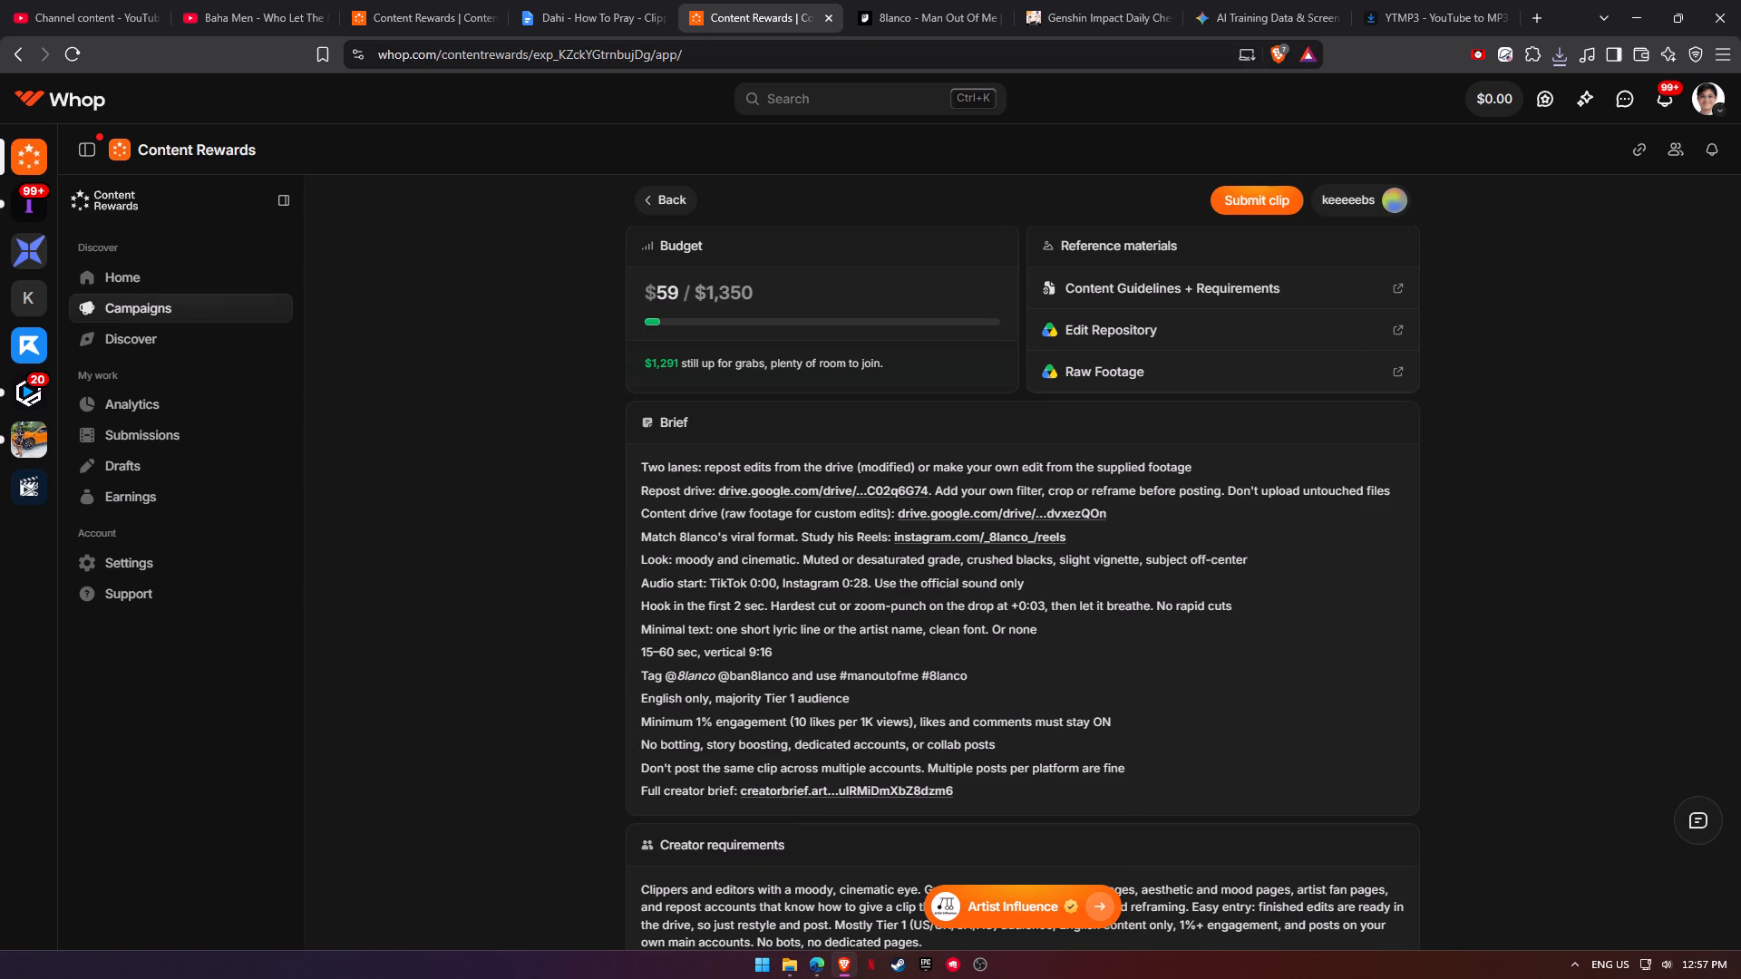
scroll(1210, 575, "down", 1)
Launch Adobe Premiere Pro 2025 and open the recent project m.
left_click(746, 967)
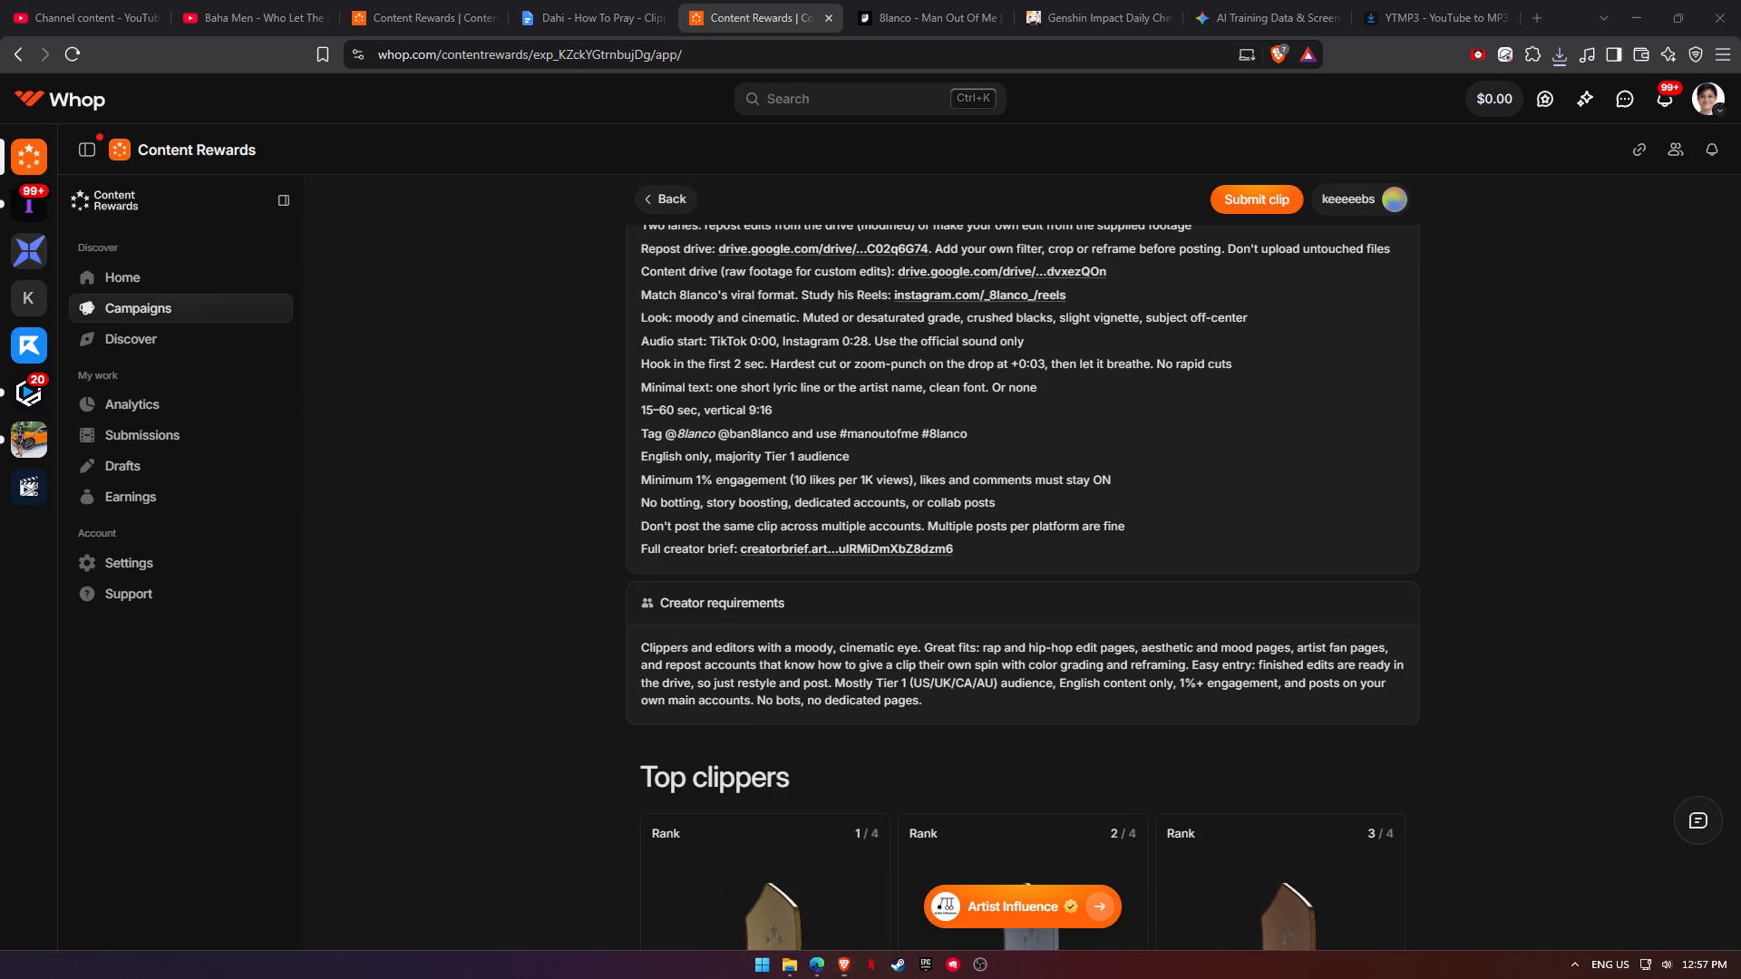
left_click(754, 967)
left_click(562, 718)
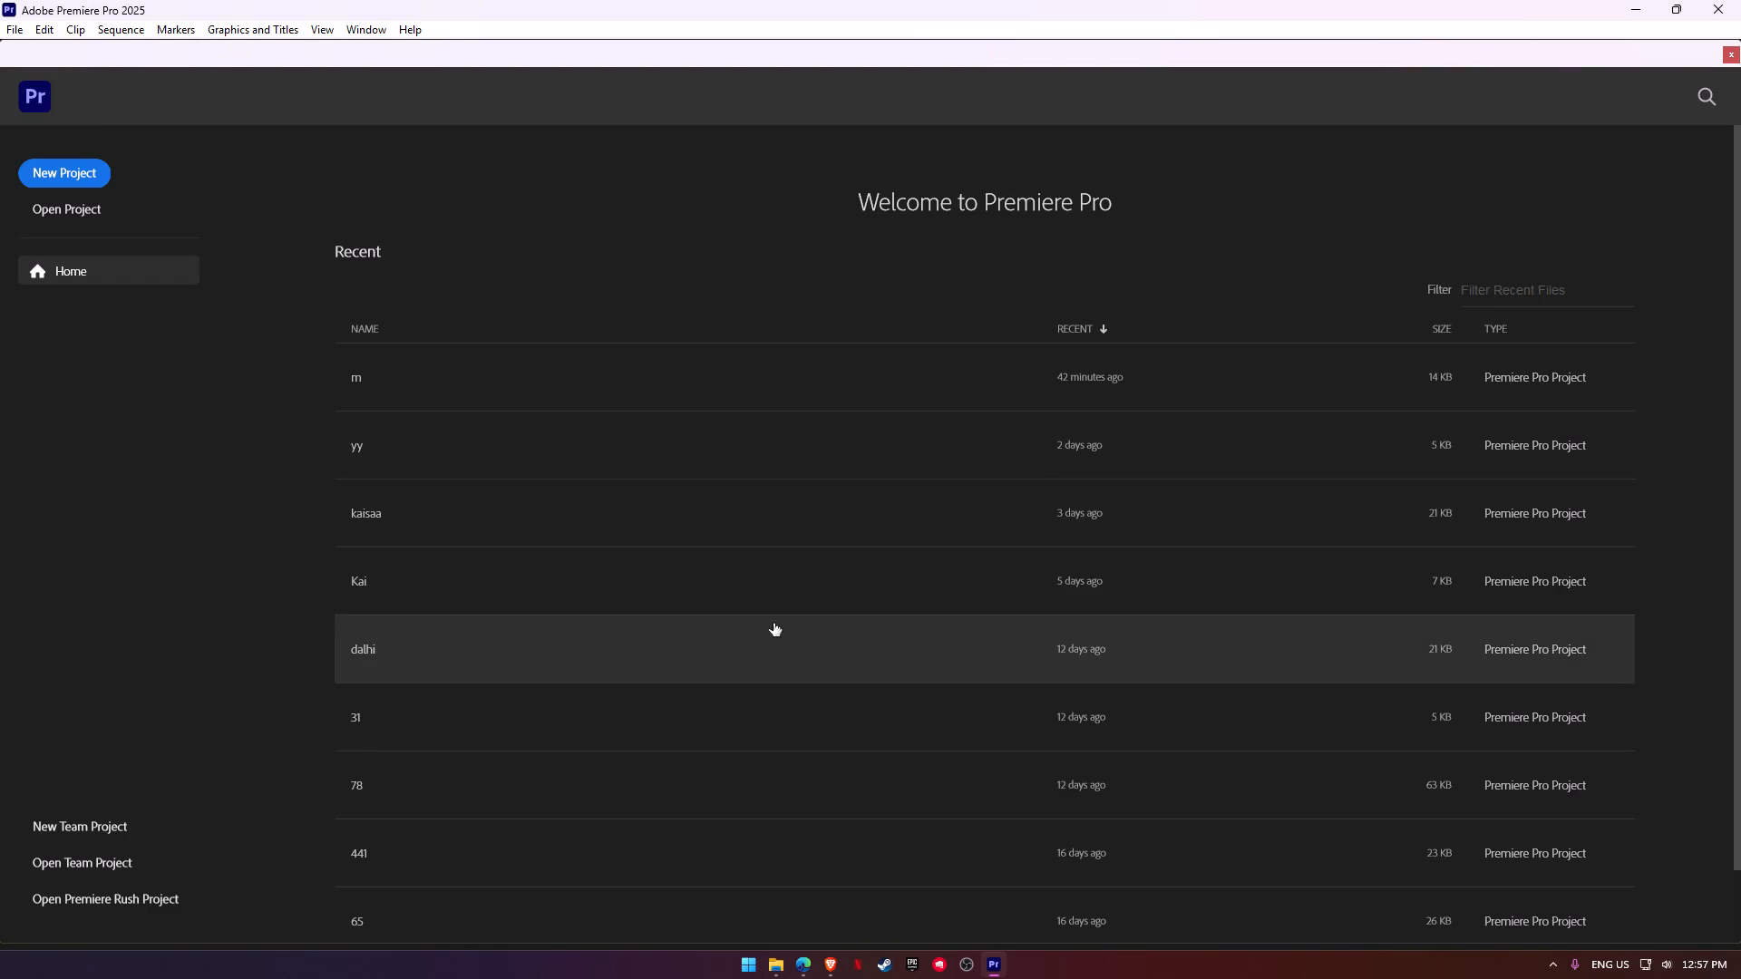
left_click(451, 375)
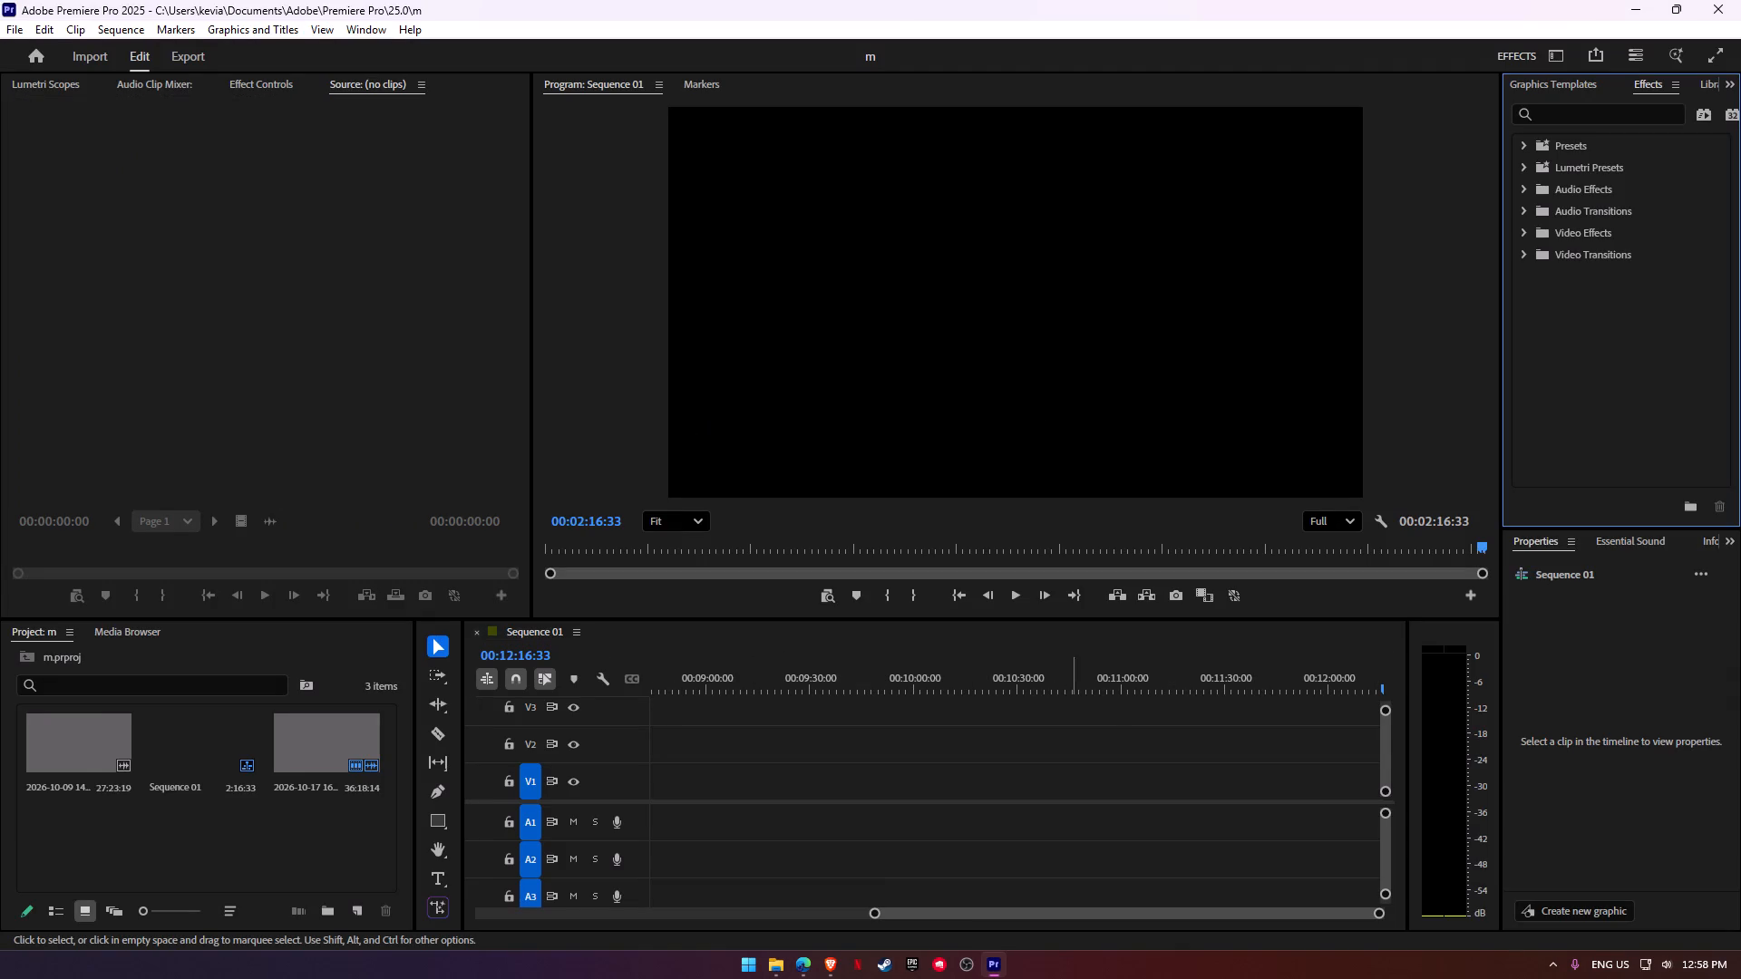
Start a media import into the project and open the RYSCU STARTER PACK folder in Videos.
left_click_drag(924, 916, 549, 912)
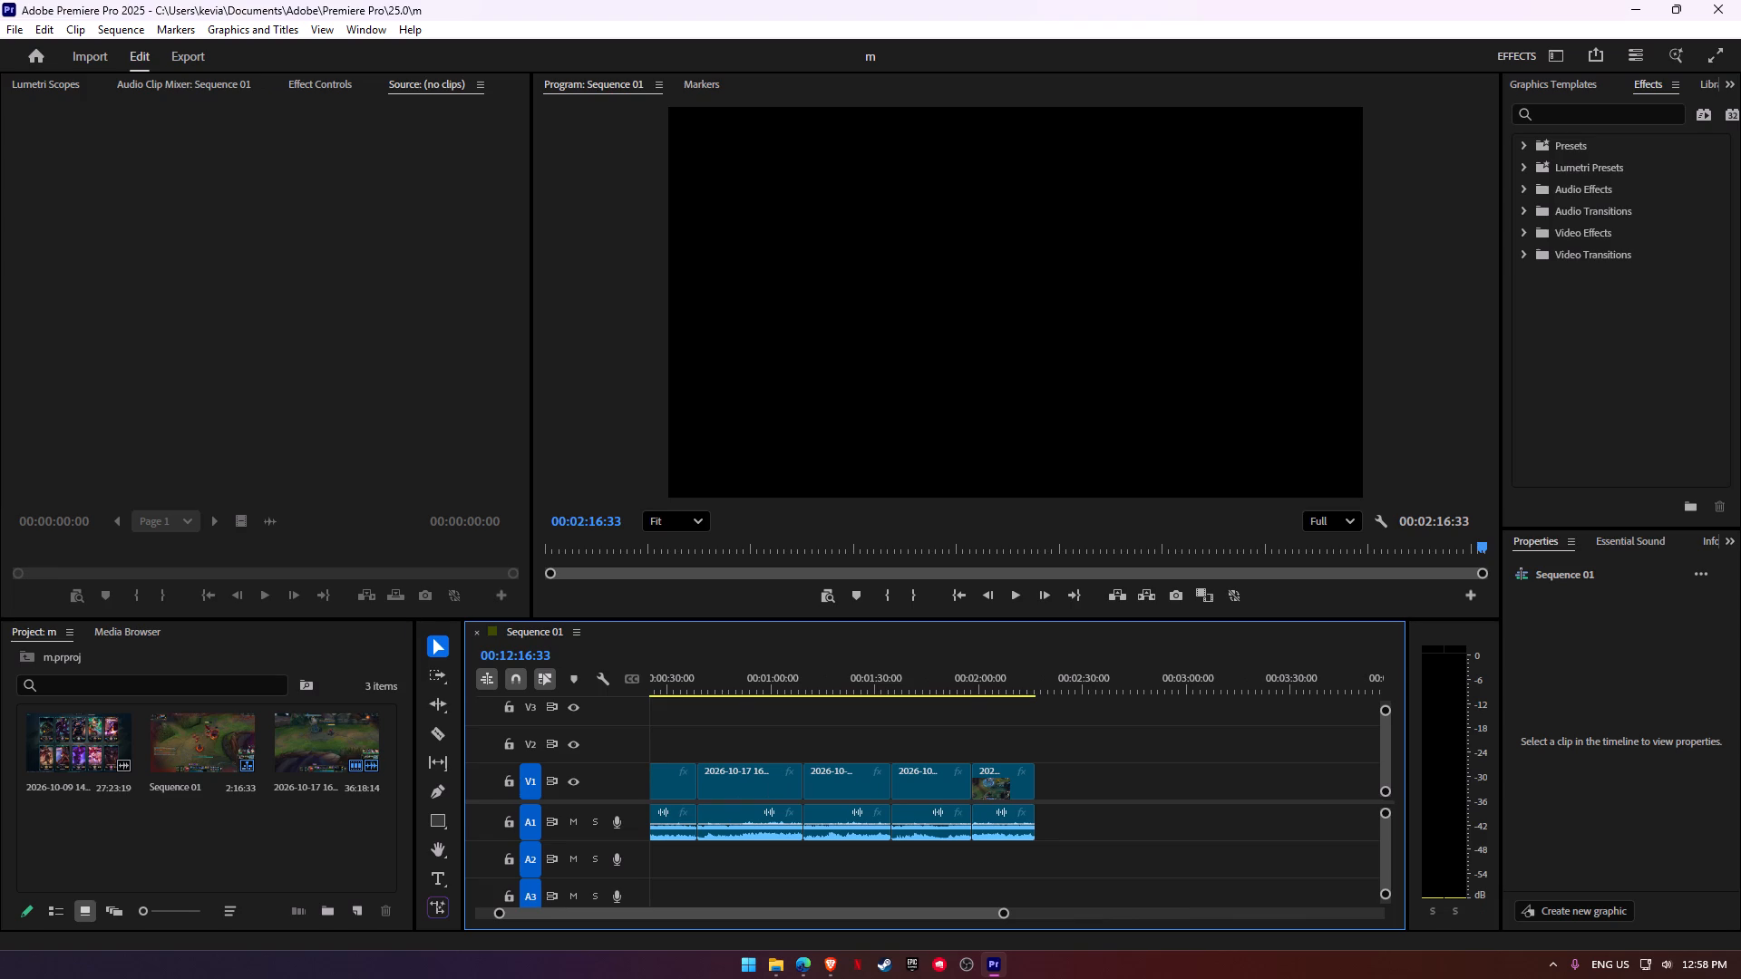
double_click(271, 838)
left_click(475, 343)
left_click(343, 313)
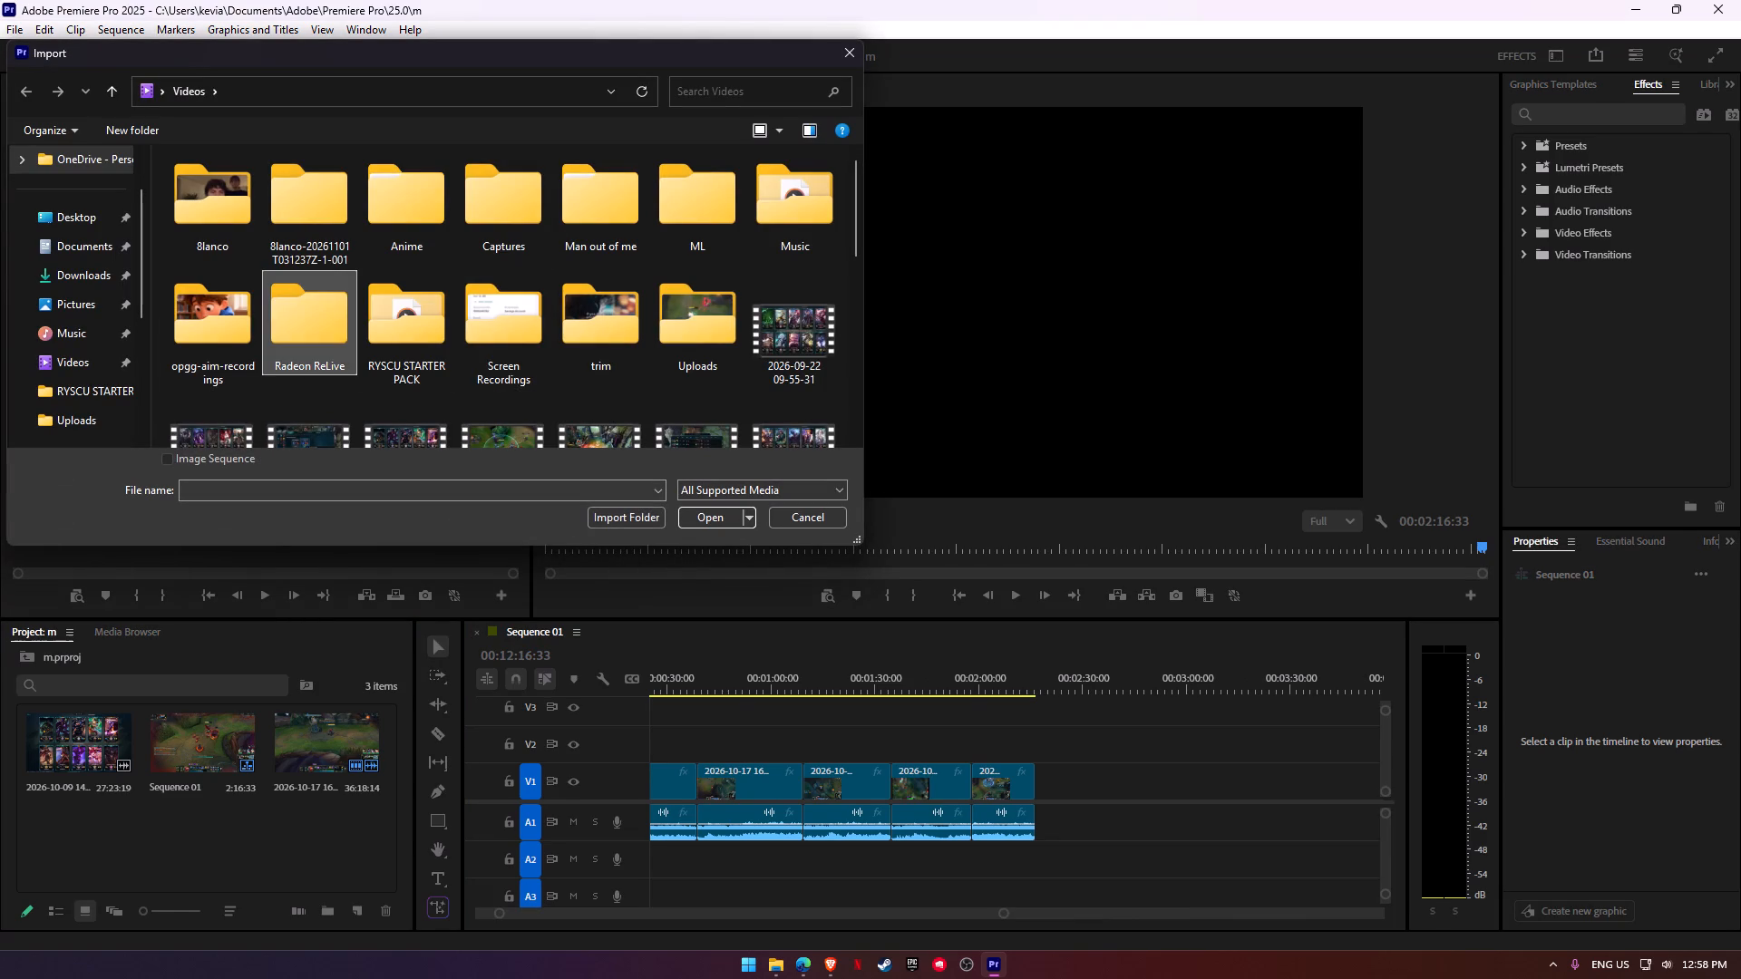
double_click(385, 315)
left_click(397, 305)
Import the "Baha Men - Who Let The Dogs Out Lyrics" audio from the RYSCU STARTER PACK folder into the project.
key("w")
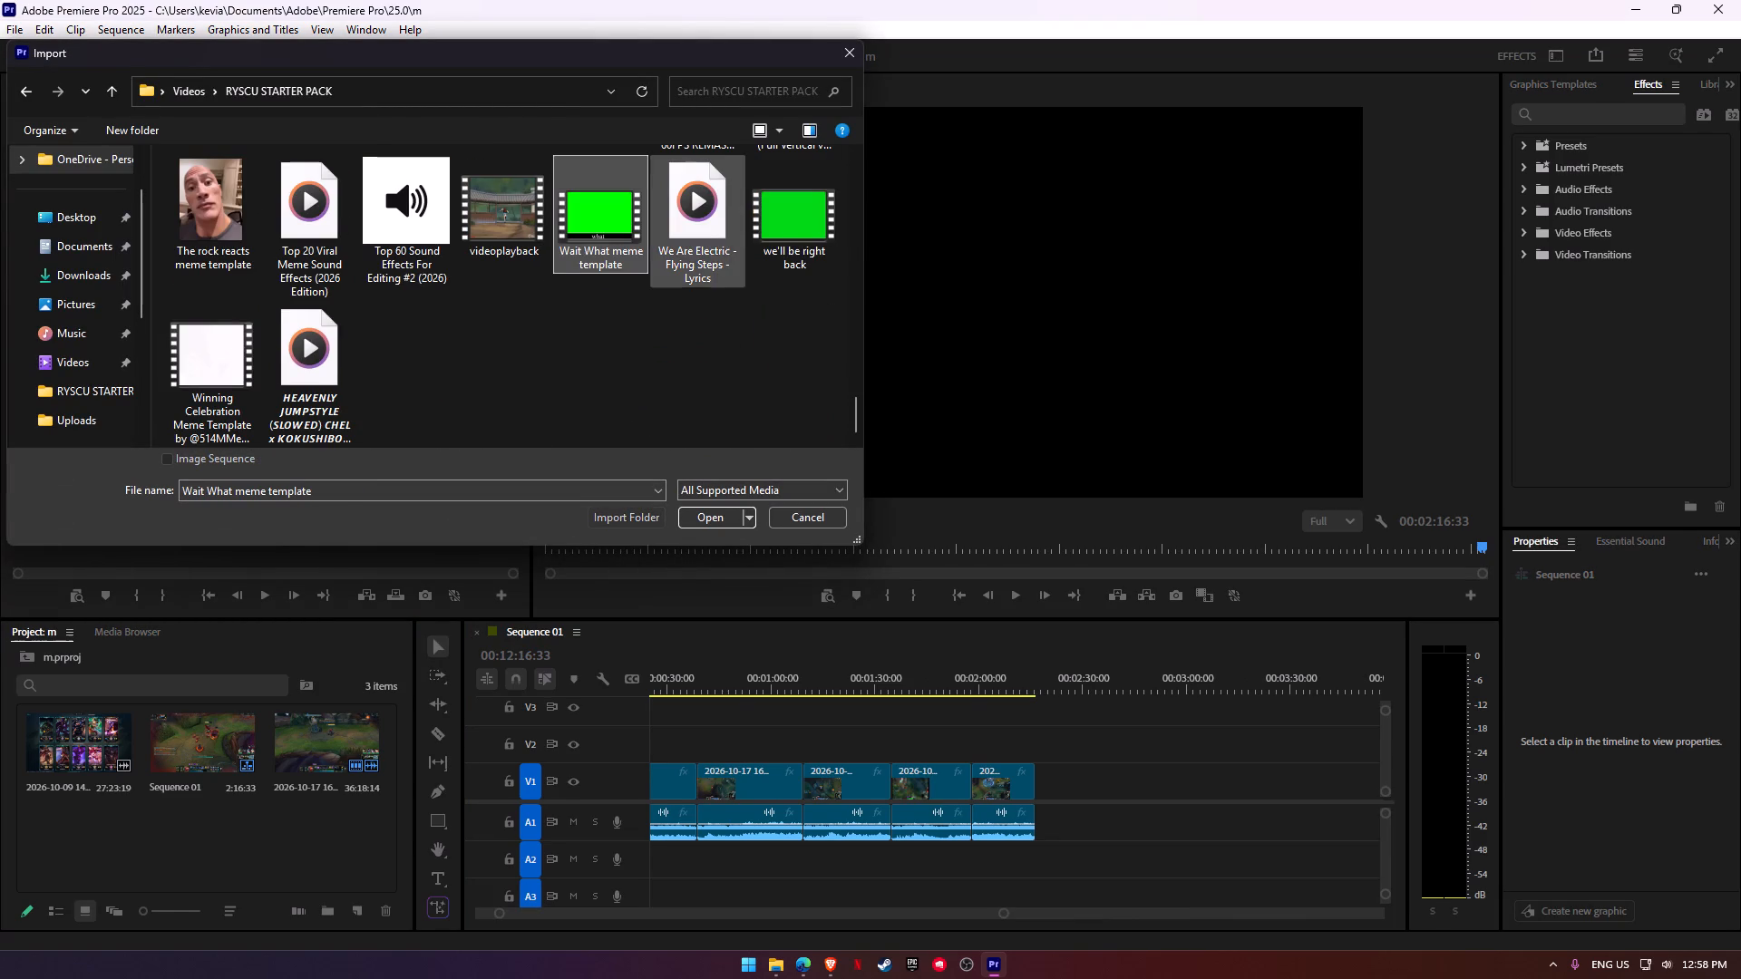
key("w")
key("w")
key("w")
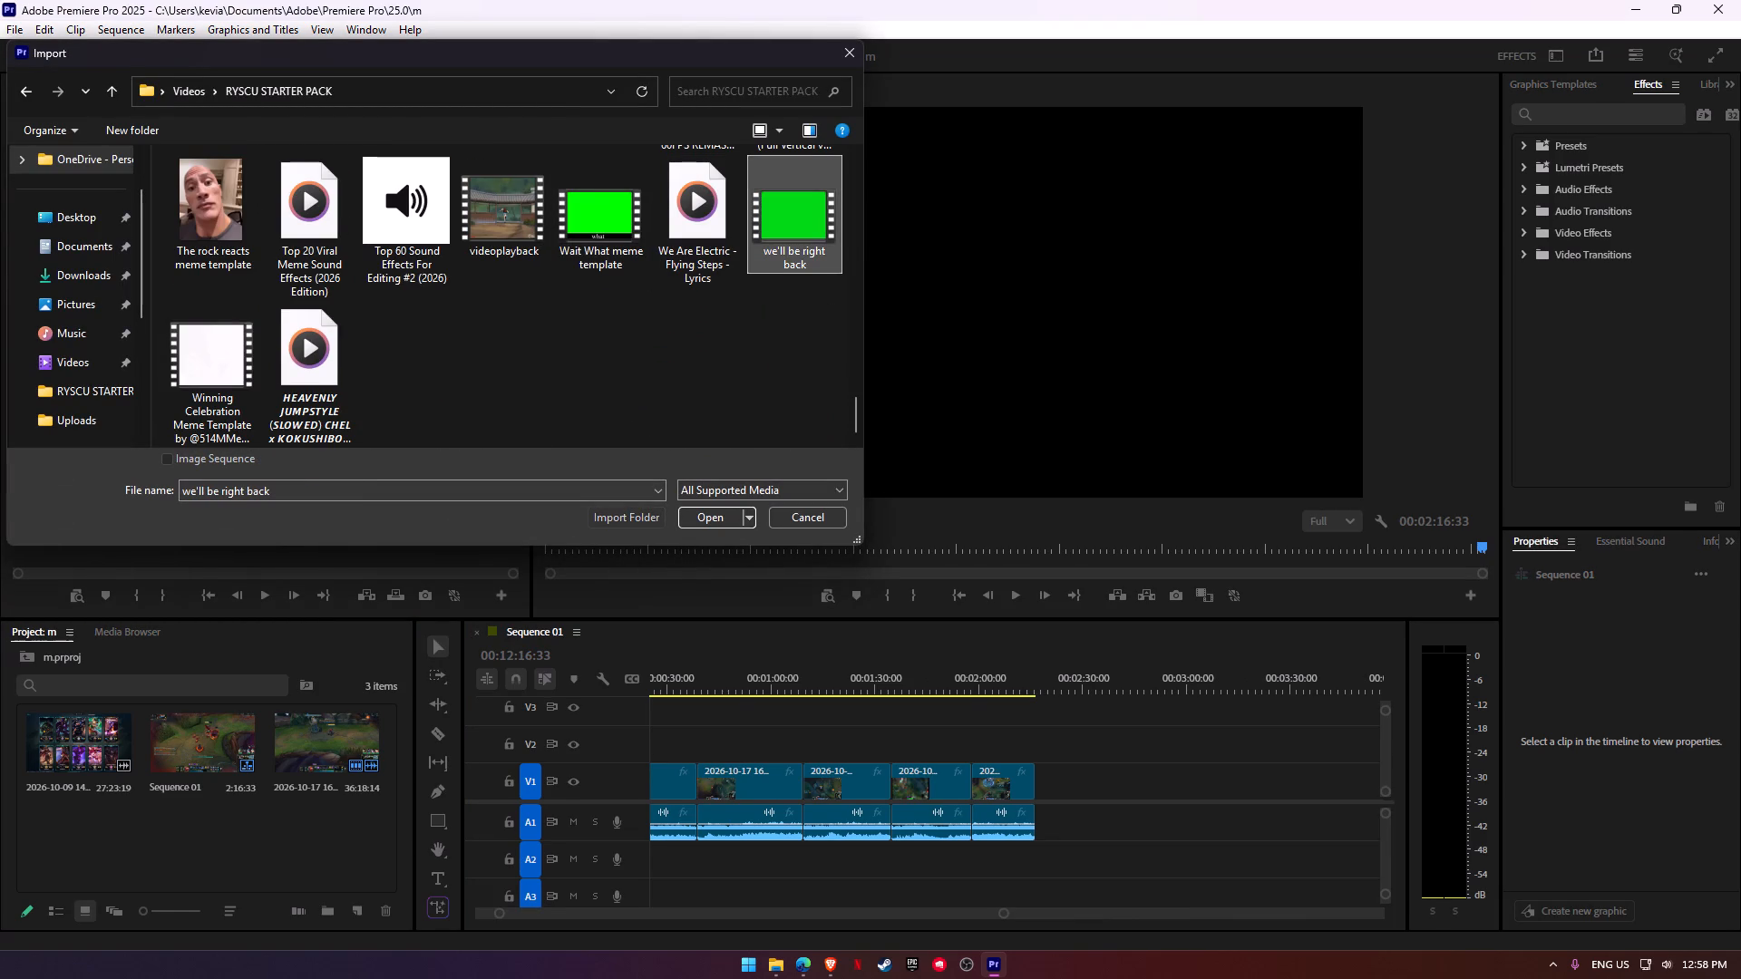
scroll(562, 356, "up", 1)
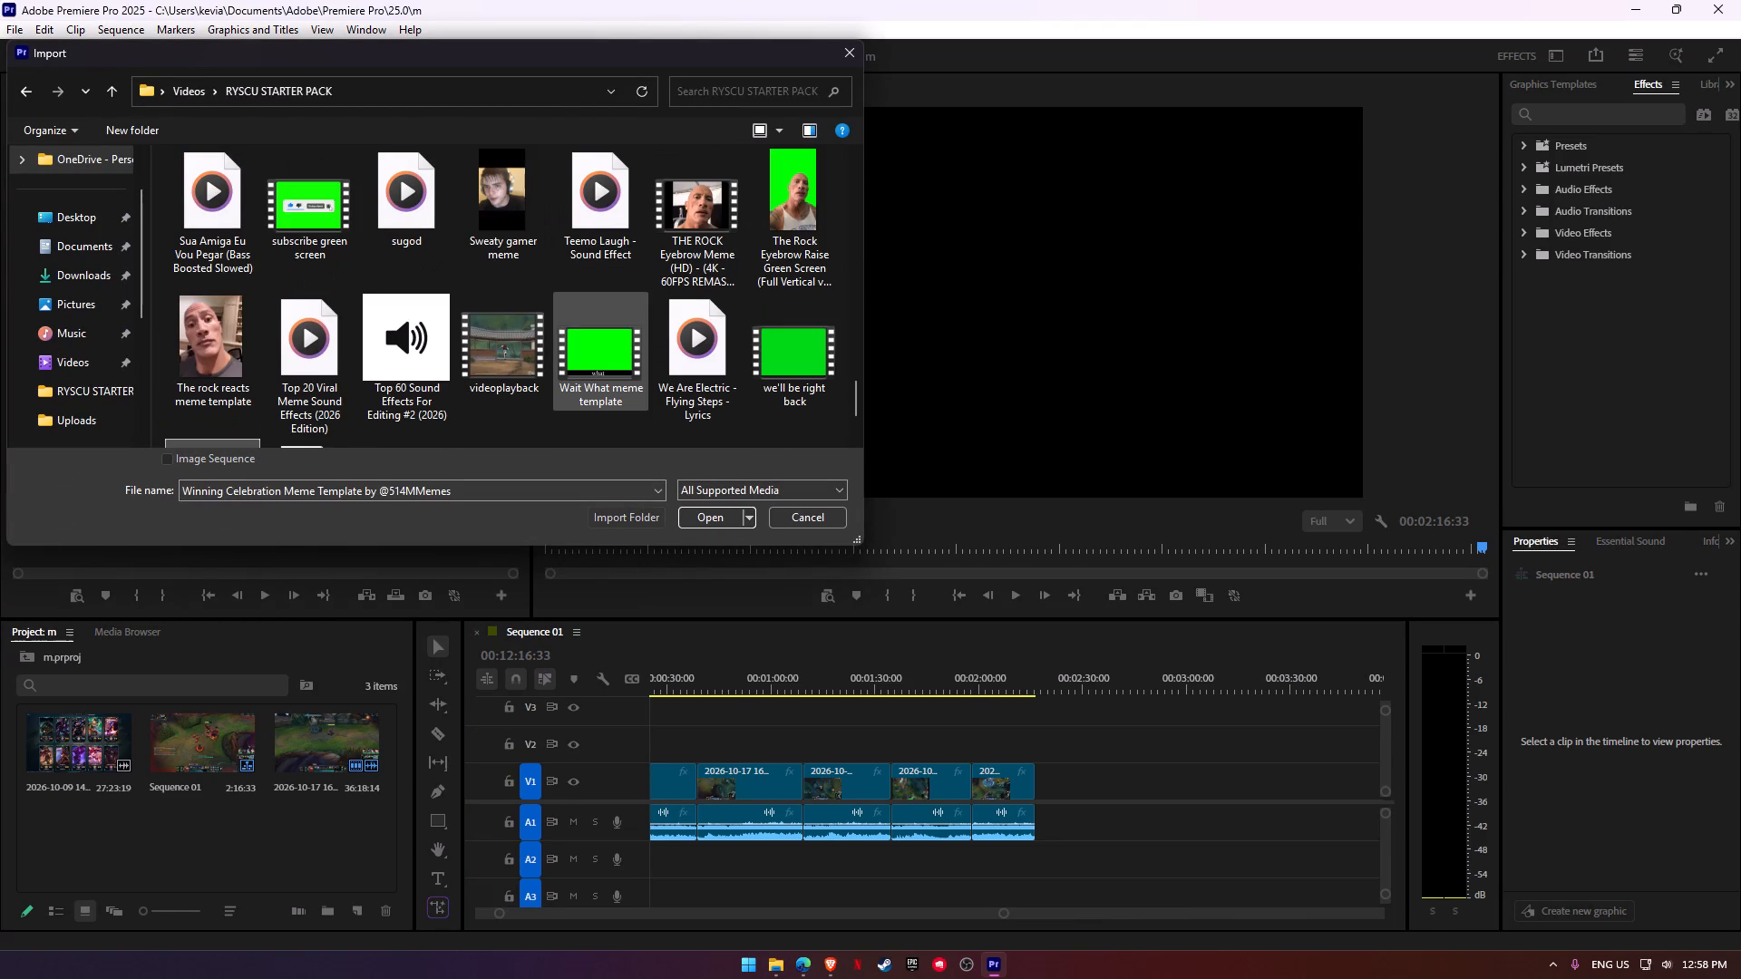
scroll(562, 356, "up", 2)
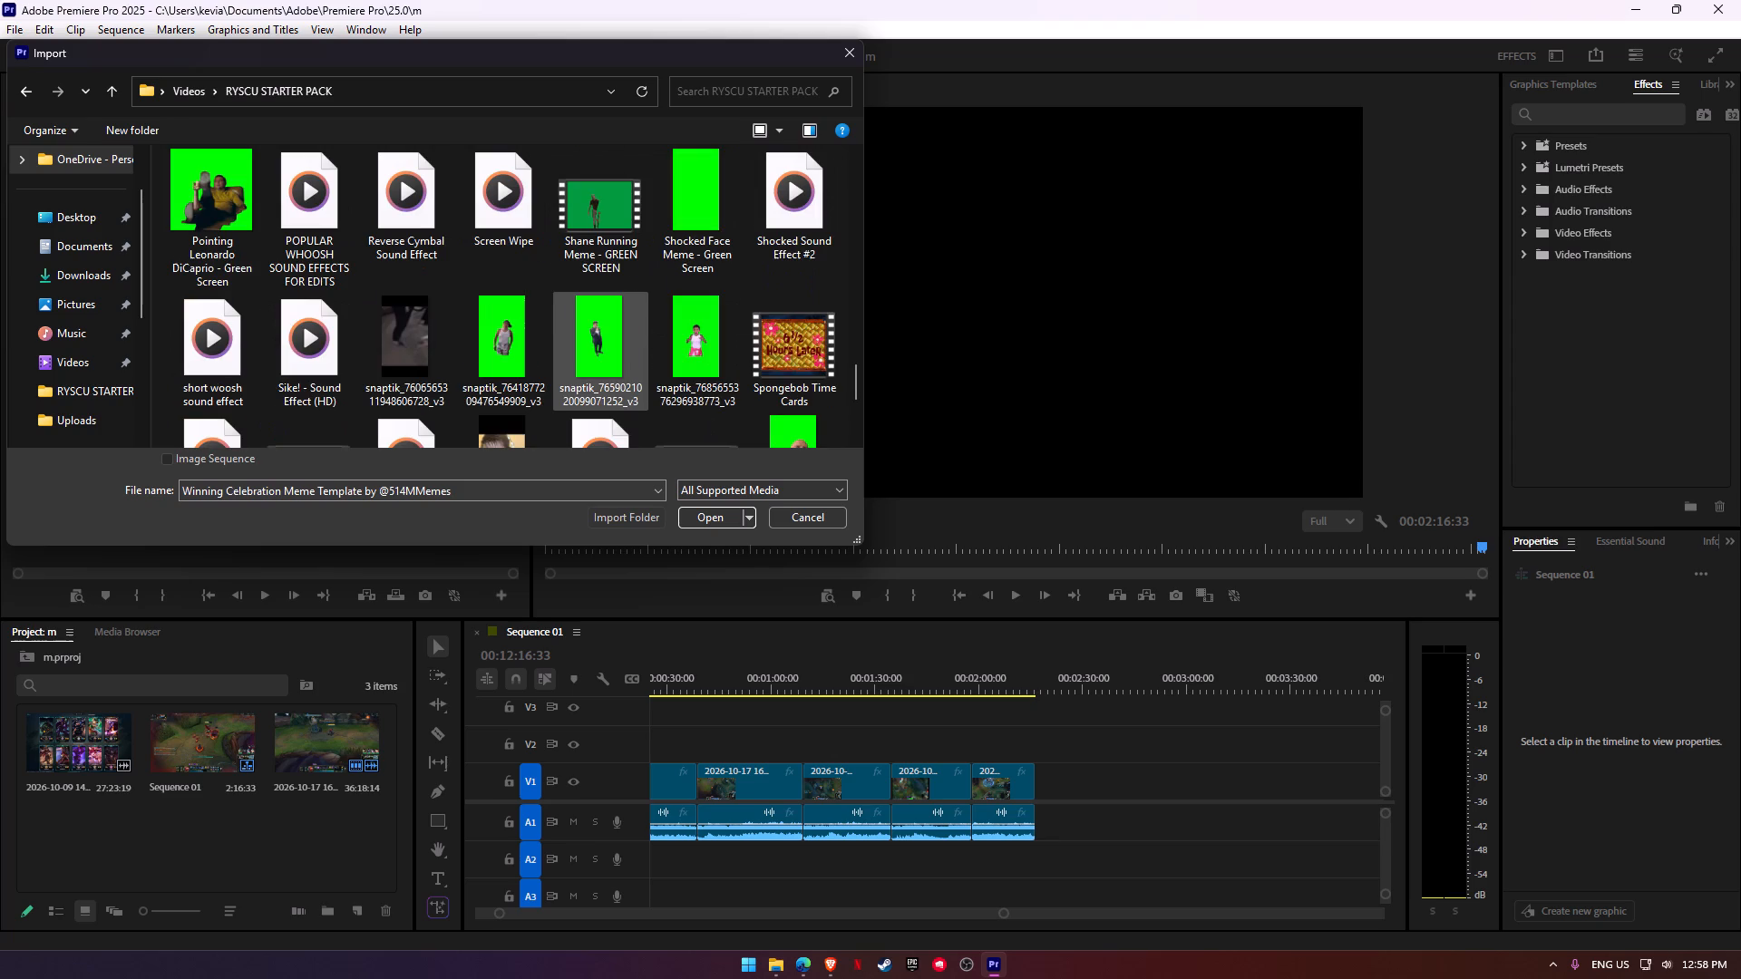
scroll(562, 356, "up", 1)
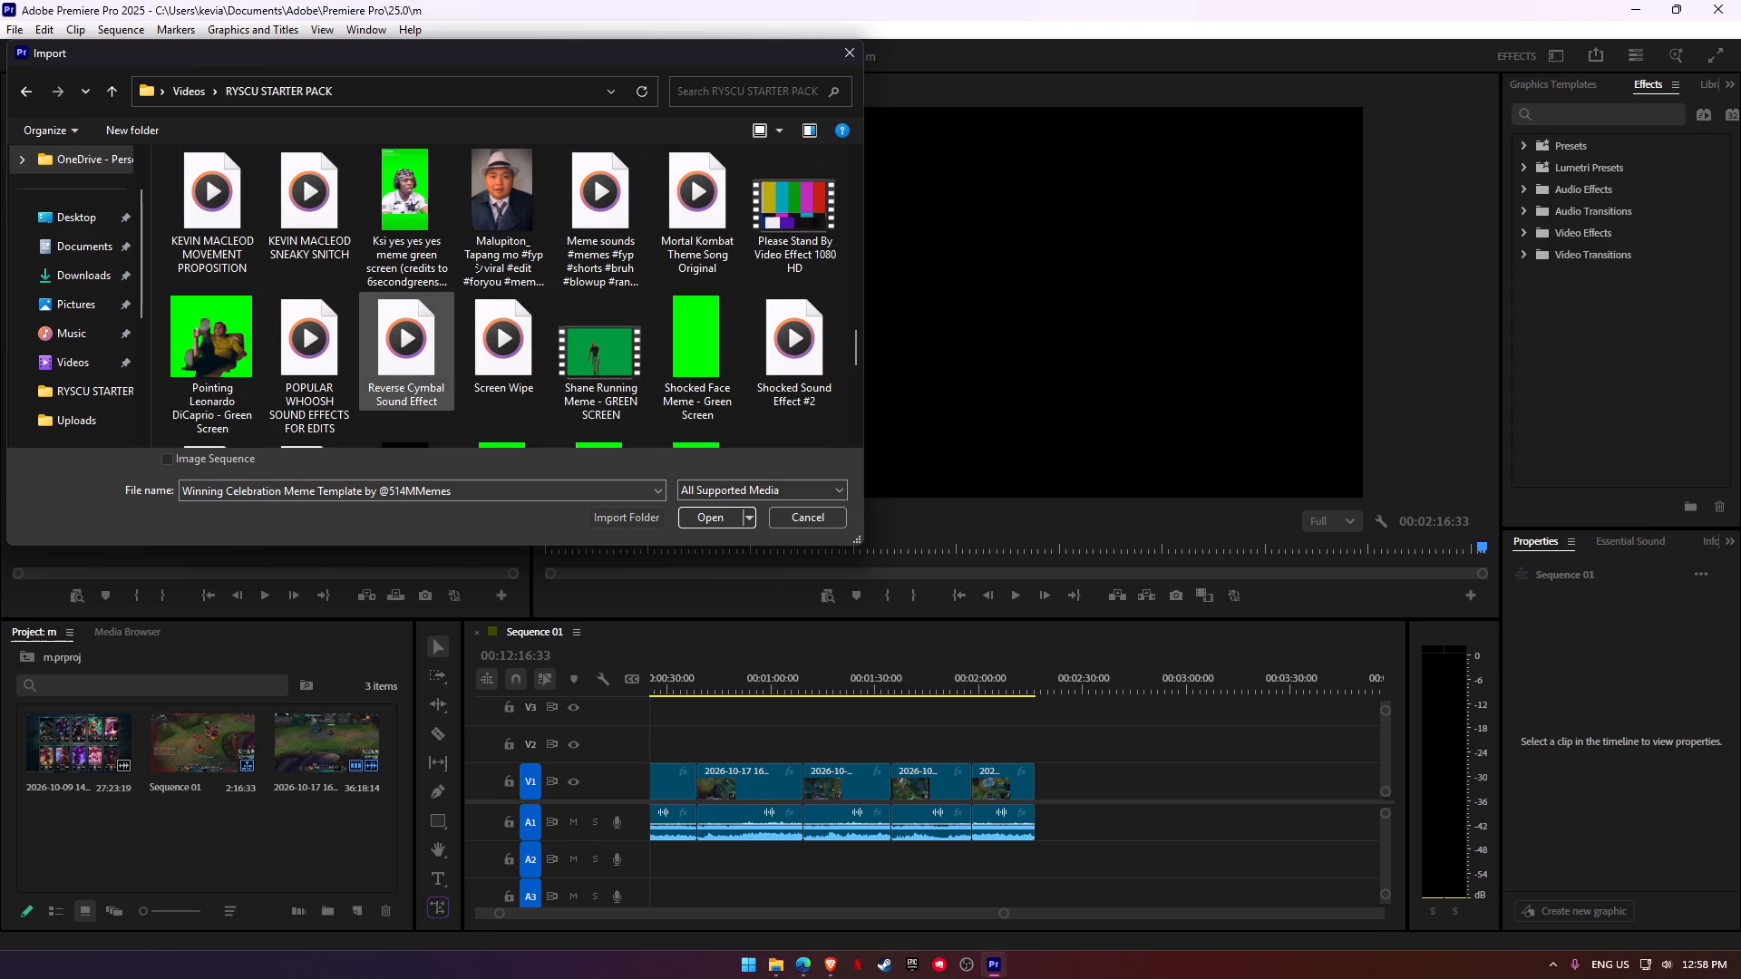
scroll(689, 367, "up", 1)
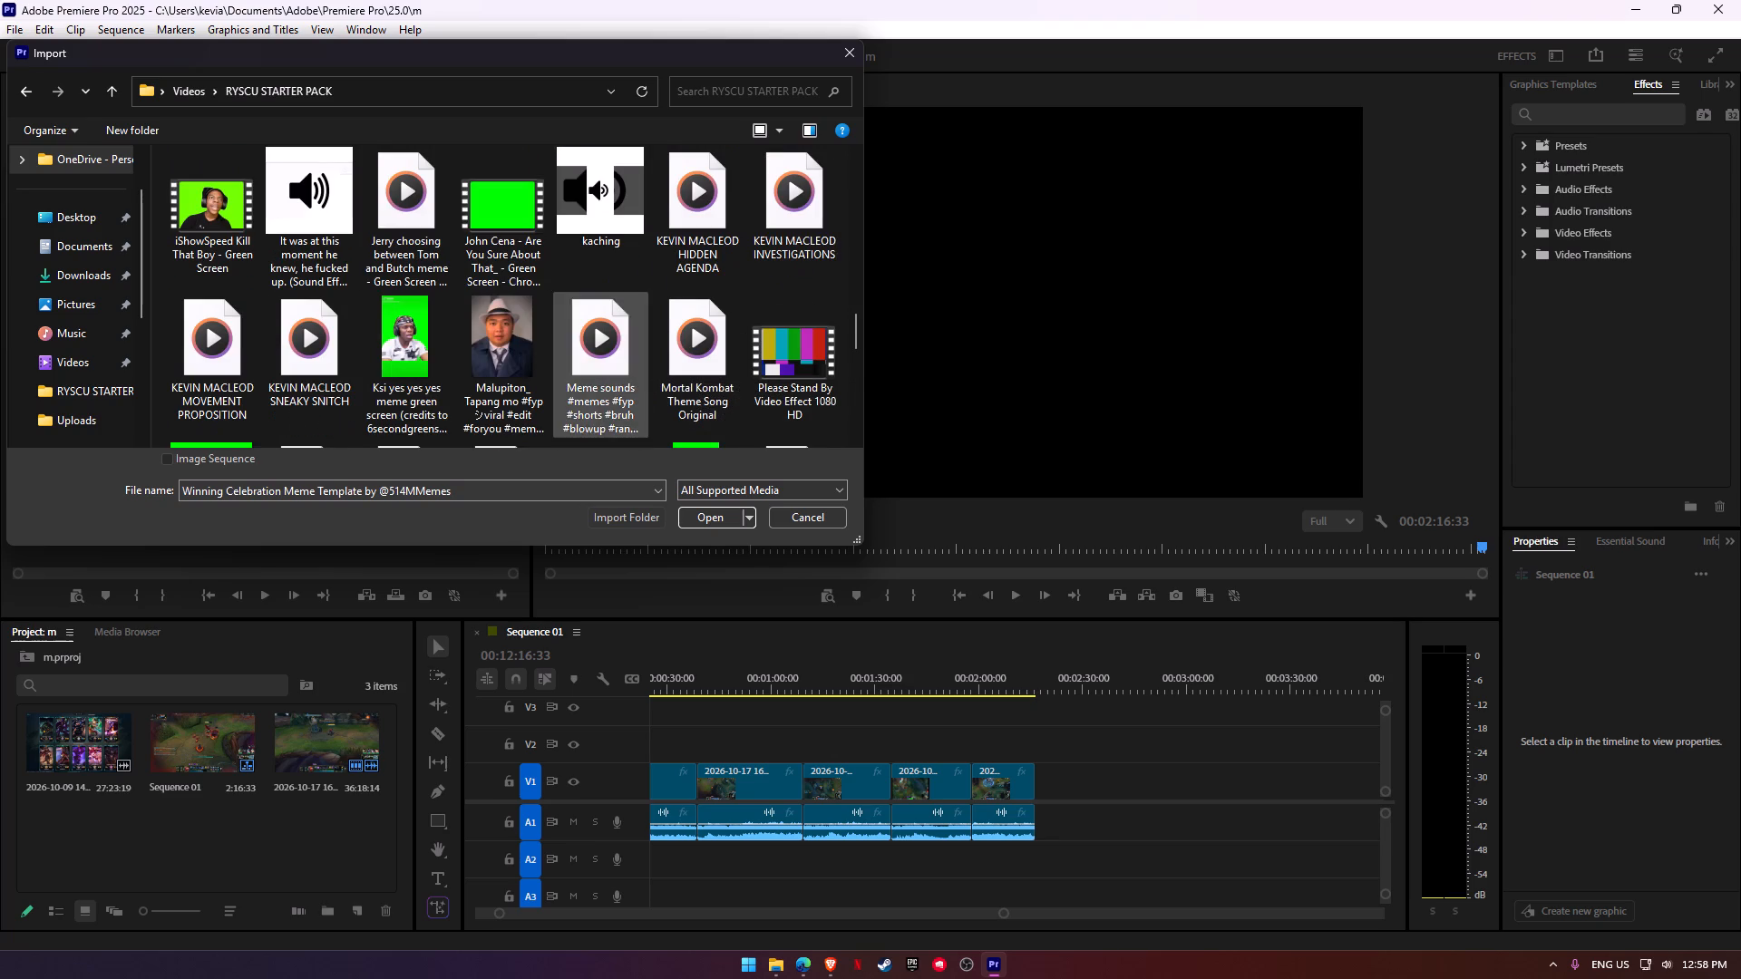
scroll(304, 357, "up", 1)
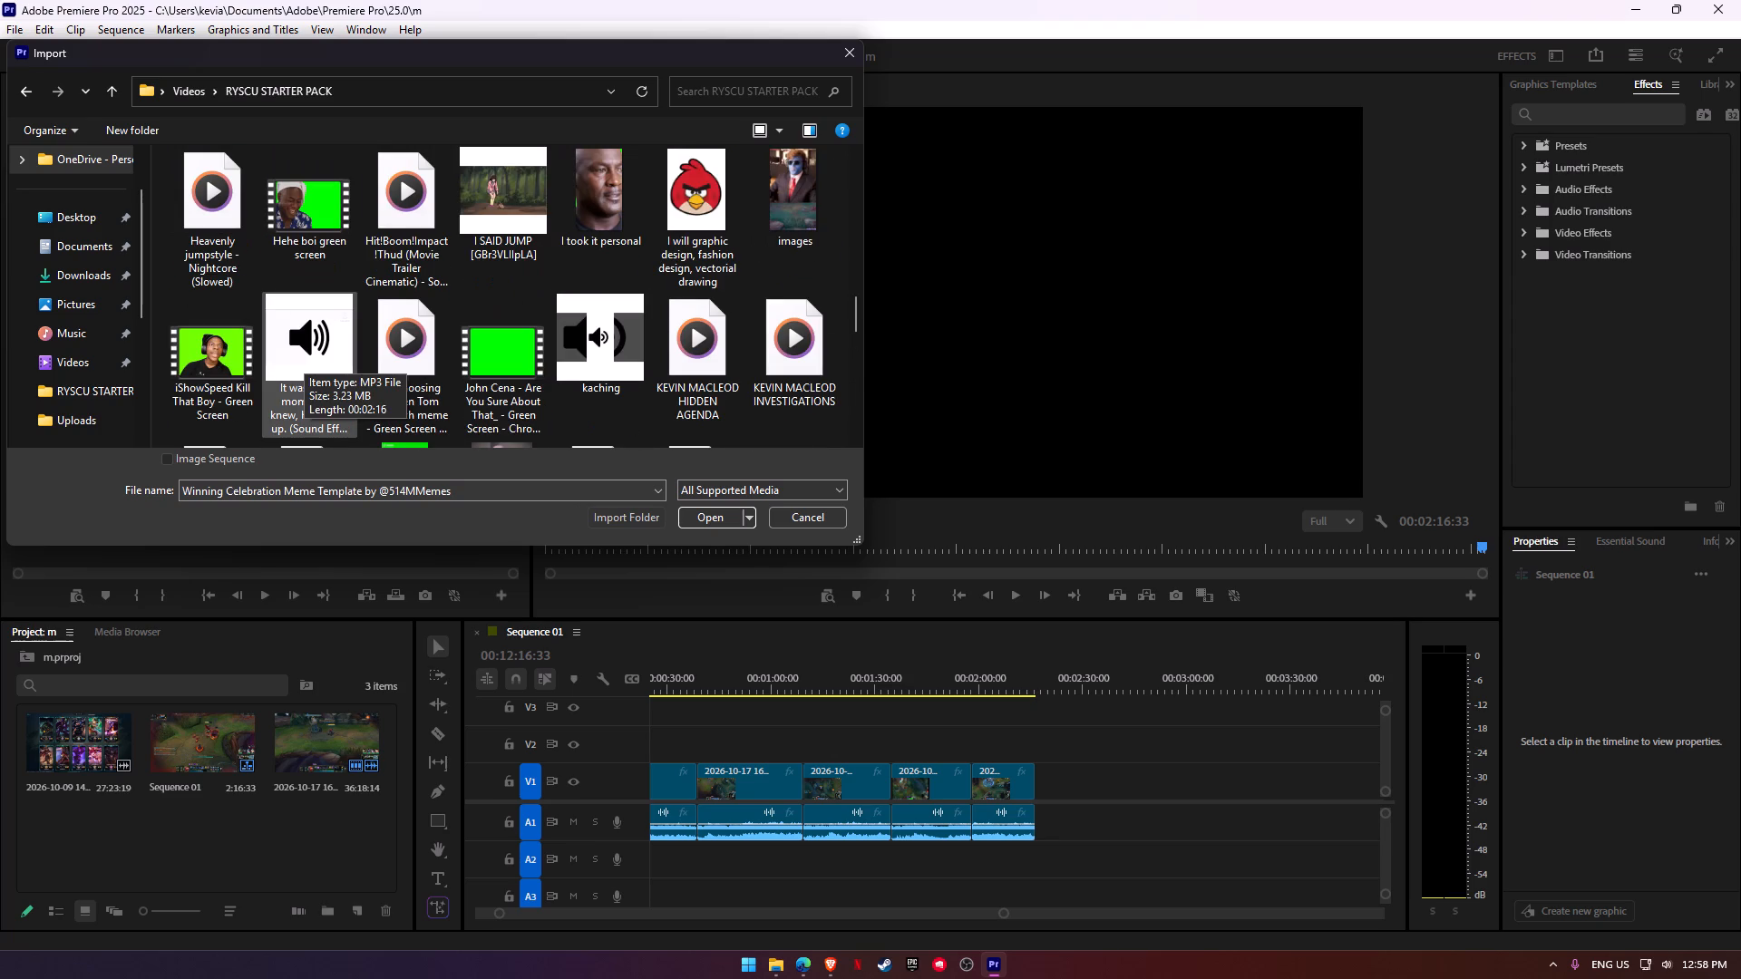
scroll(304, 357, "down", 1)
scroll(304, 357, "up", 2)
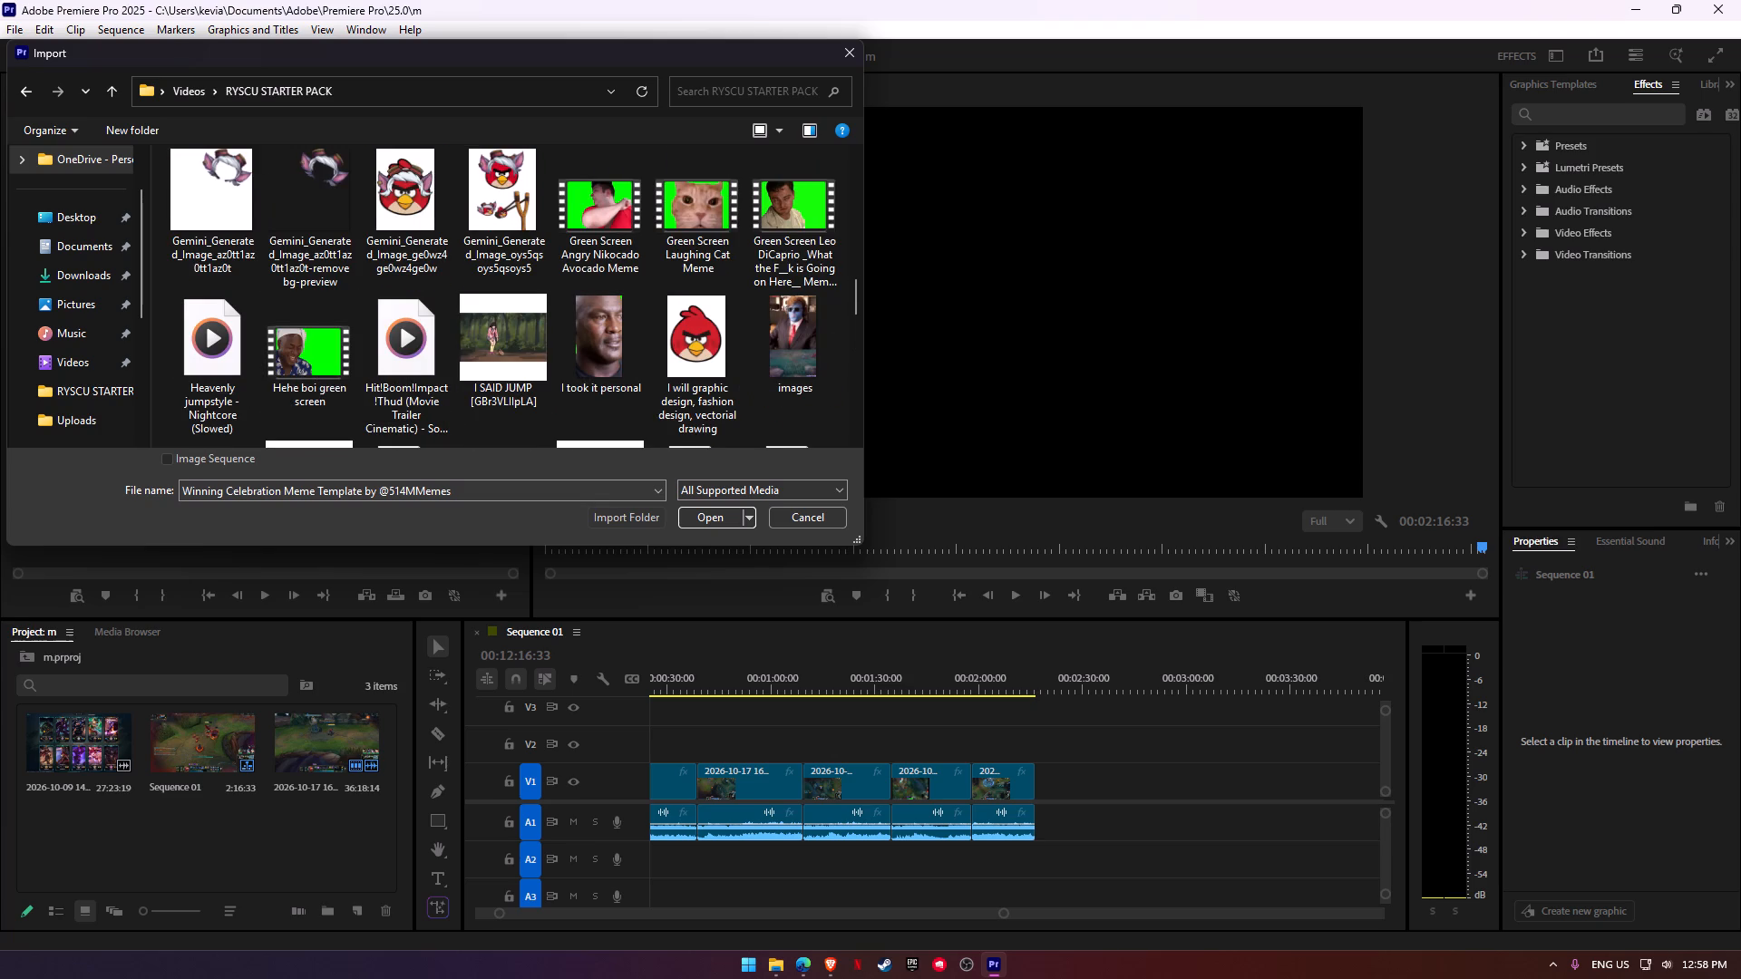
scroll(380, 385, "up", 2)
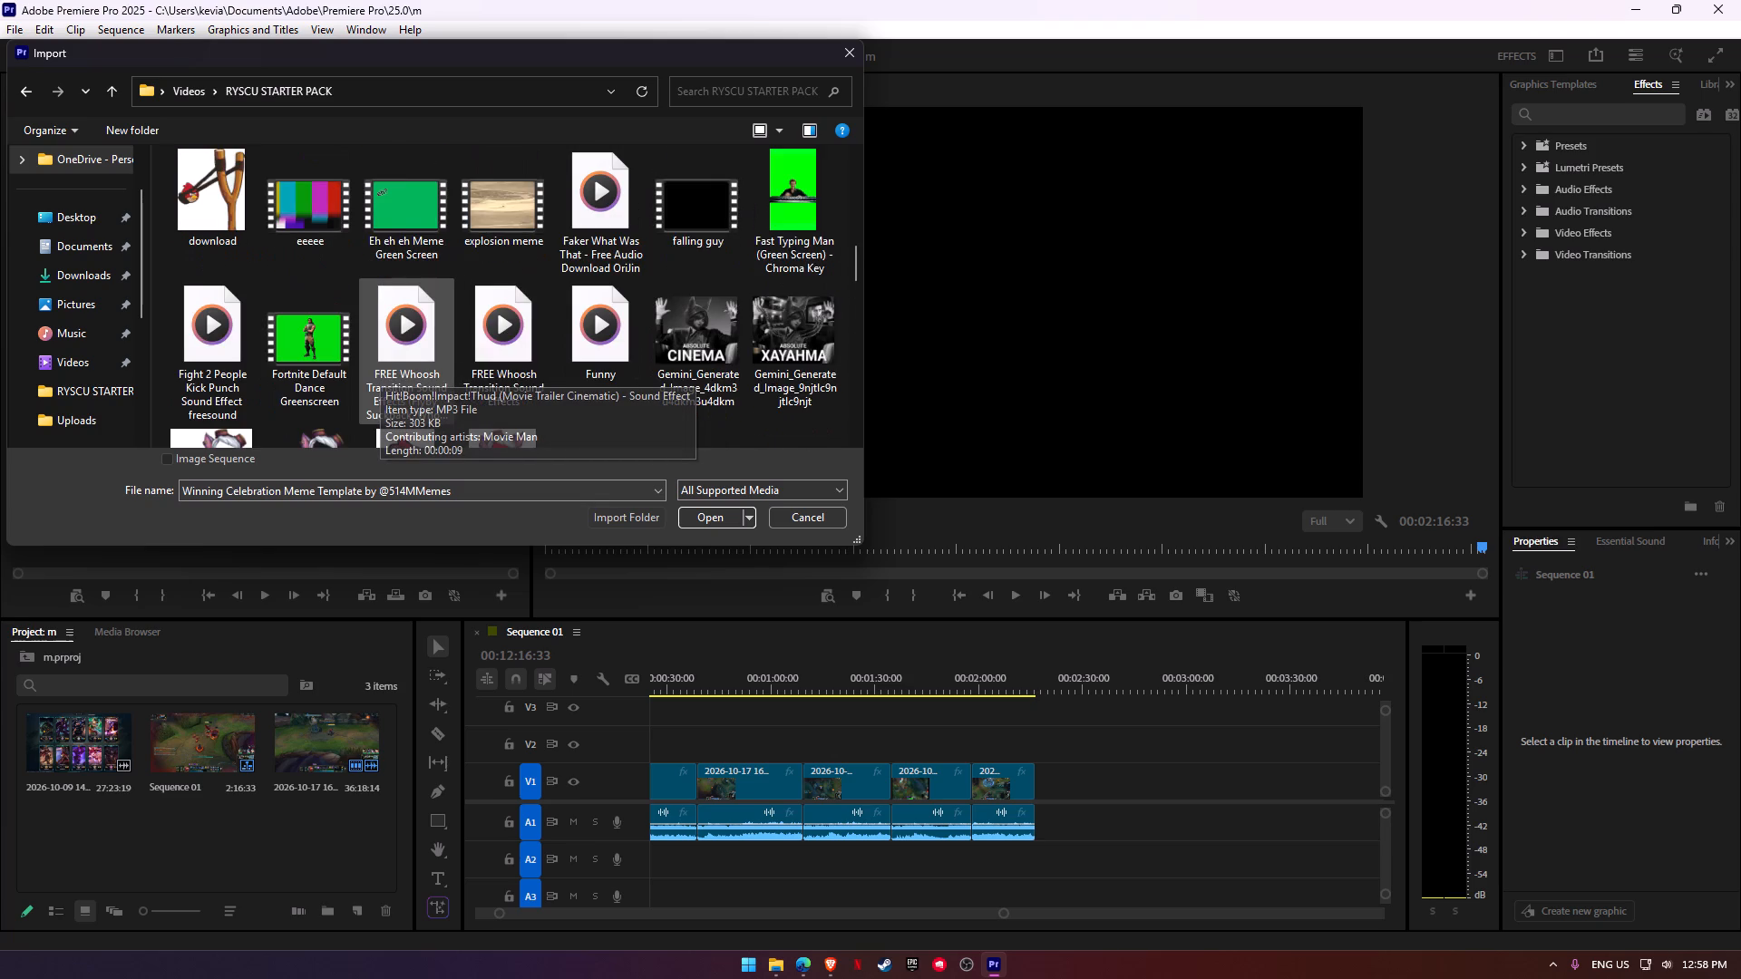
scroll(365, 387, "up", 1)
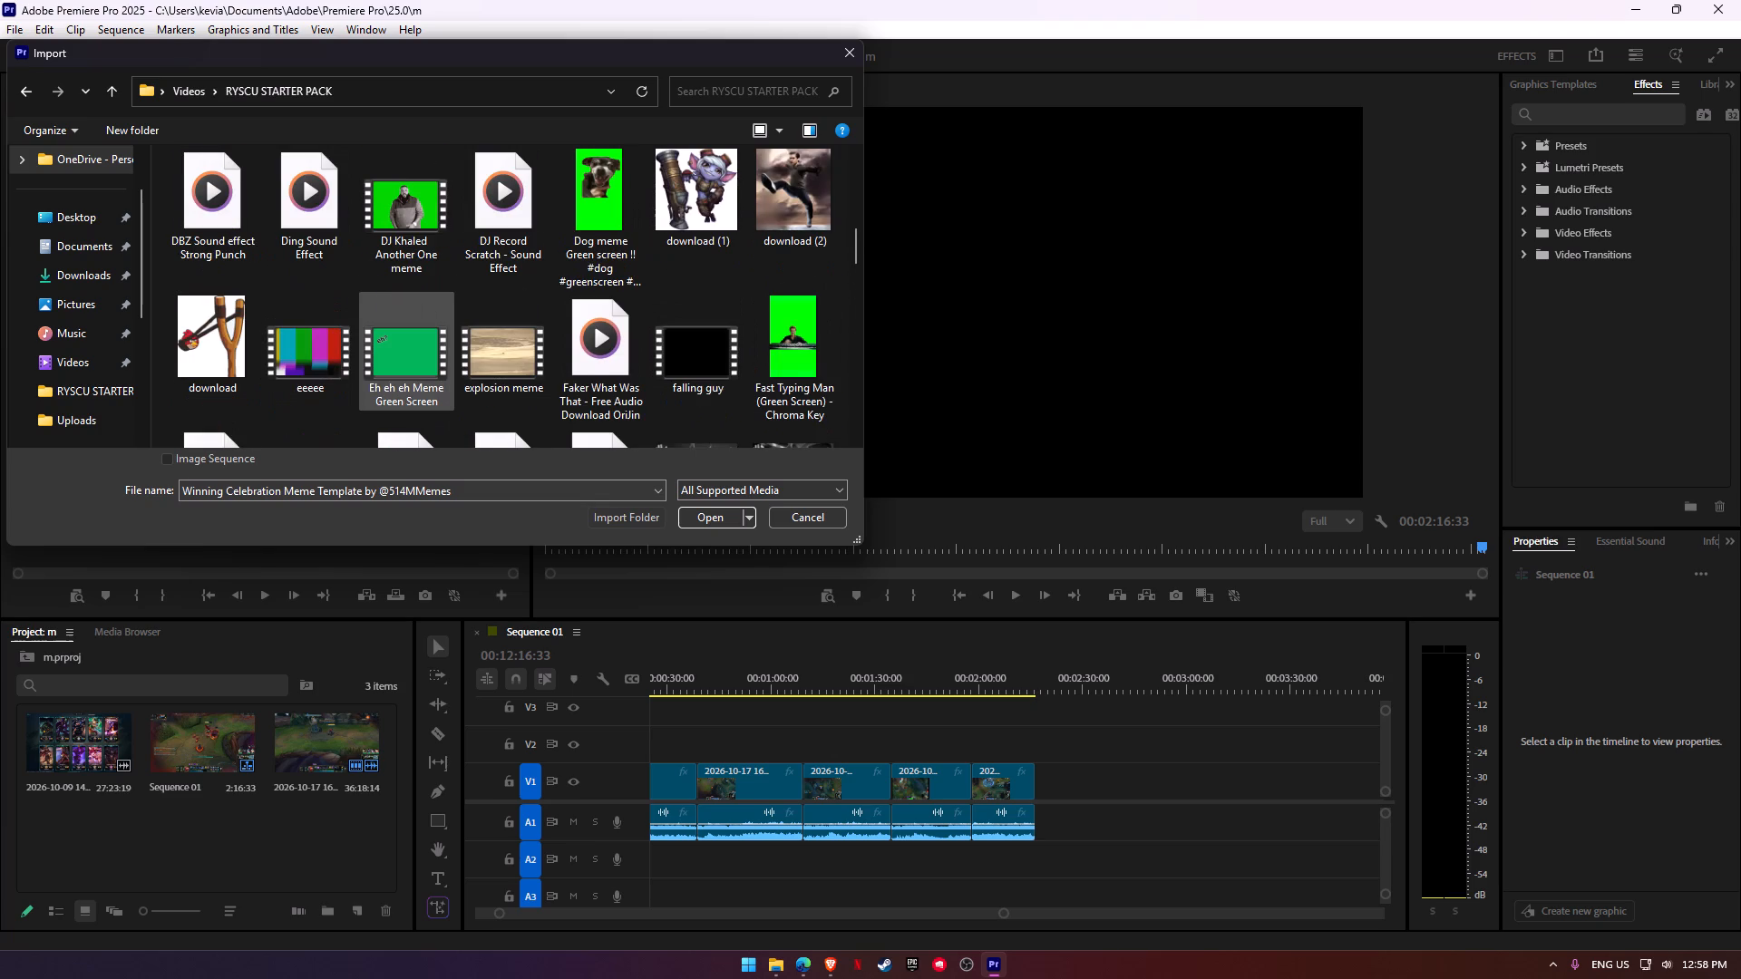
scroll(365, 387, "up", 1)
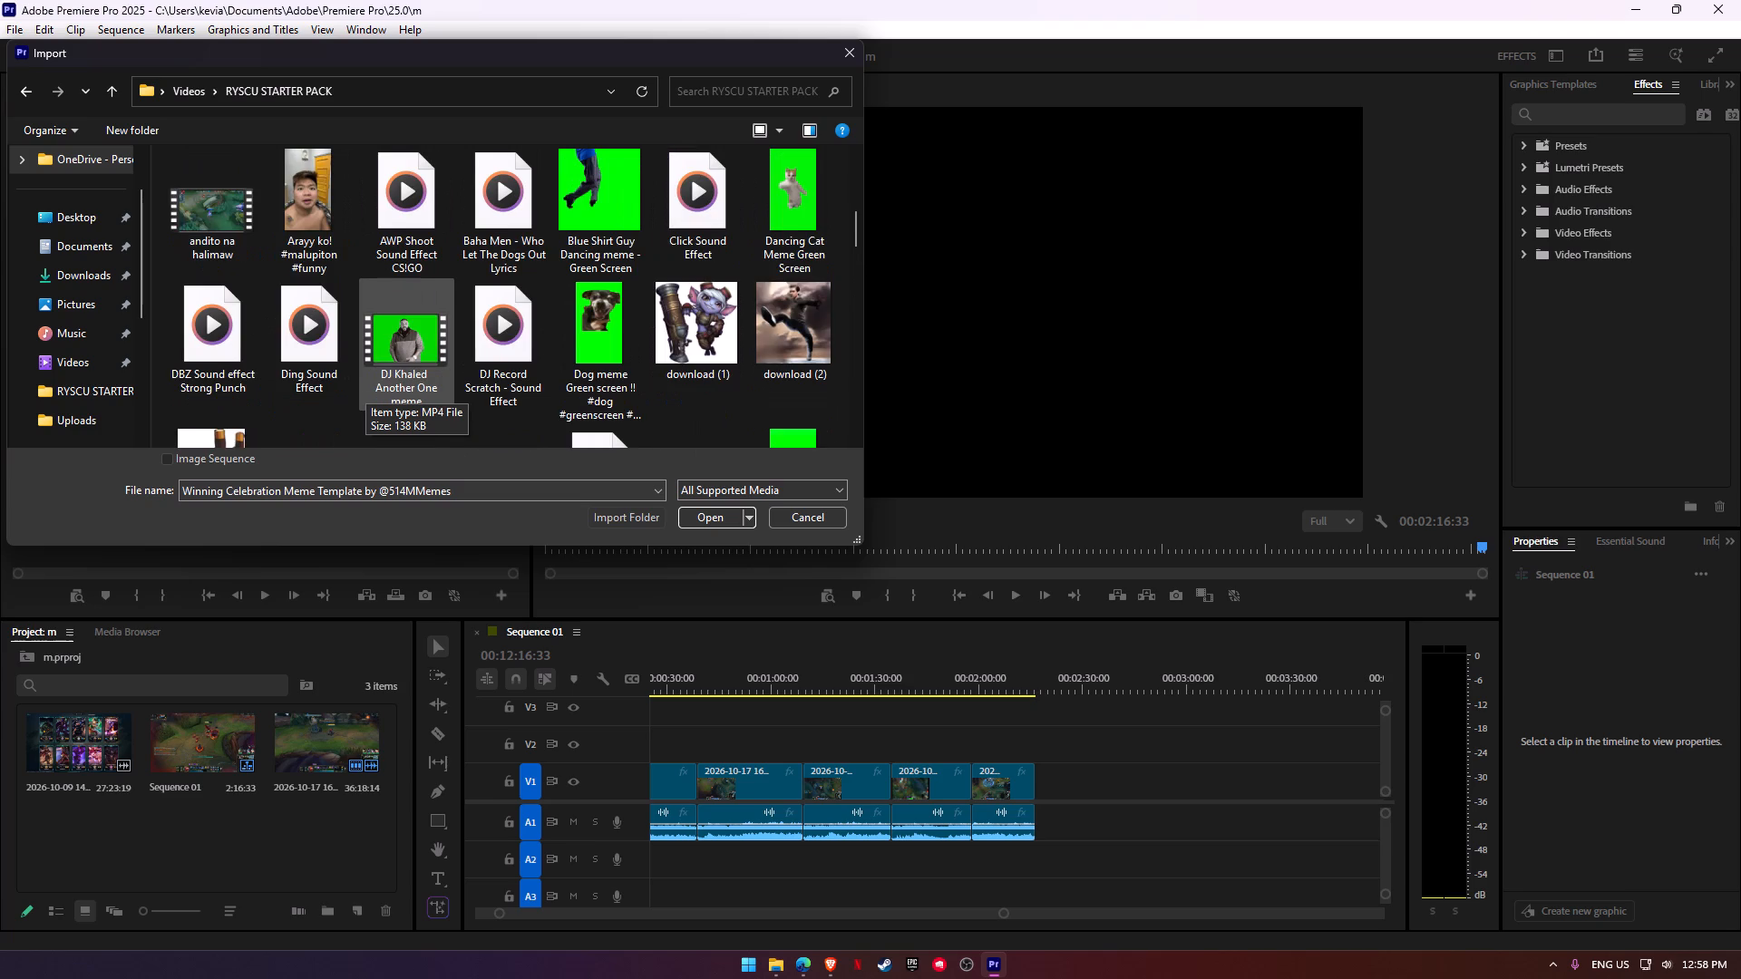
scroll(365, 387, "up", 6)
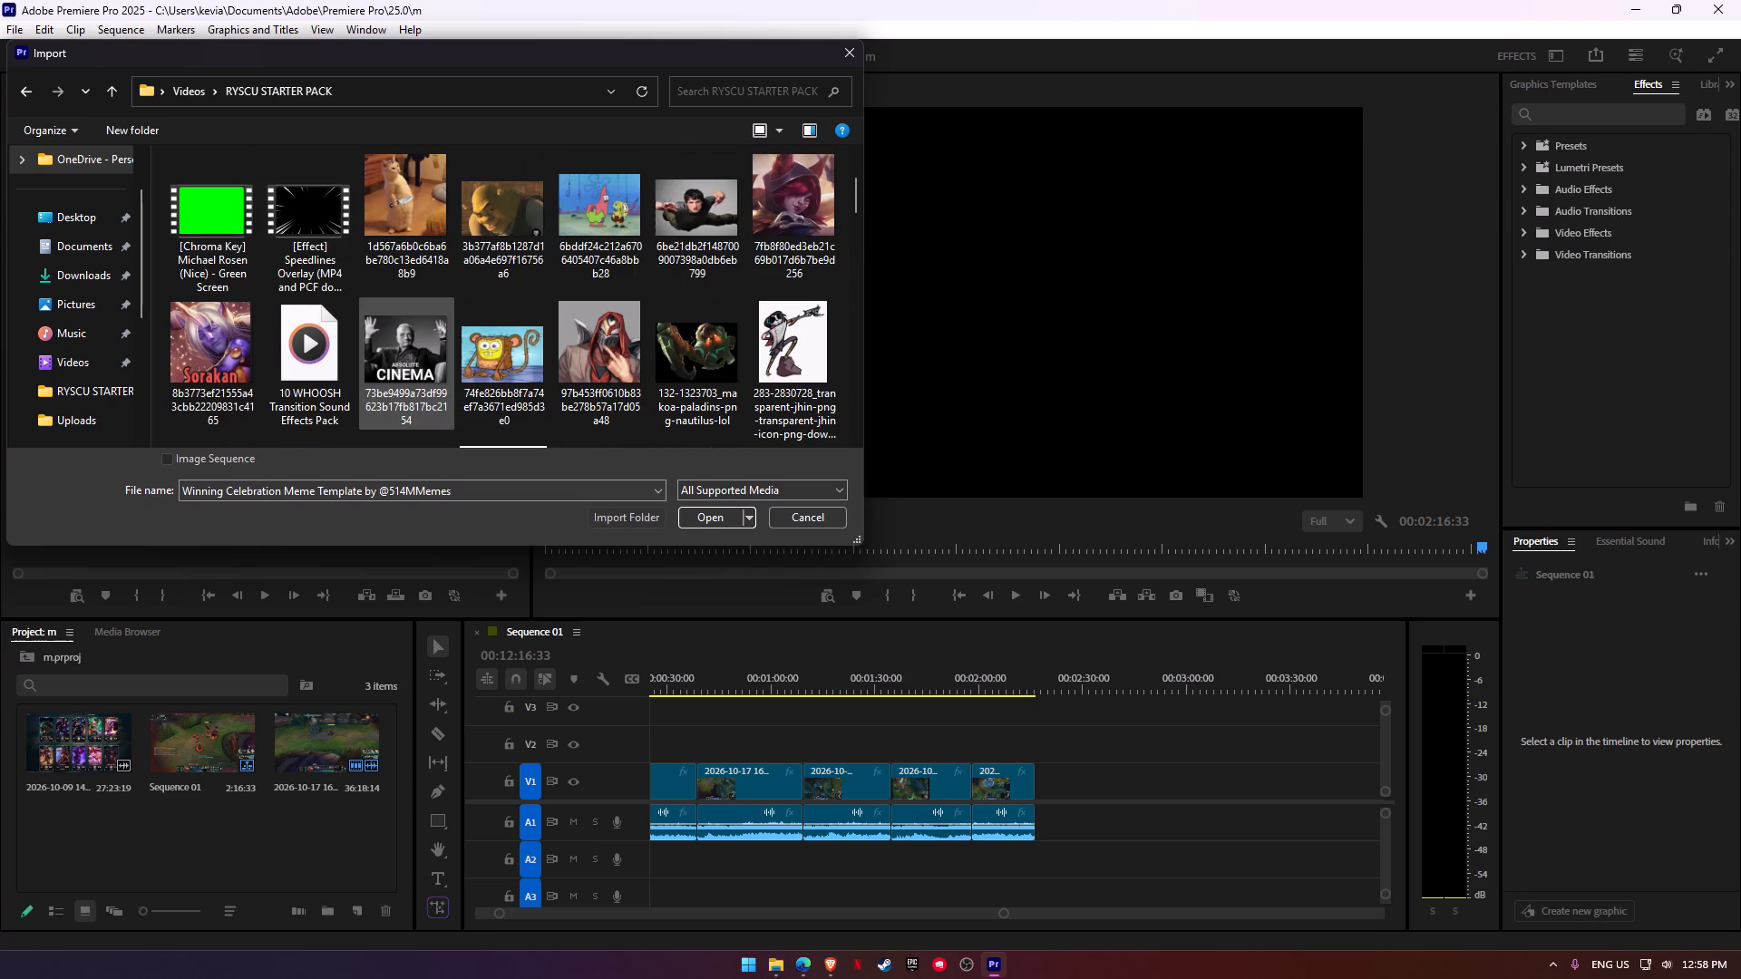
scroll(365, 387, "up", 1)
scroll(365, 387, "down", 1)
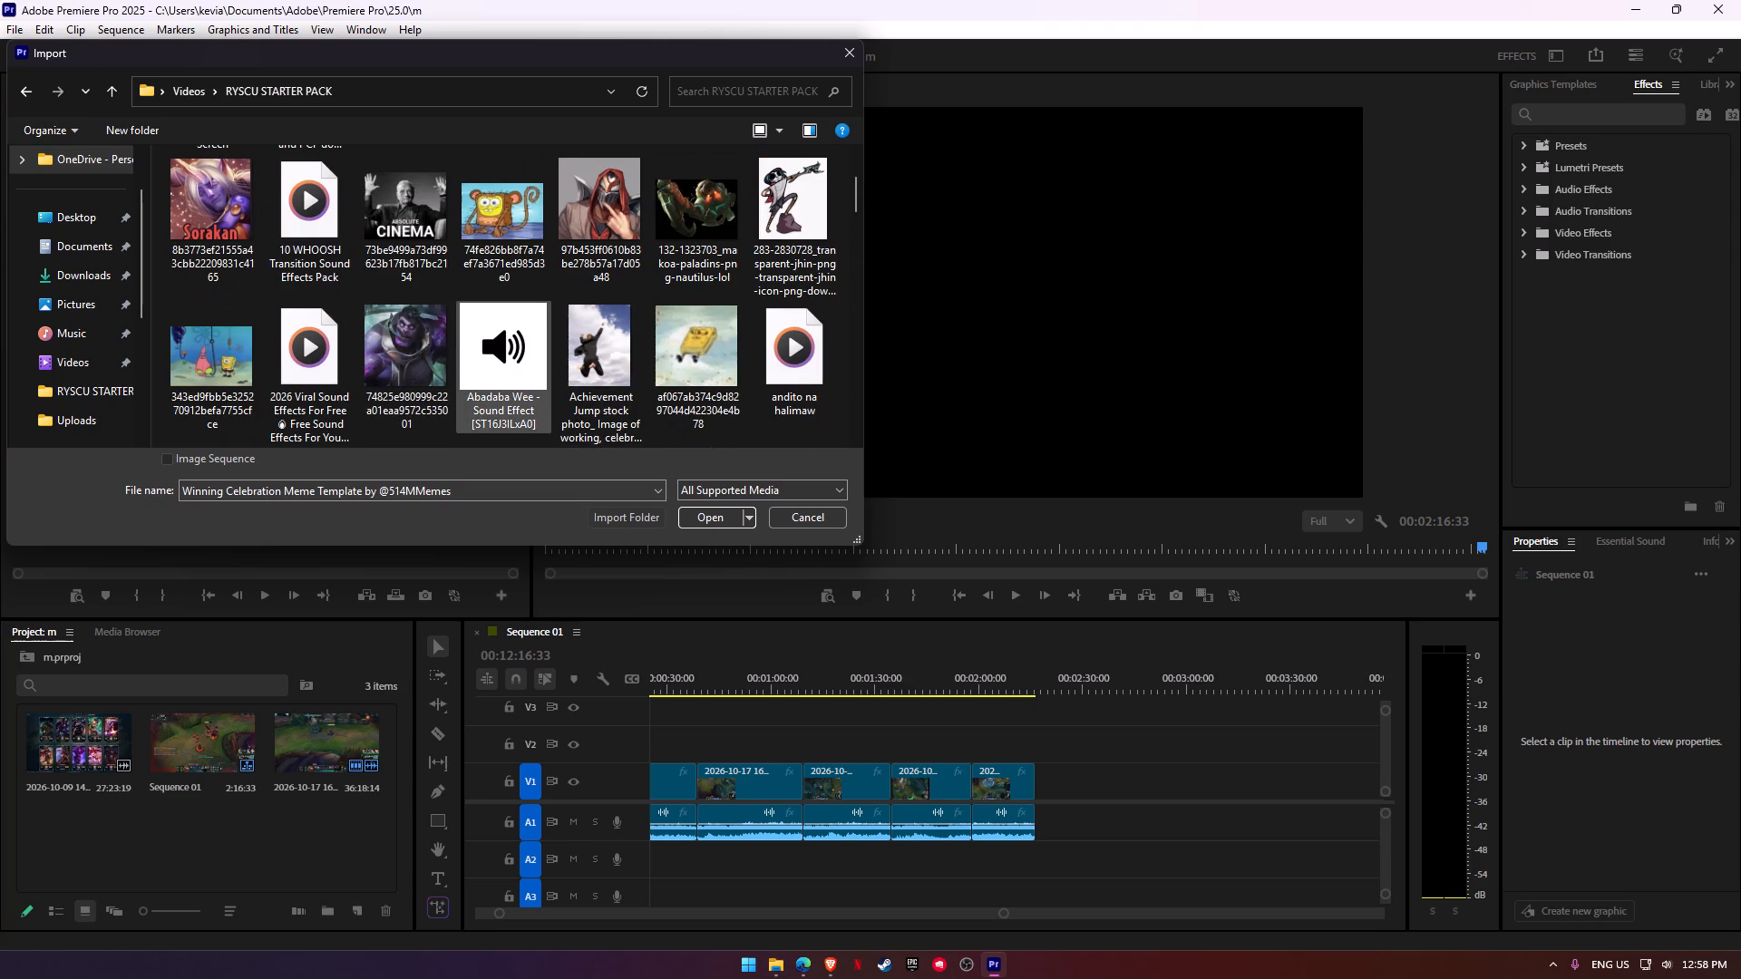
scroll(504, 347, "down", 1)
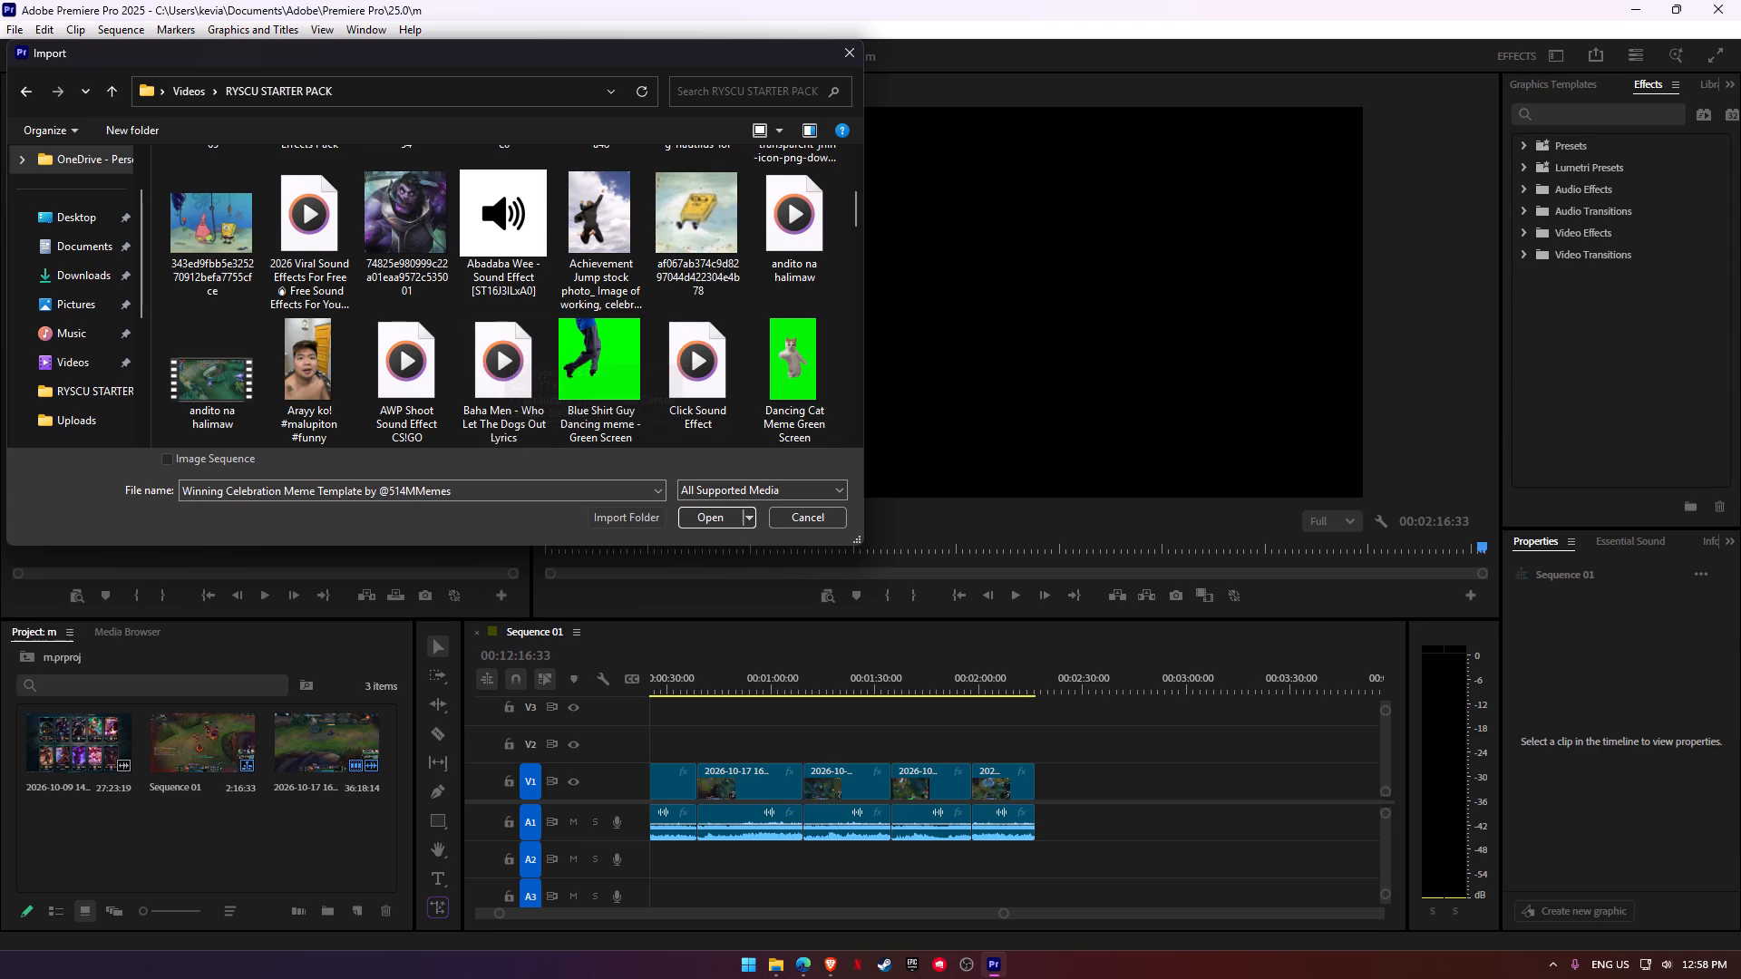
left_click(535, 367)
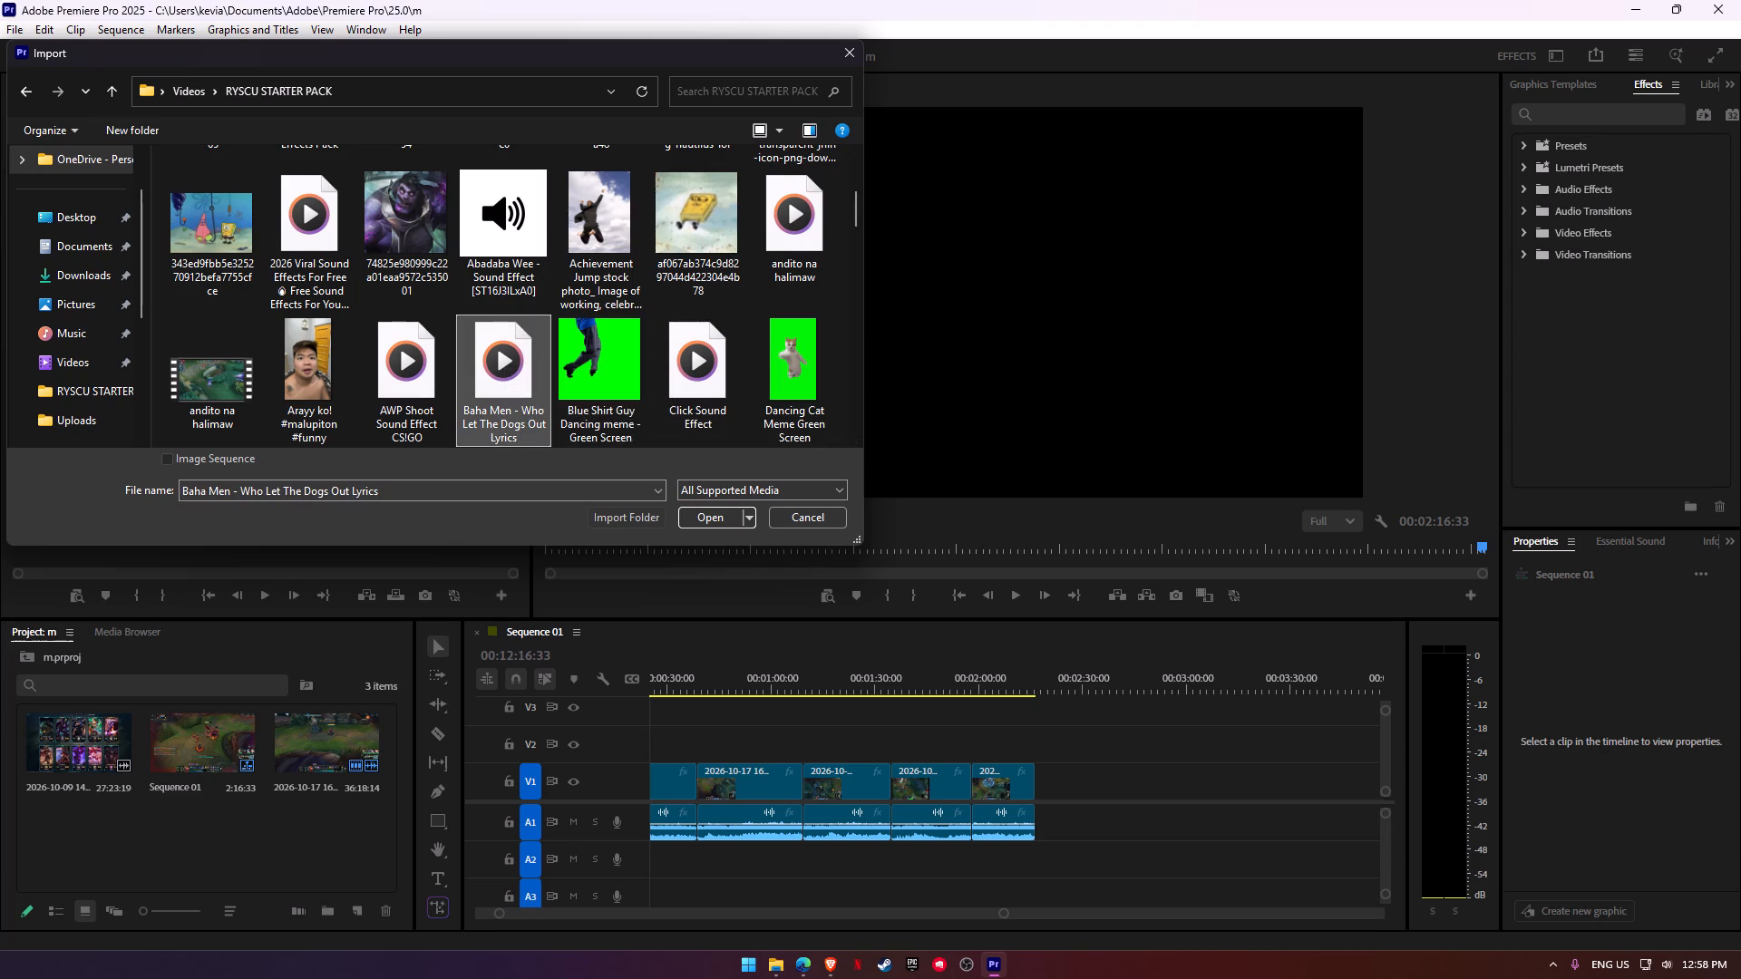
left_click(691, 519)
Preview the opening of Sequence 01 and place the Baha Men song on track A2 at the start of the sequence.
left_click(695, 664)
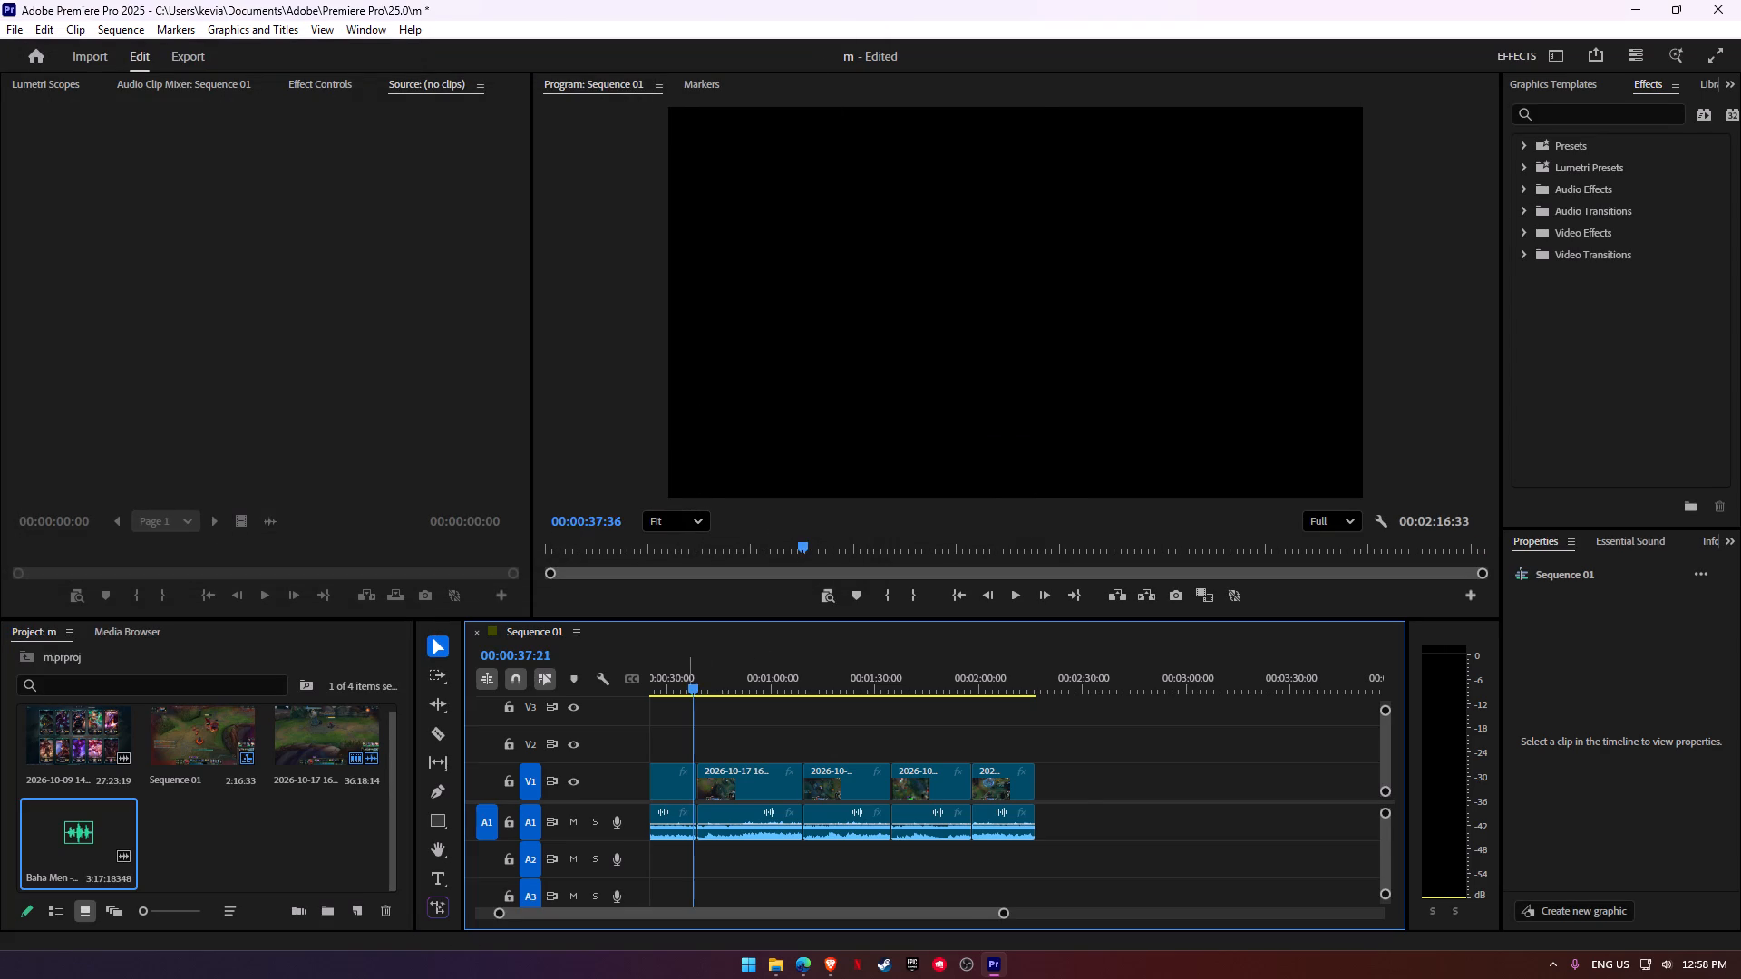
left_click_drag(687, 690, 506, 715)
left_click(702, 906)
left_click_drag(700, 907, 588, 909)
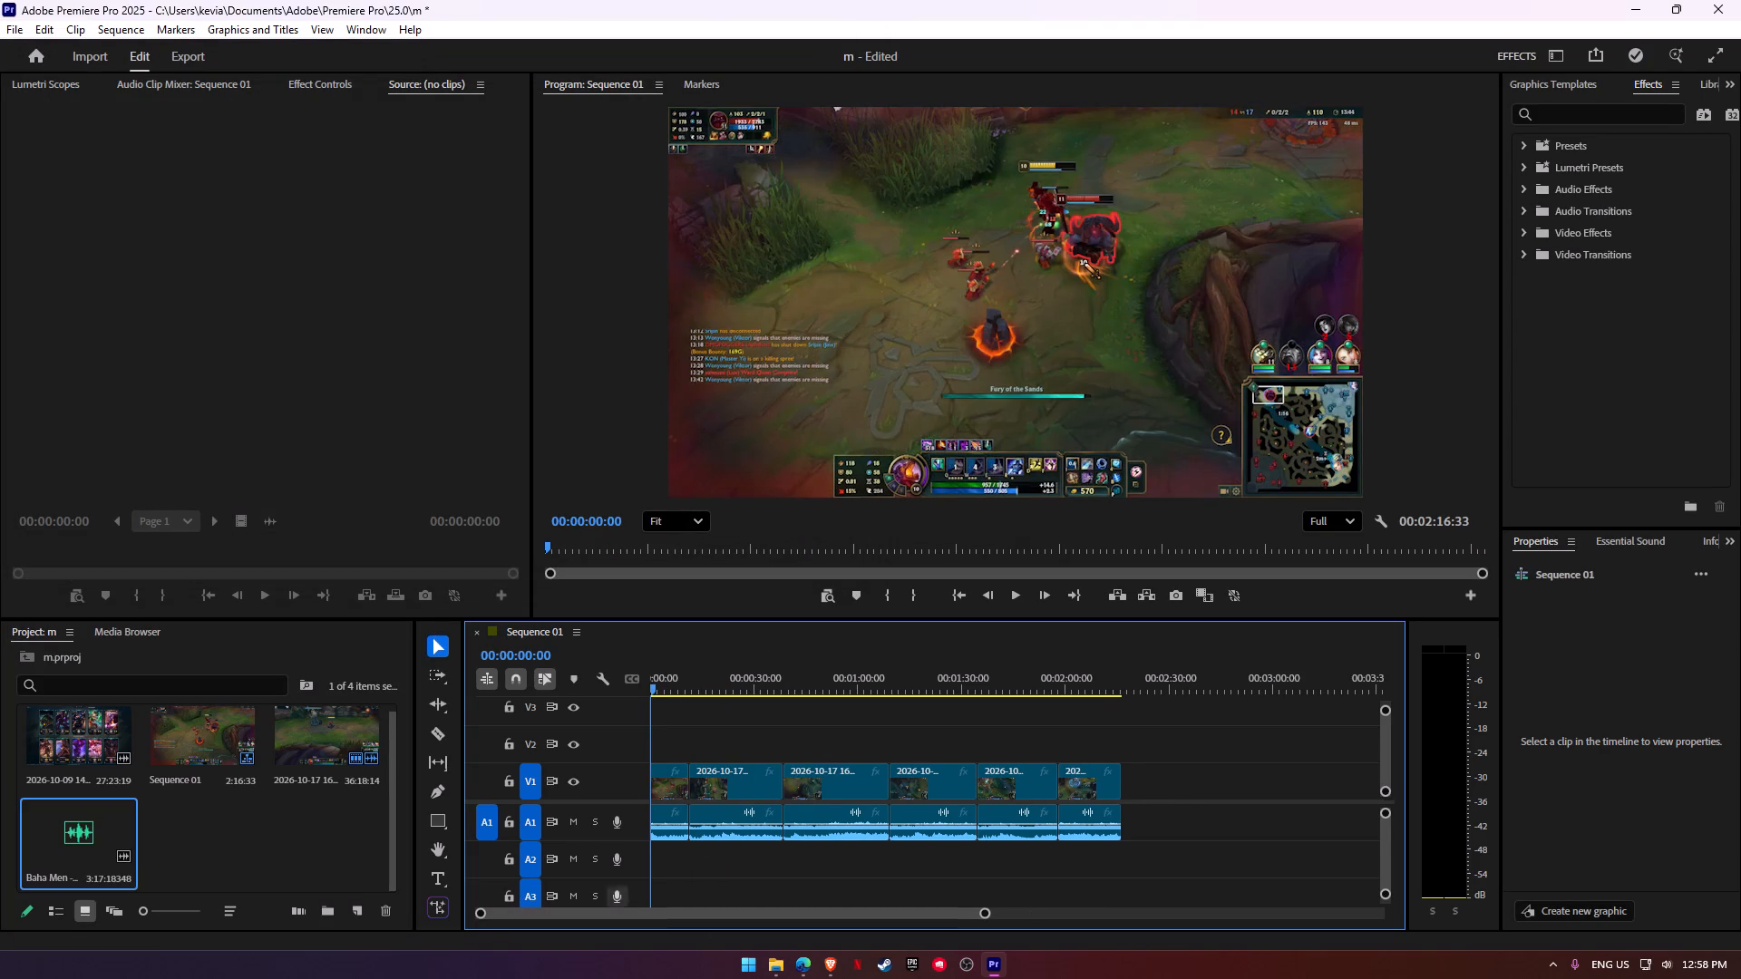
key("space")
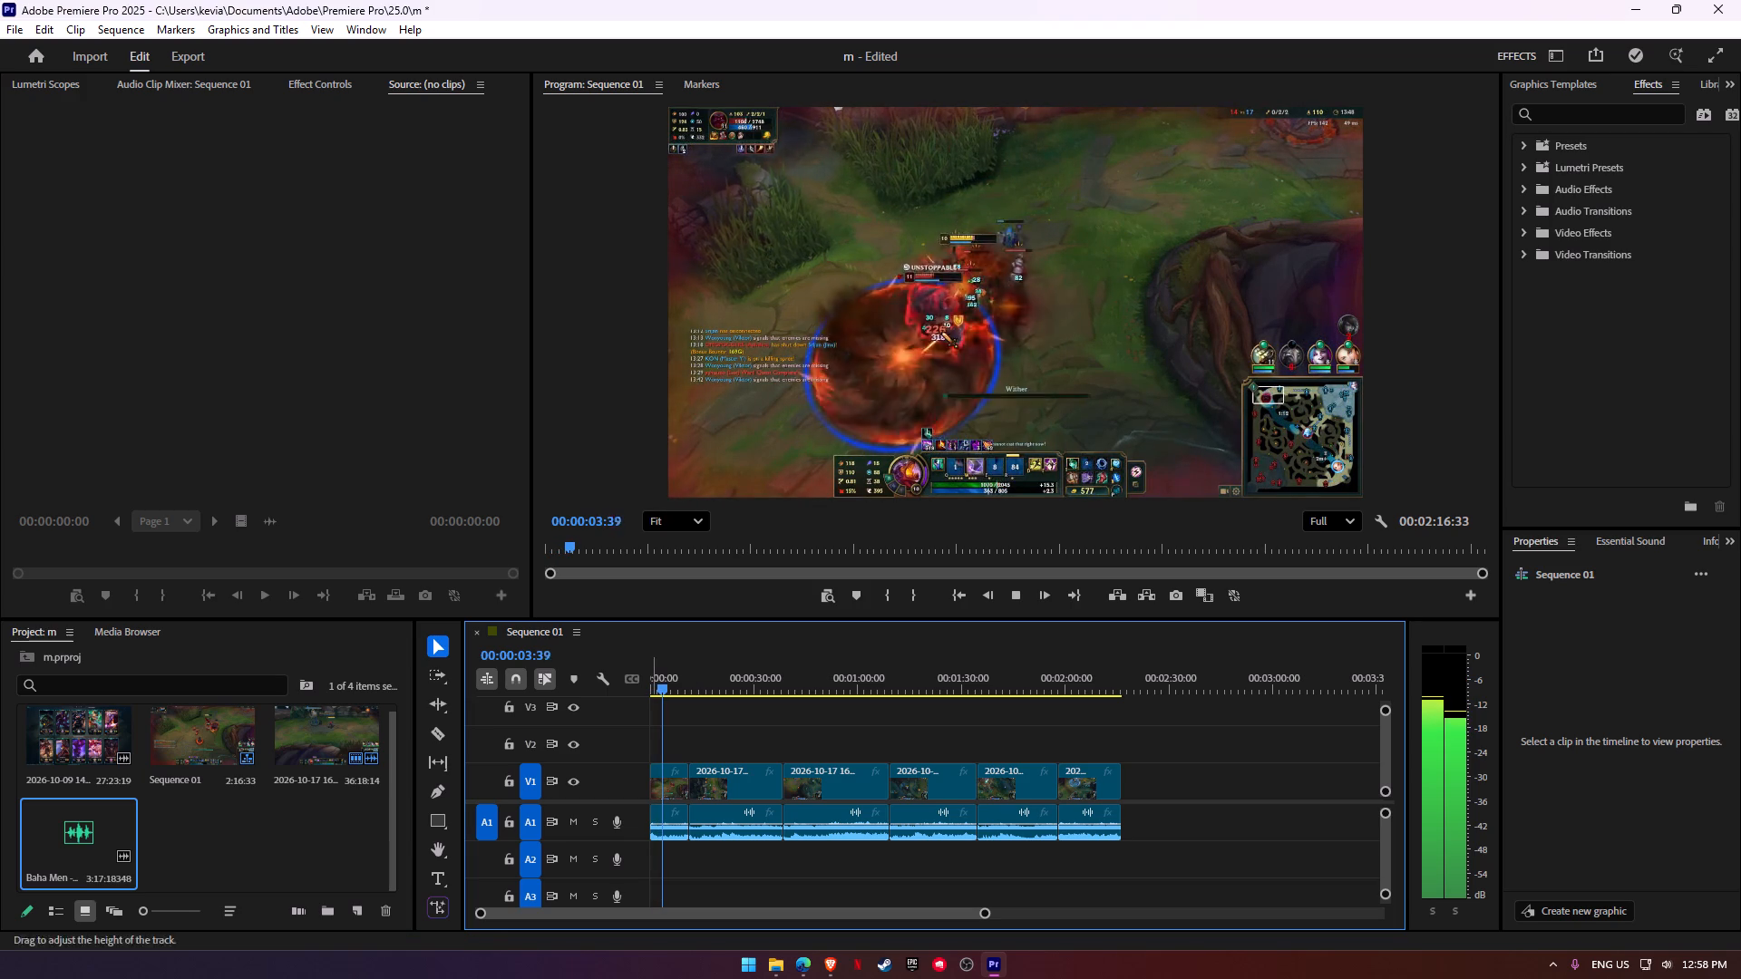
key("space")
left_click_drag(71, 828, 647, 863)
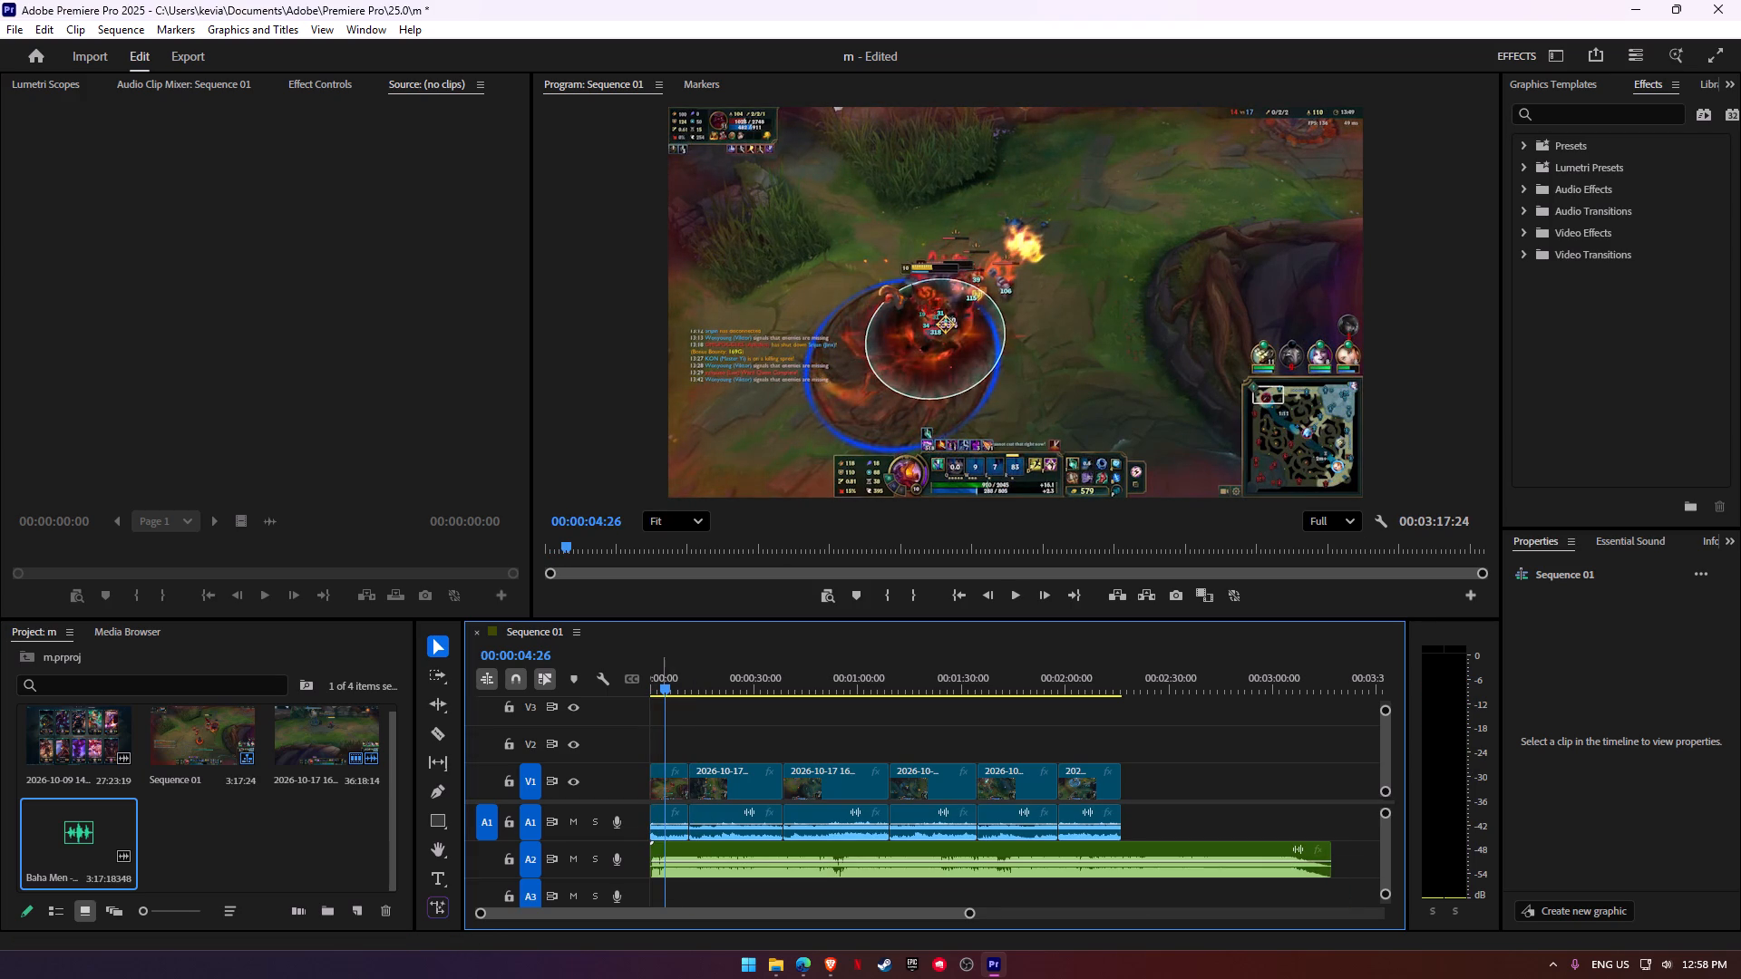
Adjust the gain of the Baha Men song on A2 by -10 dB and listen to the mix.
key("space")
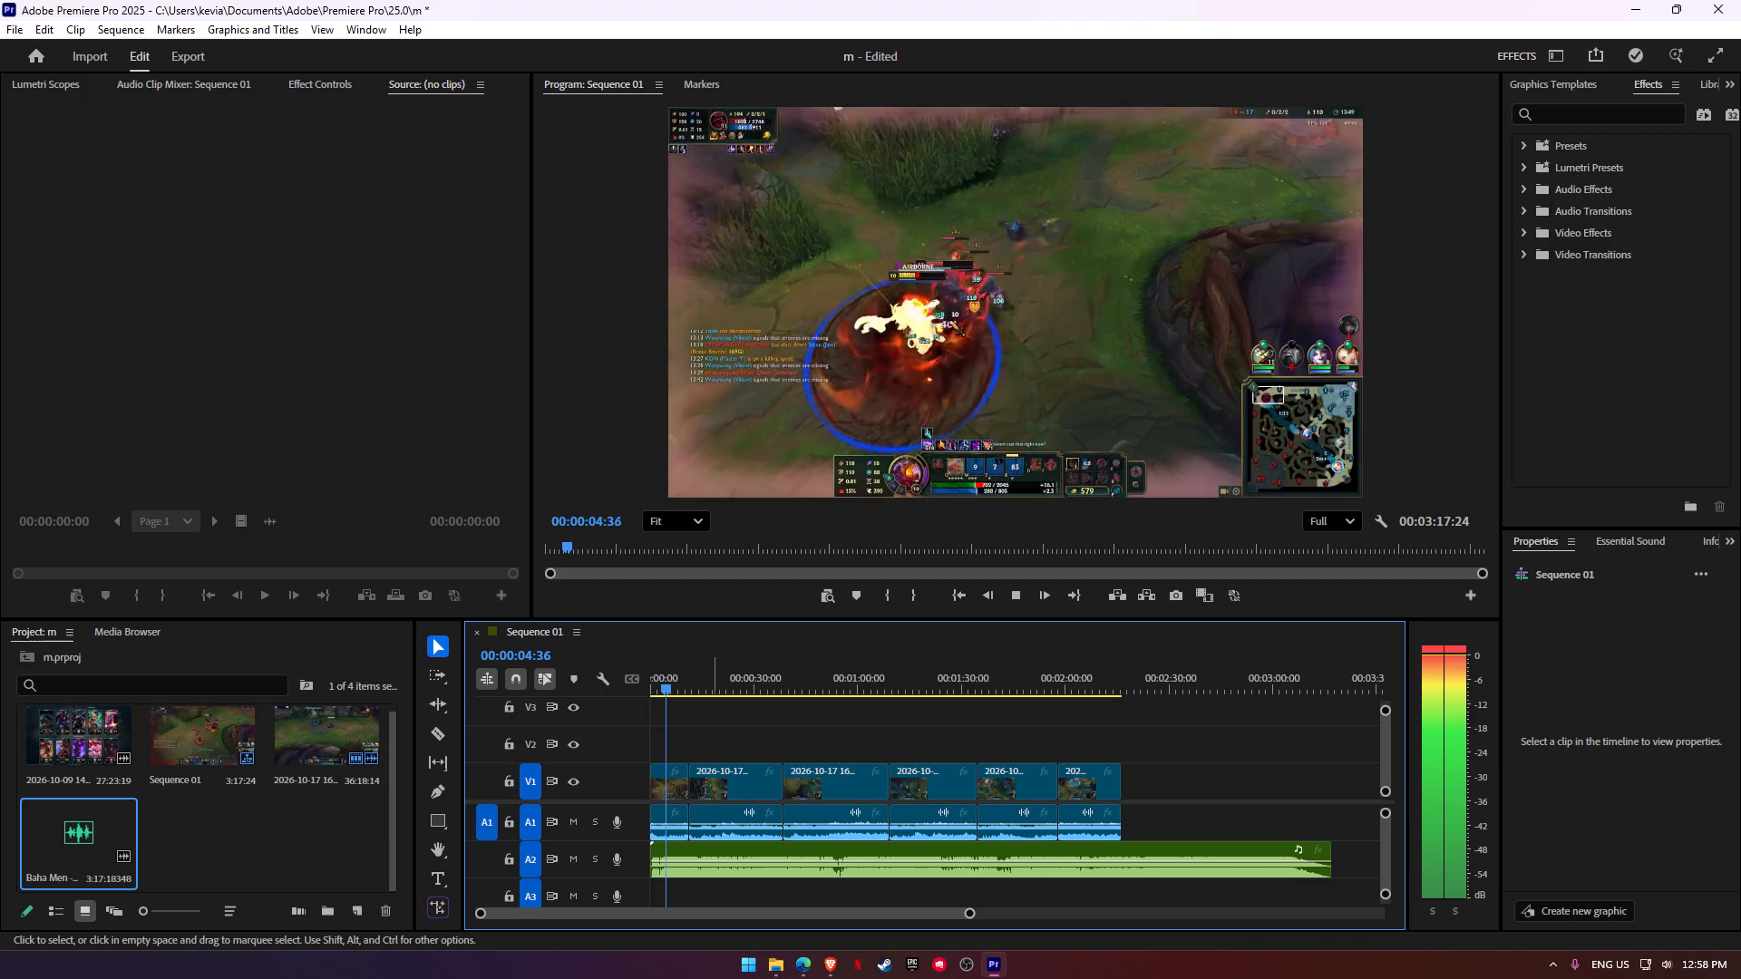
key("space")
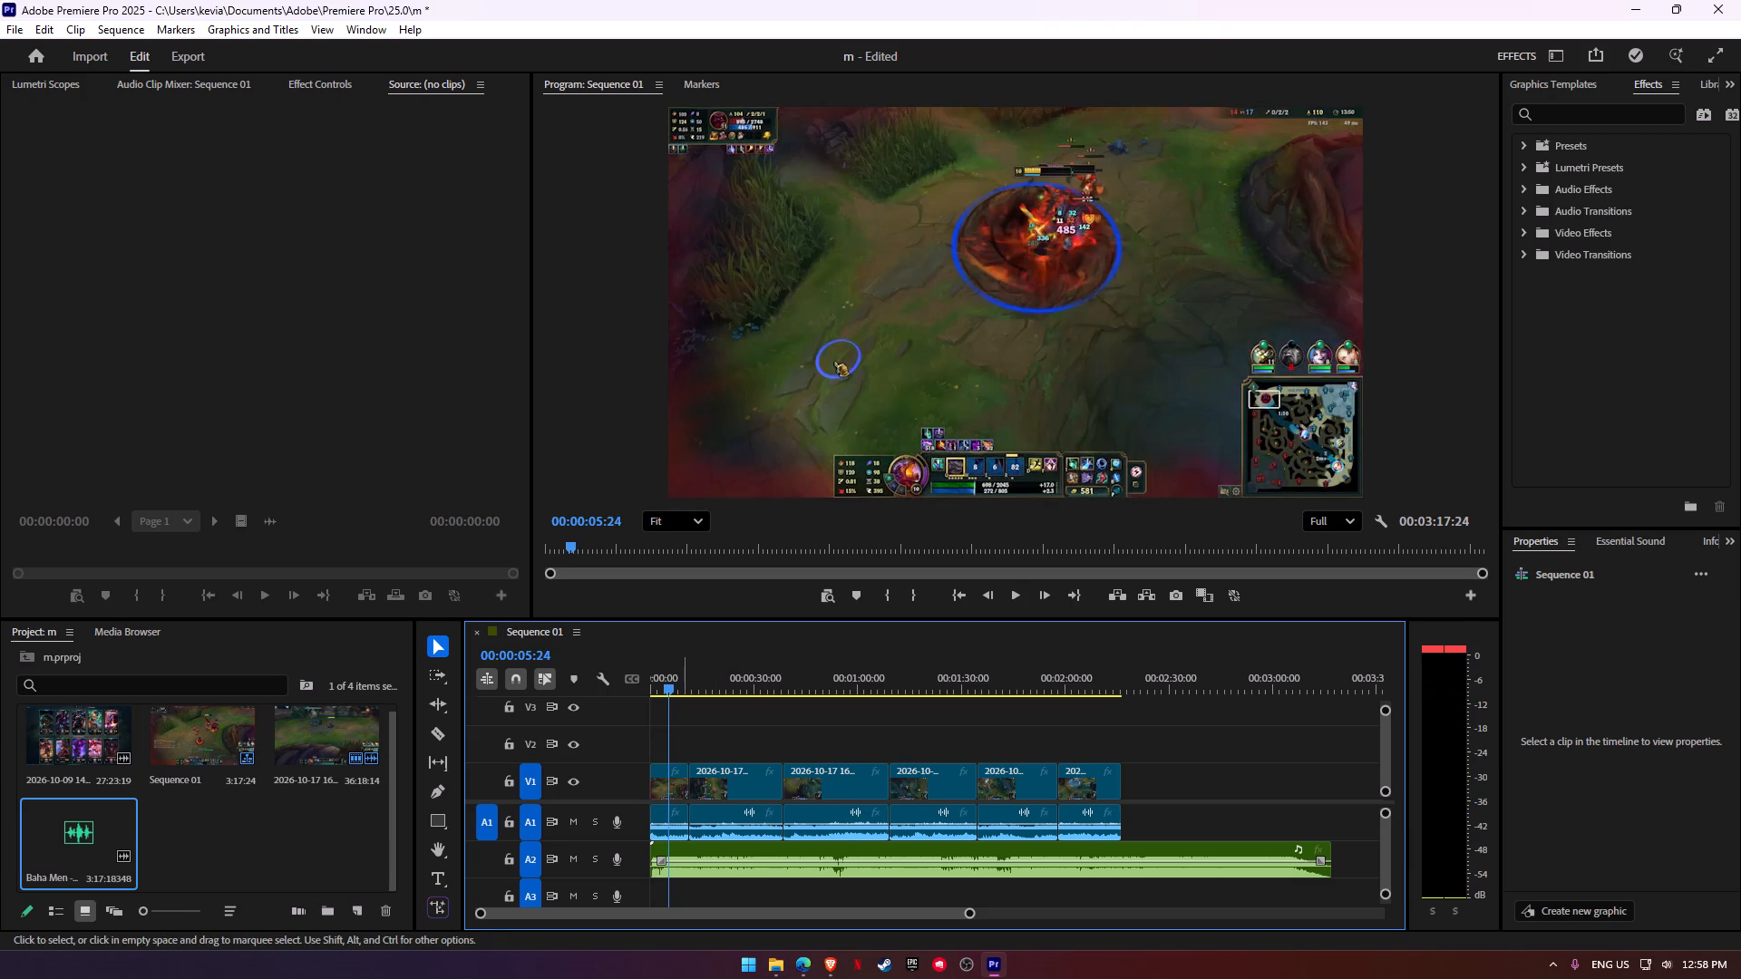
left_click(679, 848)
key("g")
type("-10")
key("Return")
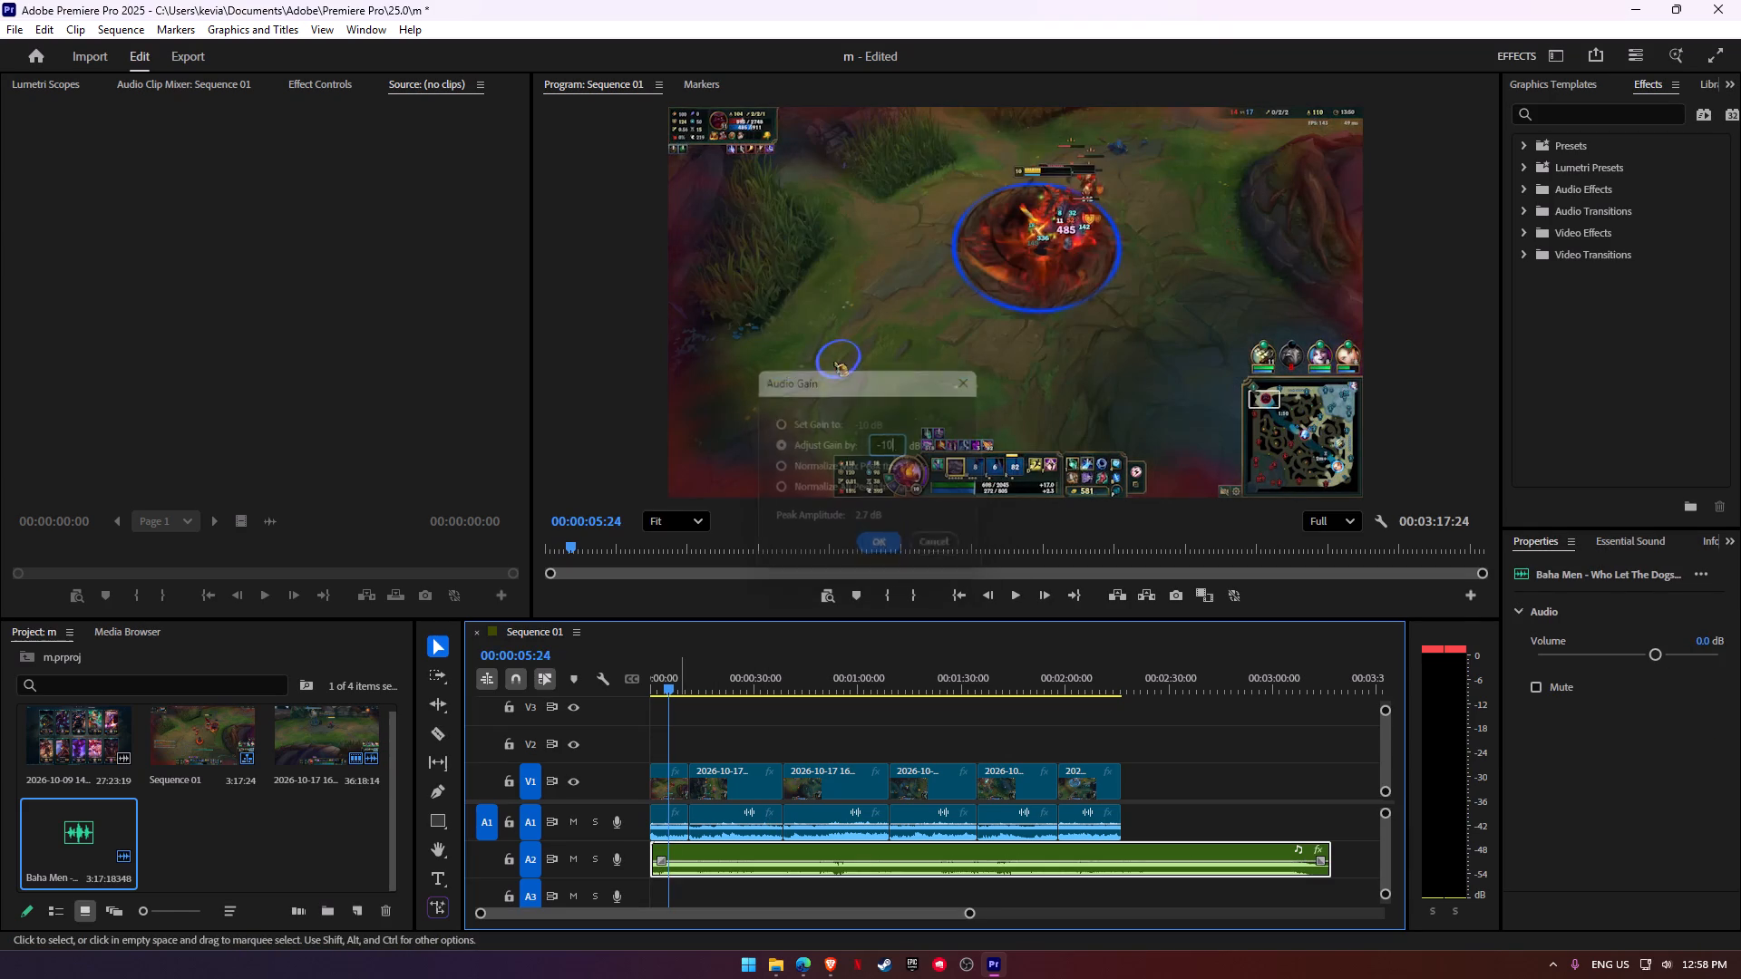
key("space")
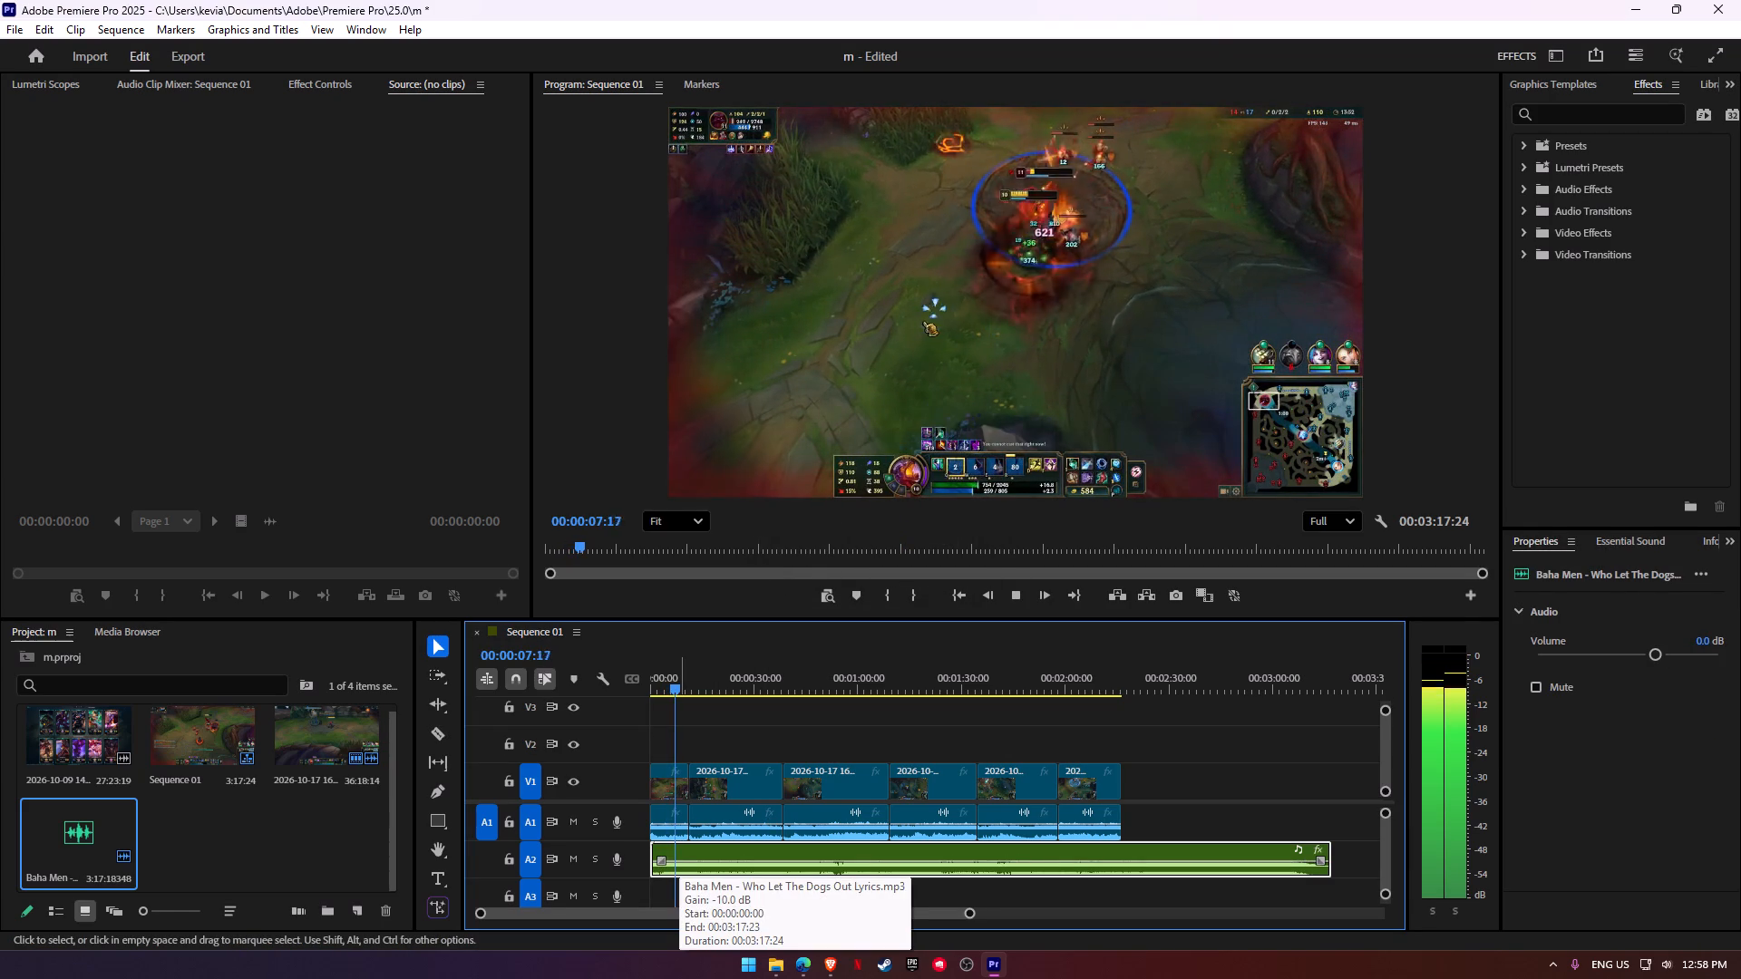
key("space")
Split the first gameplay clip on V1 at about 00:00:08:31.
key("c")
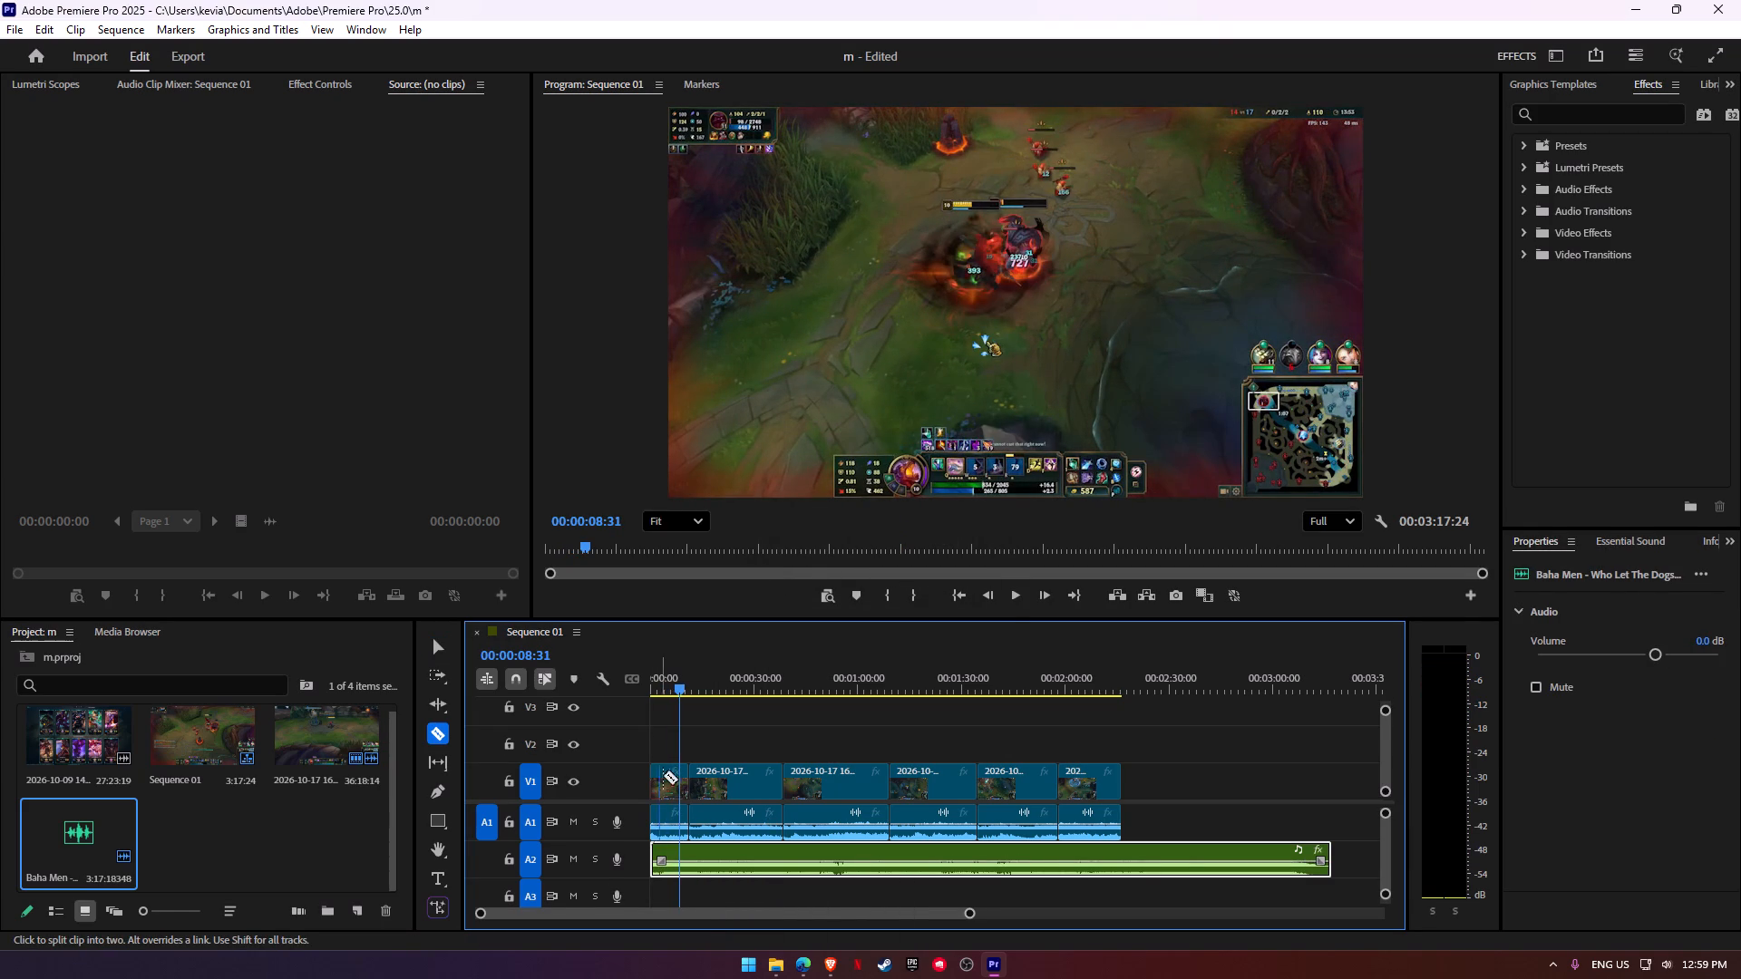
left_click(683, 785)
key("v")
Split the gameplay at about 00:00:10:43, just after the first kill, and delete the short leftover piece before the next clip.
key("space")
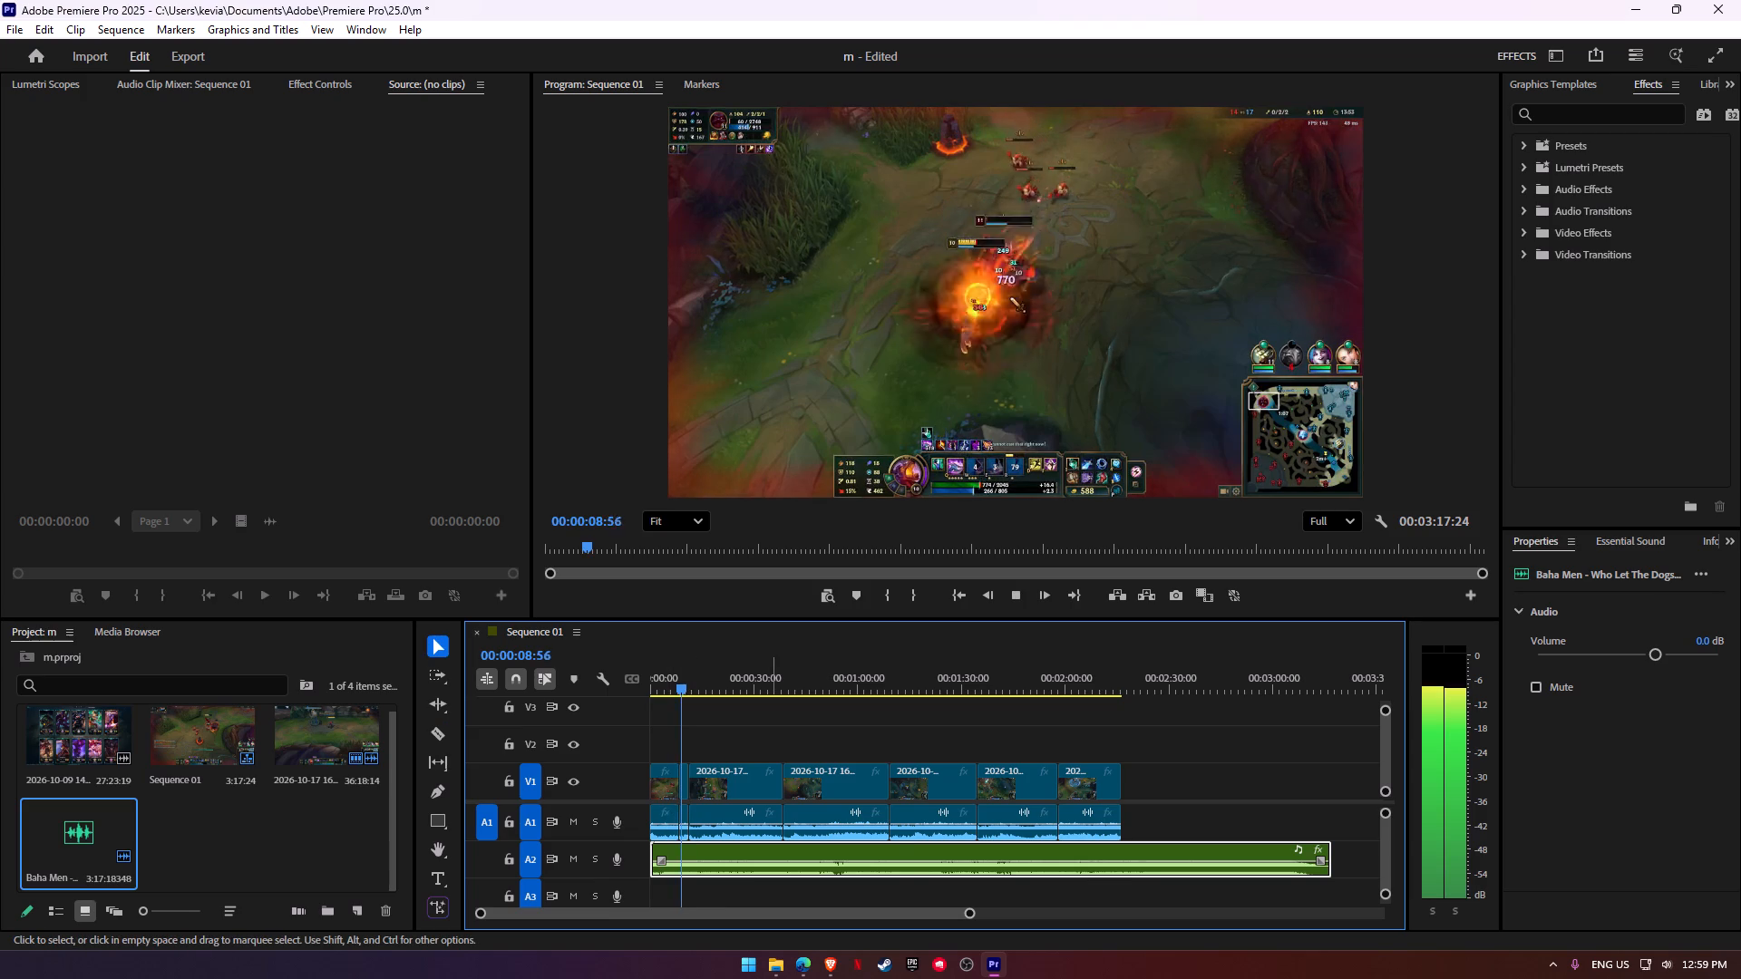
key("space")
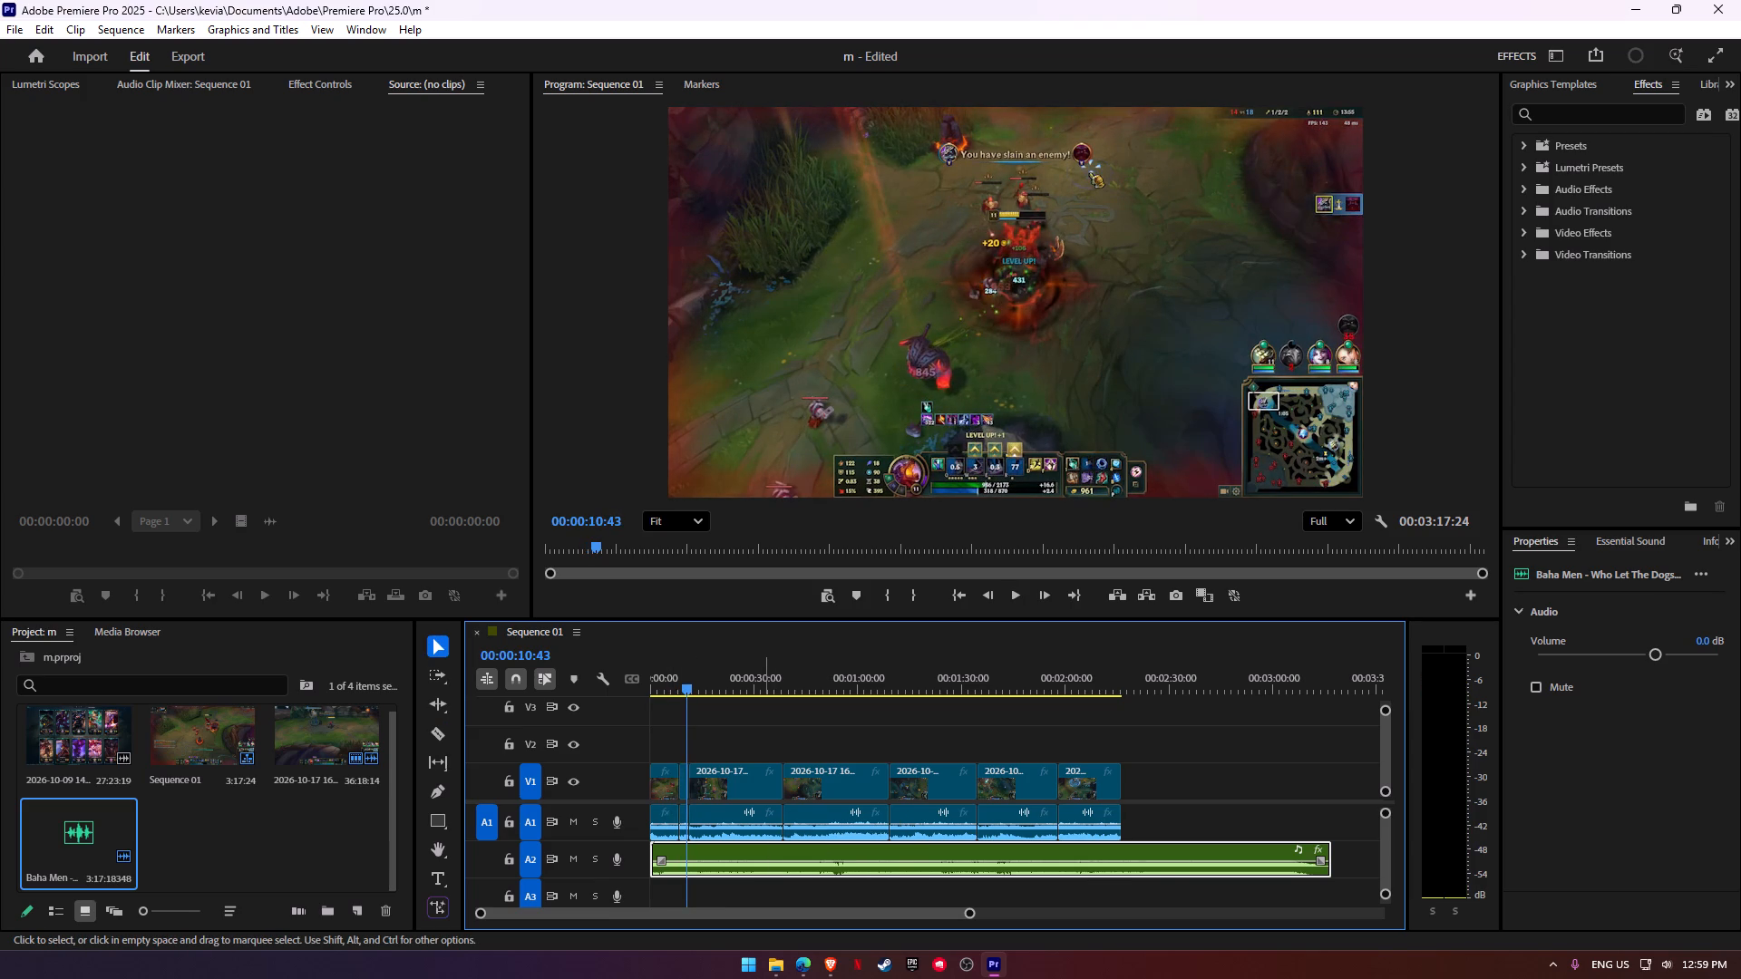
scroll(692, 791, "up", 14, "alt")
key("c")
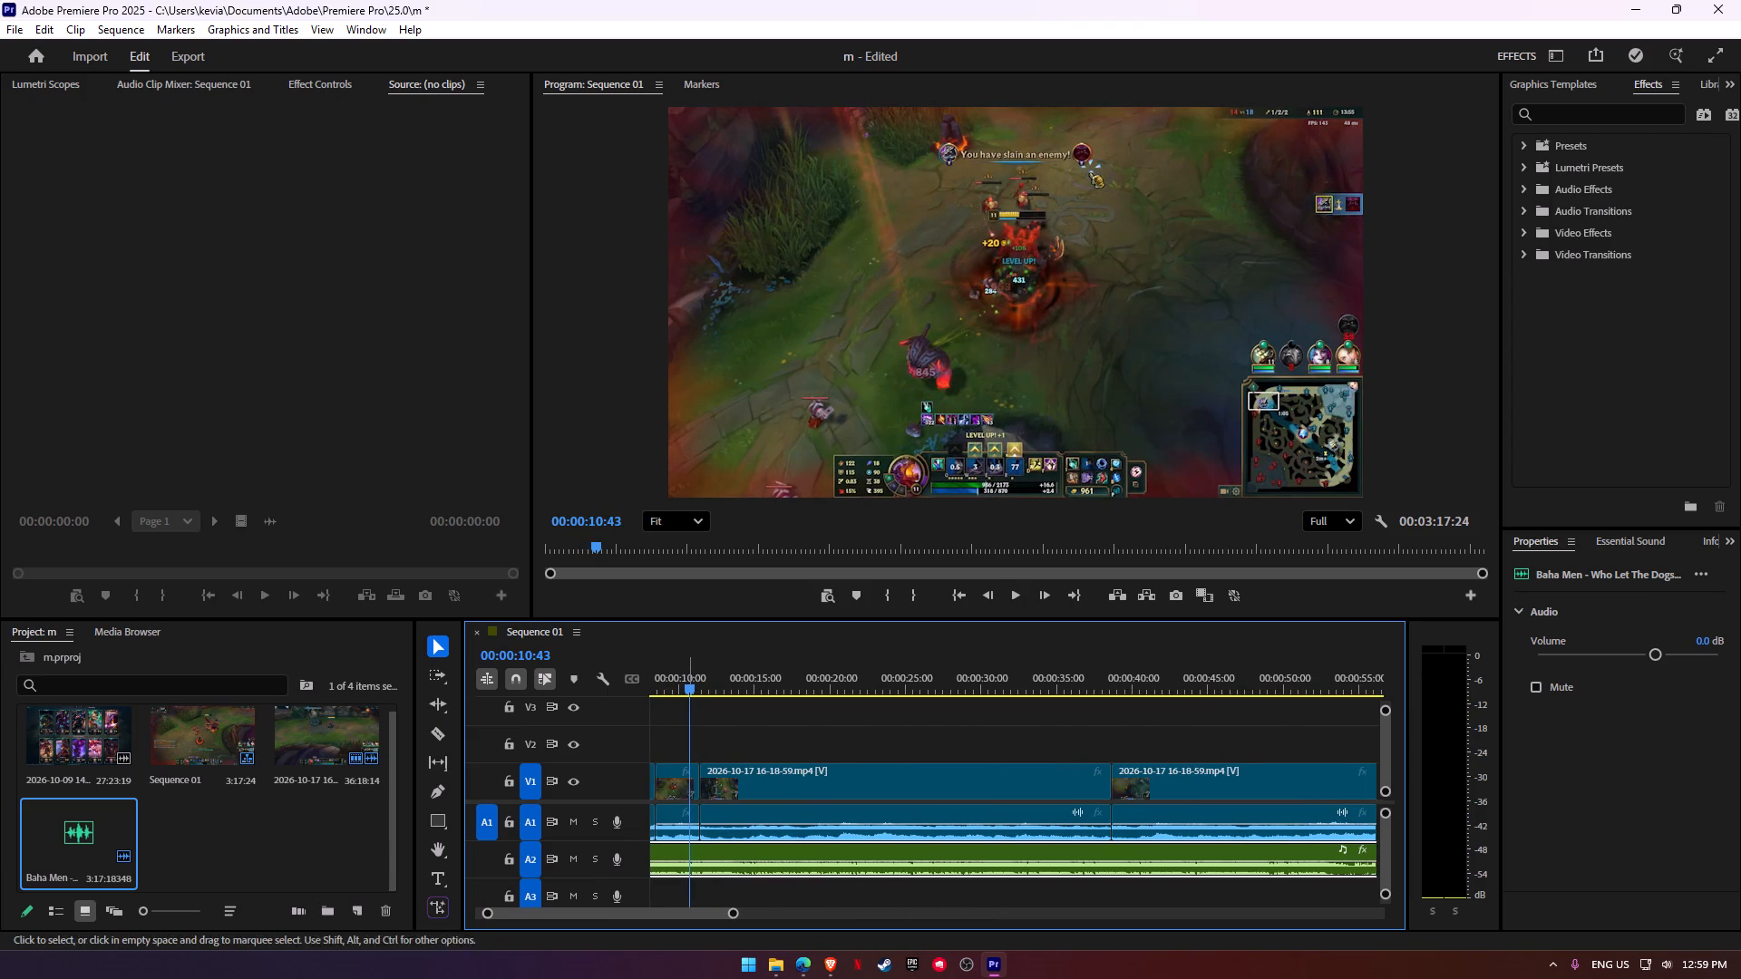
left_click(687, 781)
key("v")
left_click(699, 781)
double_click(690, 775)
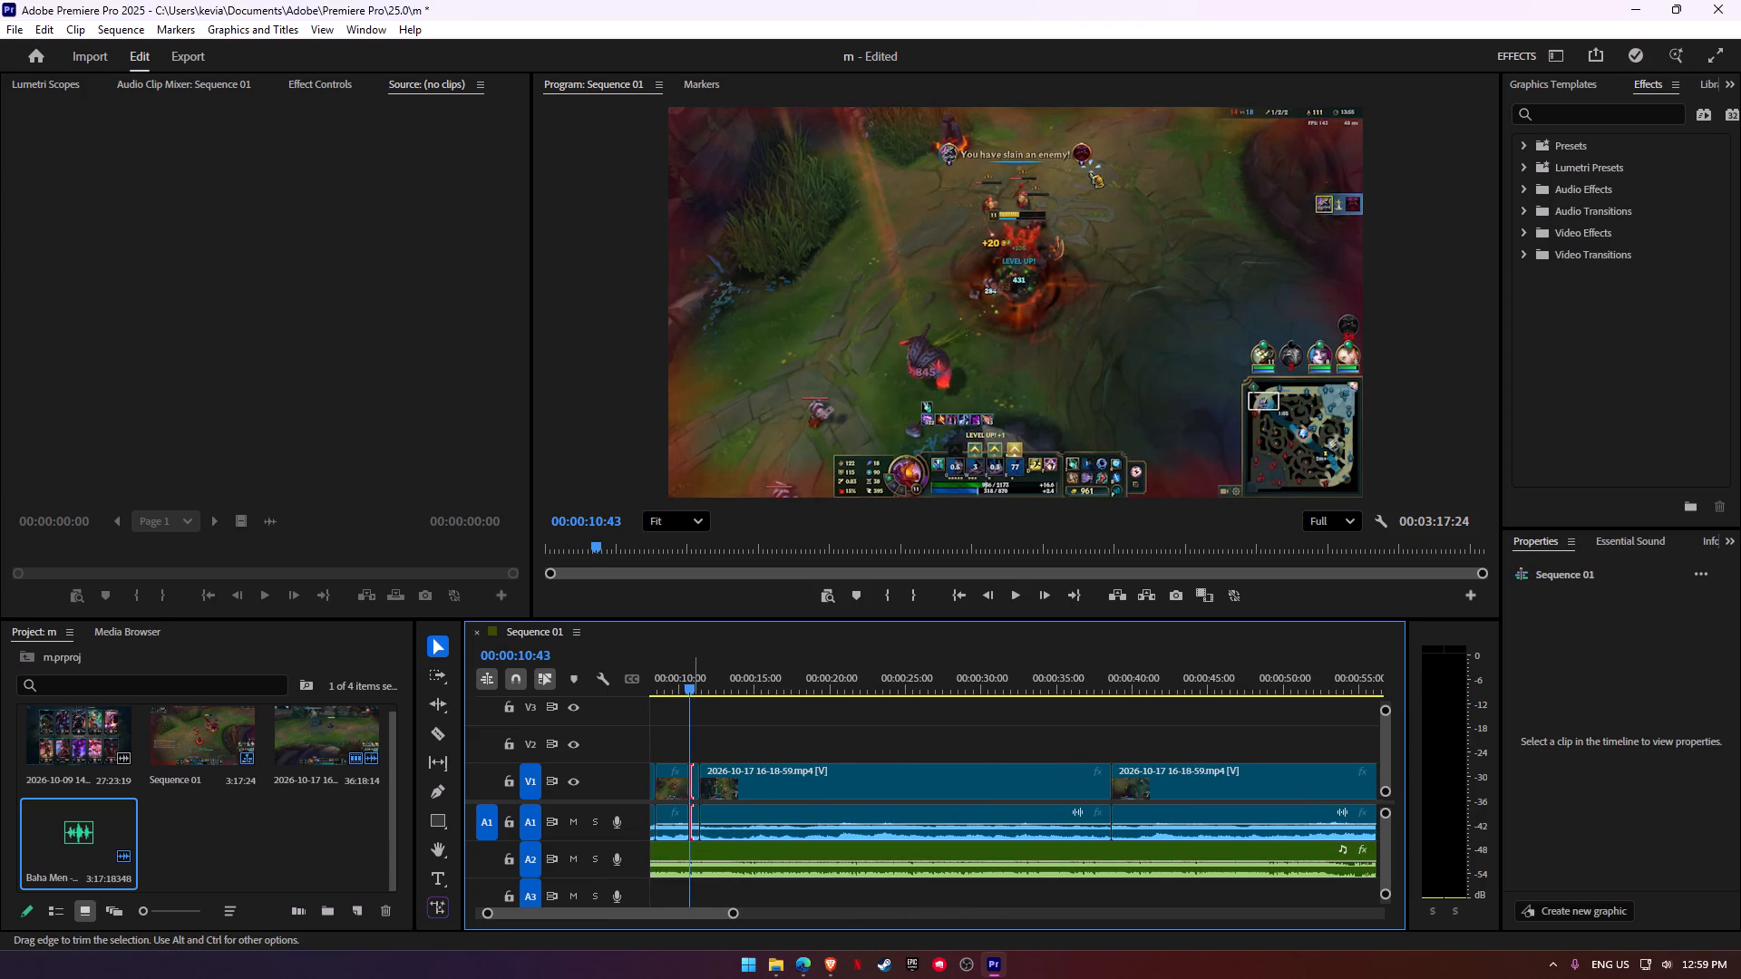
key("BackSpace")
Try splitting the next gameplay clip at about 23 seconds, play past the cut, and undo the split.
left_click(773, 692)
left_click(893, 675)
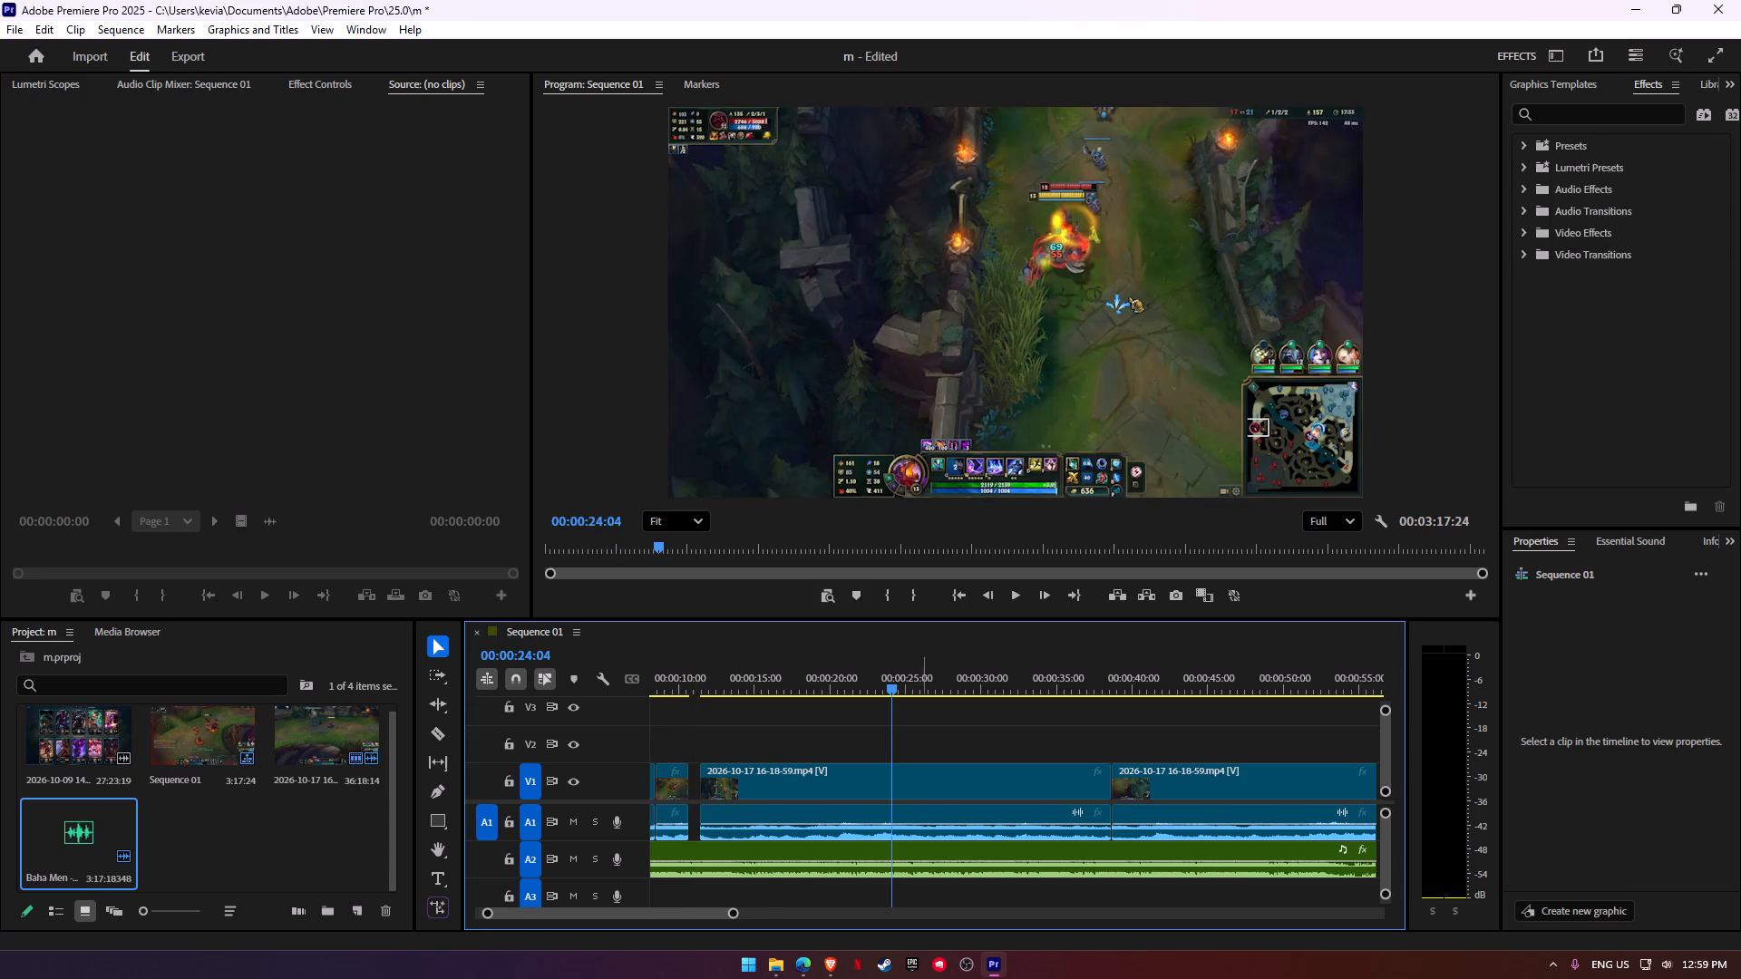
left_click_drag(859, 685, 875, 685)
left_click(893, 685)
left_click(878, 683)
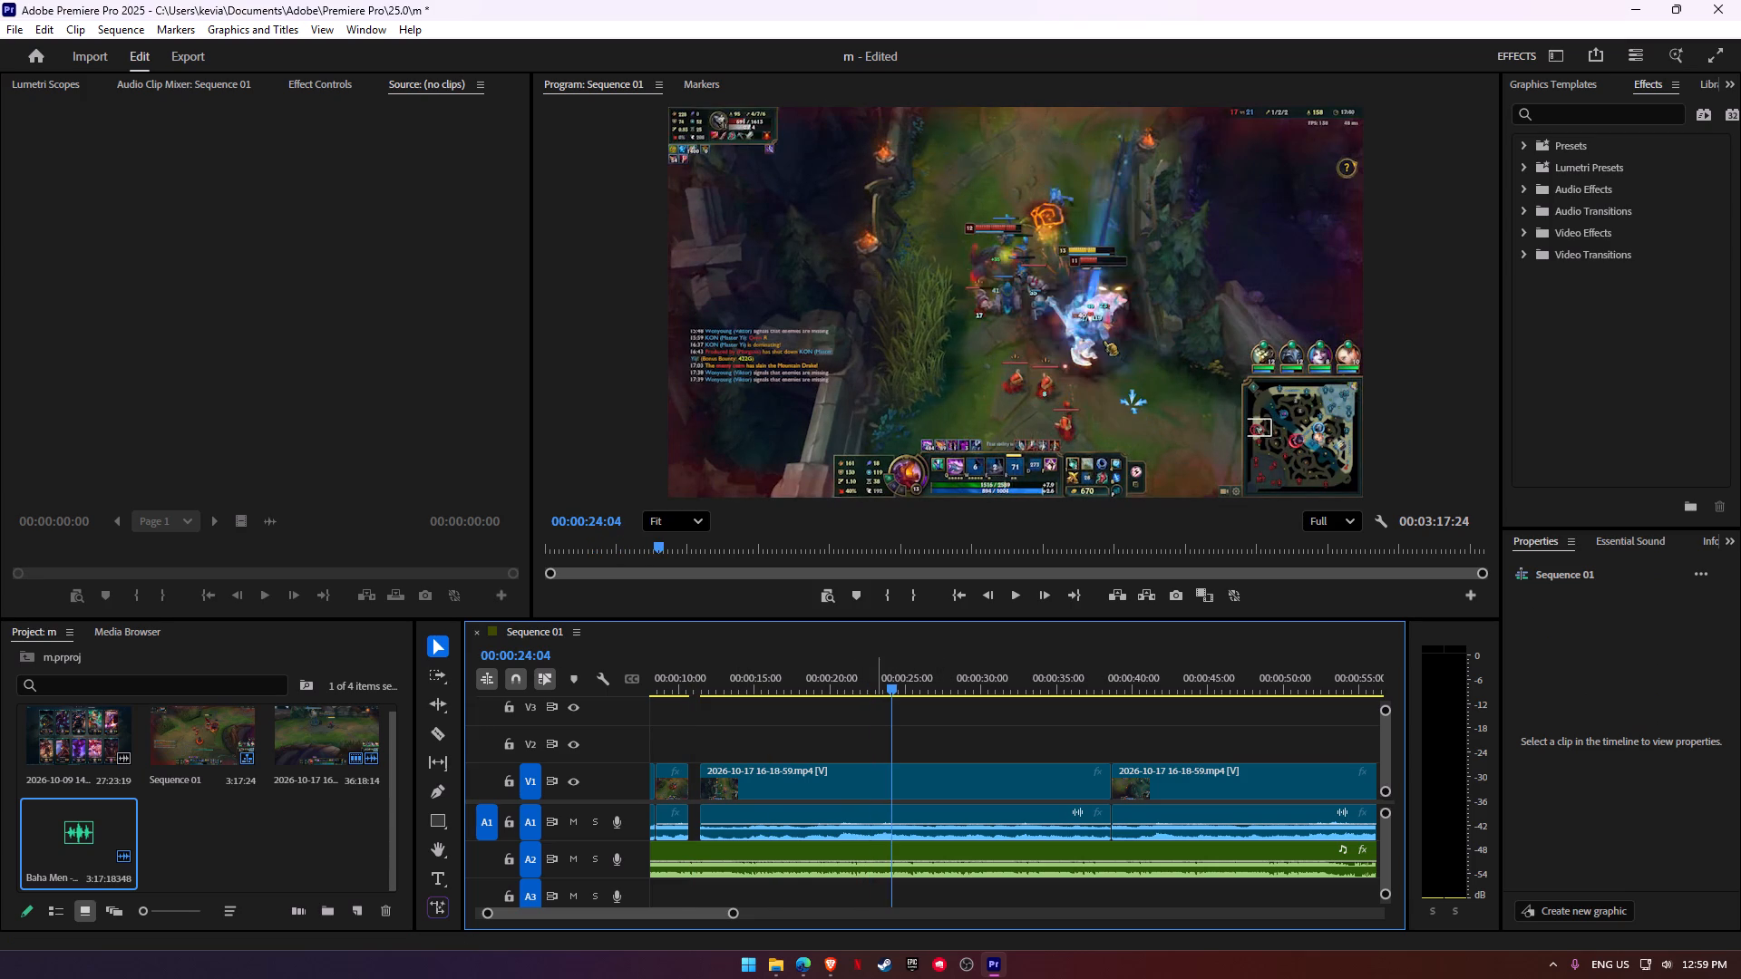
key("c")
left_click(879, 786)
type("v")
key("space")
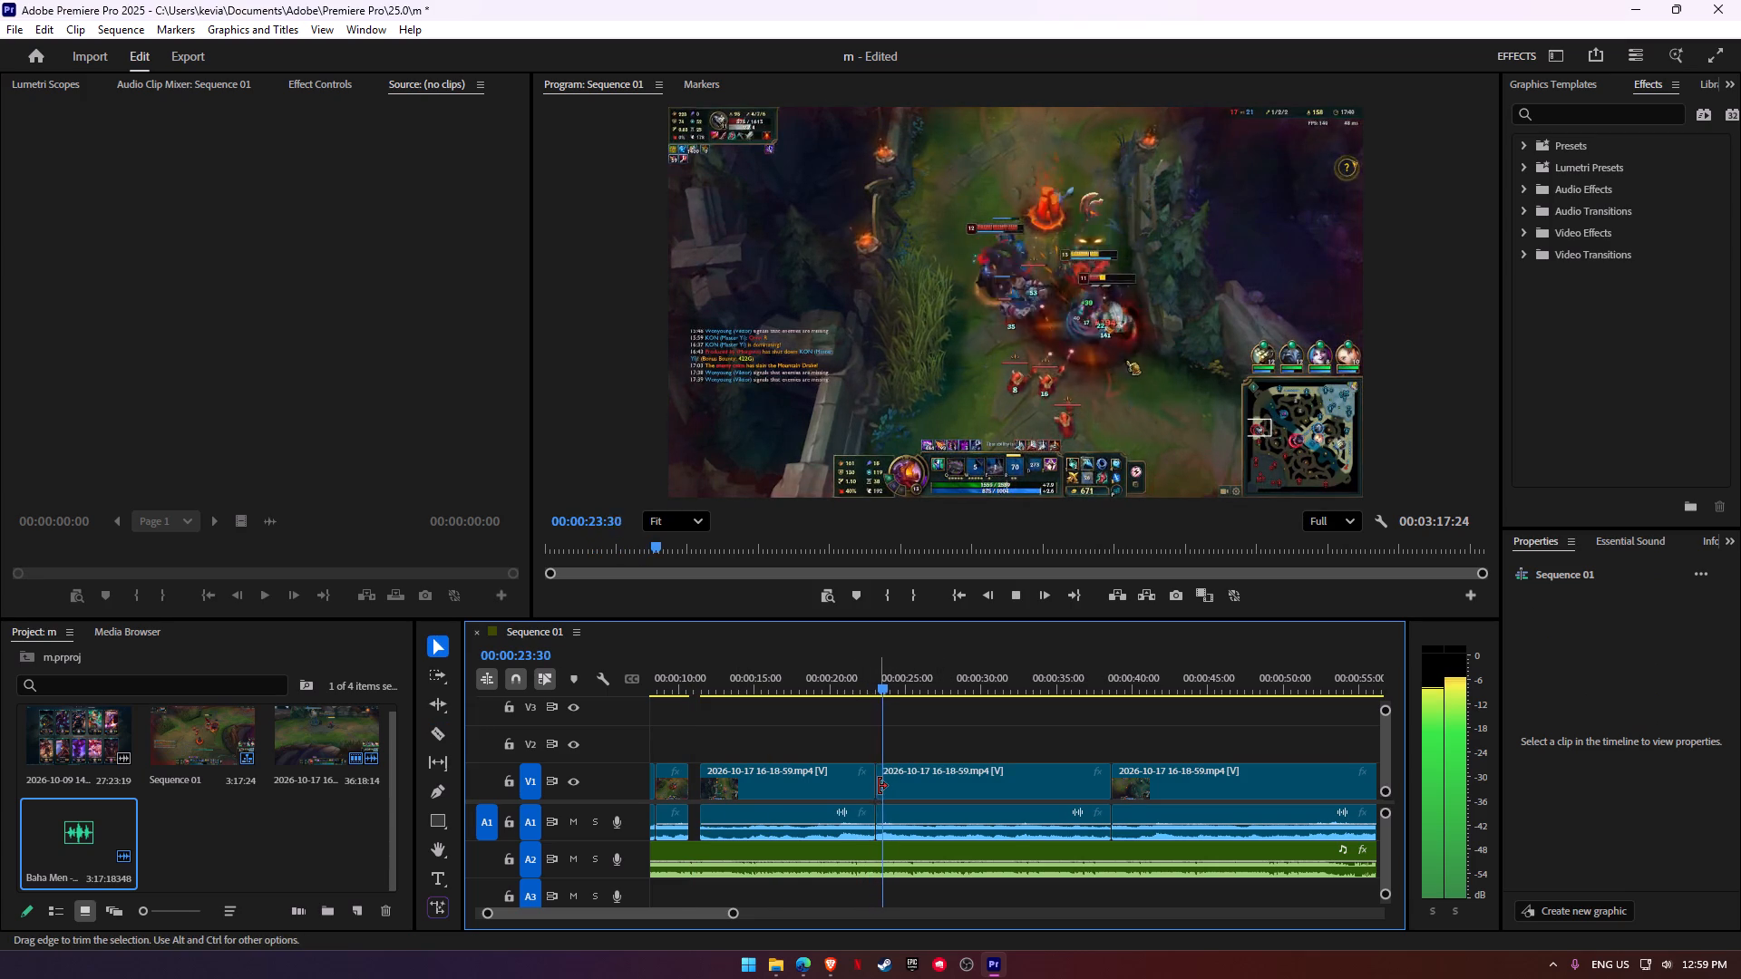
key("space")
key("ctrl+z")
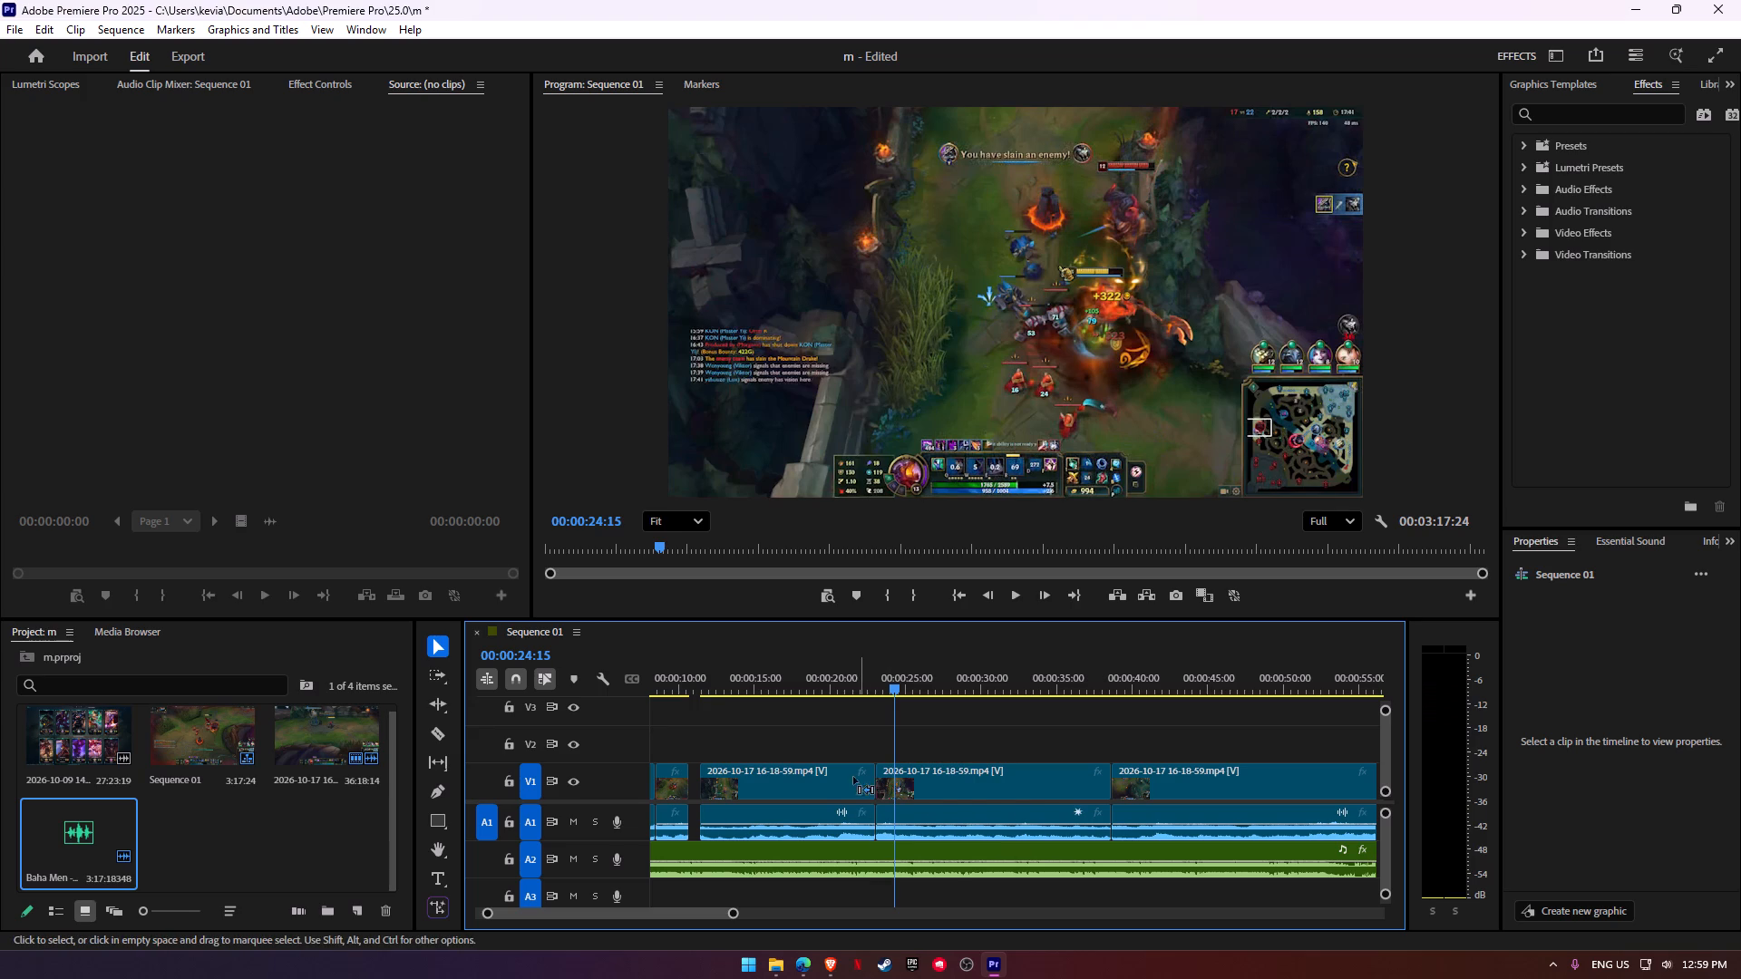
Split that gameplay clip at about 00:00:21:32, delete the portion before the cut, and close the gap after the first kill.
key("c")
left_click(853, 777)
key("v")
left_click(759, 791)
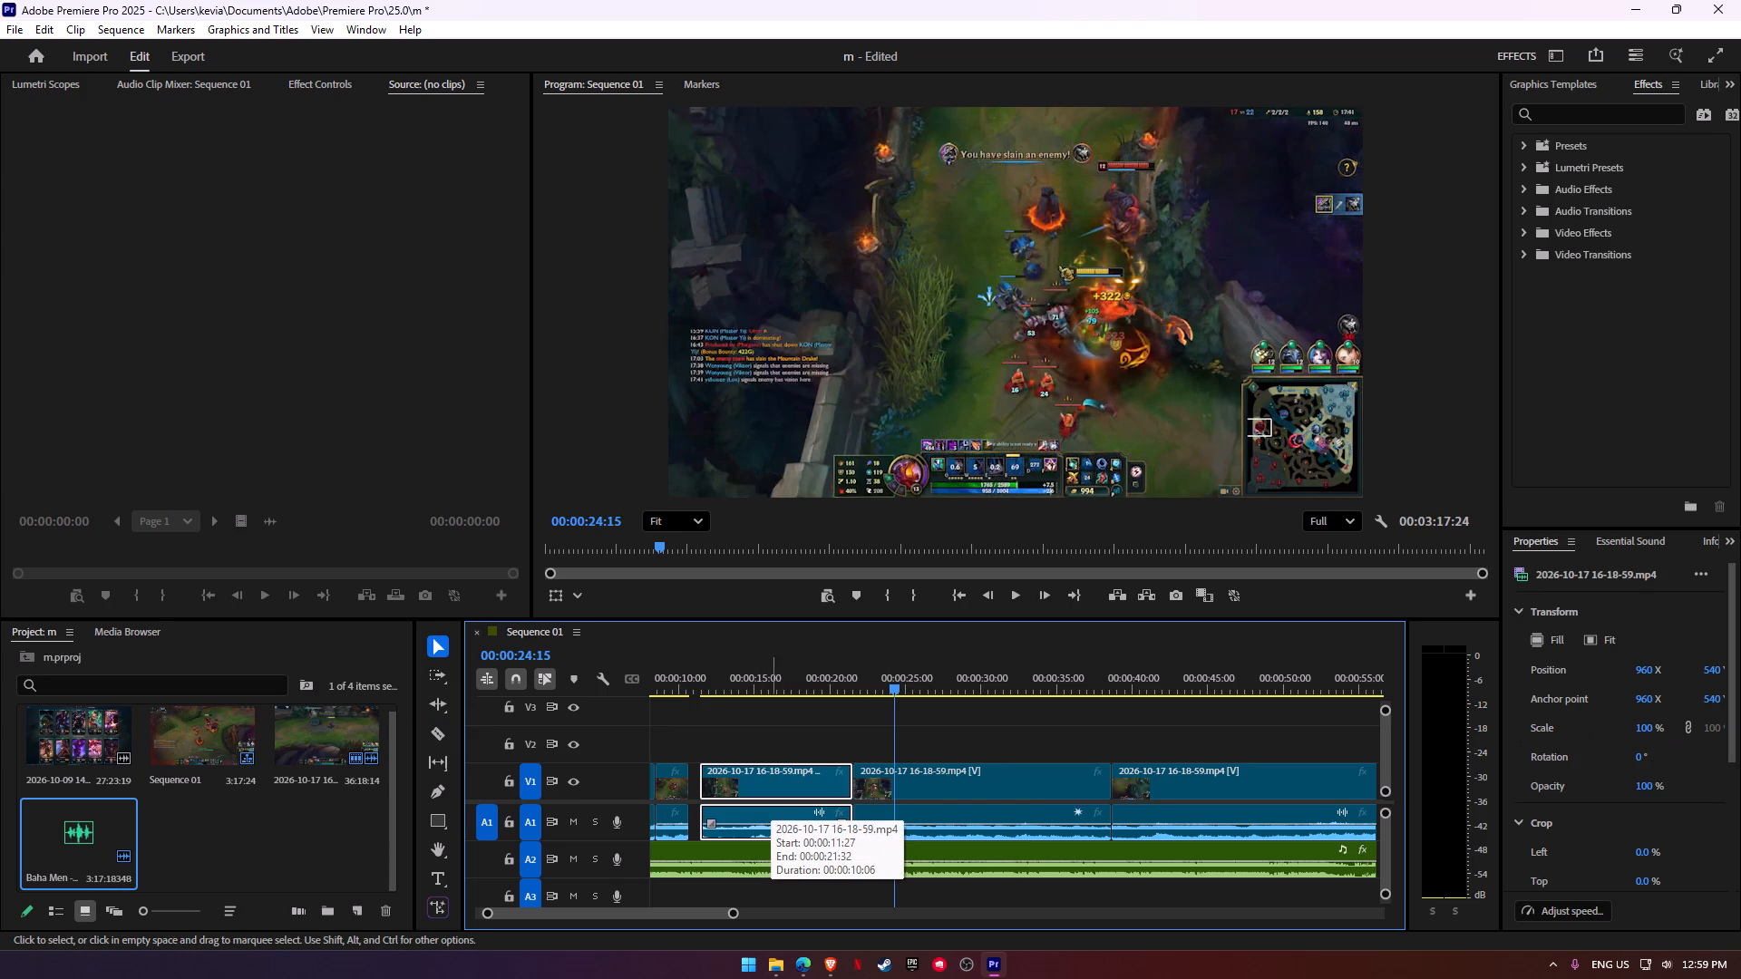
key("BackSpace")
left_click(771, 791)
key("BackSpace")
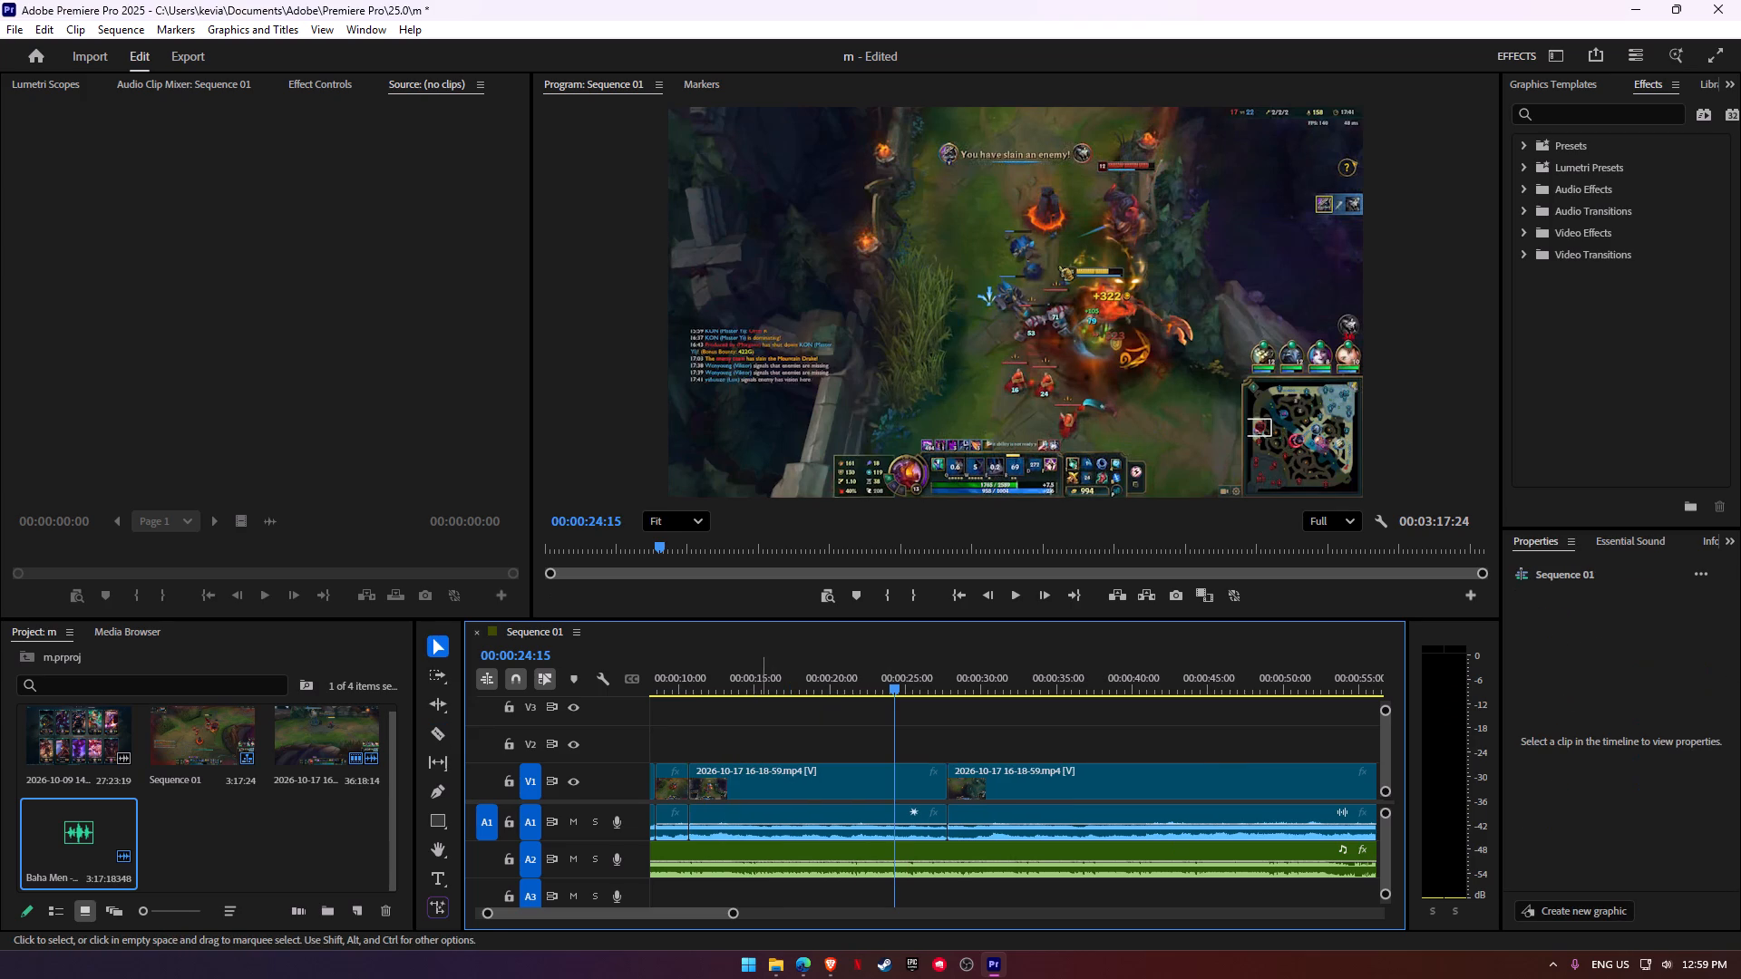
Split the second gameplay clip at about 00:00:13:32 and 00:00:12:20, delete the part before the earlier cut, and close the gap.
left_click(692, 677)
key("space")
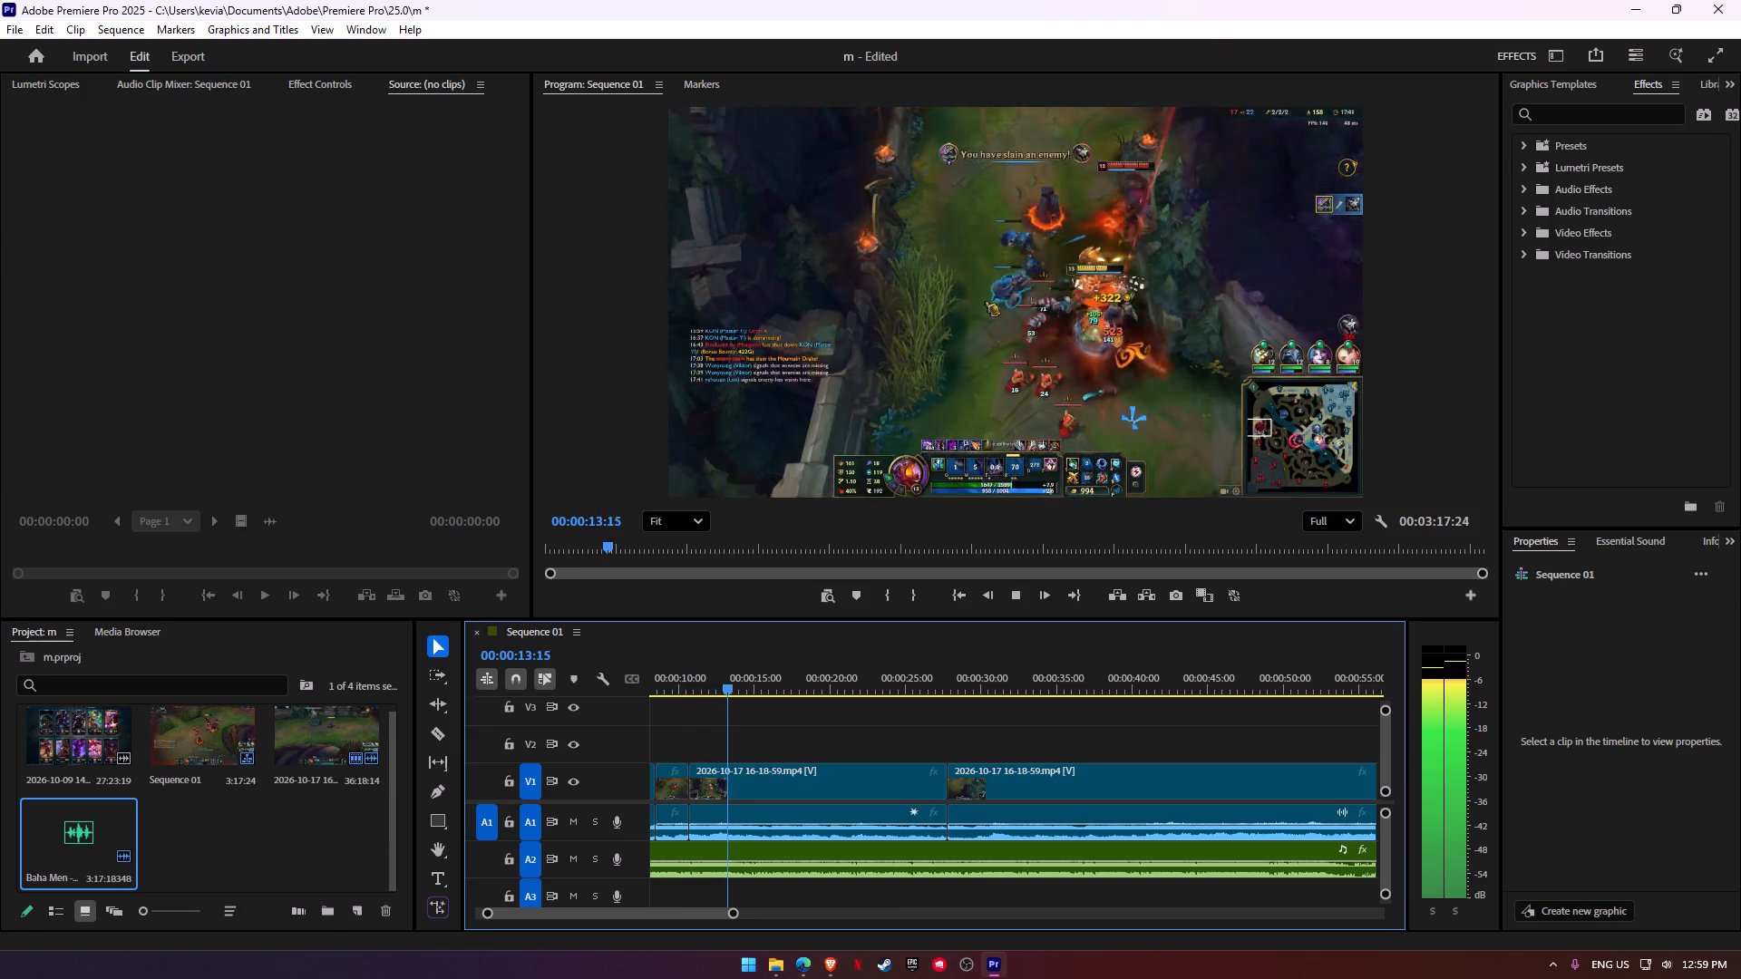
key("space")
key("c")
left_click(739, 775)
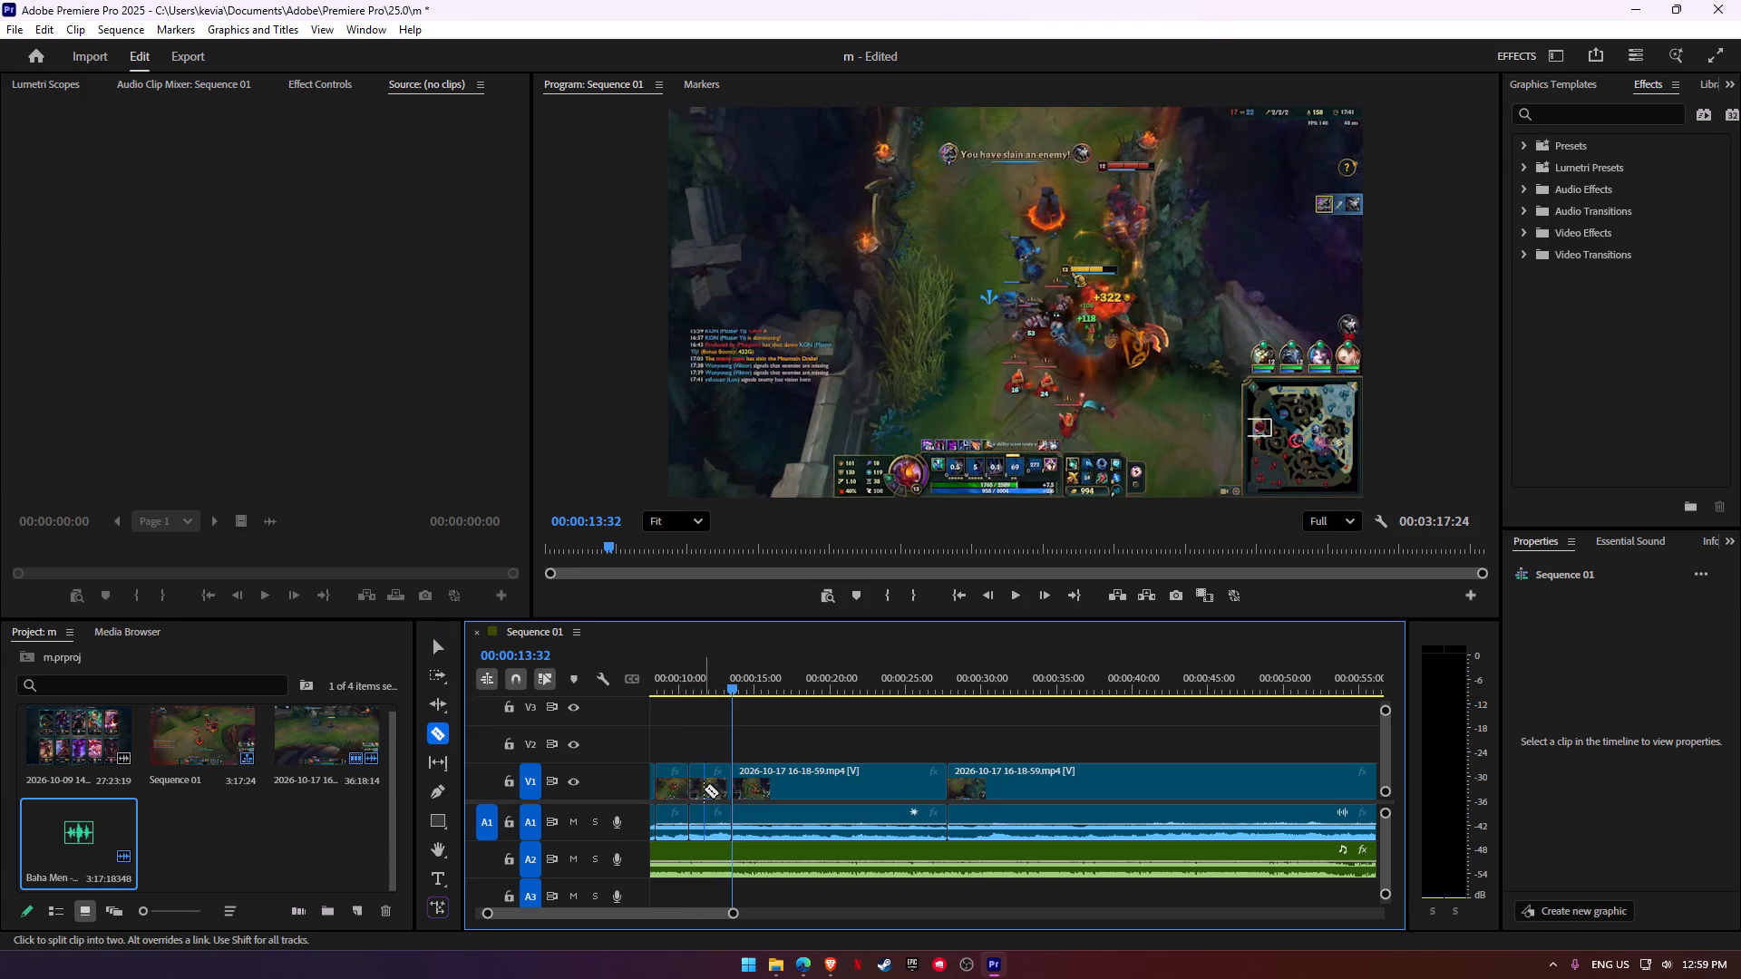
left_click(715, 791)
key("v")
left_click(704, 791)
key("BackSpace")
left_click(704, 791)
key("BackSpace")
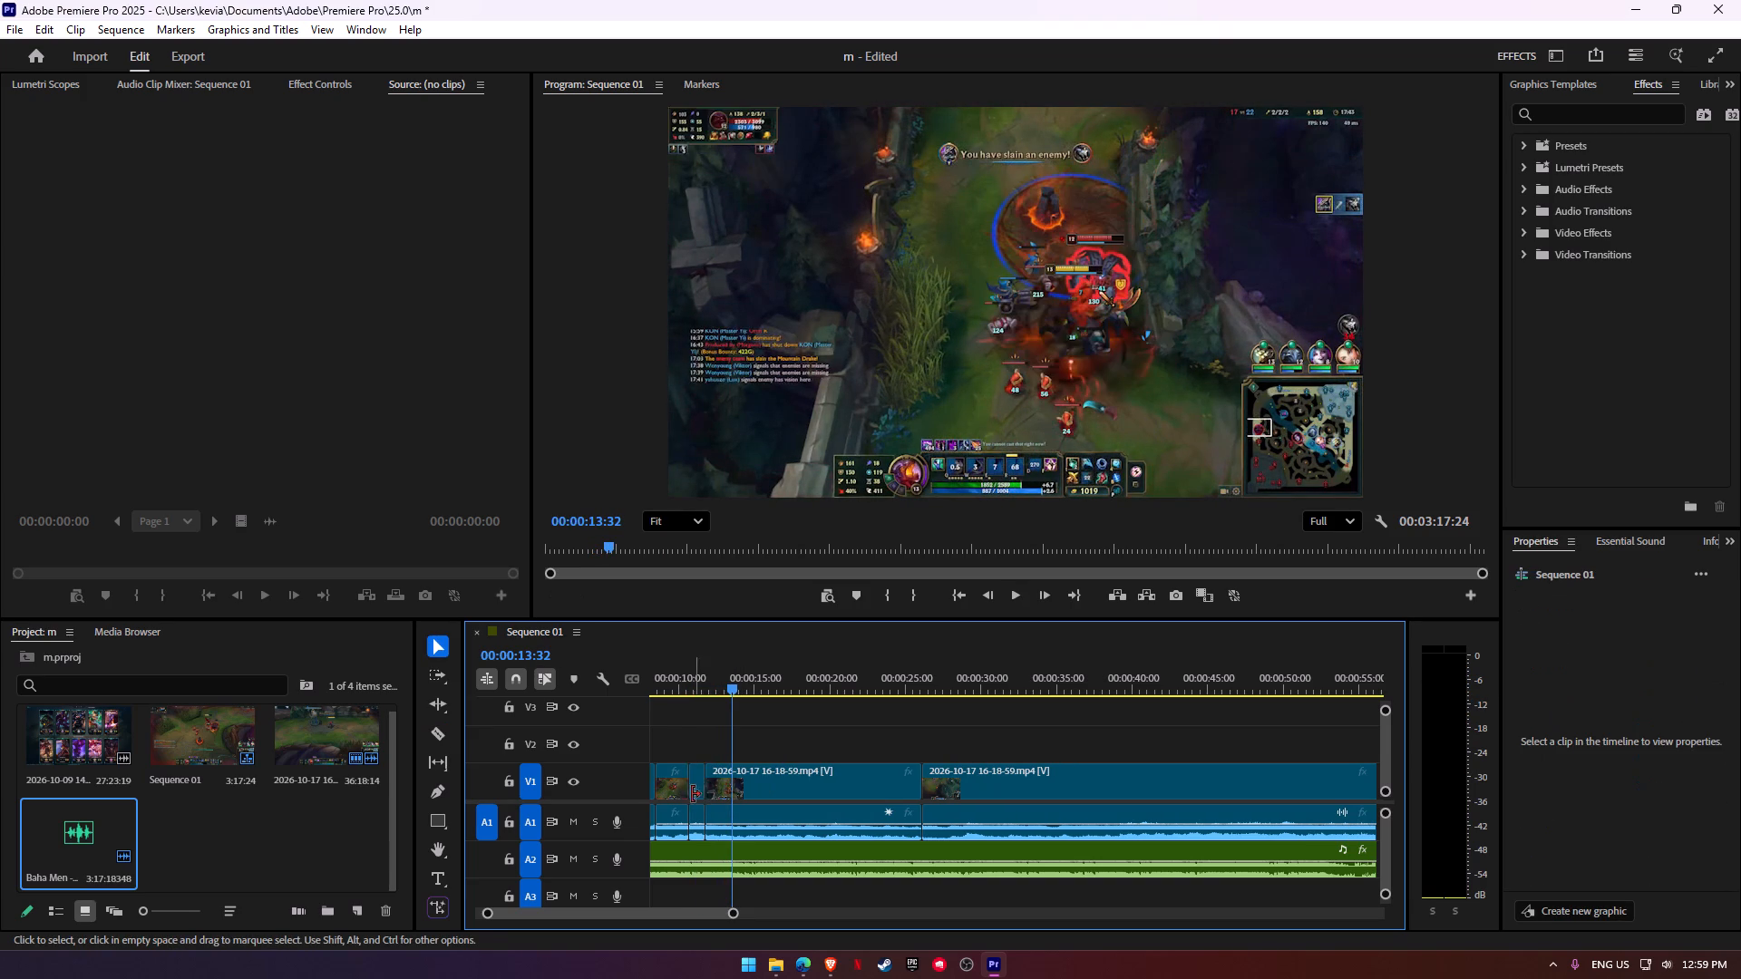
Close the empty space before the first gameplay clip so the footage starts at 00:00:00:00, and play the opening.
left_click_drag(659, 912, 612, 908)
left_click(712, 773)
key("BackSpace")
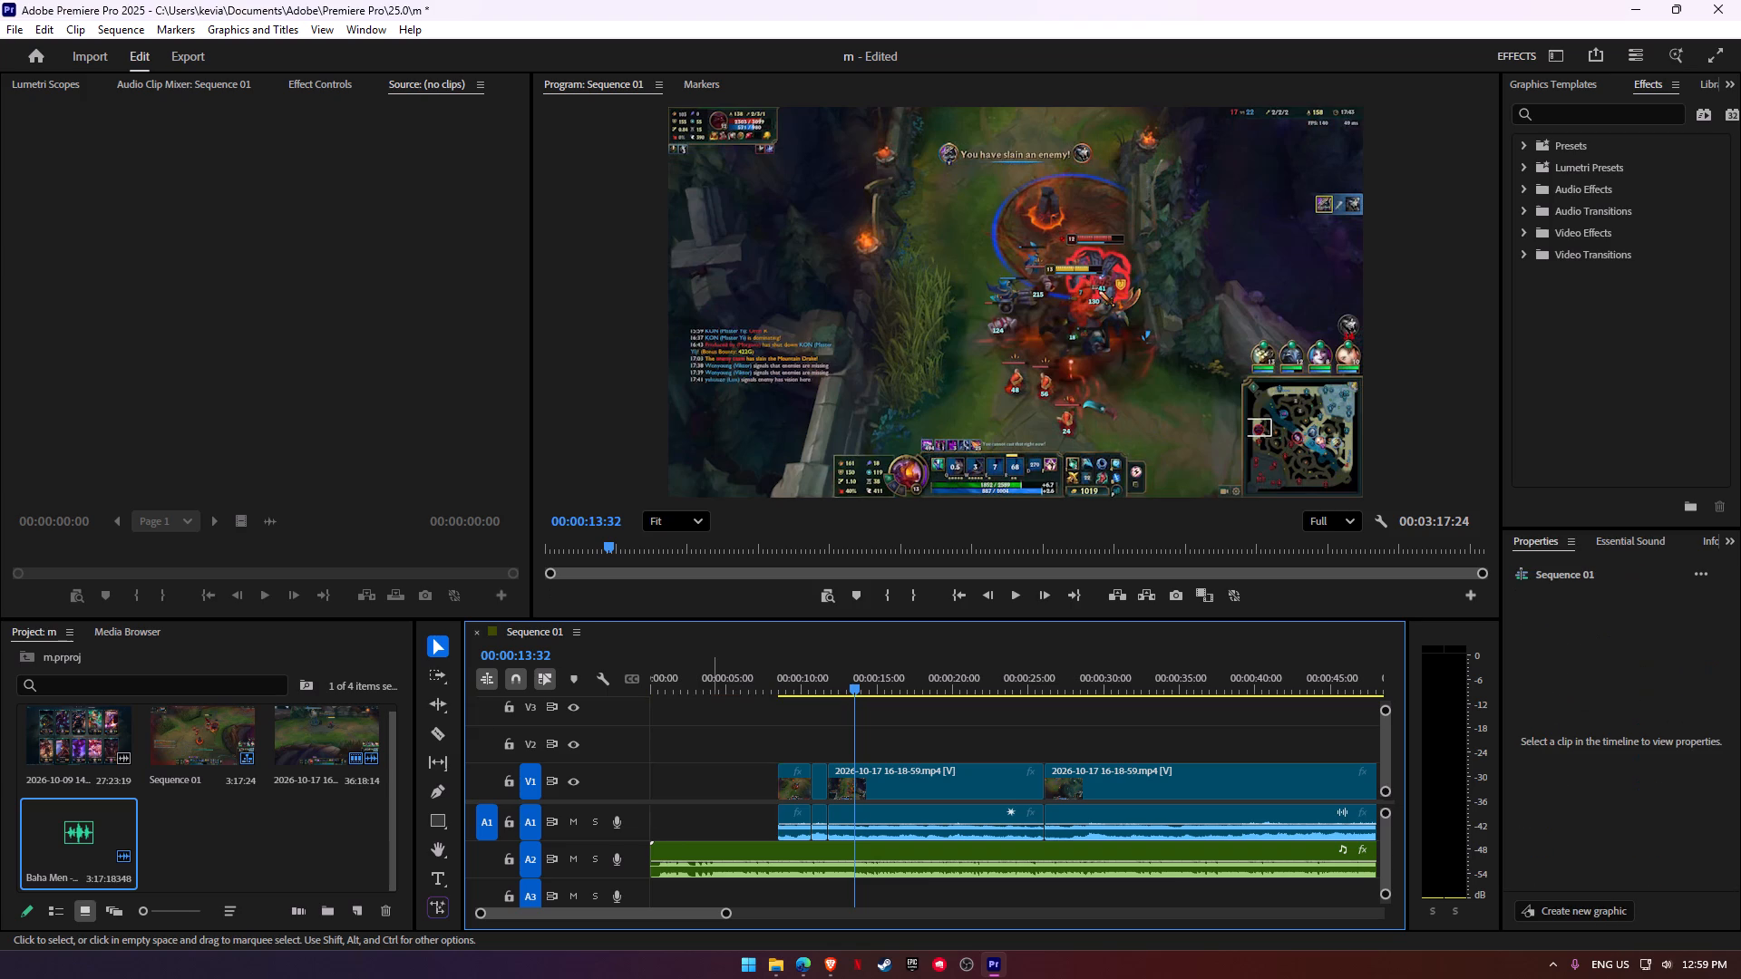
left_click(712, 773)
key("BackSpace")
left_click_drag(679, 675, 637, 674)
key("space")
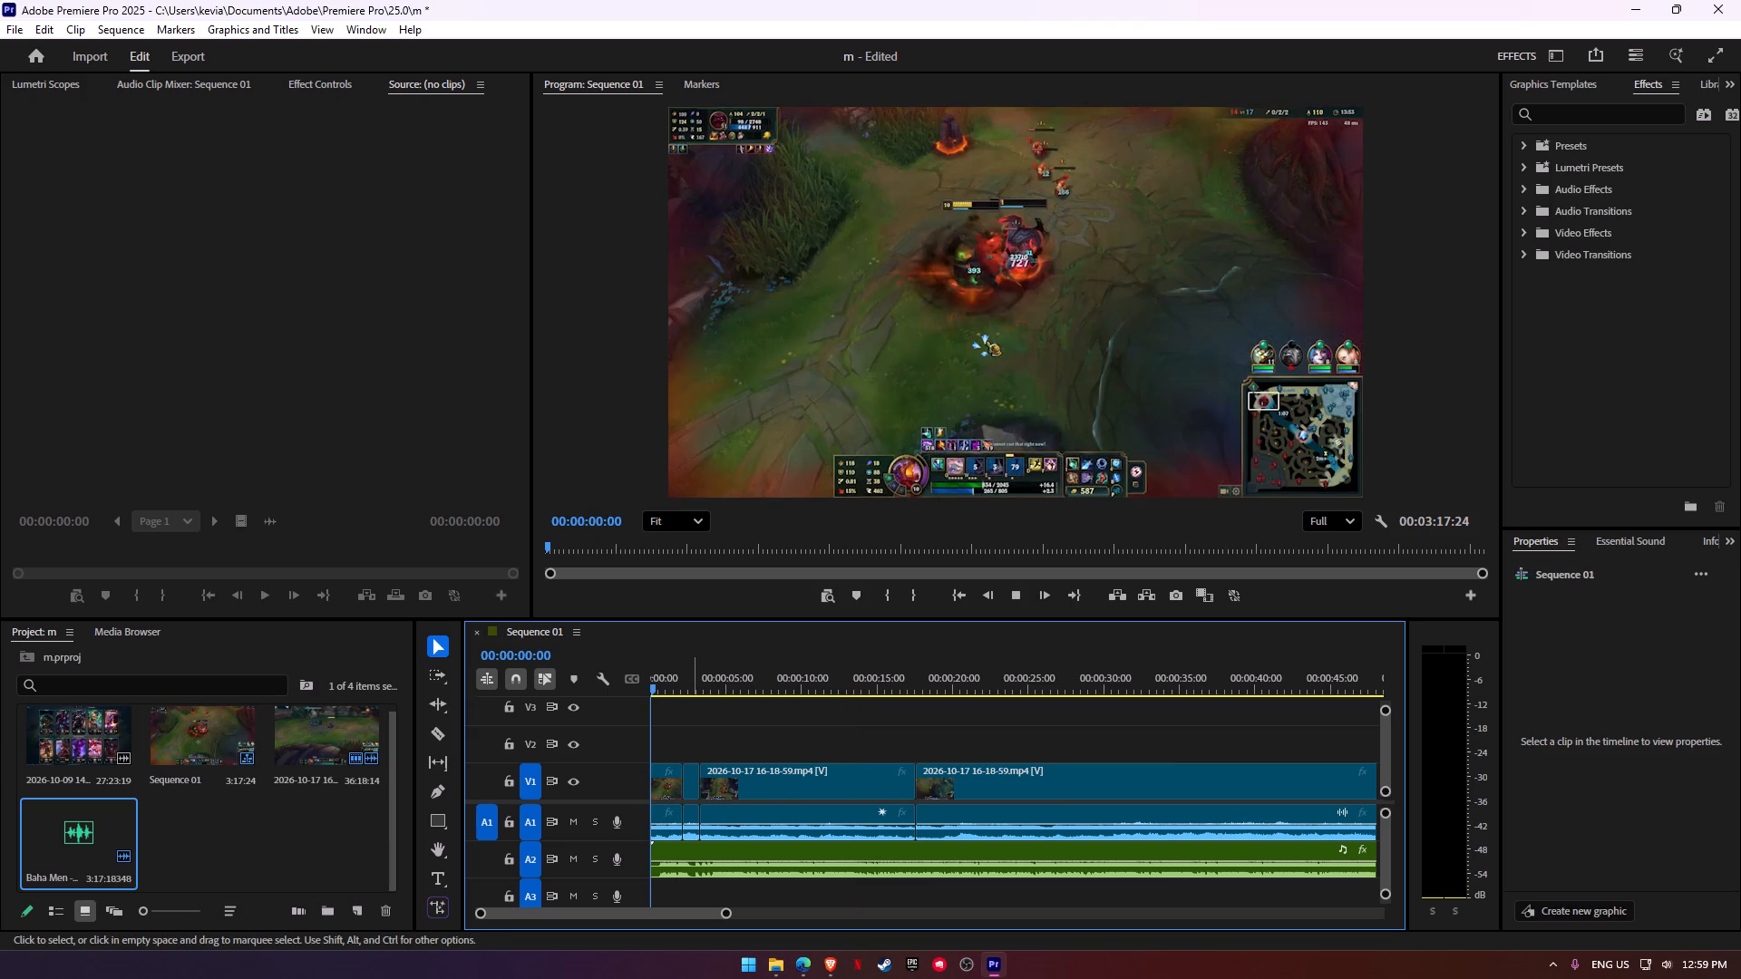
key("space")
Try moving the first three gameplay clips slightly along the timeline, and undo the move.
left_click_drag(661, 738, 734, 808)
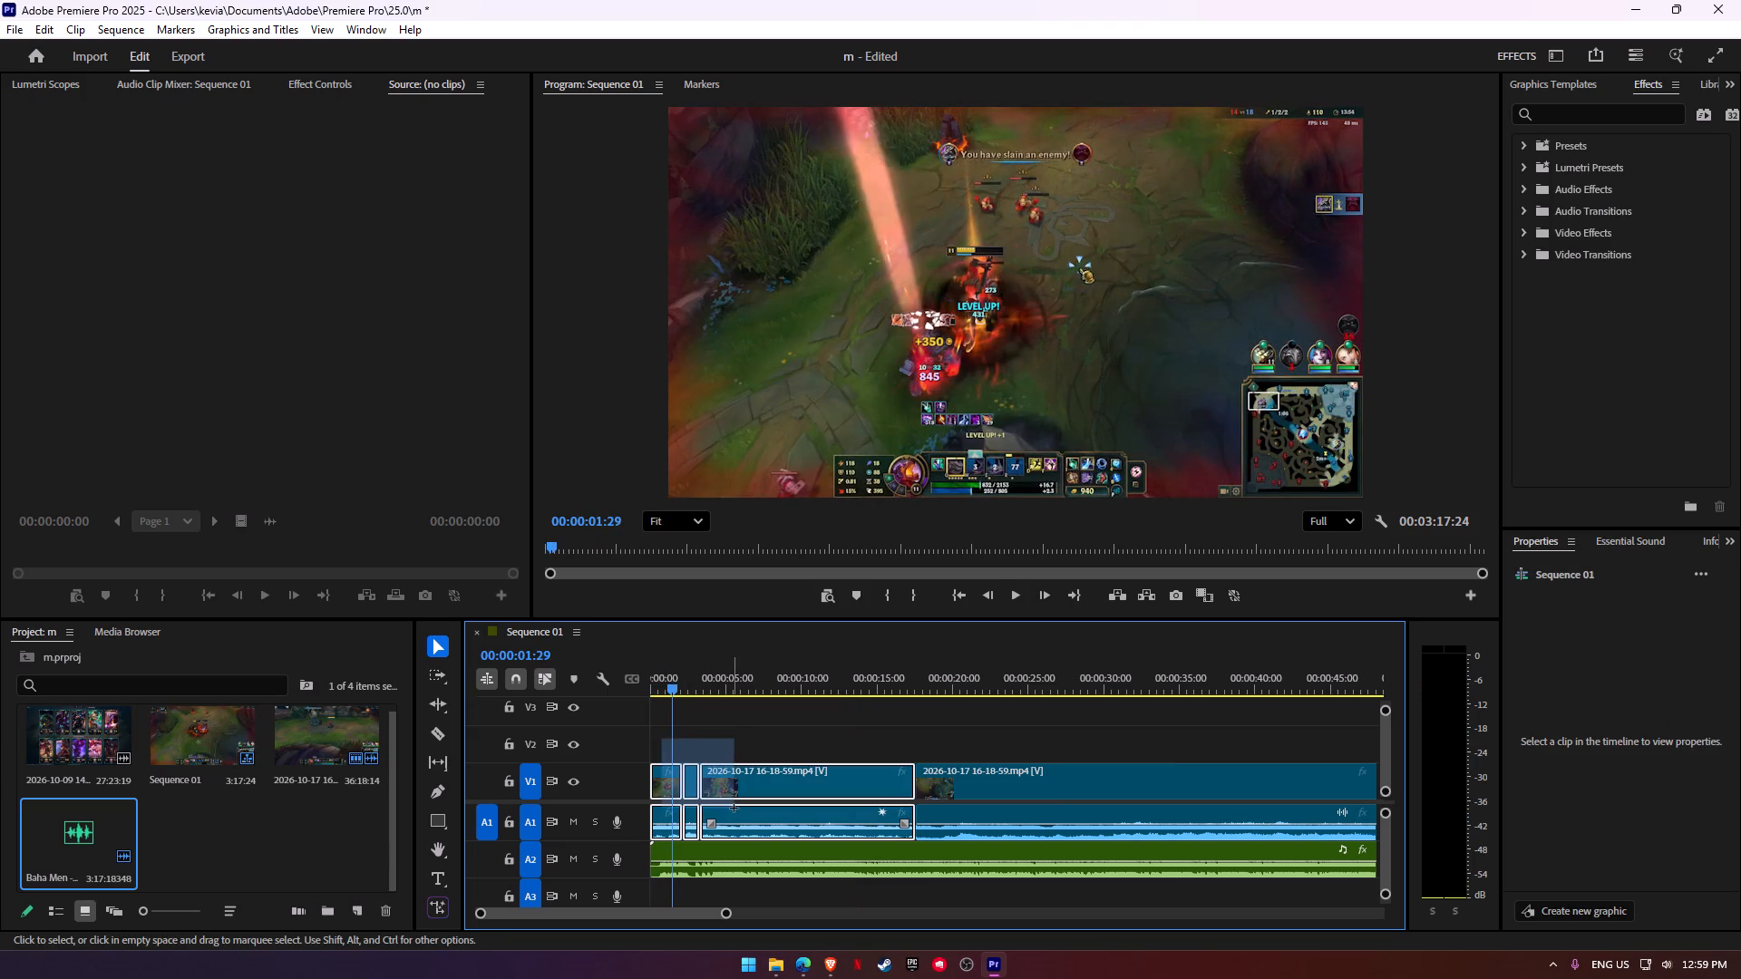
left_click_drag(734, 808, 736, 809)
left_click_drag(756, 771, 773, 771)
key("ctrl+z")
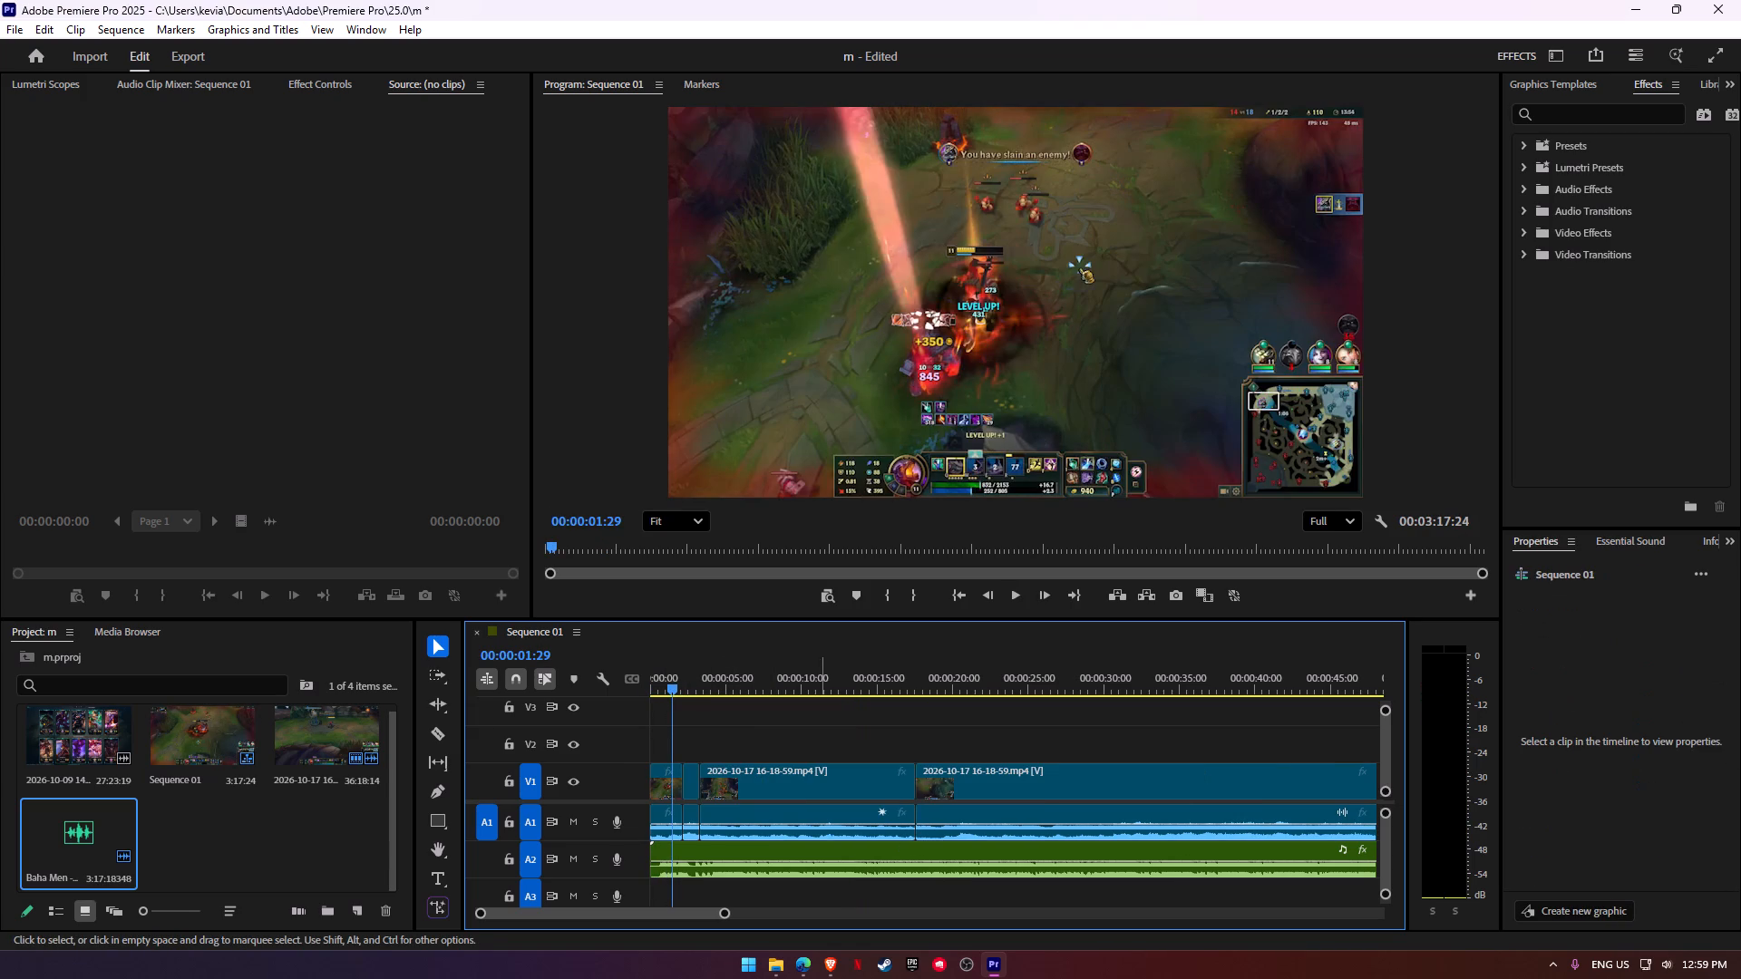
Select all gameplay clips and move them so the first one starts at about 00:00:02:35 in the song.
scroll(785, 746, "down", 14, "alt")
left_click_drag(1153, 742, 586, 848)
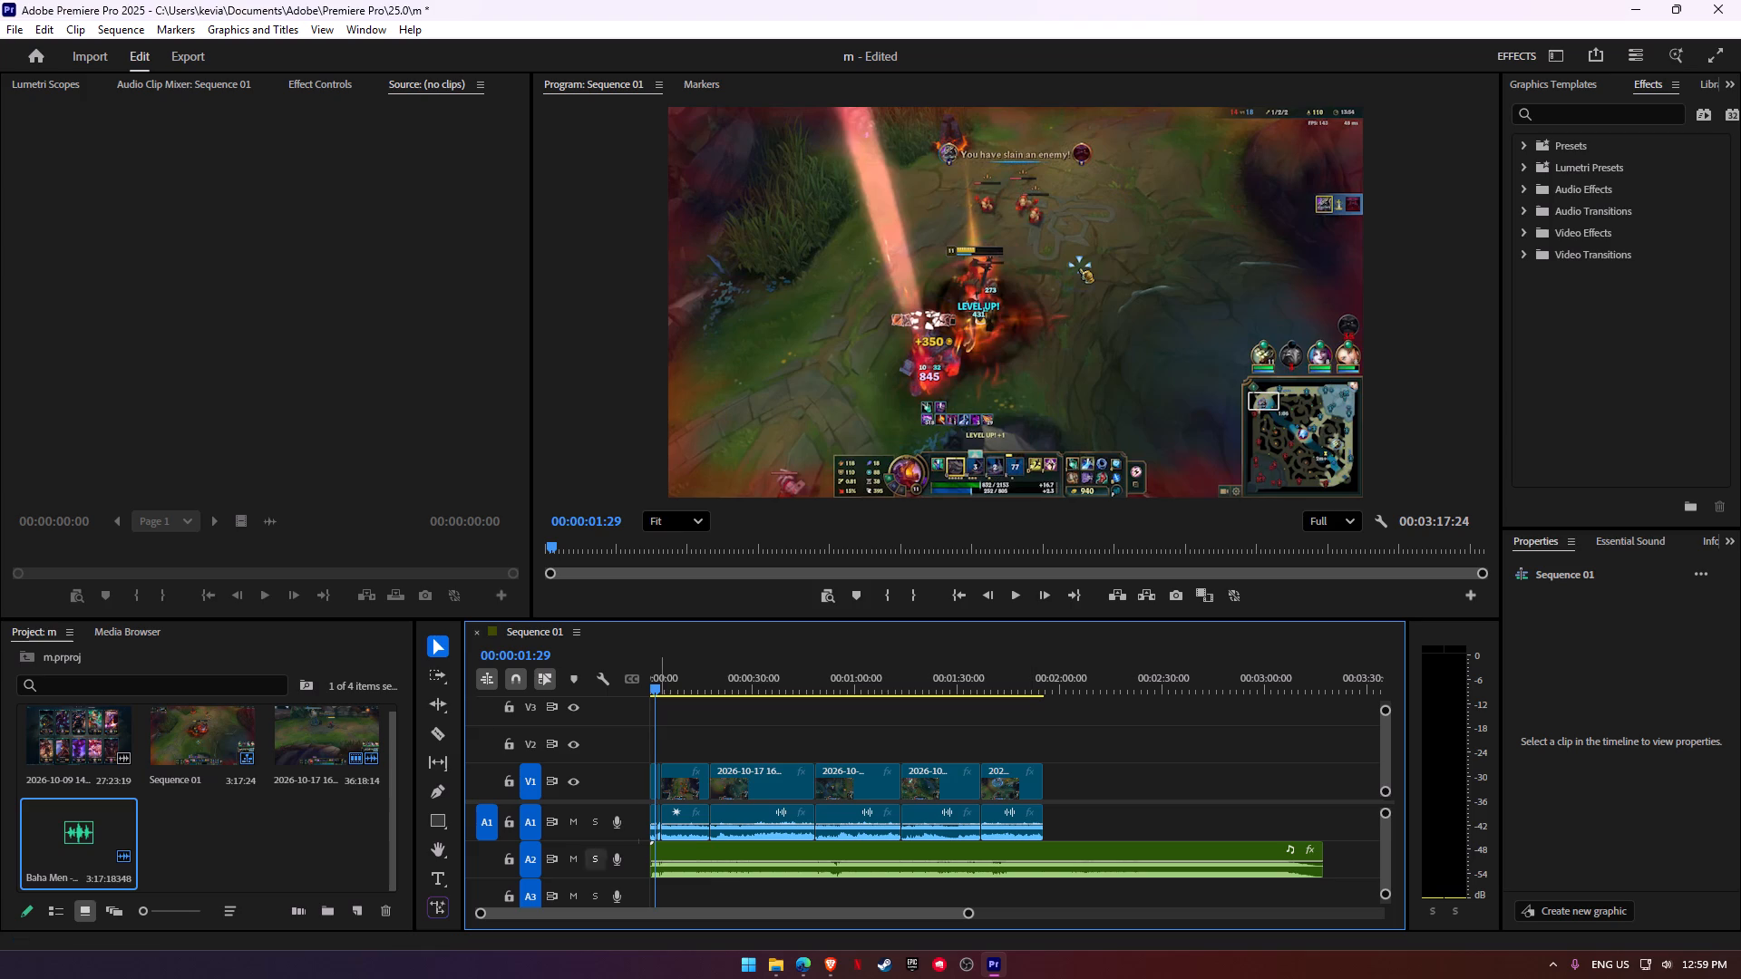
left_click_drag(586, 848, 516, 851)
left_click_drag(832, 914, 687, 914)
left_click_drag(764, 914, 725, 914)
left_click_drag(1112, 759, 638, 808)
left_click_drag(689, 790, 699, 788)
scroll(653, 783, "up", 18, "alt")
key("space")
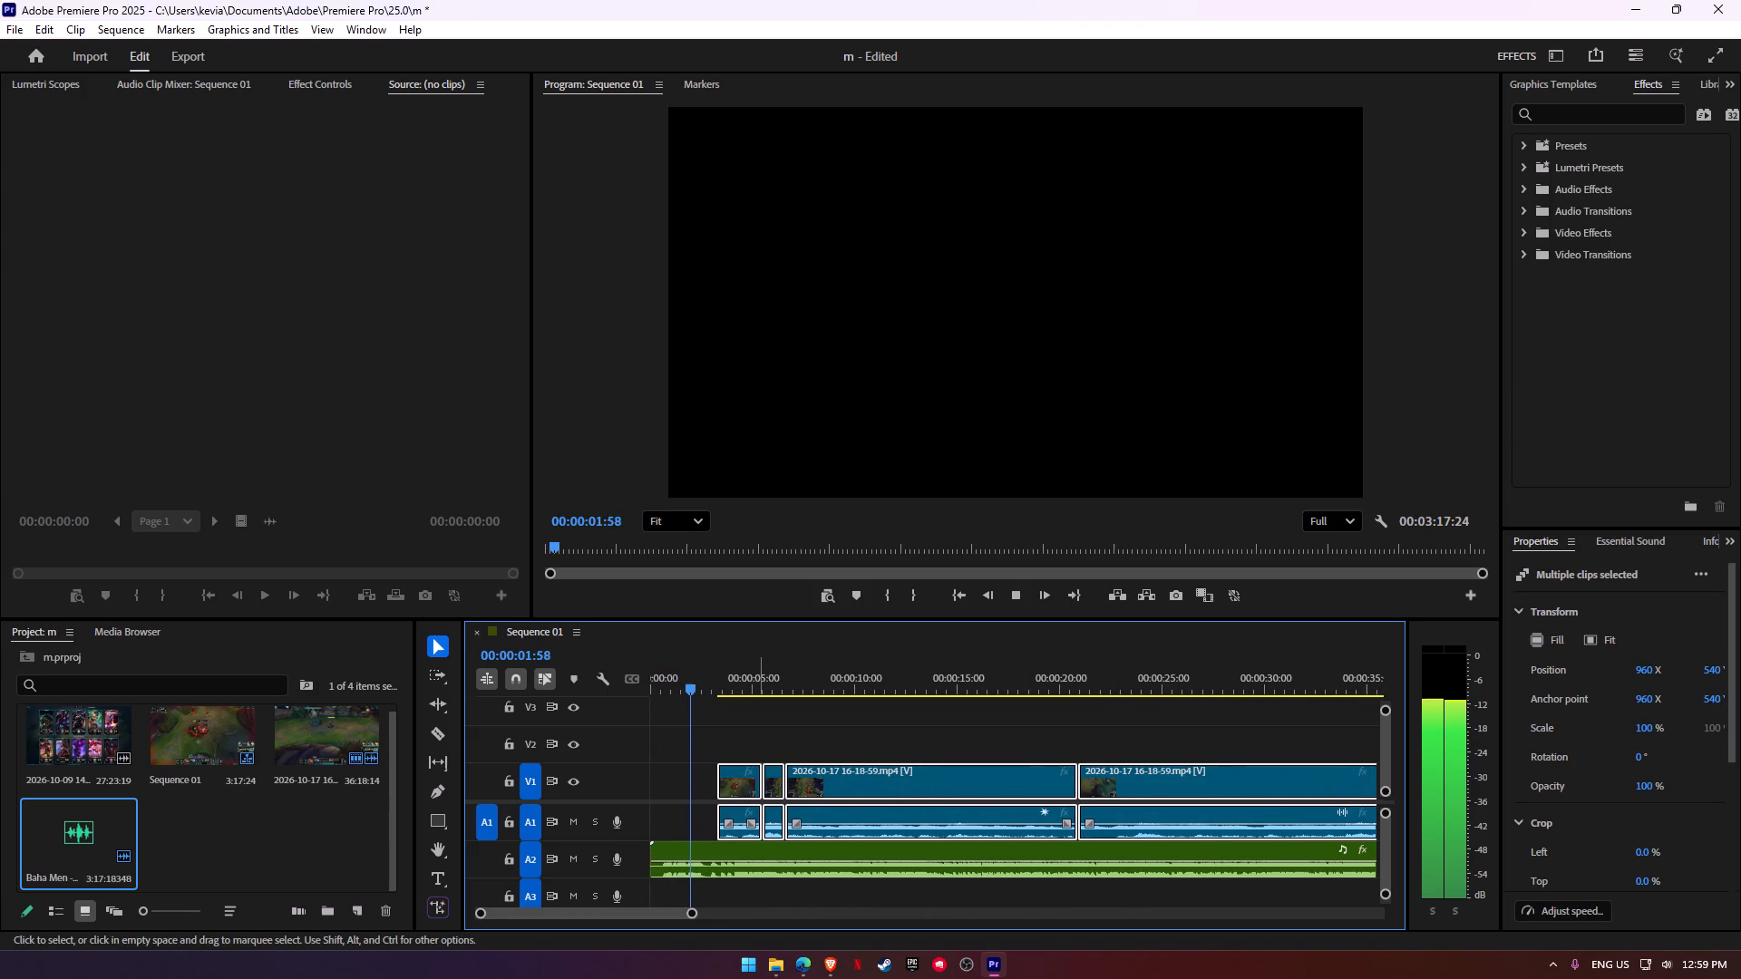
key("space")
left_click_drag(740, 780, 728, 778)
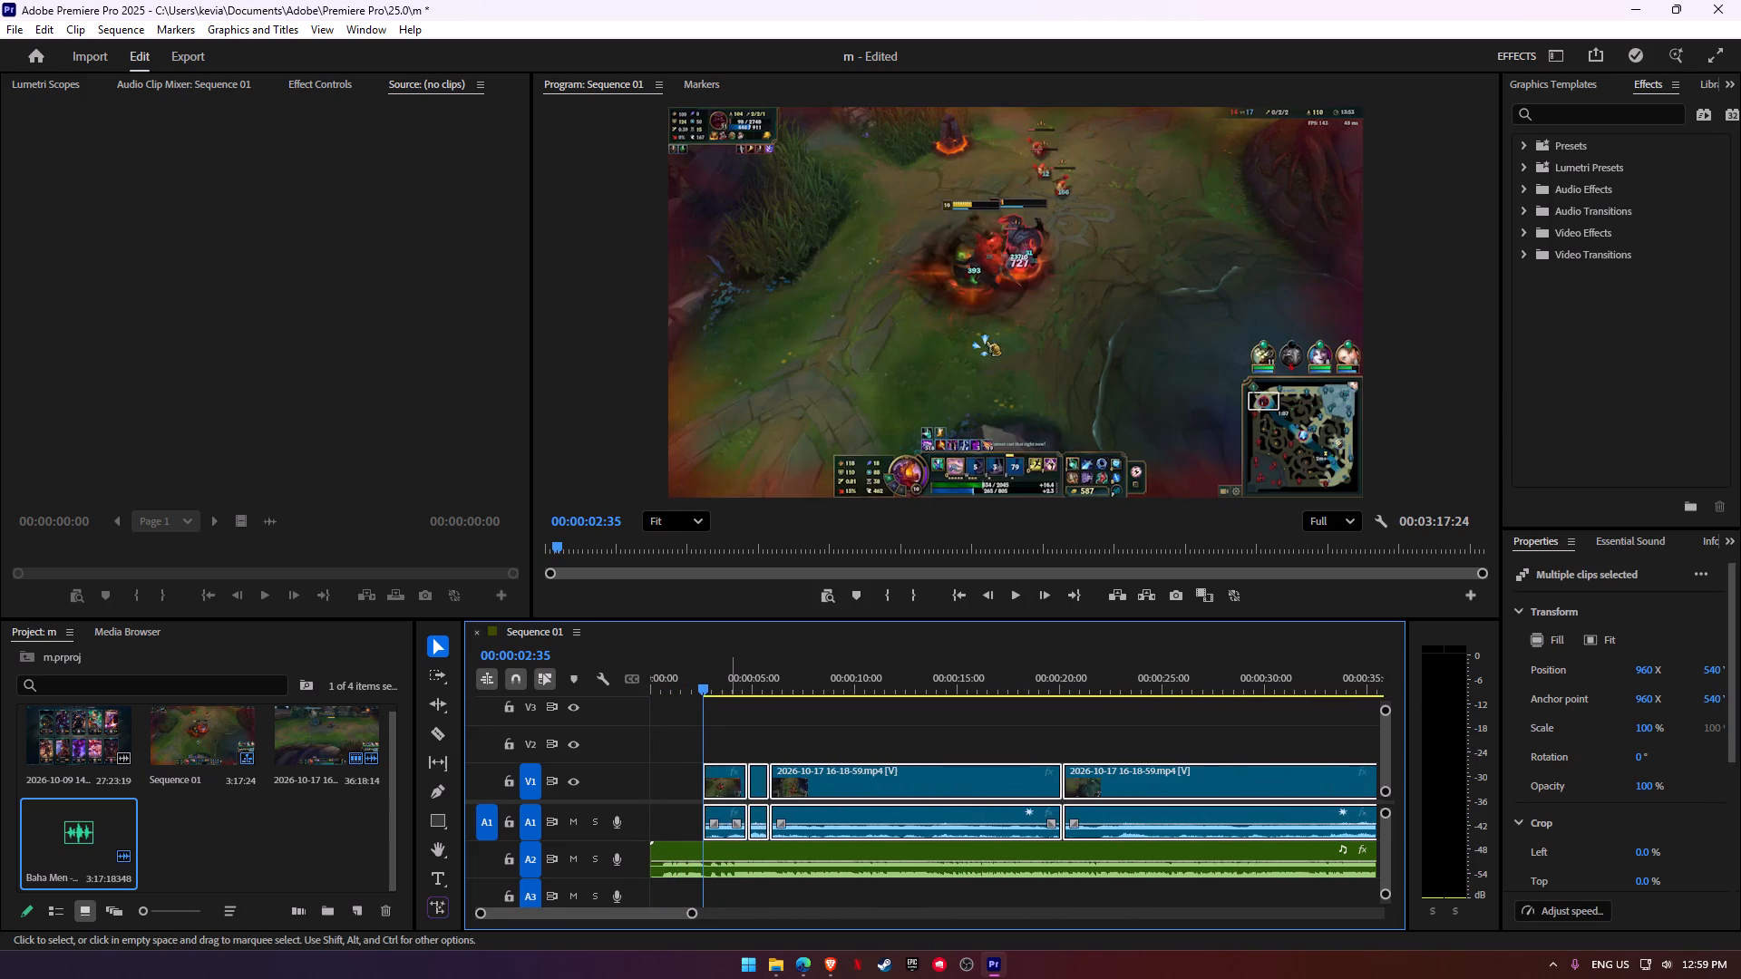
Split the first gameplay clip at about 00:00:03:33 and delete the portion before the cut.
left_click(734, 732)
key("space")
key("space")
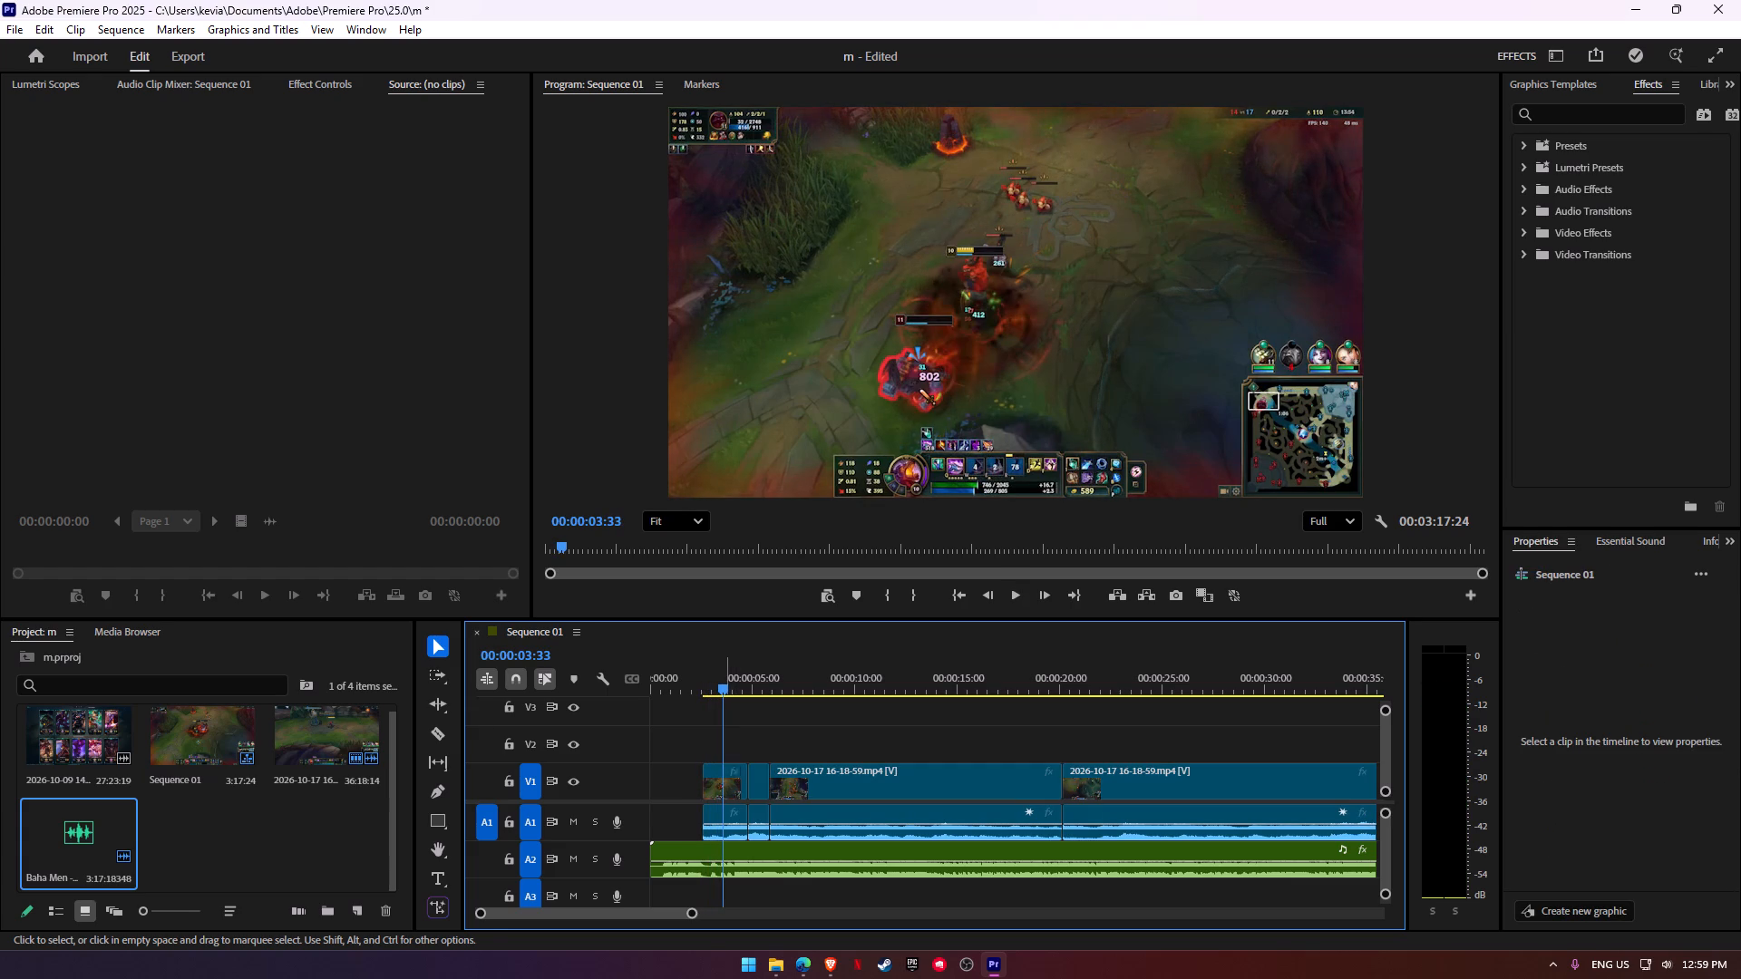
key("c")
left_click(723, 780)
key("v")
left_click(712, 783)
key("BackSpace")
Move the first two short gameplay clips together so they start at about 00:00:02:26.
left_click_drag(705, 765, 761, 824)
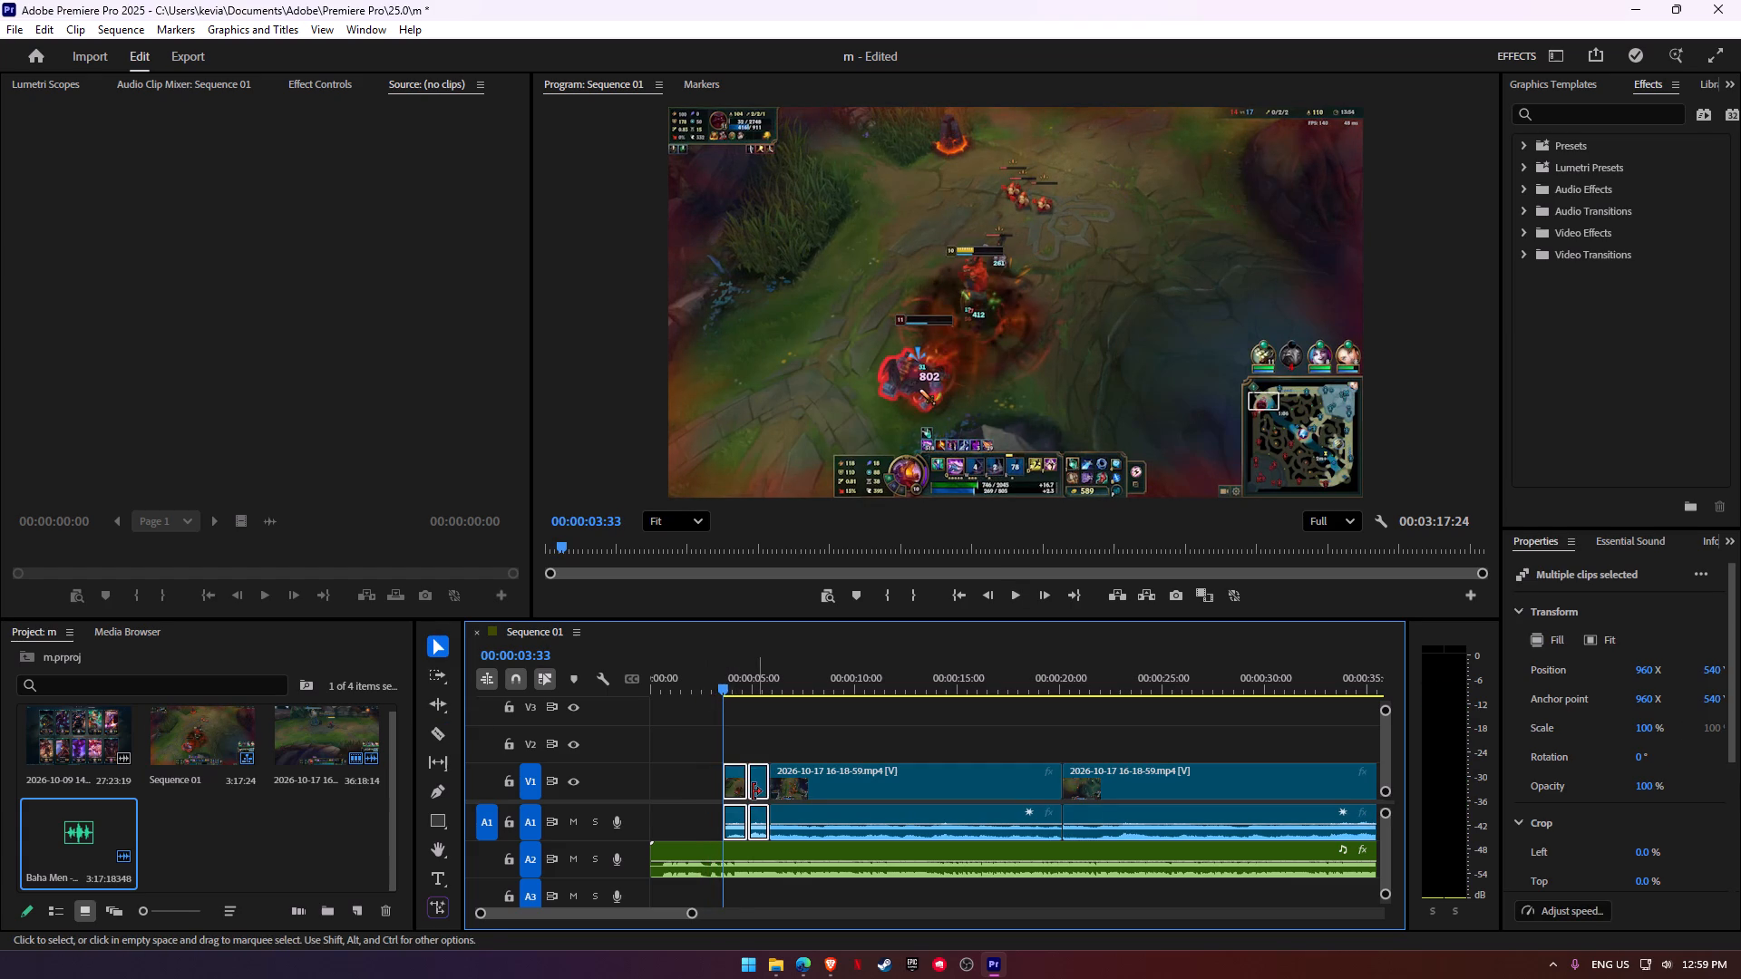
left_click_drag(761, 793, 749, 795)
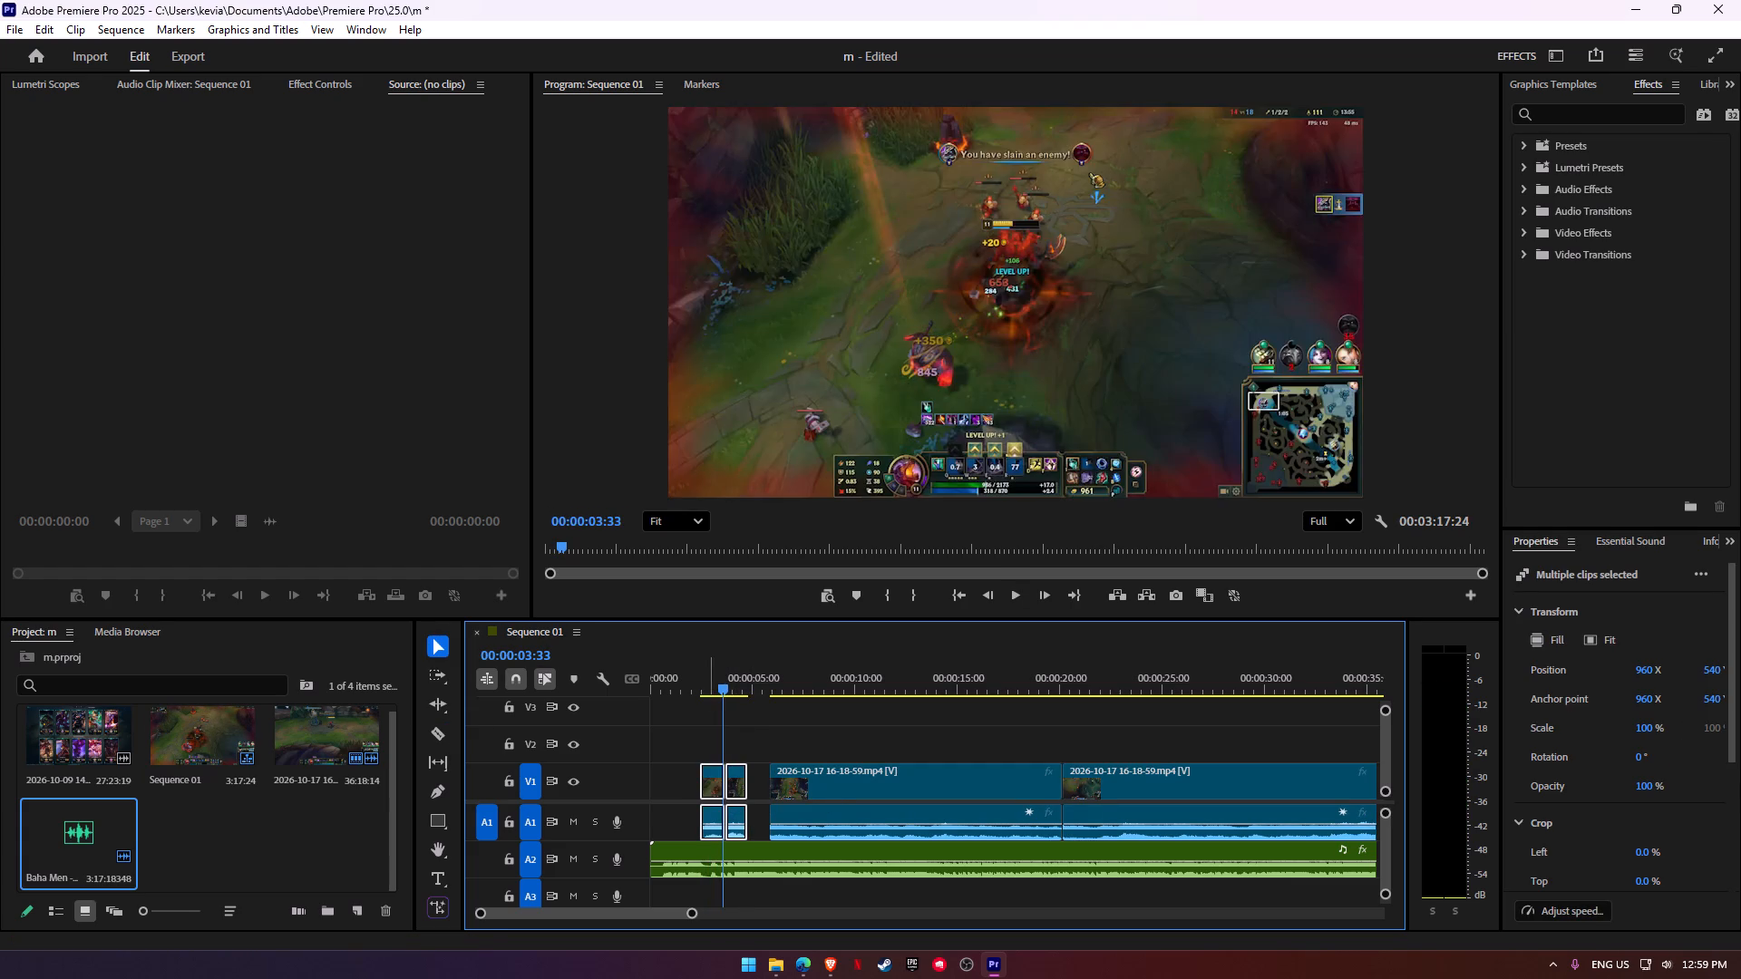
Play the first kill, split its clip at about 00:00:03:23, delete the portion after the cut, and close the gap.
left_click(687, 682)
key("space")
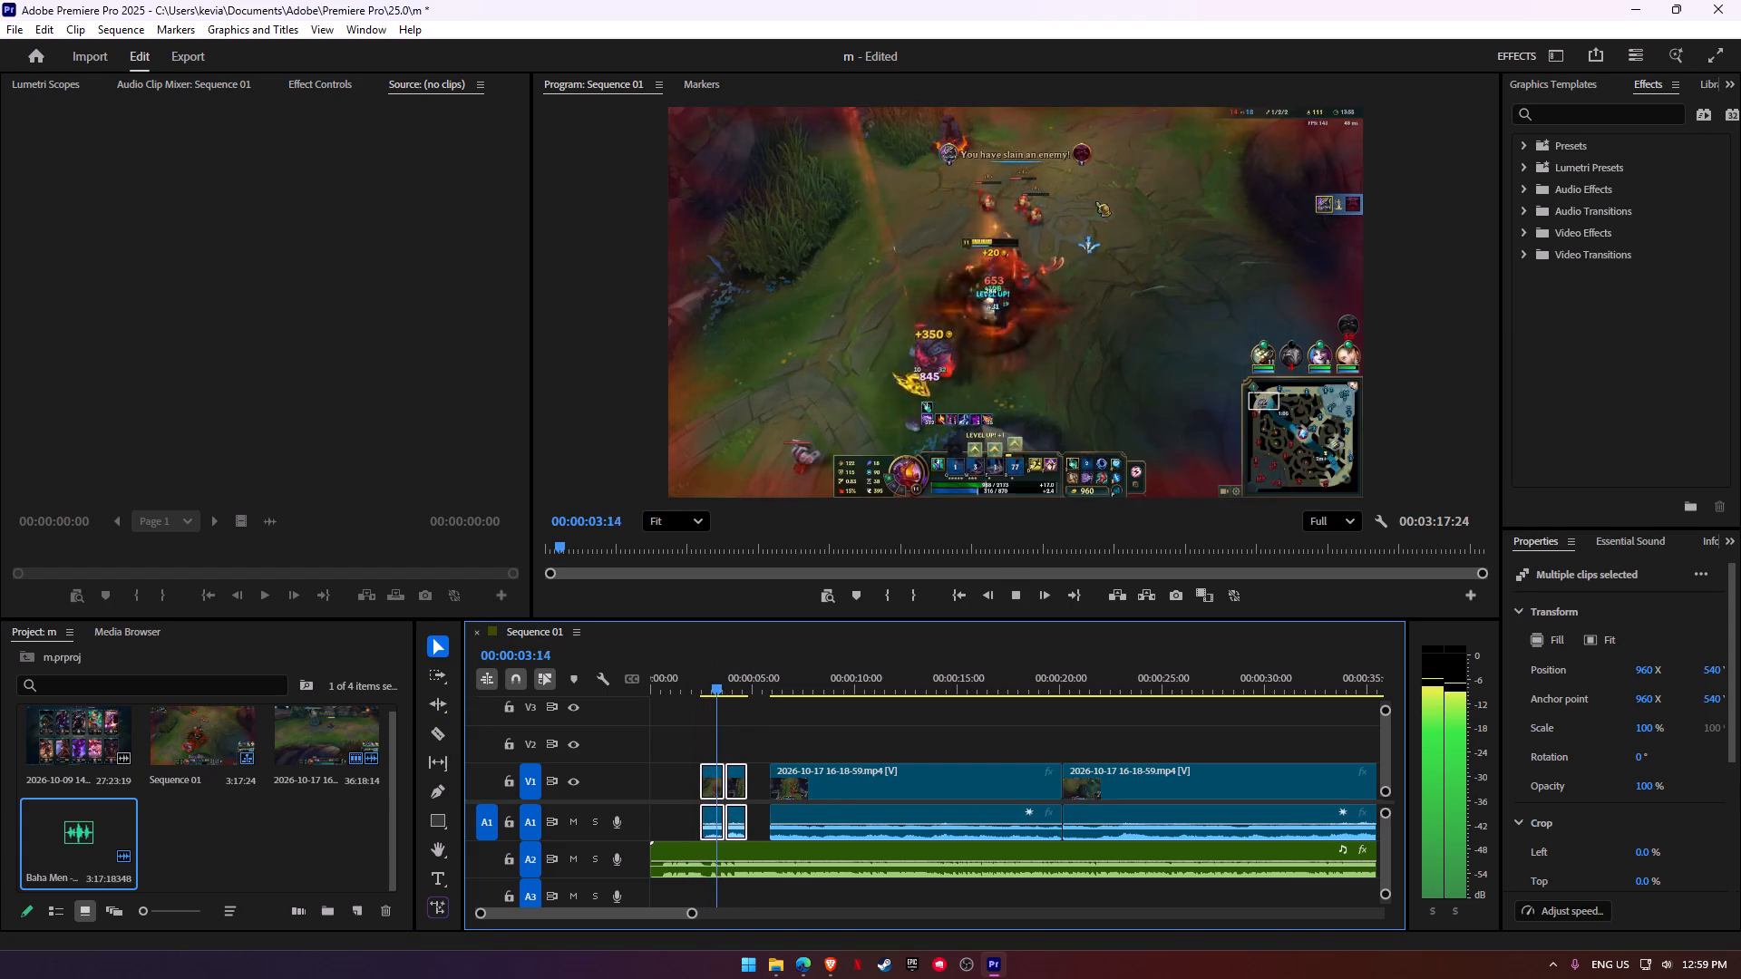
key("space")
scroll(691, 734, "up", 15, "alt")
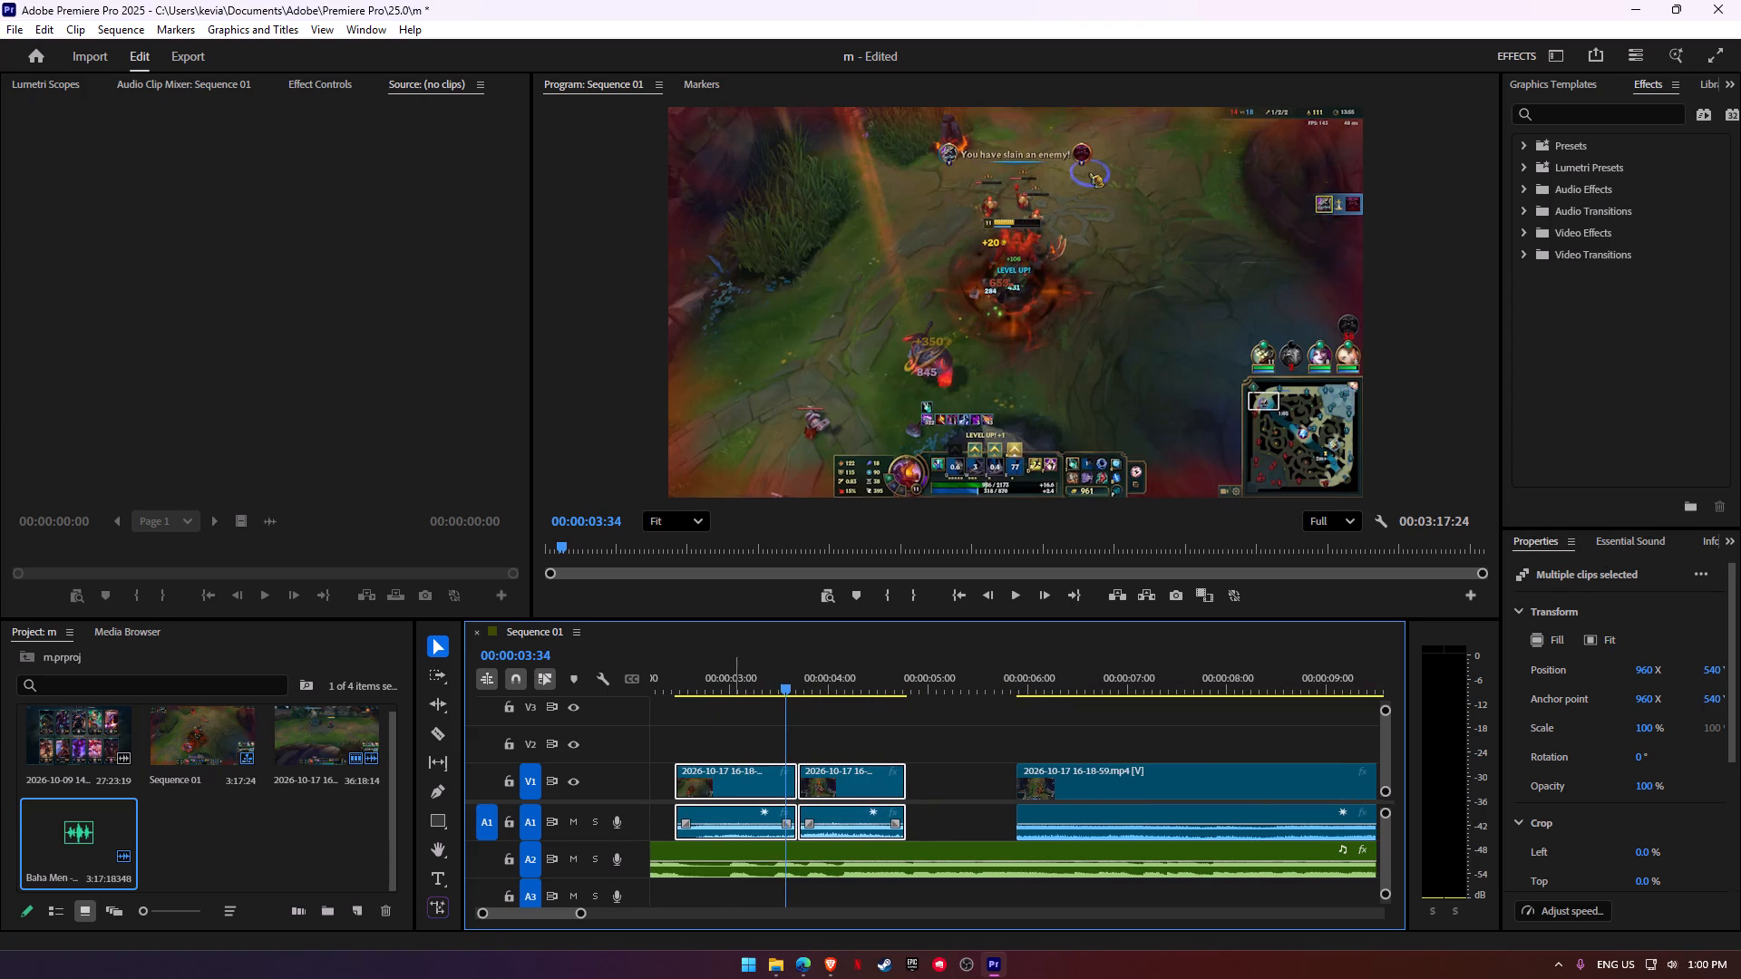
left_click(736, 665)
key("space")
key("space")
key("c")
left_click(773, 780)
key("v")
left_click(779, 785)
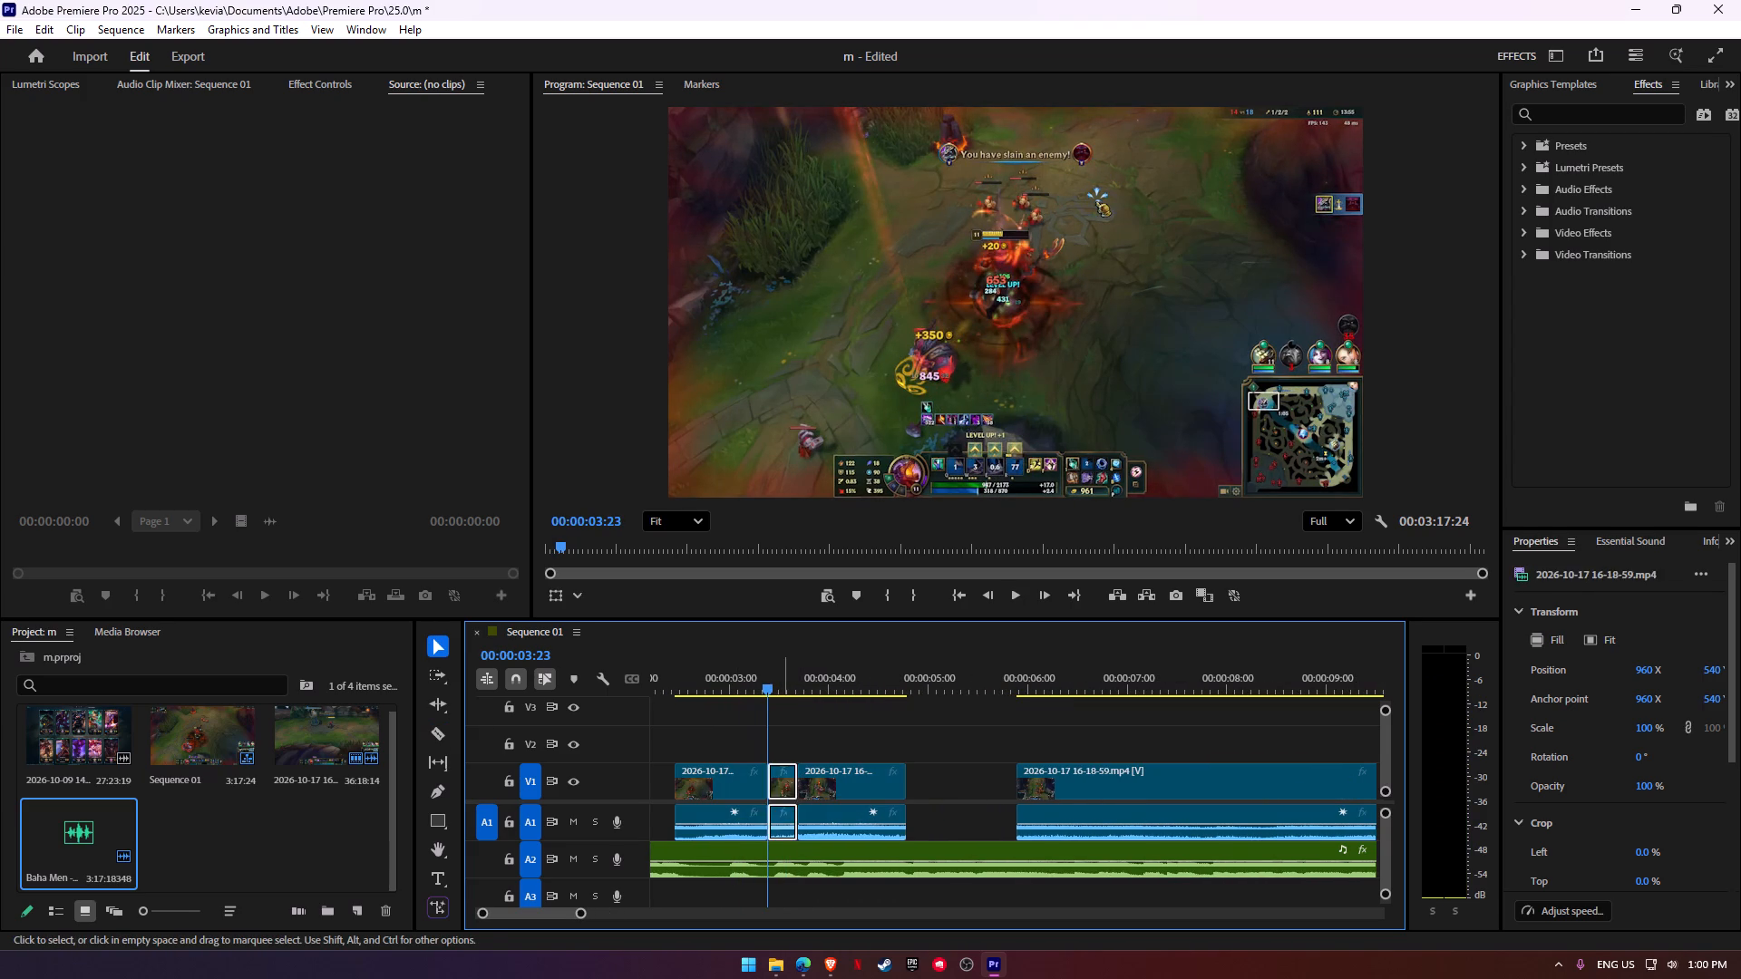
key("BackSpace")
left_click(787, 781)
key("BackSpace")
Split the second short clip at about 00:00:03:41, delete the portion before the cut, and close the gap.
key("space")
key("space")
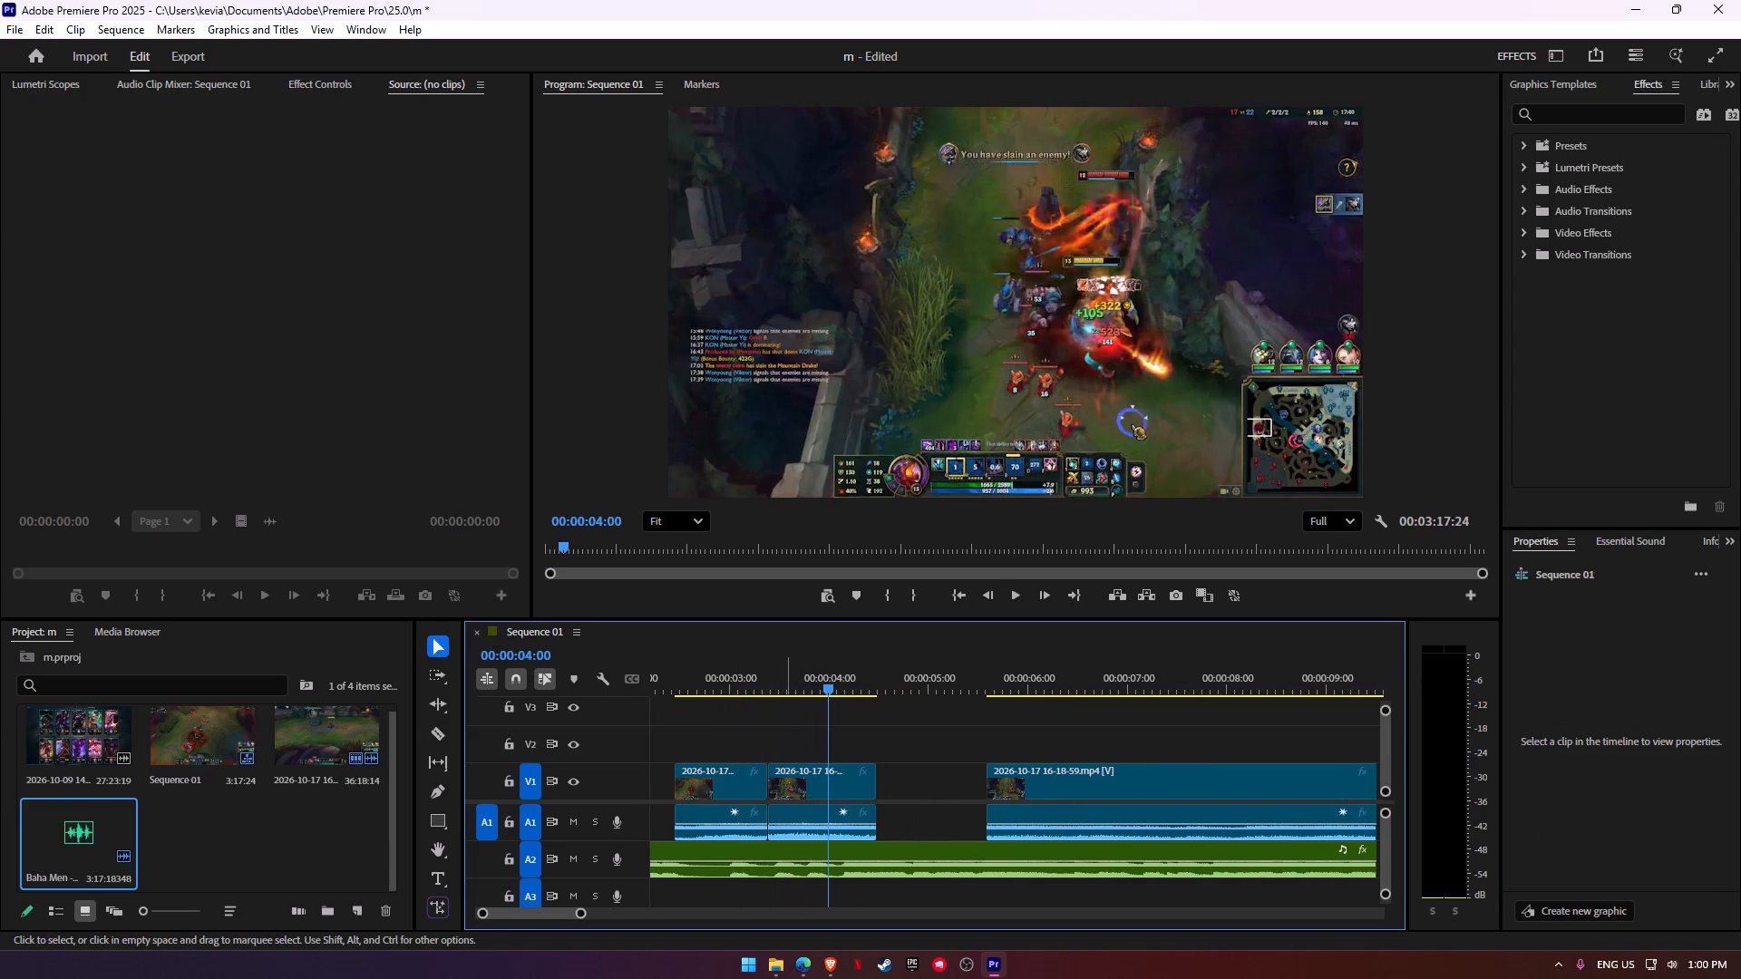
key("c")
left_click(800, 787)
key("v")
left_click(792, 787)
key("BackSpace")
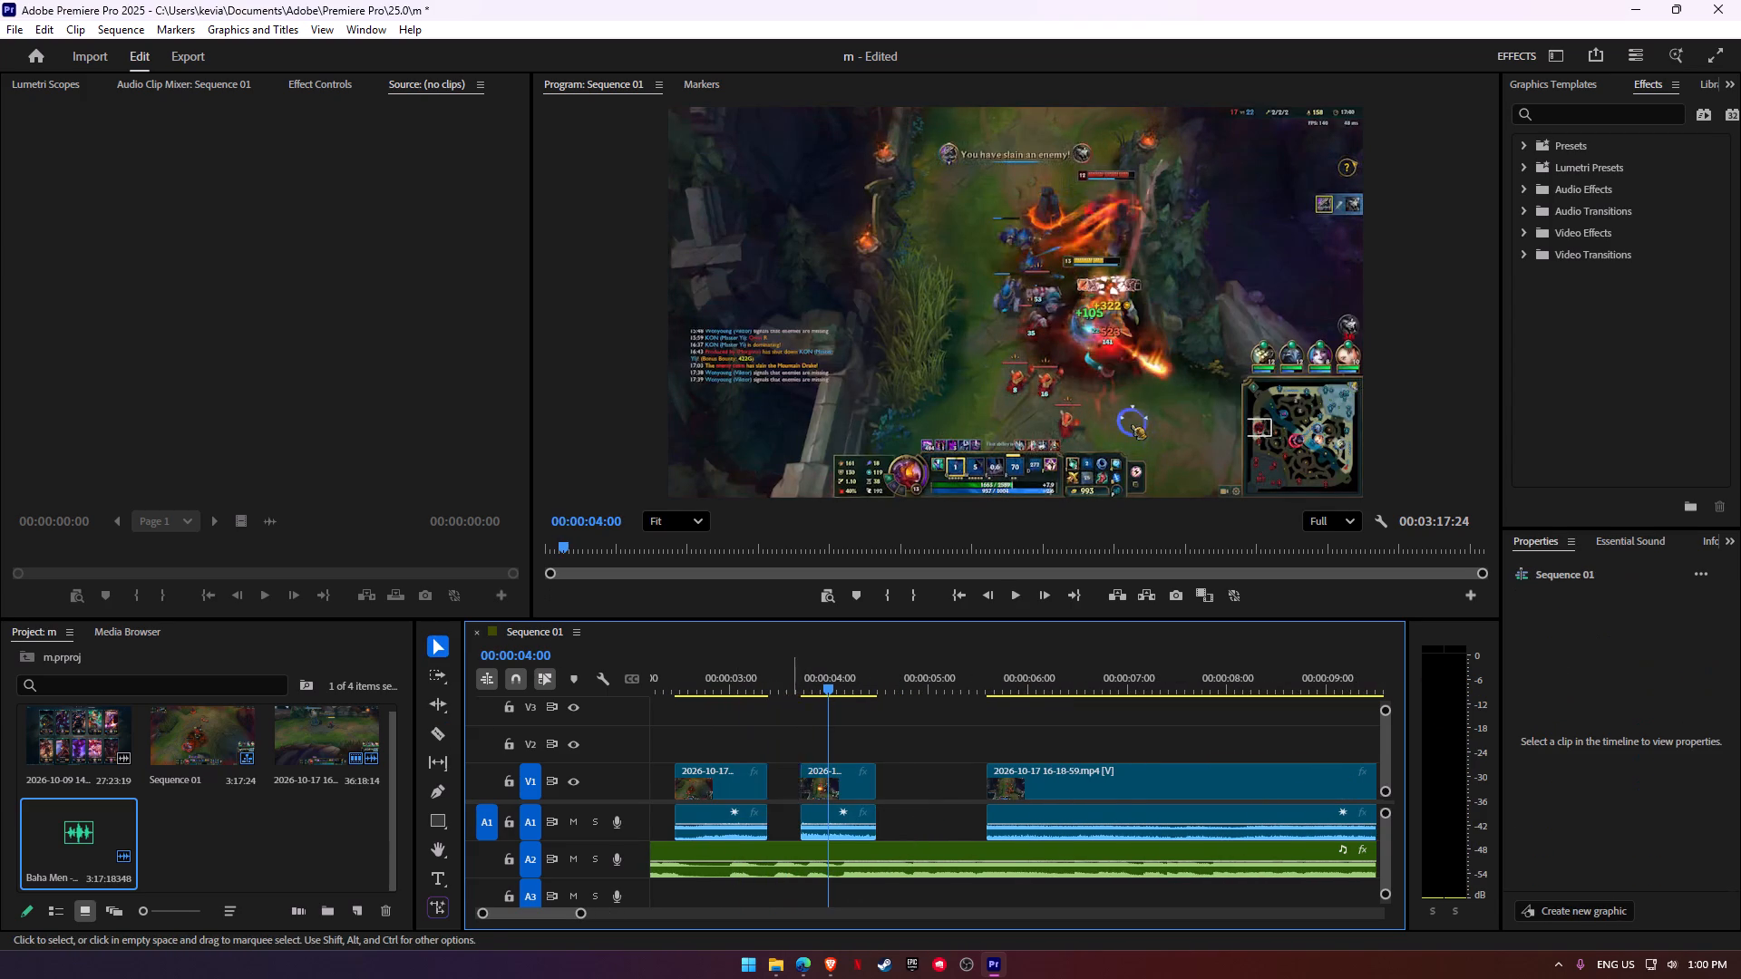
left_click(792, 787)
key("BackSpace")
Play from the start, split the first short clip at about 00:00:03:03, and delete the portion after the cut.
left_click(663, 665)
key("space")
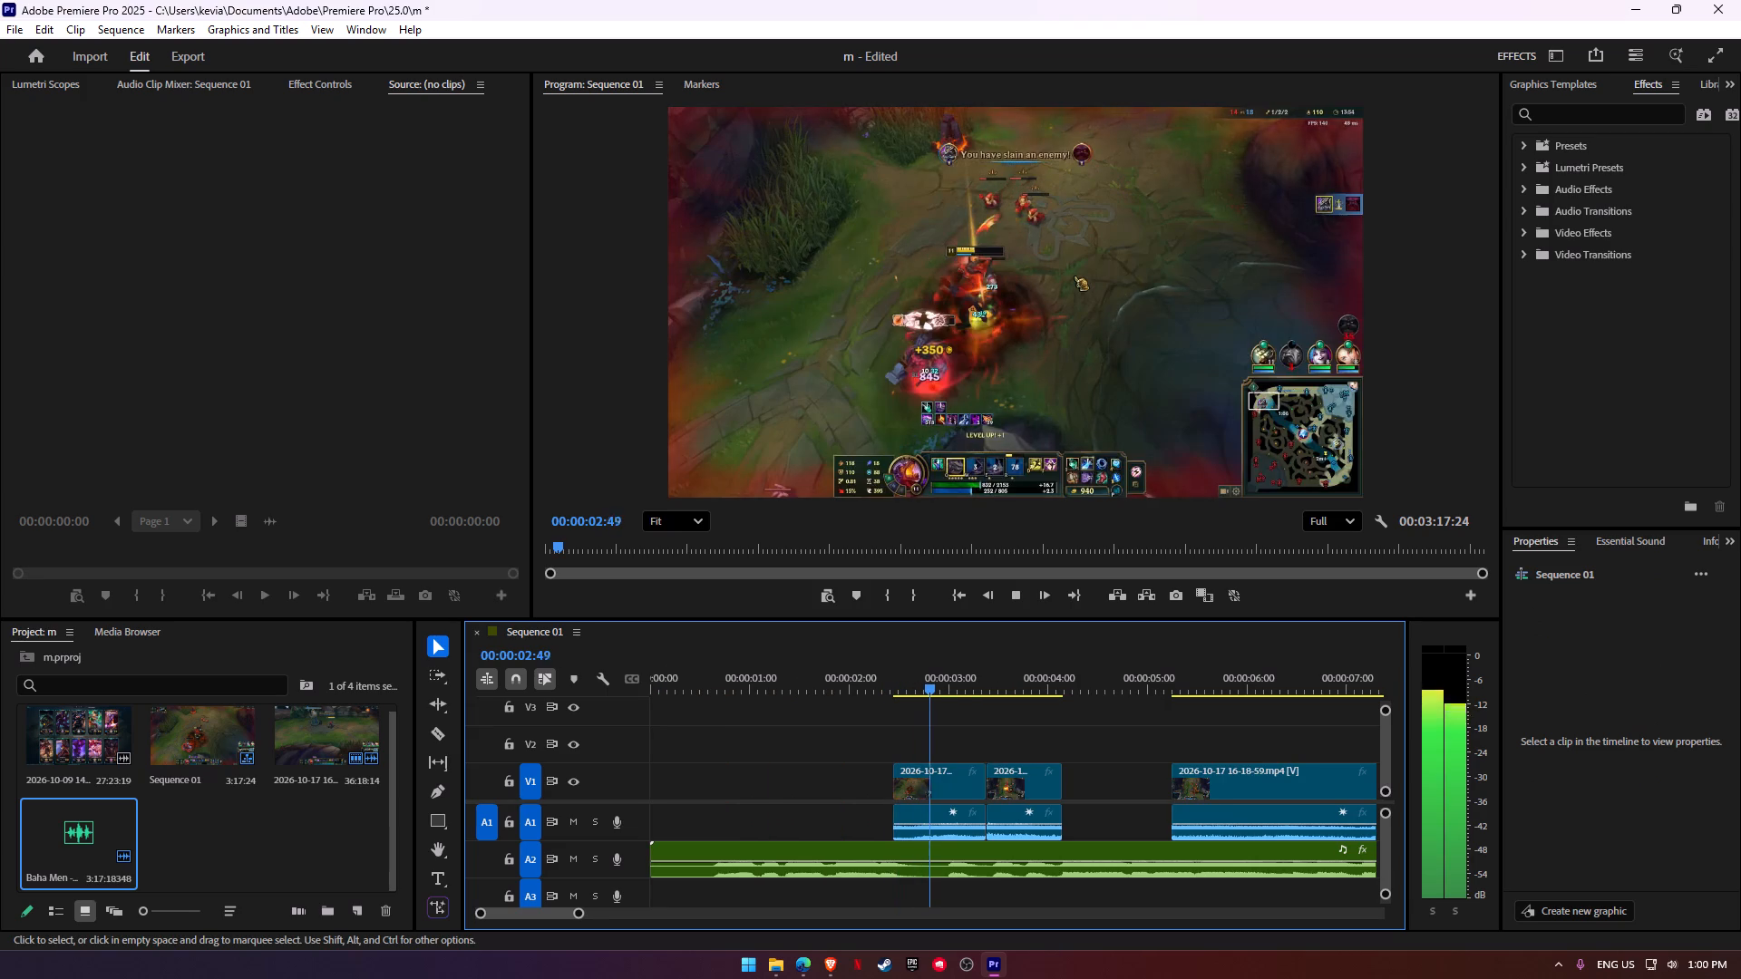
key("space")
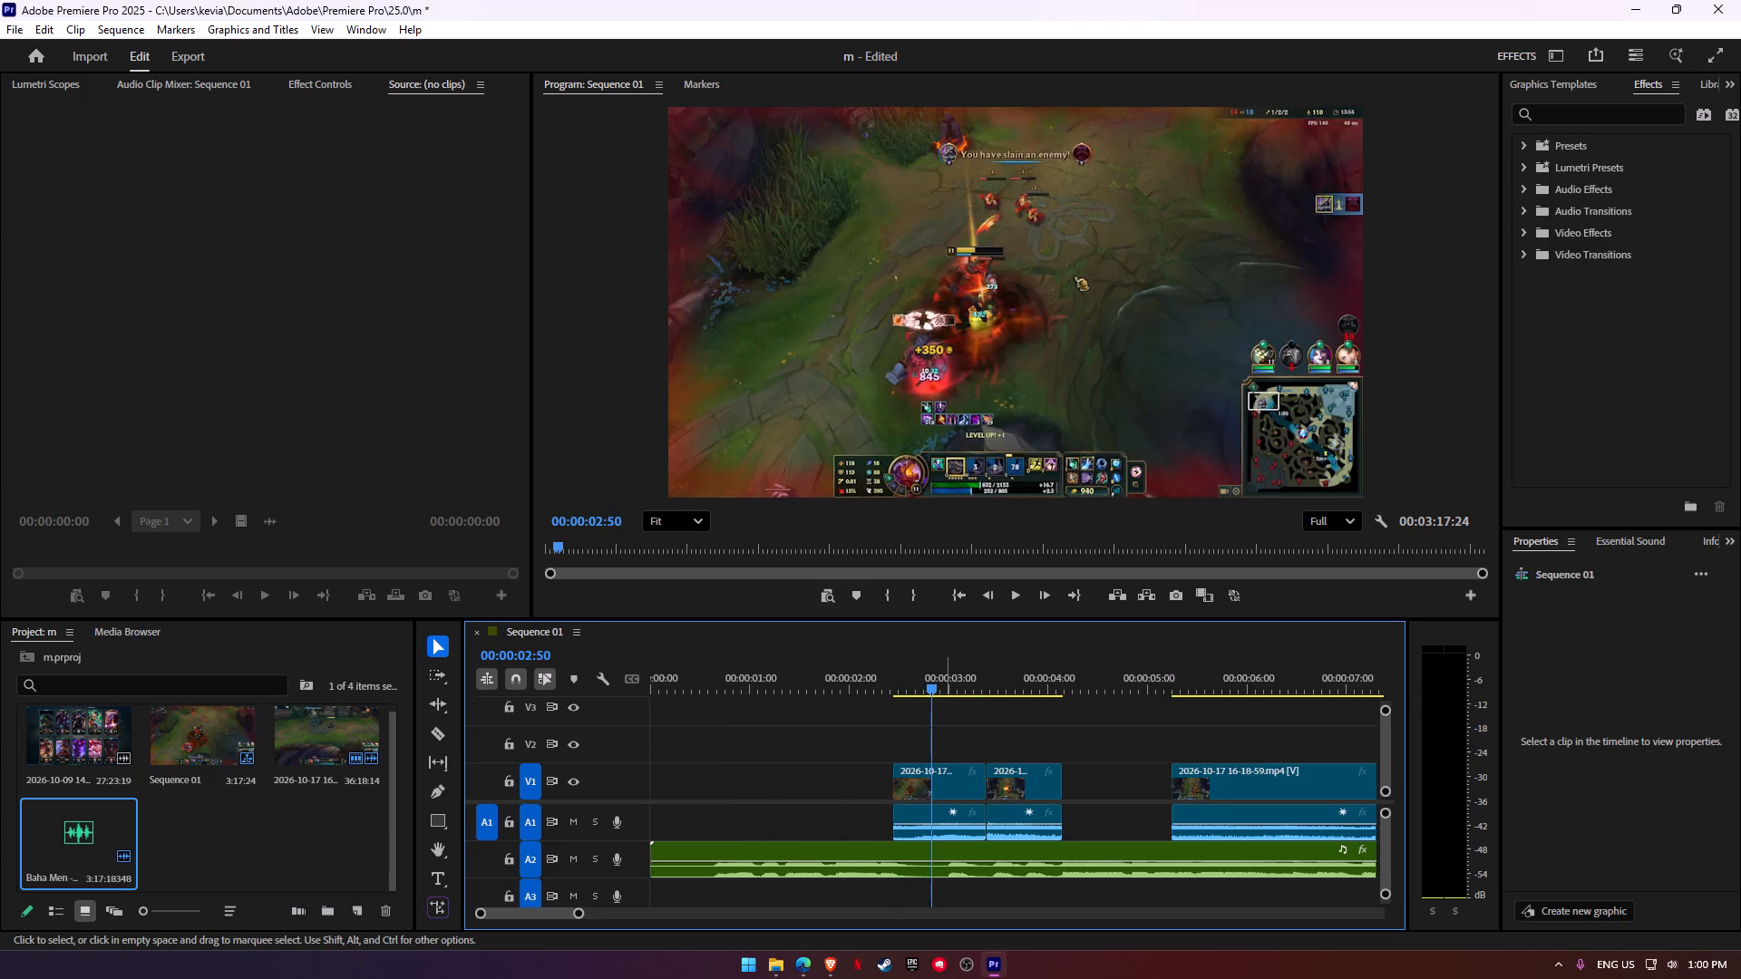
key("space")
key("space")
type("c")
left_click(952, 778)
key("v")
left_click(962, 778)
key("BackSpace")
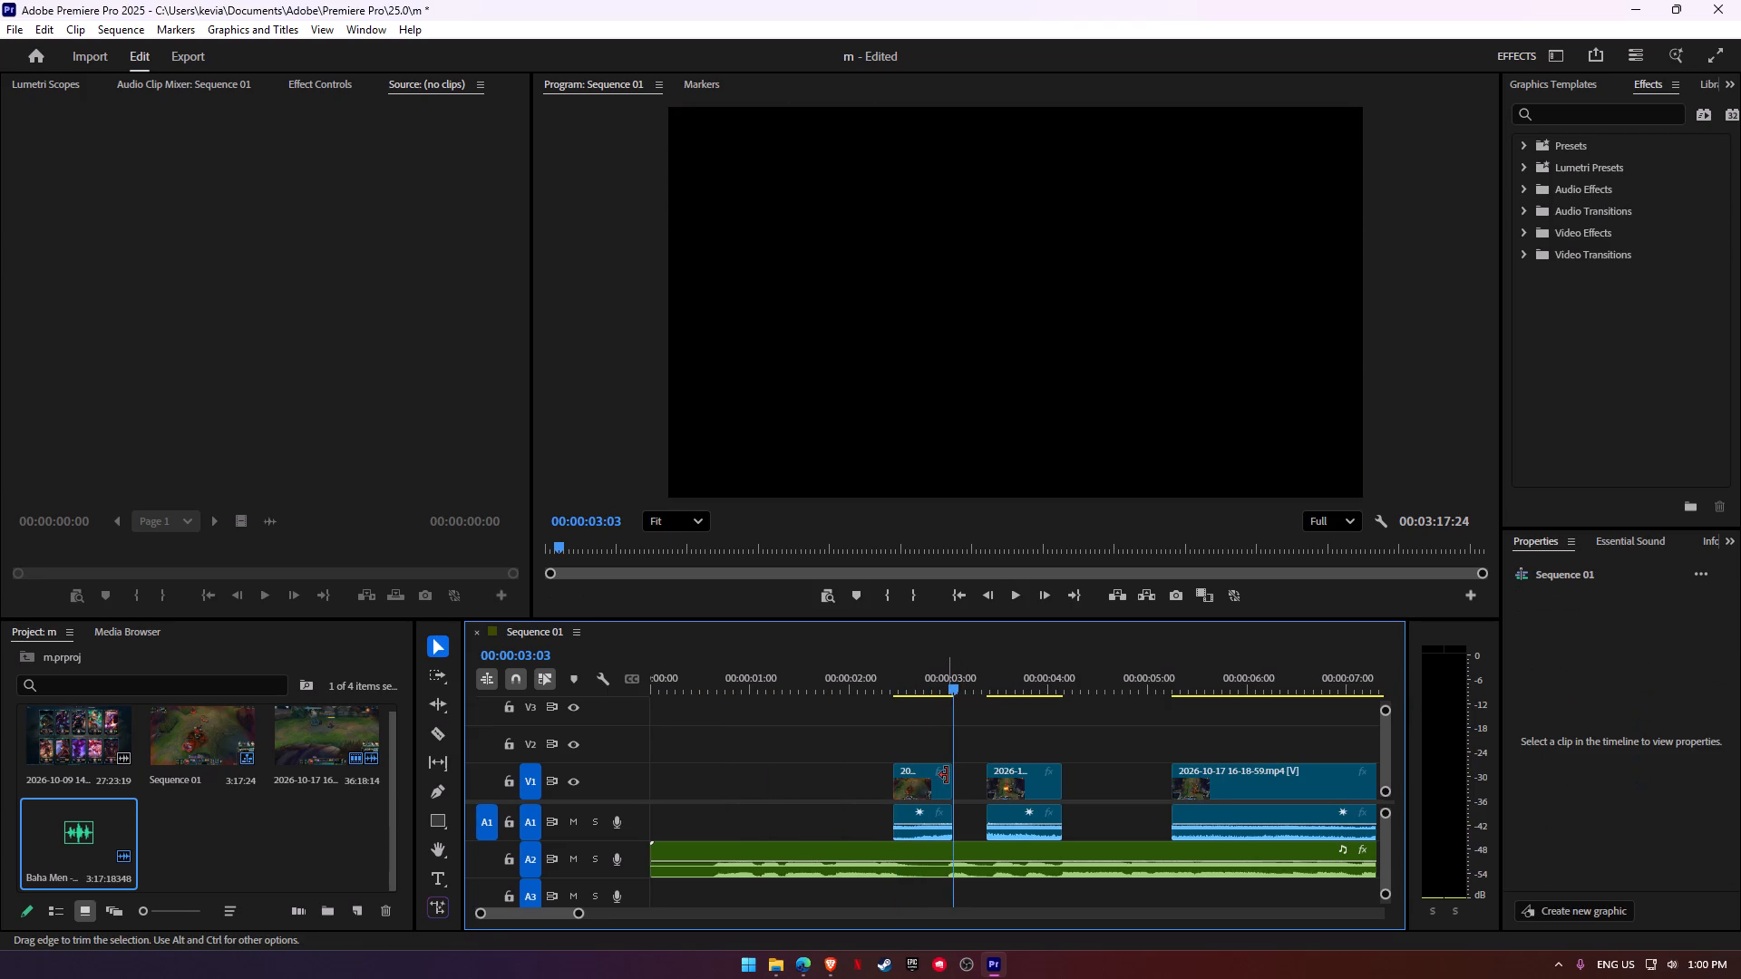
Split the first short clip again at about 00:00:02:53, delete its end portion, and close the gap to the second kill.
key("c")
left_click(939, 780)
key("v")
left_click(946, 780)
key("BackSpace")
left_click(957, 780)
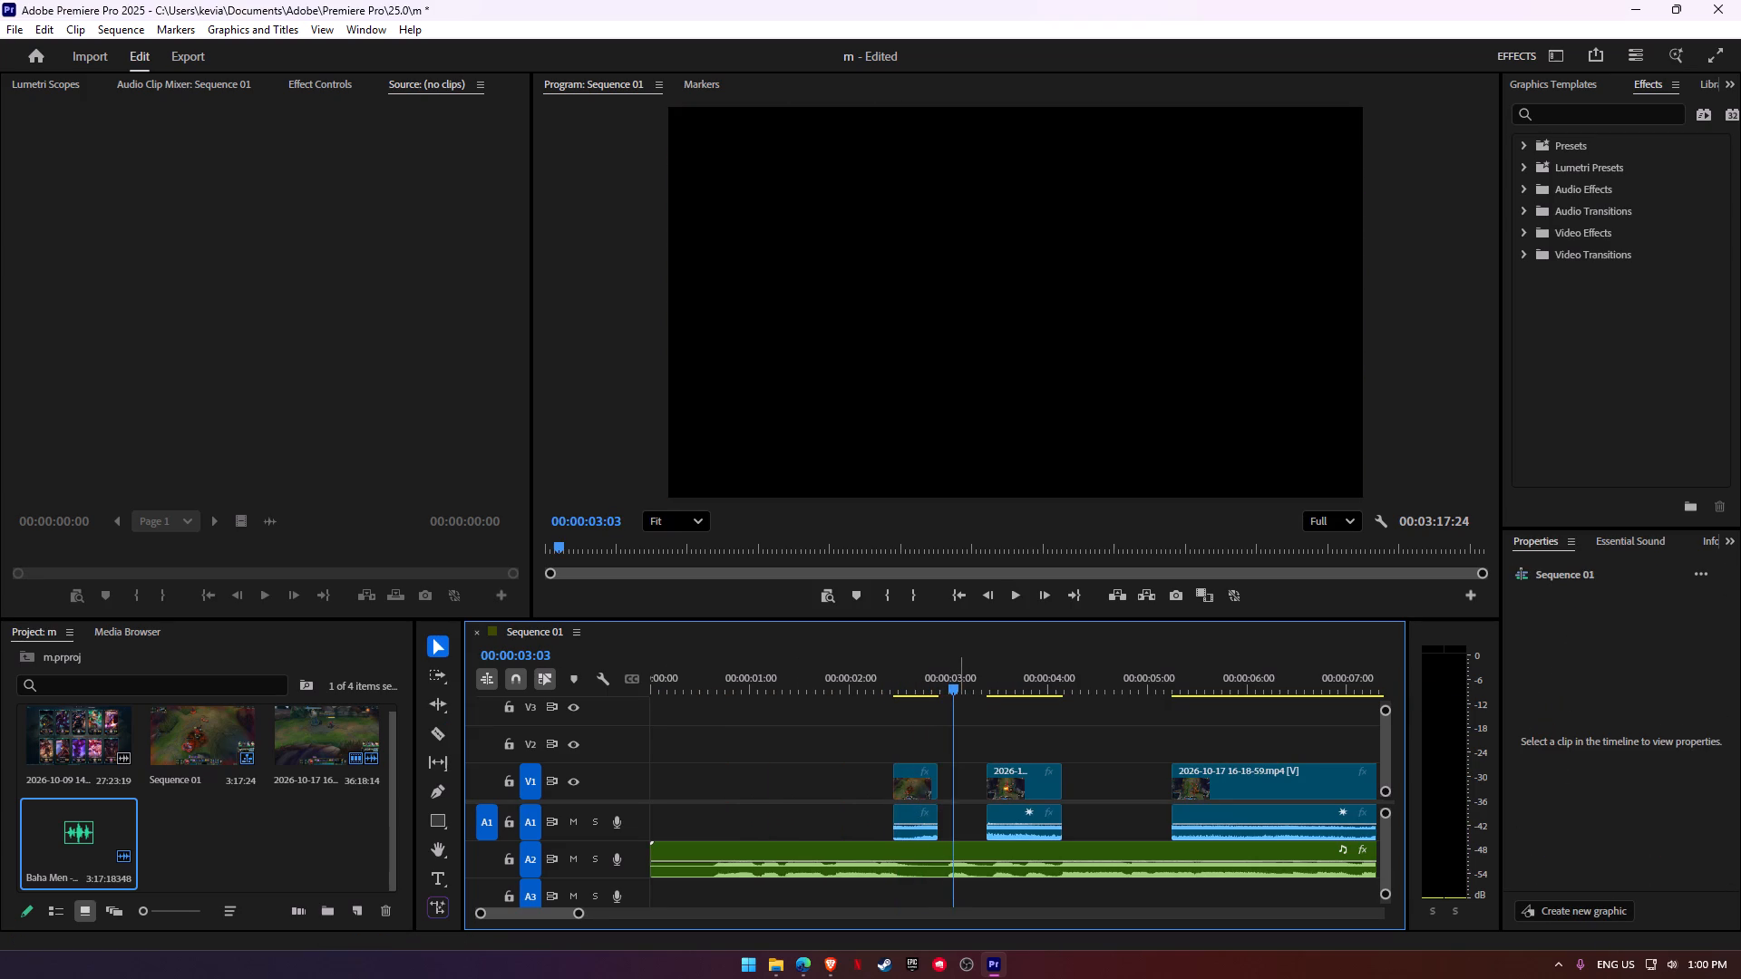
left_click(968, 780)
key("BackSpace")
Play up to the first kill and split its clip at about 00:00:02:41.
left_click(832, 665)
key("space")
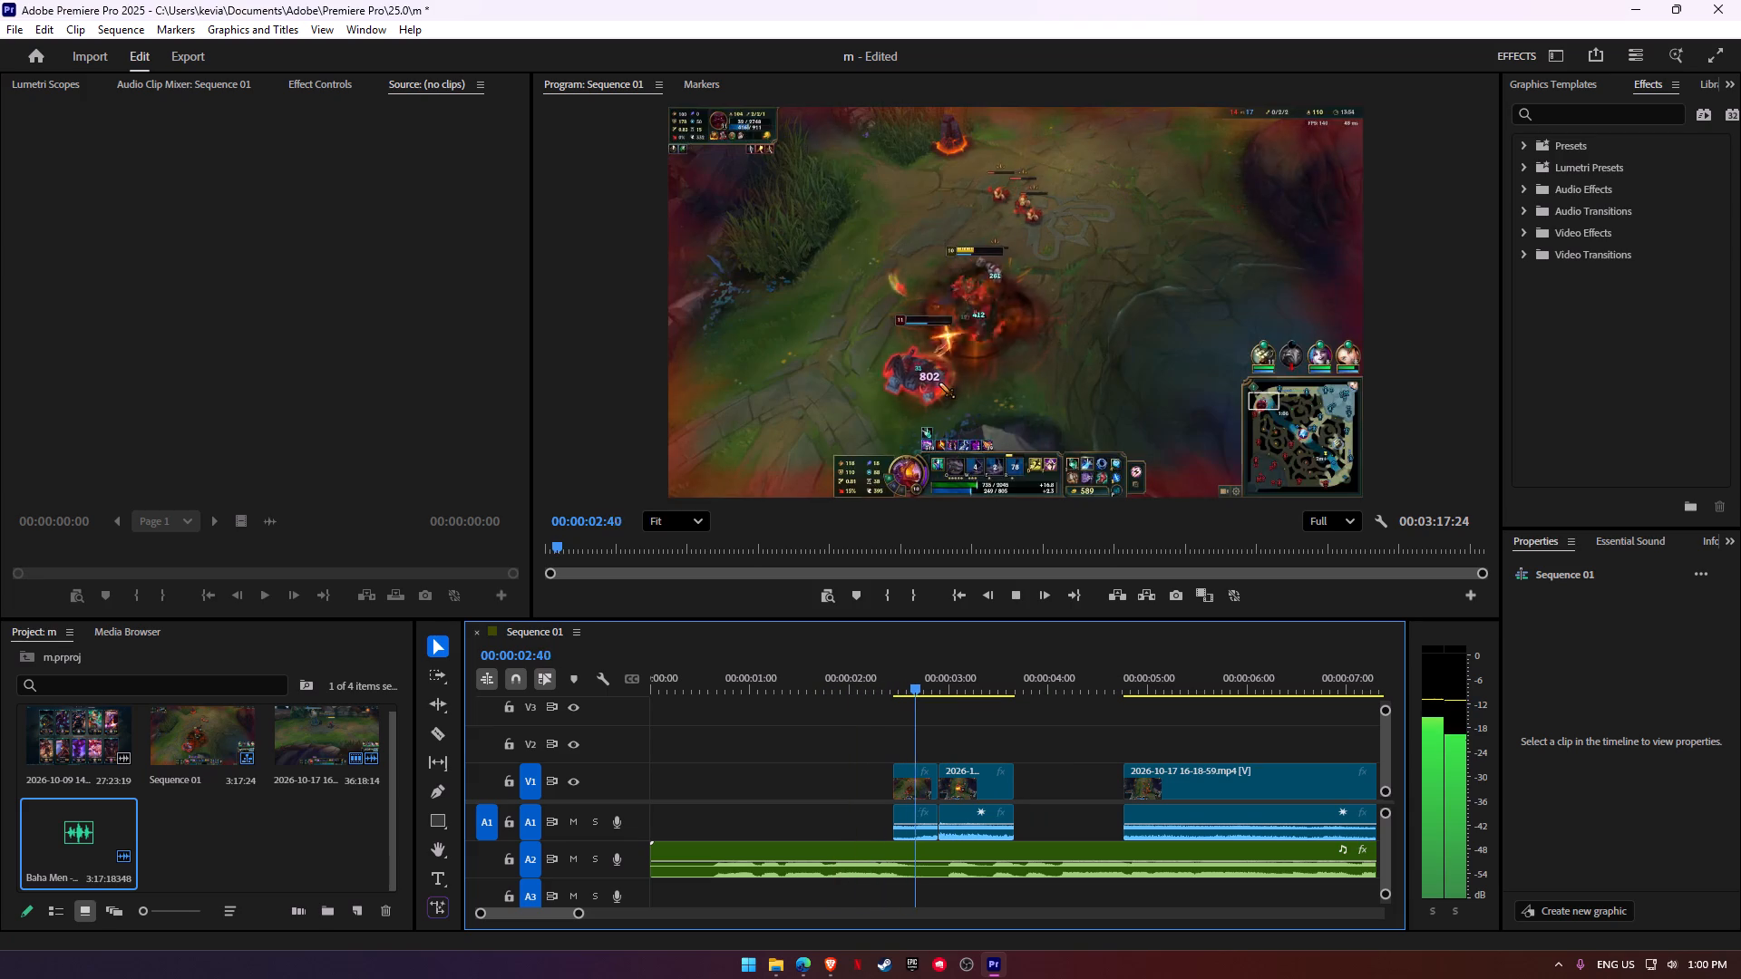
key("space")
key("space")
key("space")
double_click(913, 688)
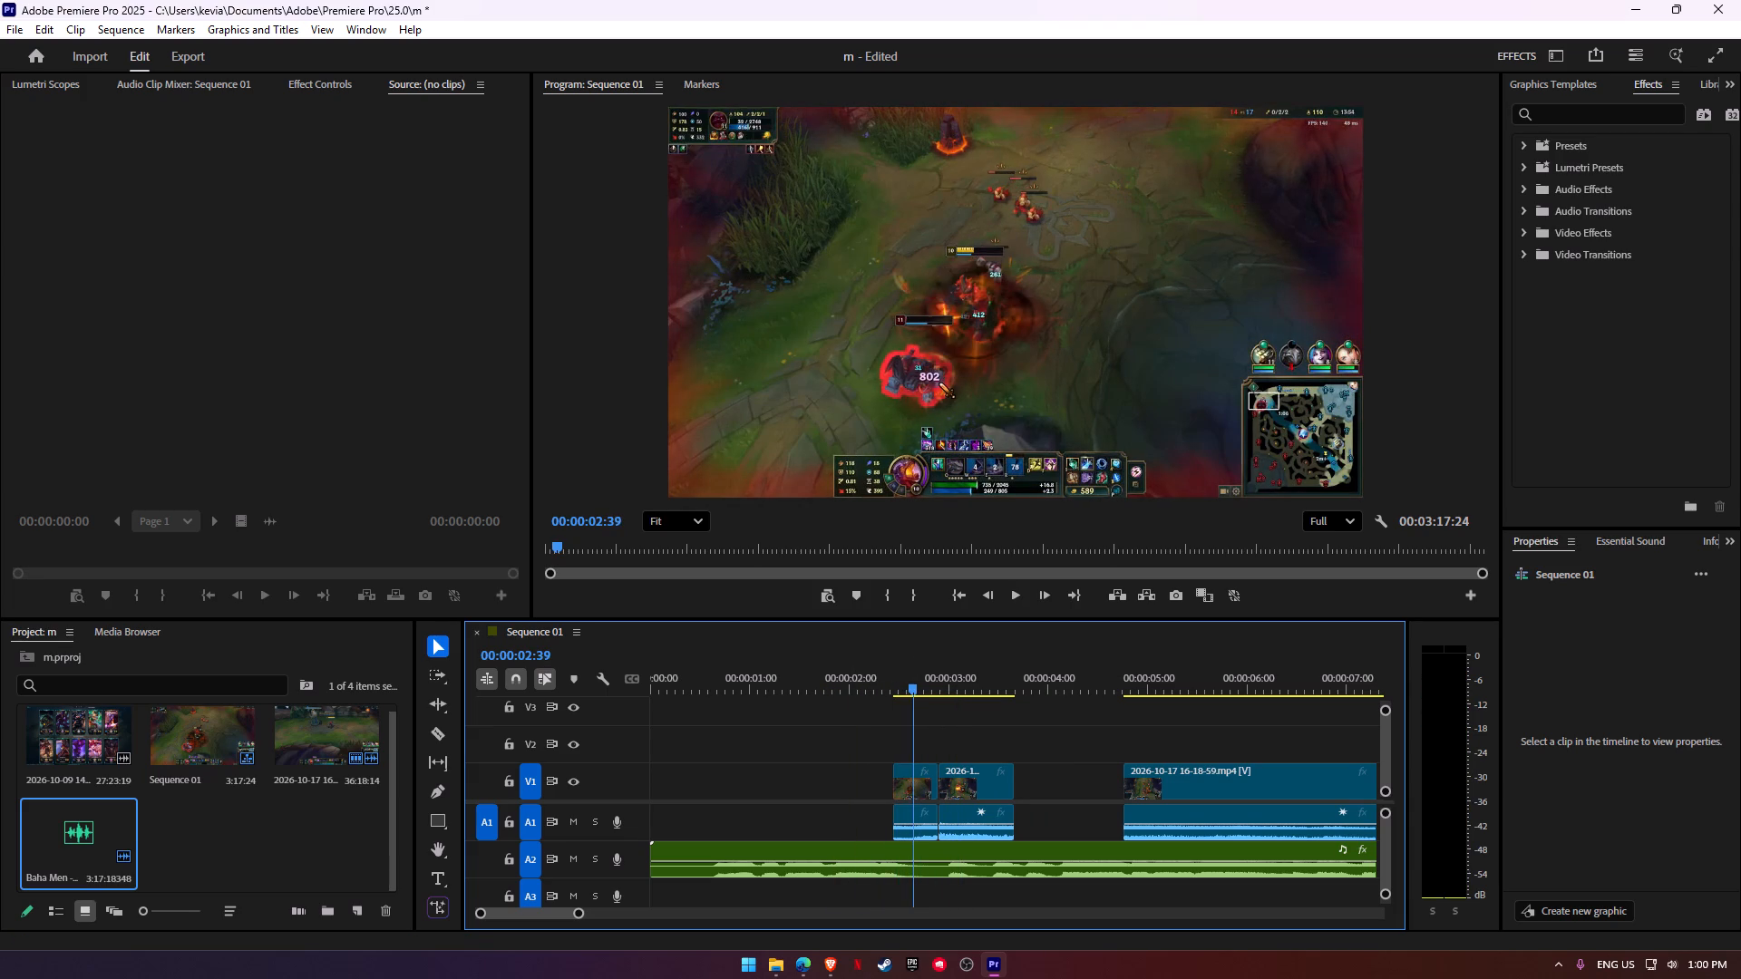
key("c")
left_click(920, 788)
Delete the portion of the first clip before the 00:00:02:41 cut, leaving the empty space in place.
key("v")
double_click(914, 786)
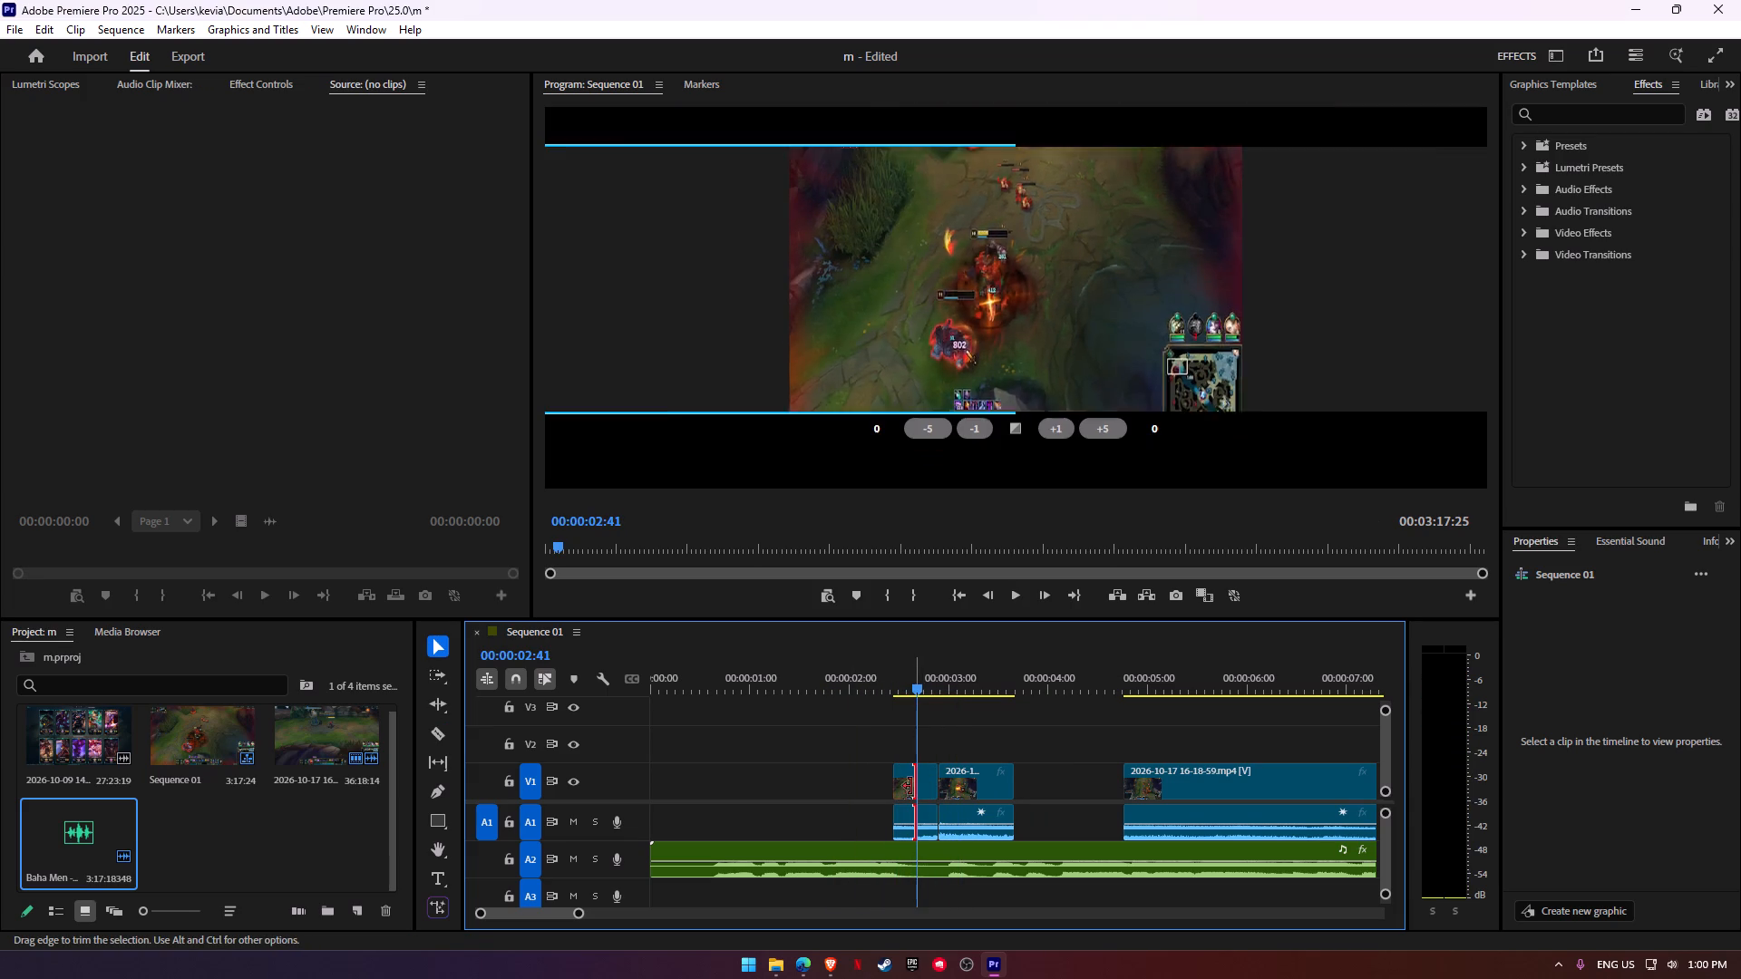
left_click(902, 783)
left_click(834, 783)
left_click(916, 775)
left_click(894, 771)
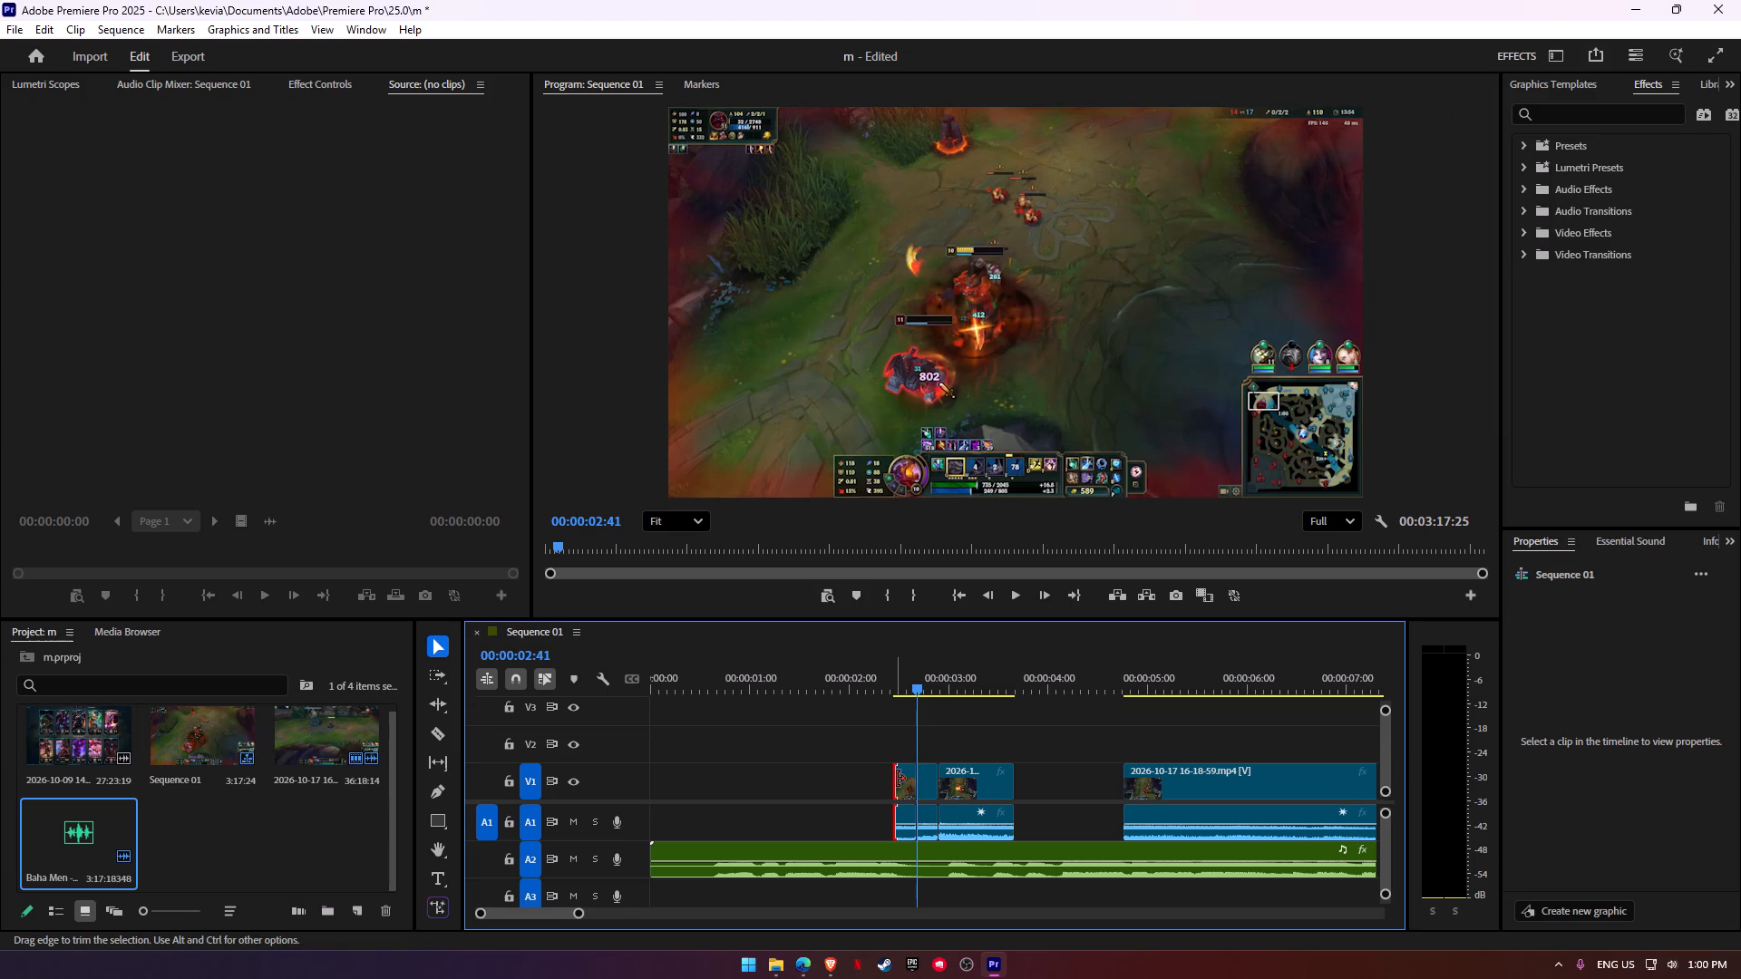
left_click(897, 779)
left_click(901, 789)
key("BackSpace")
left_click_drag(885, 737, 1014, 808)
left_click_drag(1004, 781, 996, 781)
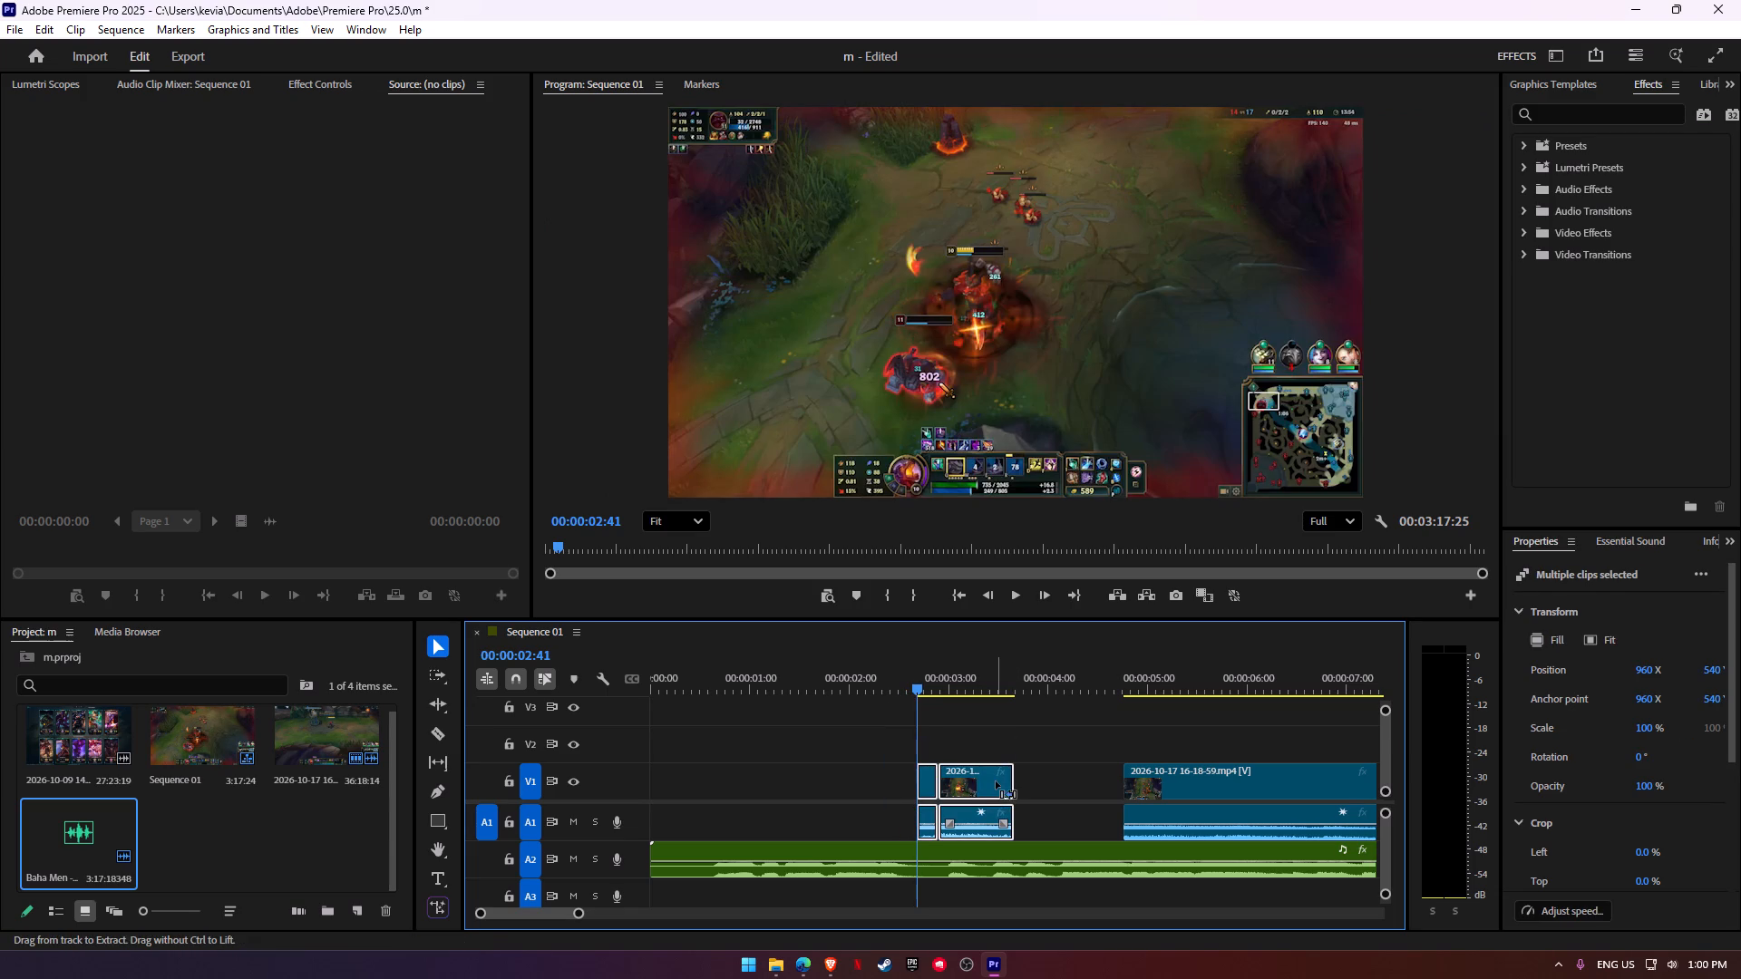
key("ctrl+z")
left_click(901, 787)
key("BackSpace")
Select the two short kill clips and move them 13 frames earlier, to start at about 00:00:02:28.
left_click_drag(948, 724, 1009, 809)
left_click_drag(910, 747, 1007, 818)
left_click_drag(973, 791, 955, 791)
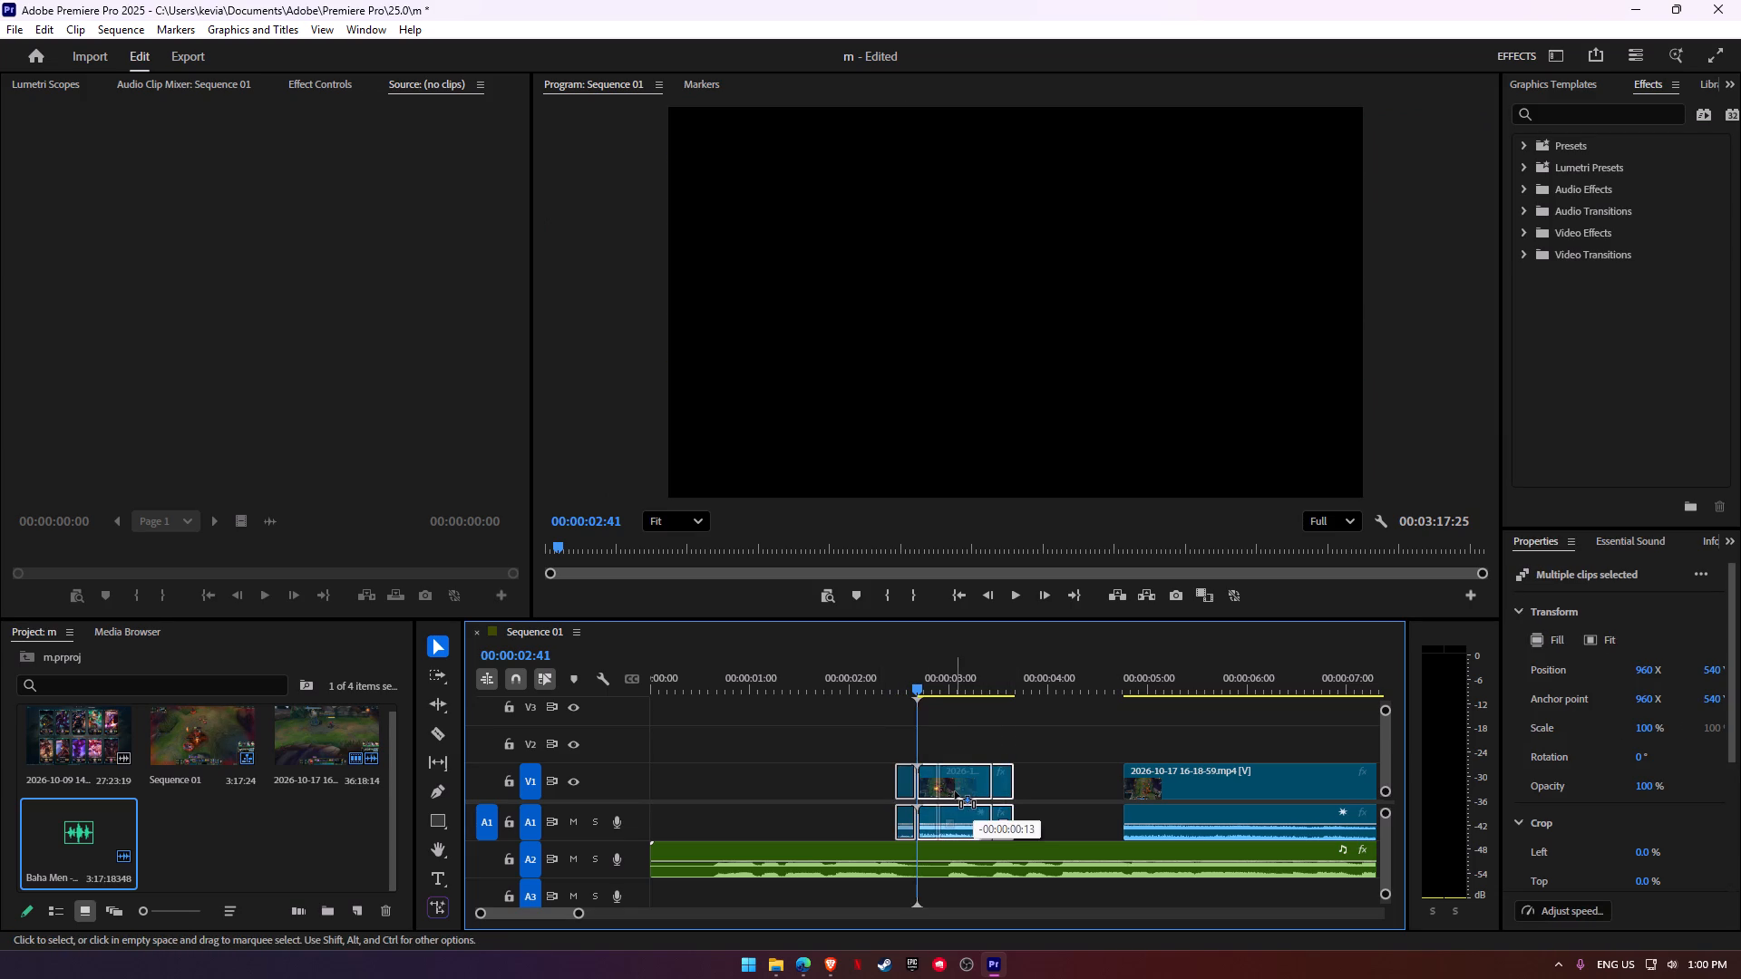
left_click_drag(955, 791, 947, 791)
Play both kills against the song, split the second short clip at about 00:00:03:19, and delete the portion after the cut.
left_click(805, 690)
key("space")
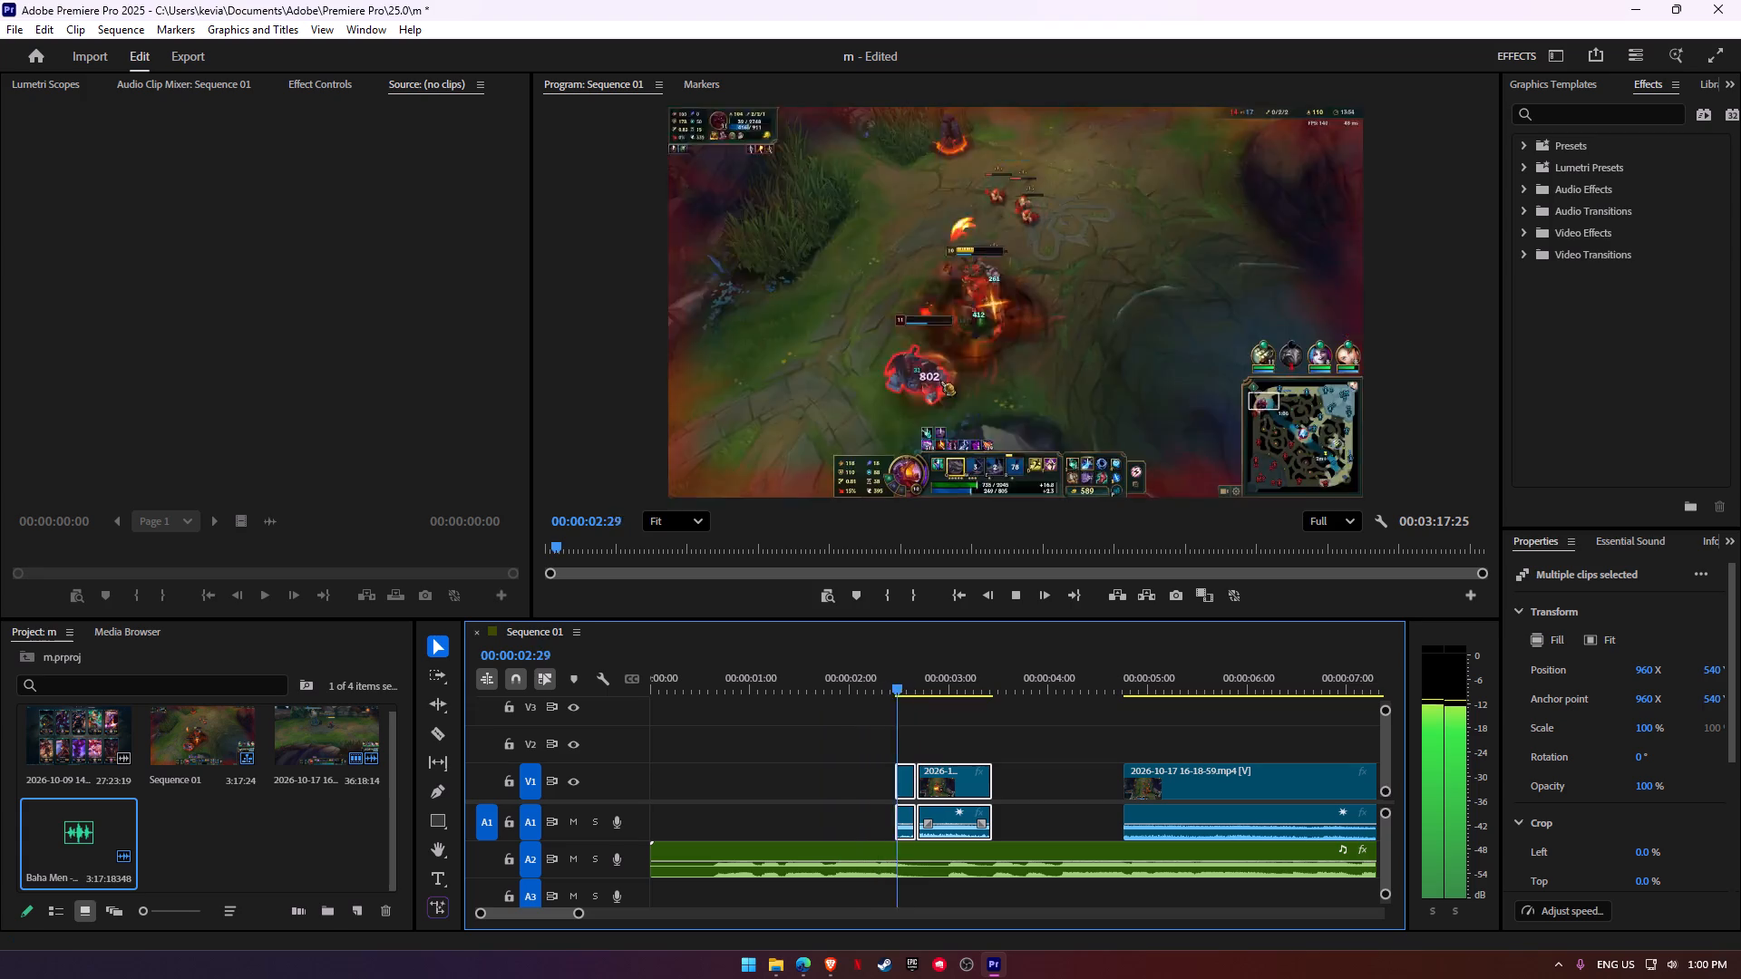
key("space")
key("space")
key("space")
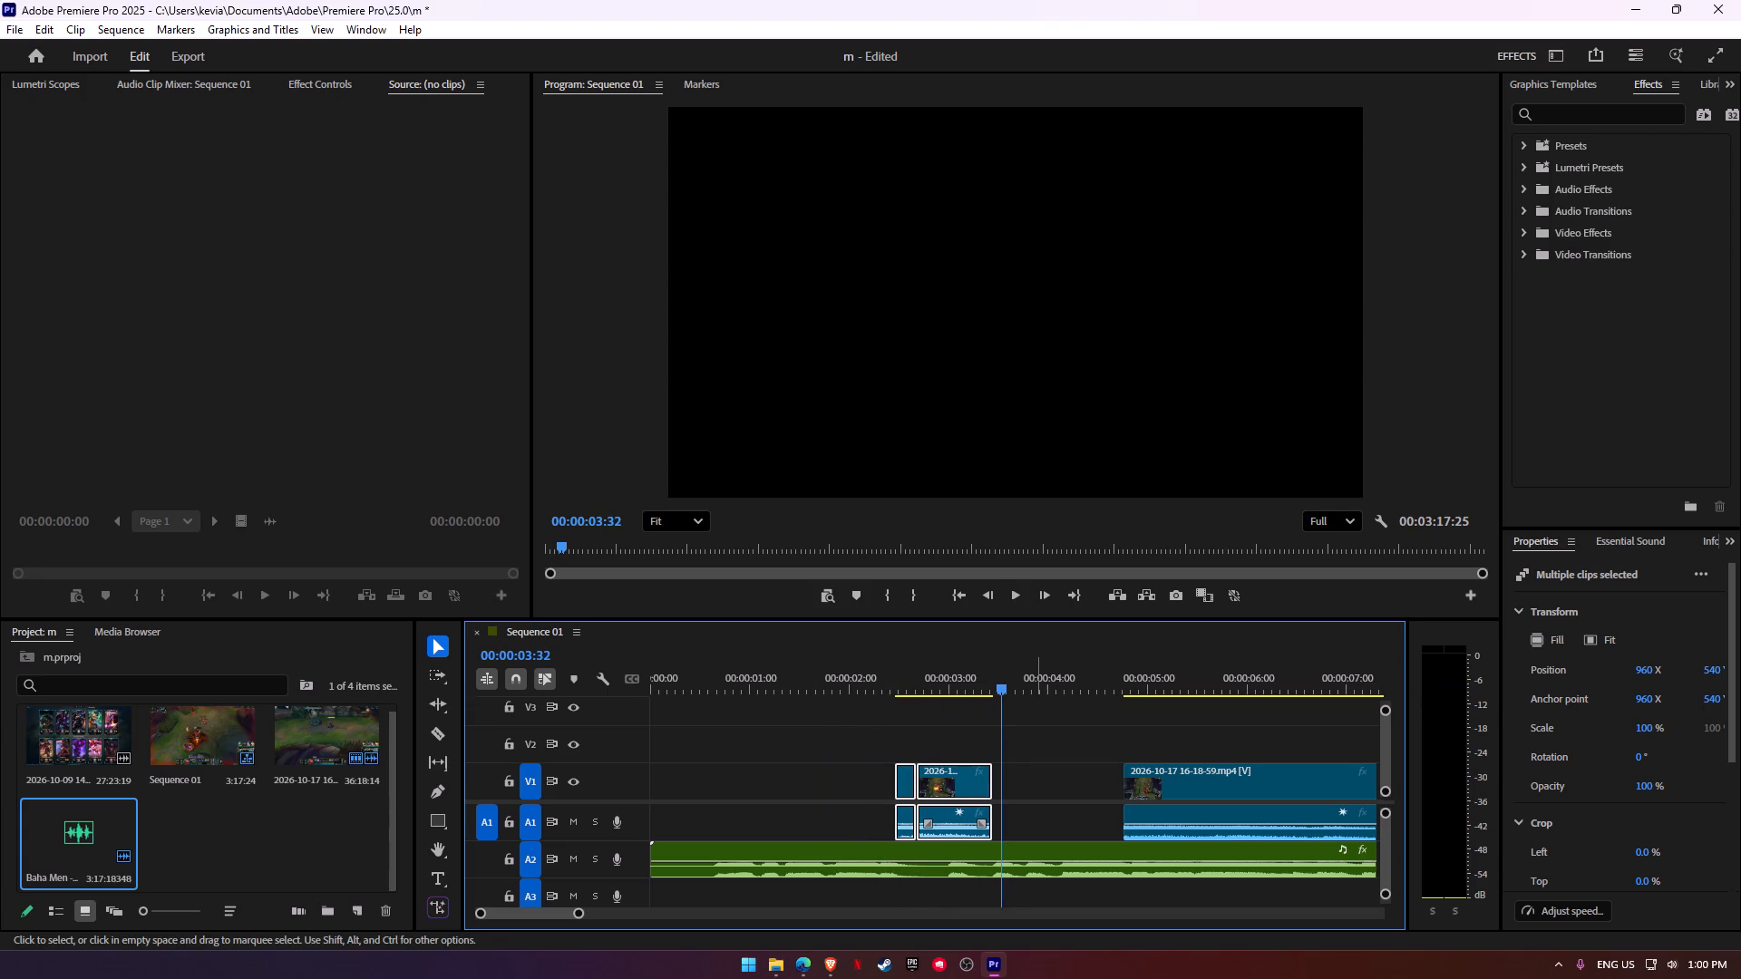
left_click(930, 667)
key("space")
key("space")
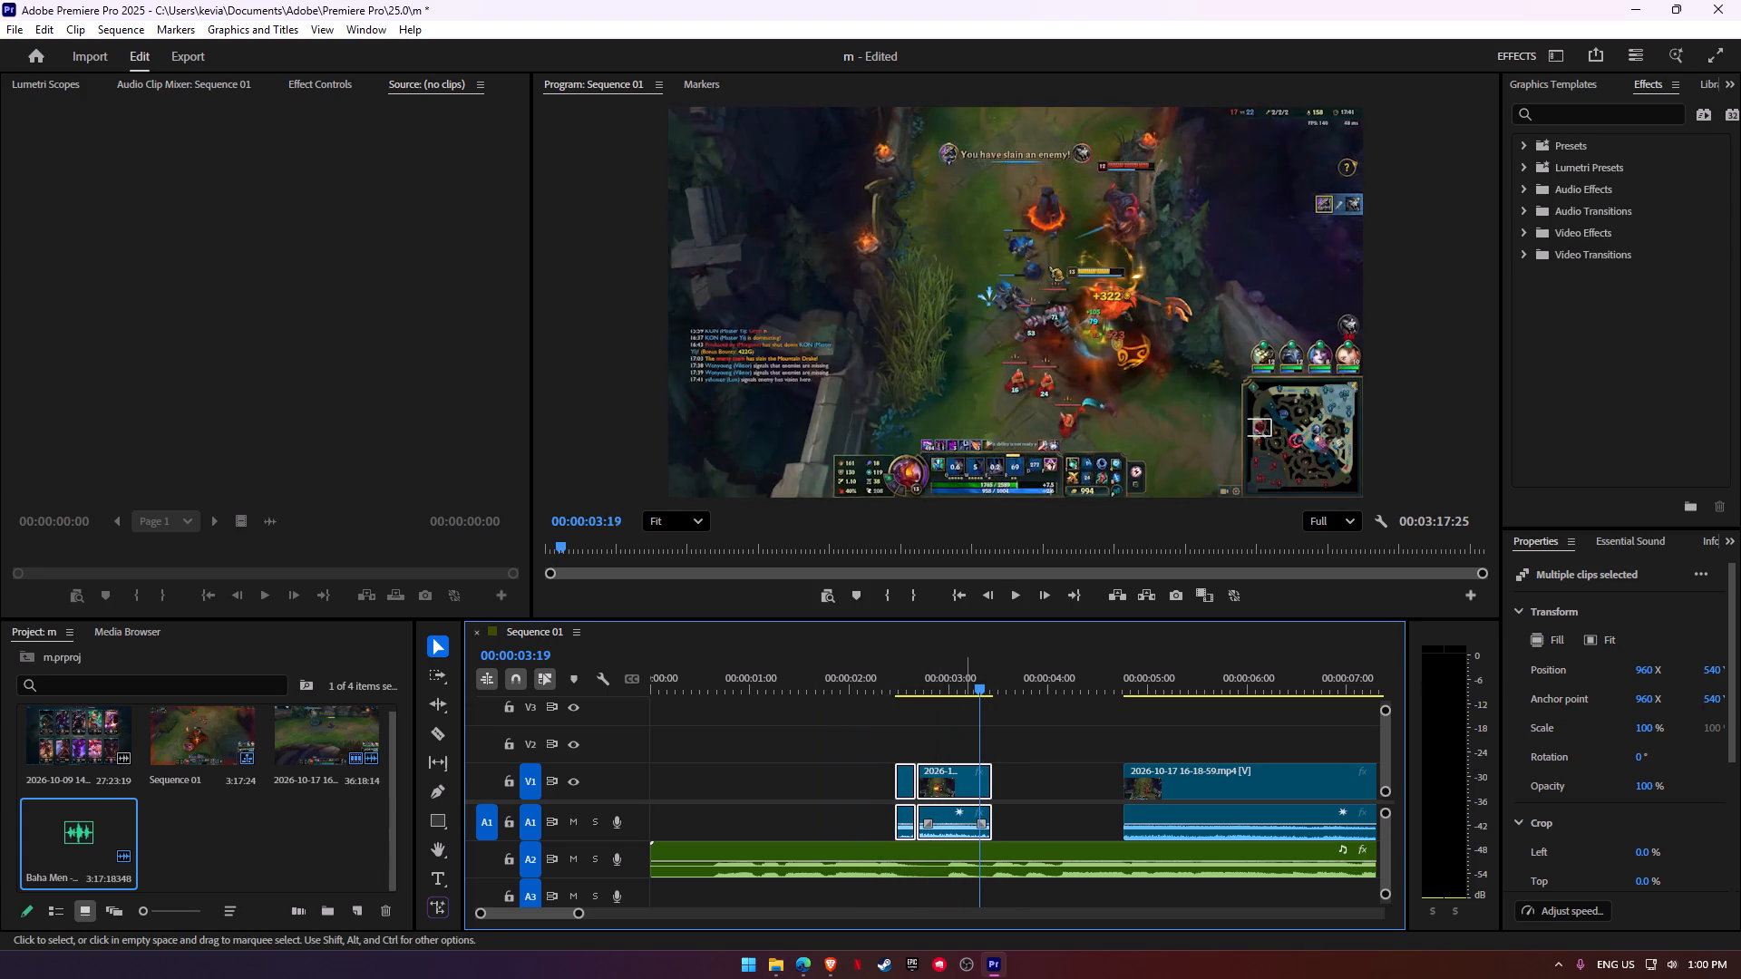
key("c")
left_click(978, 787)
key("v")
left_click(986, 775)
key("BackSpace")
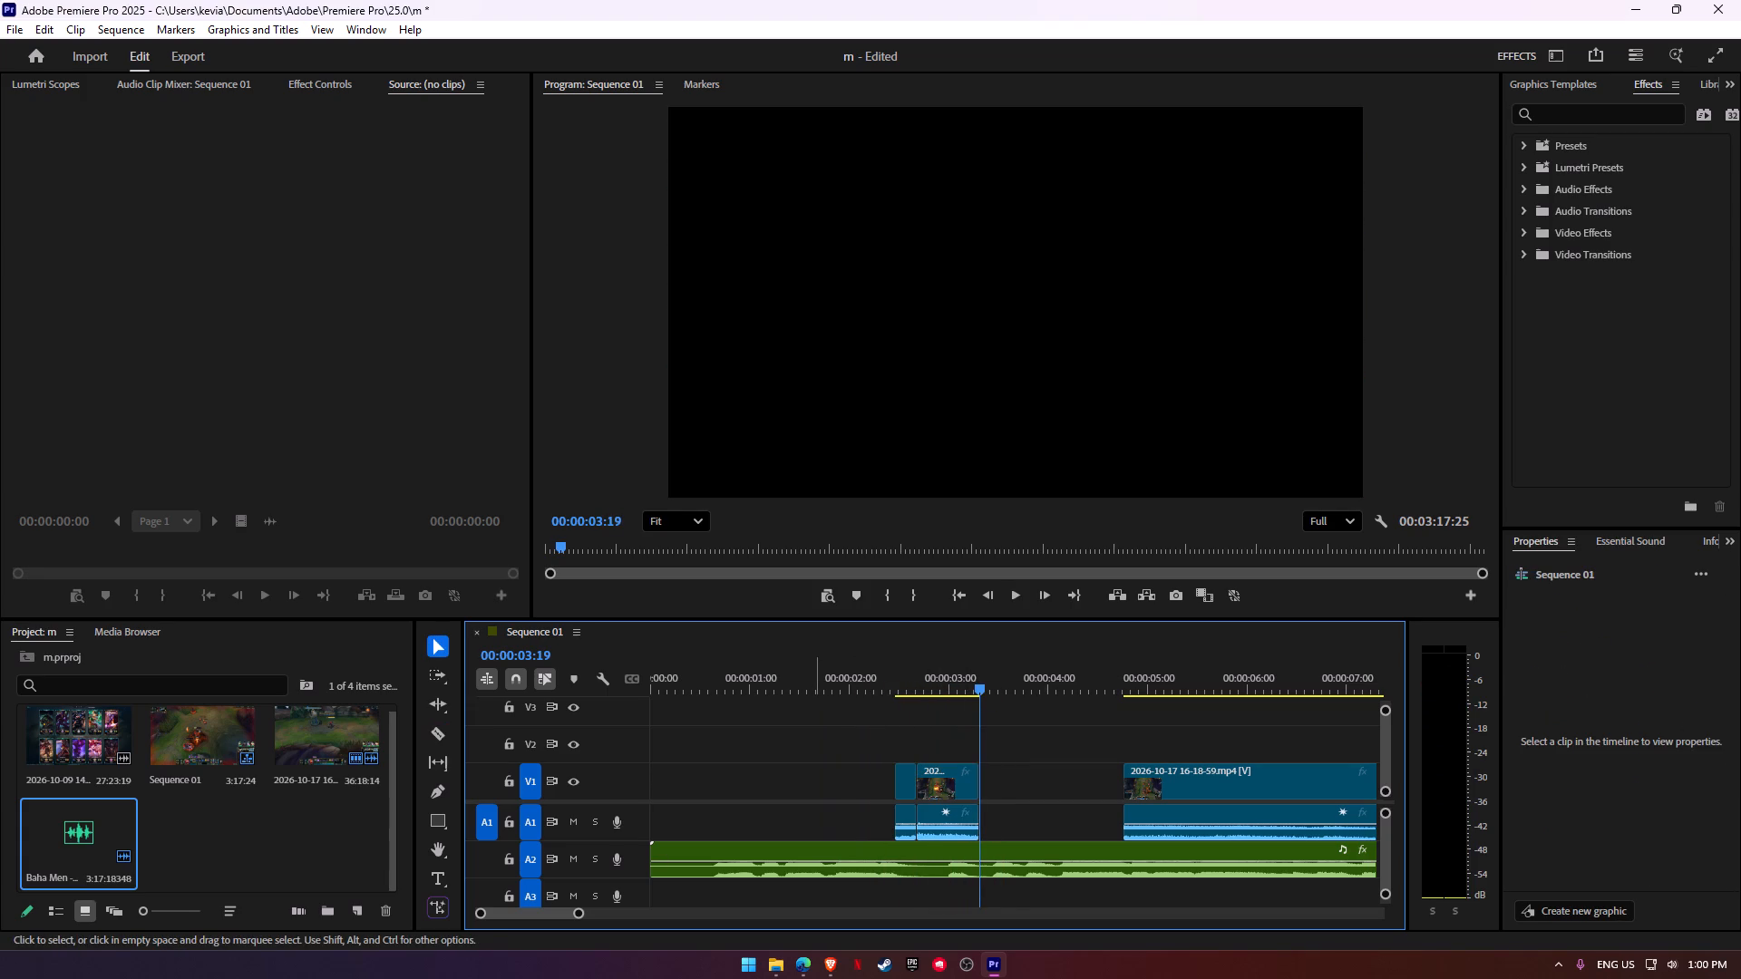
Skim the gameplay after the two short kill clips, up to about 00:00:23:13, to find the next kill.
scroll(1238, 788, "down", 4, "alt")
left_click(1063, 675)
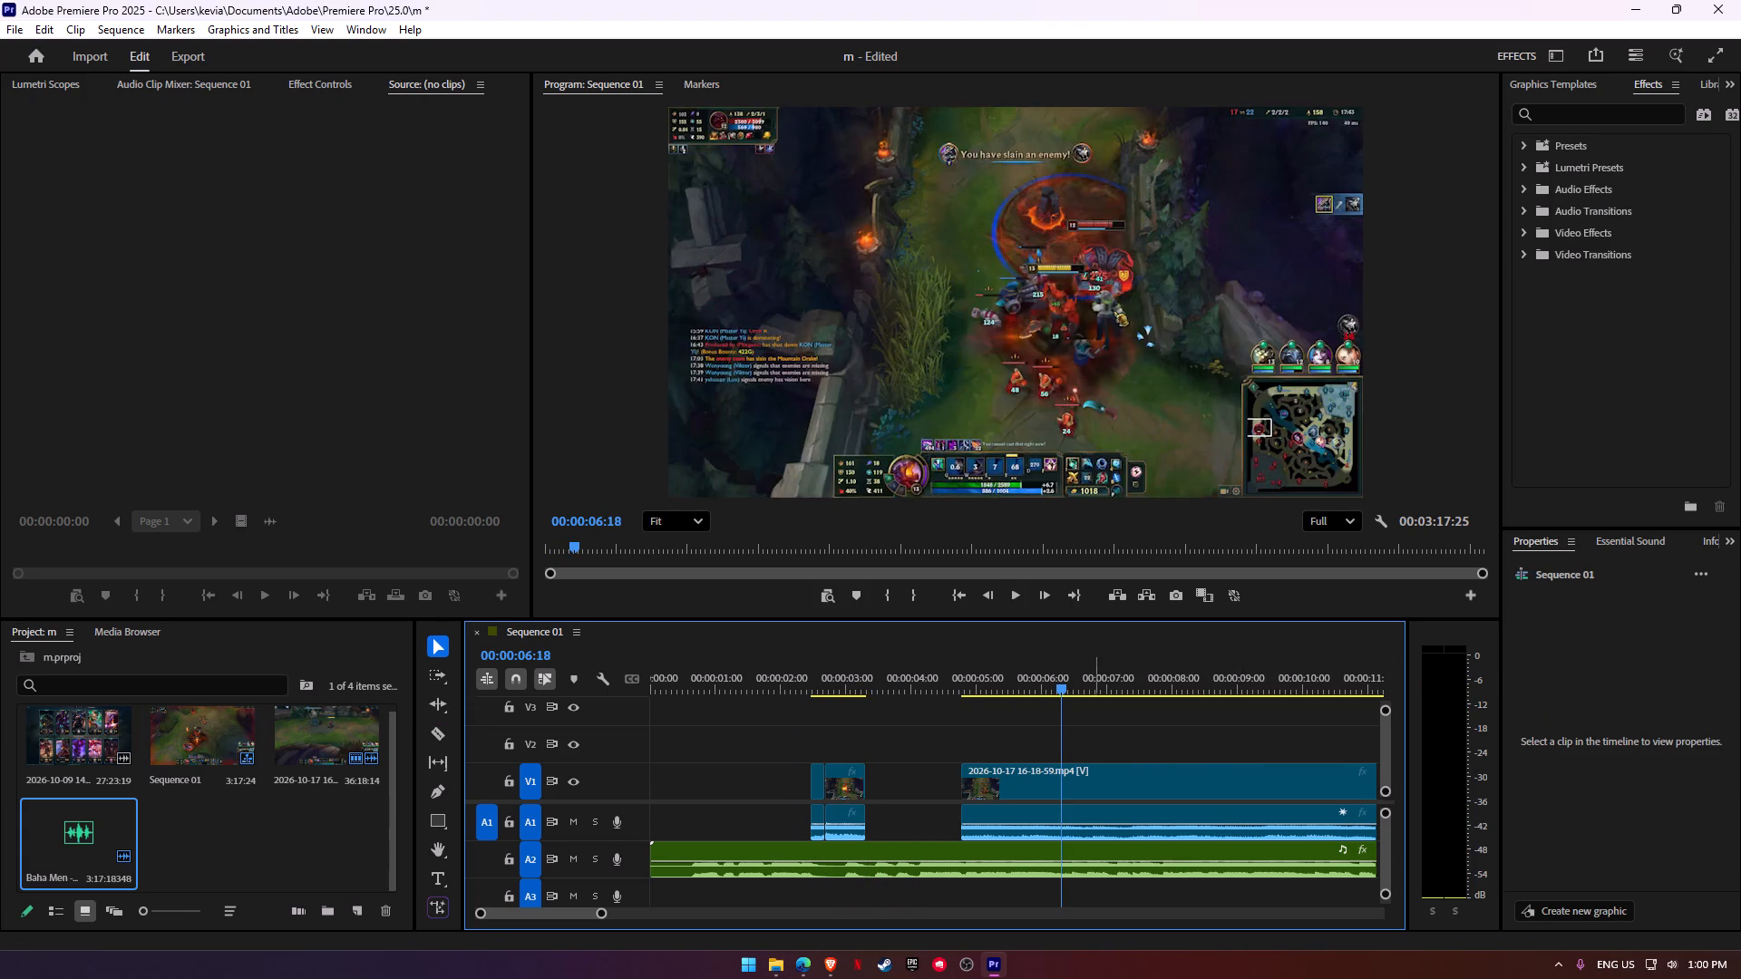
left_click(1120, 679)
left_click(1264, 683)
left_click_drag(593, 908, 608, 908)
left_click(873, 683)
left_click(1189, 683)
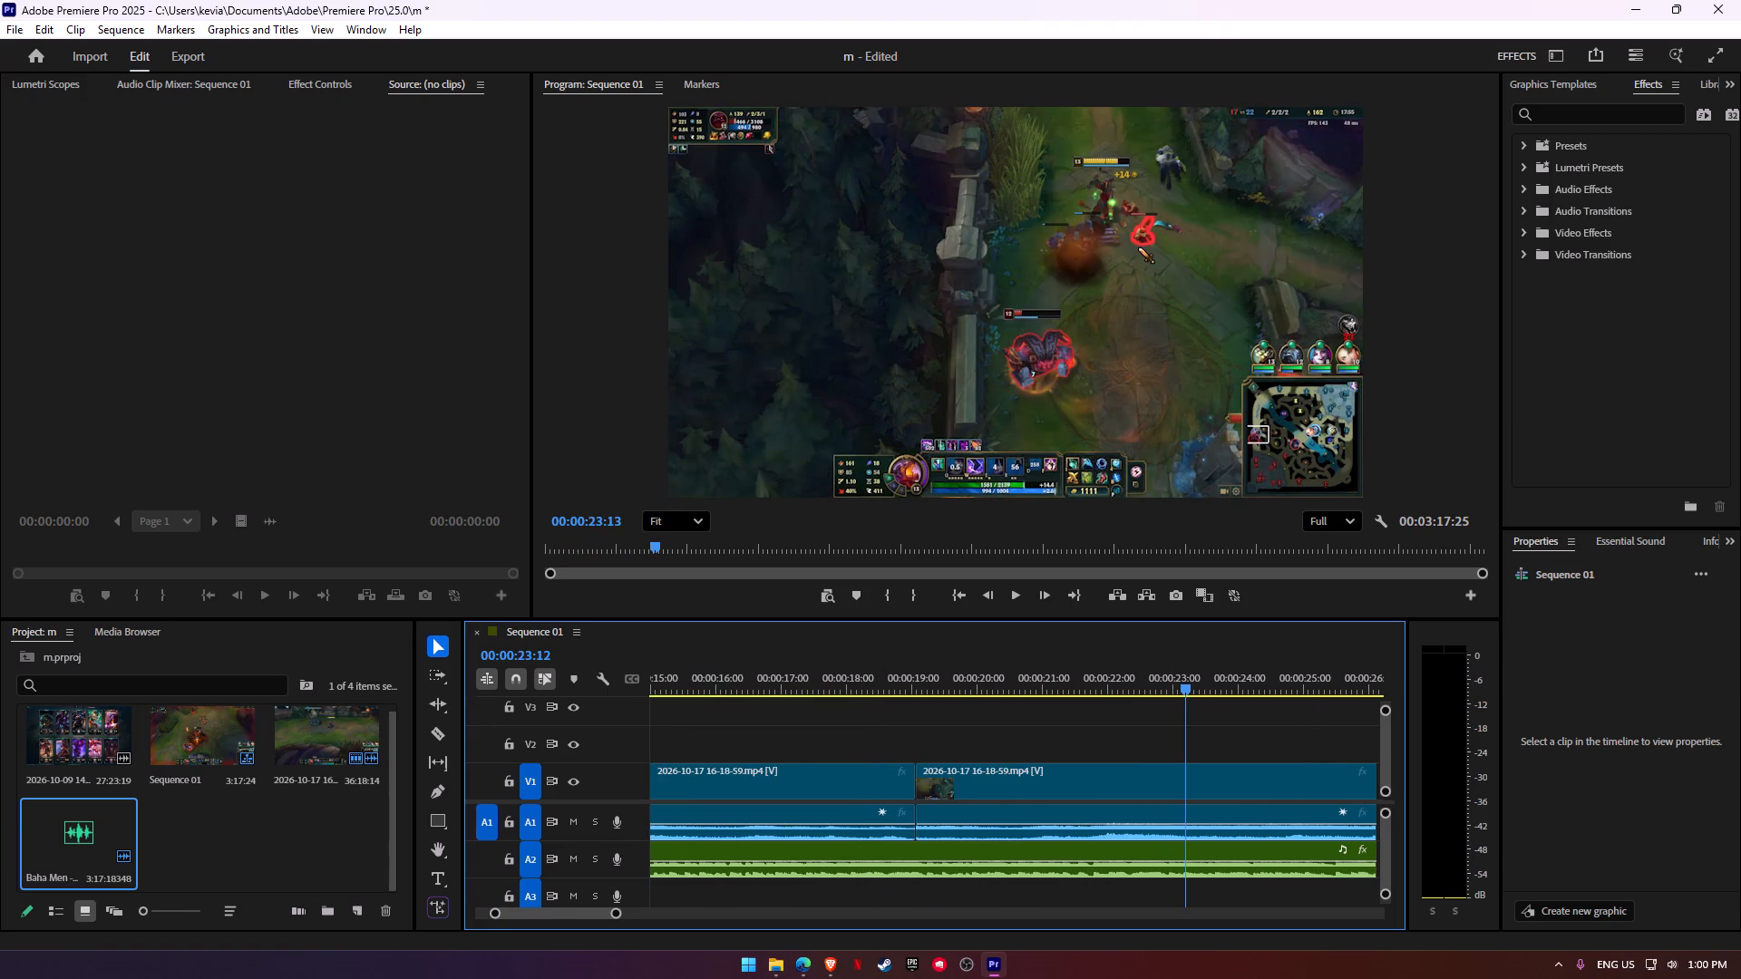
scroll(1220, 783, "down", 7, "alt")
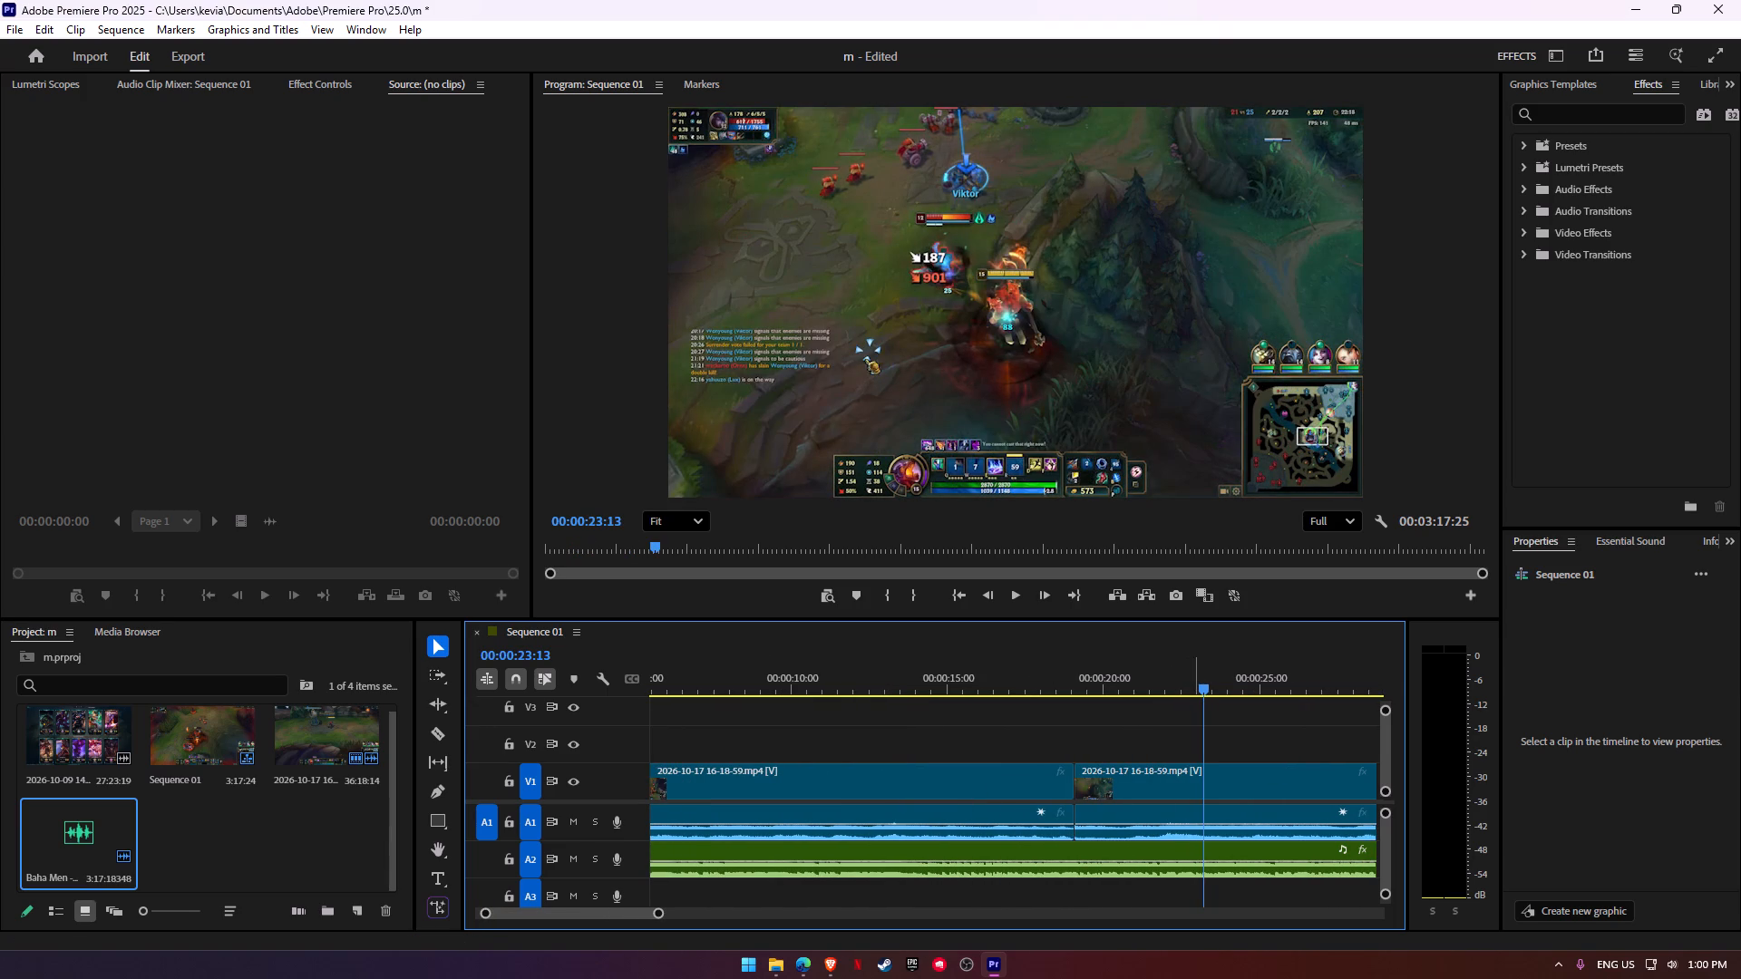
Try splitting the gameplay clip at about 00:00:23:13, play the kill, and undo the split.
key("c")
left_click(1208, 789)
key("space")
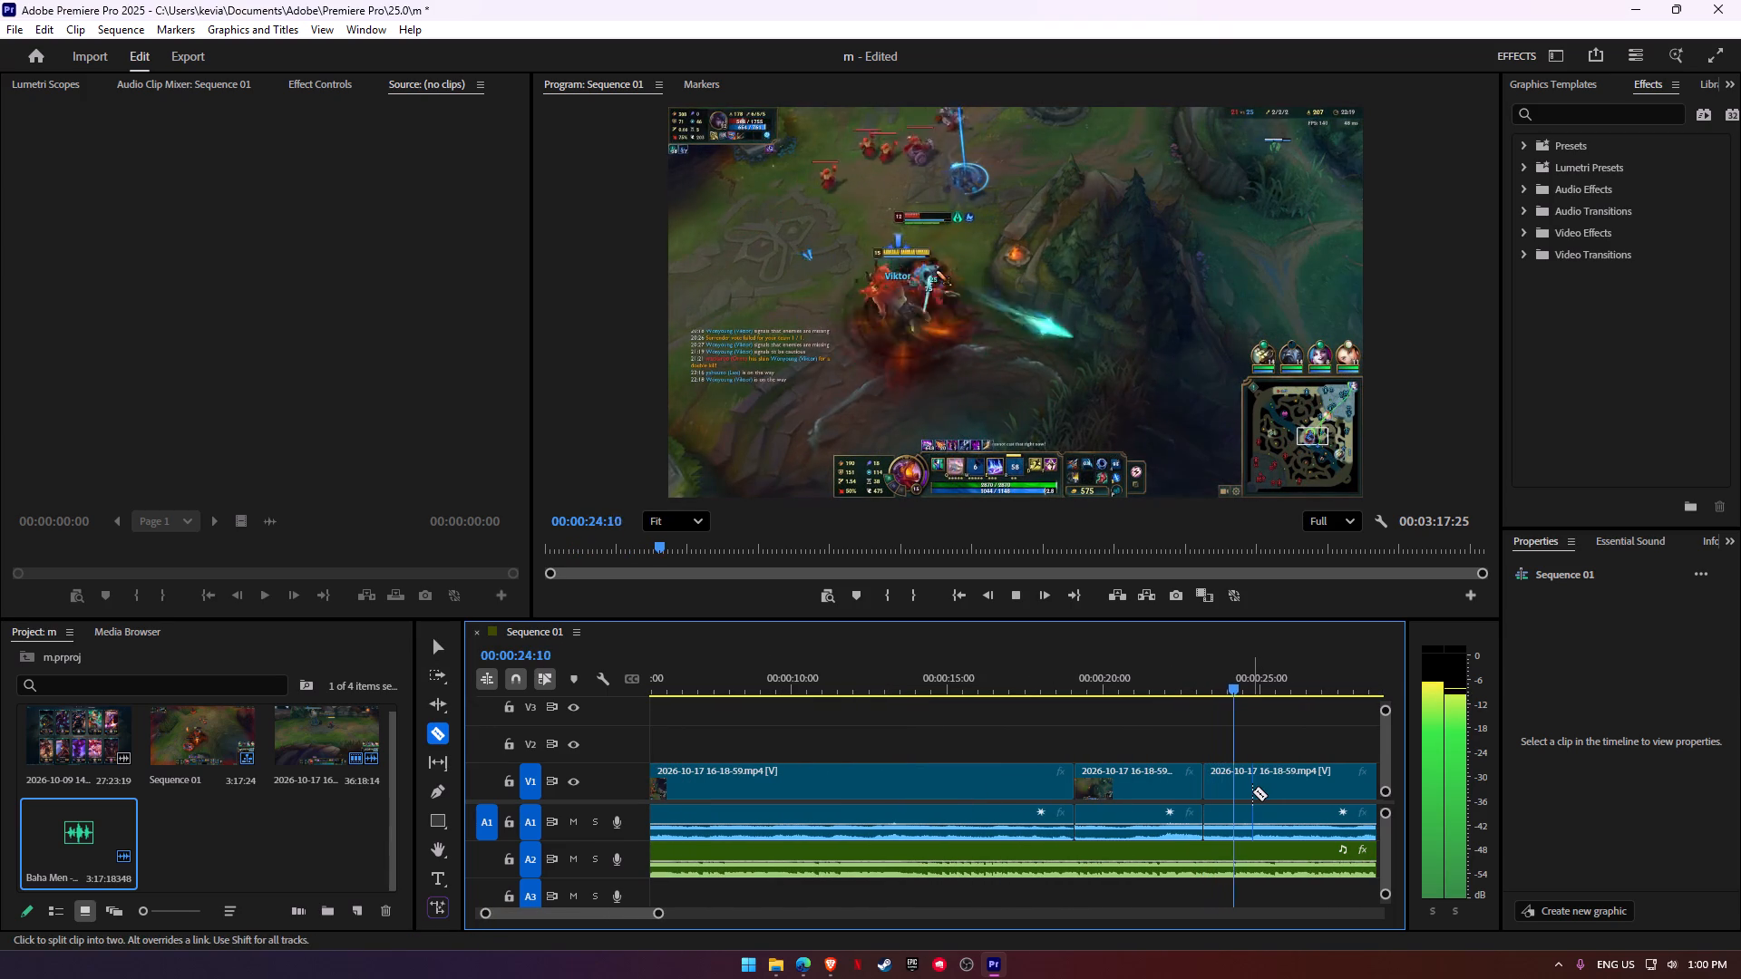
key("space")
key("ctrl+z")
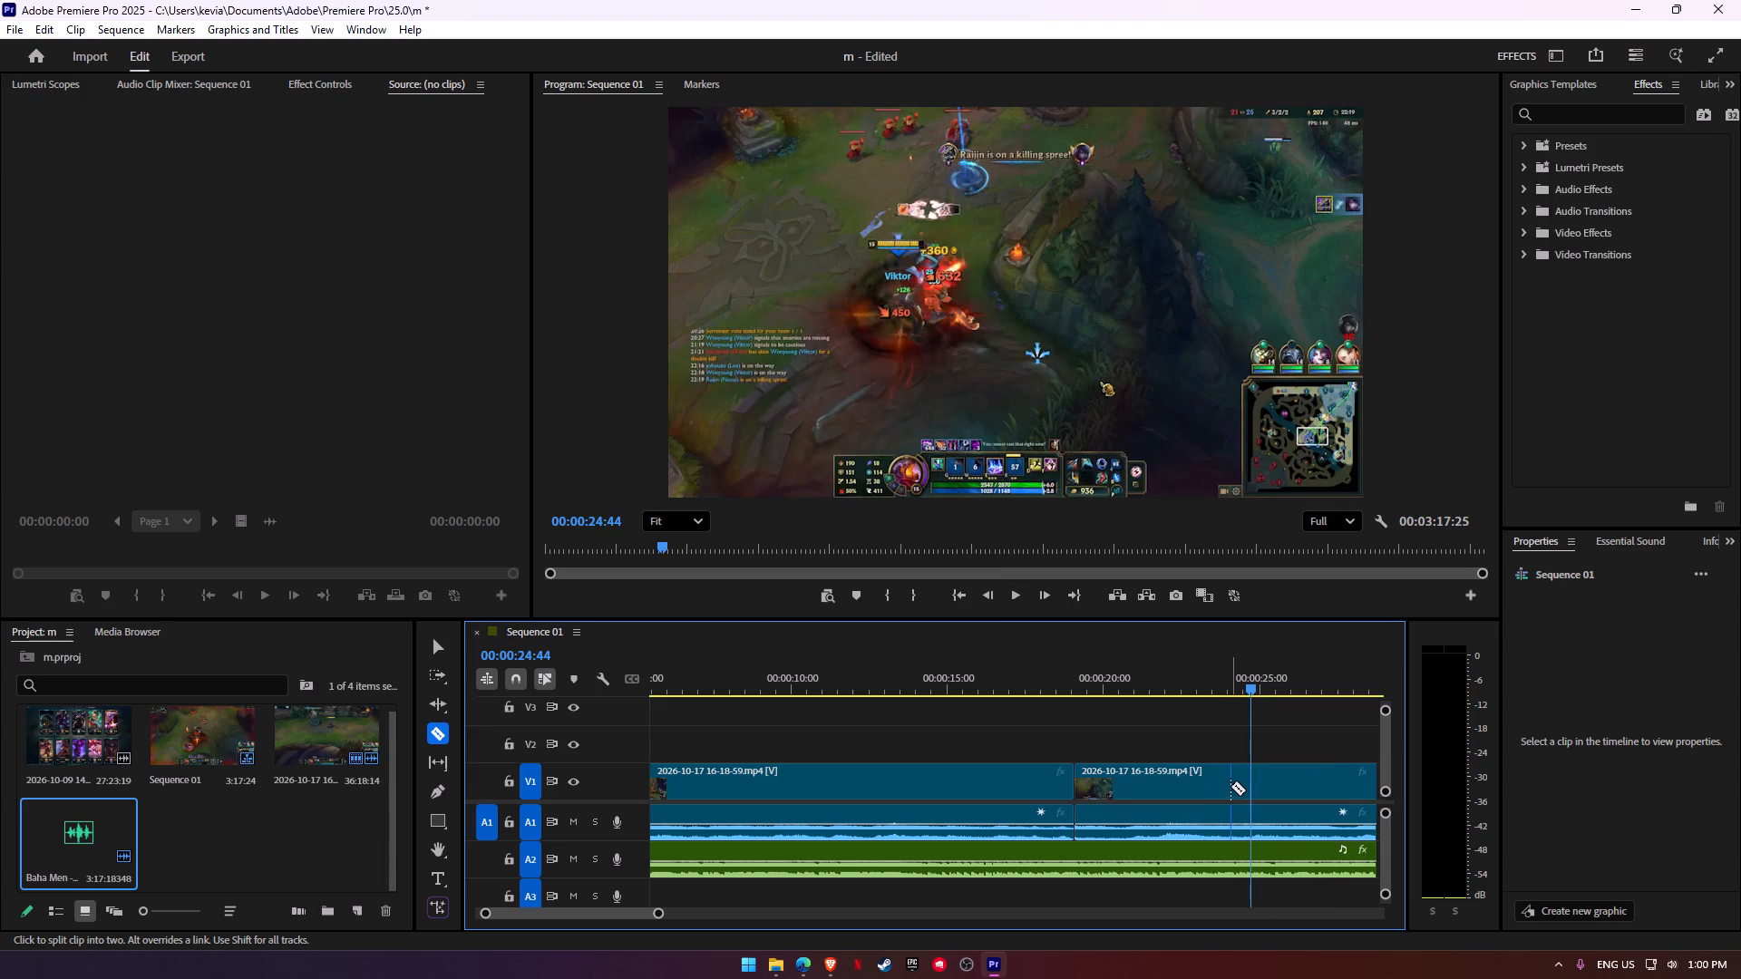
Isolate the Viktor kill by splitting its clip shortly before the kill and again at about 00:00:24:57.
left_click(1222, 783)
key("space")
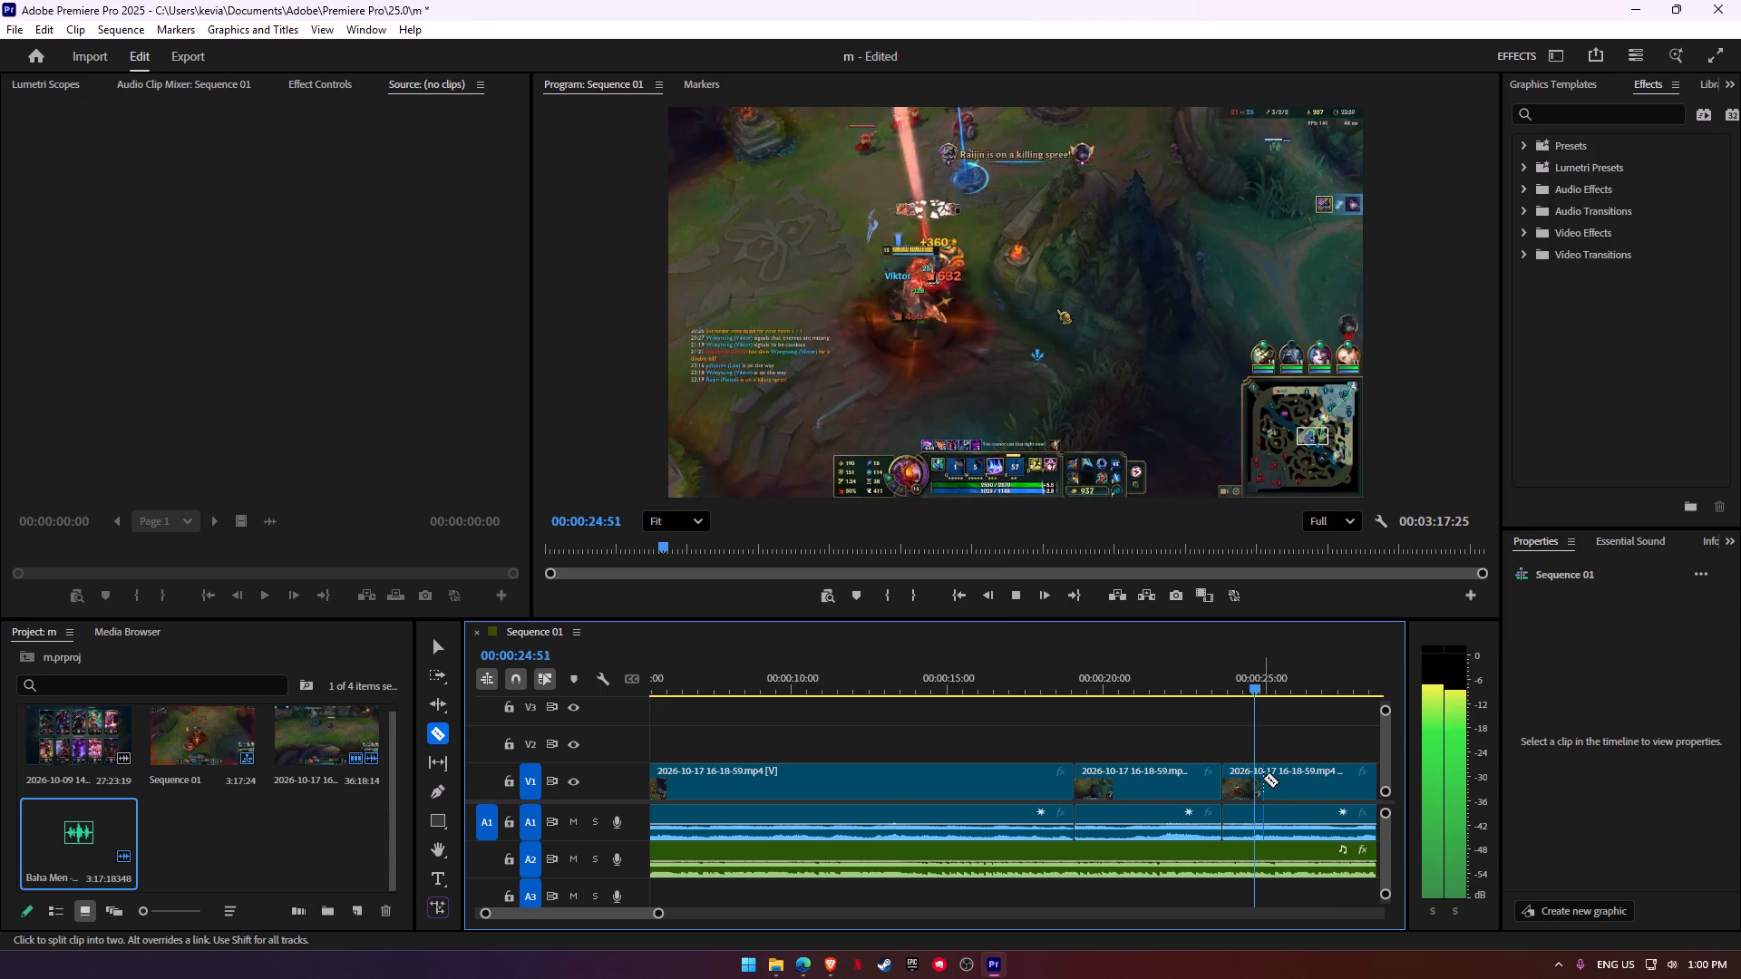
key("space")
left_click(1263, 778)
Move the isolated Viktor kill clip to directly after the second short kill clip, at about 00:00:03:19.
key("v")
left_click_drag(1242, 780, 1038, 785)
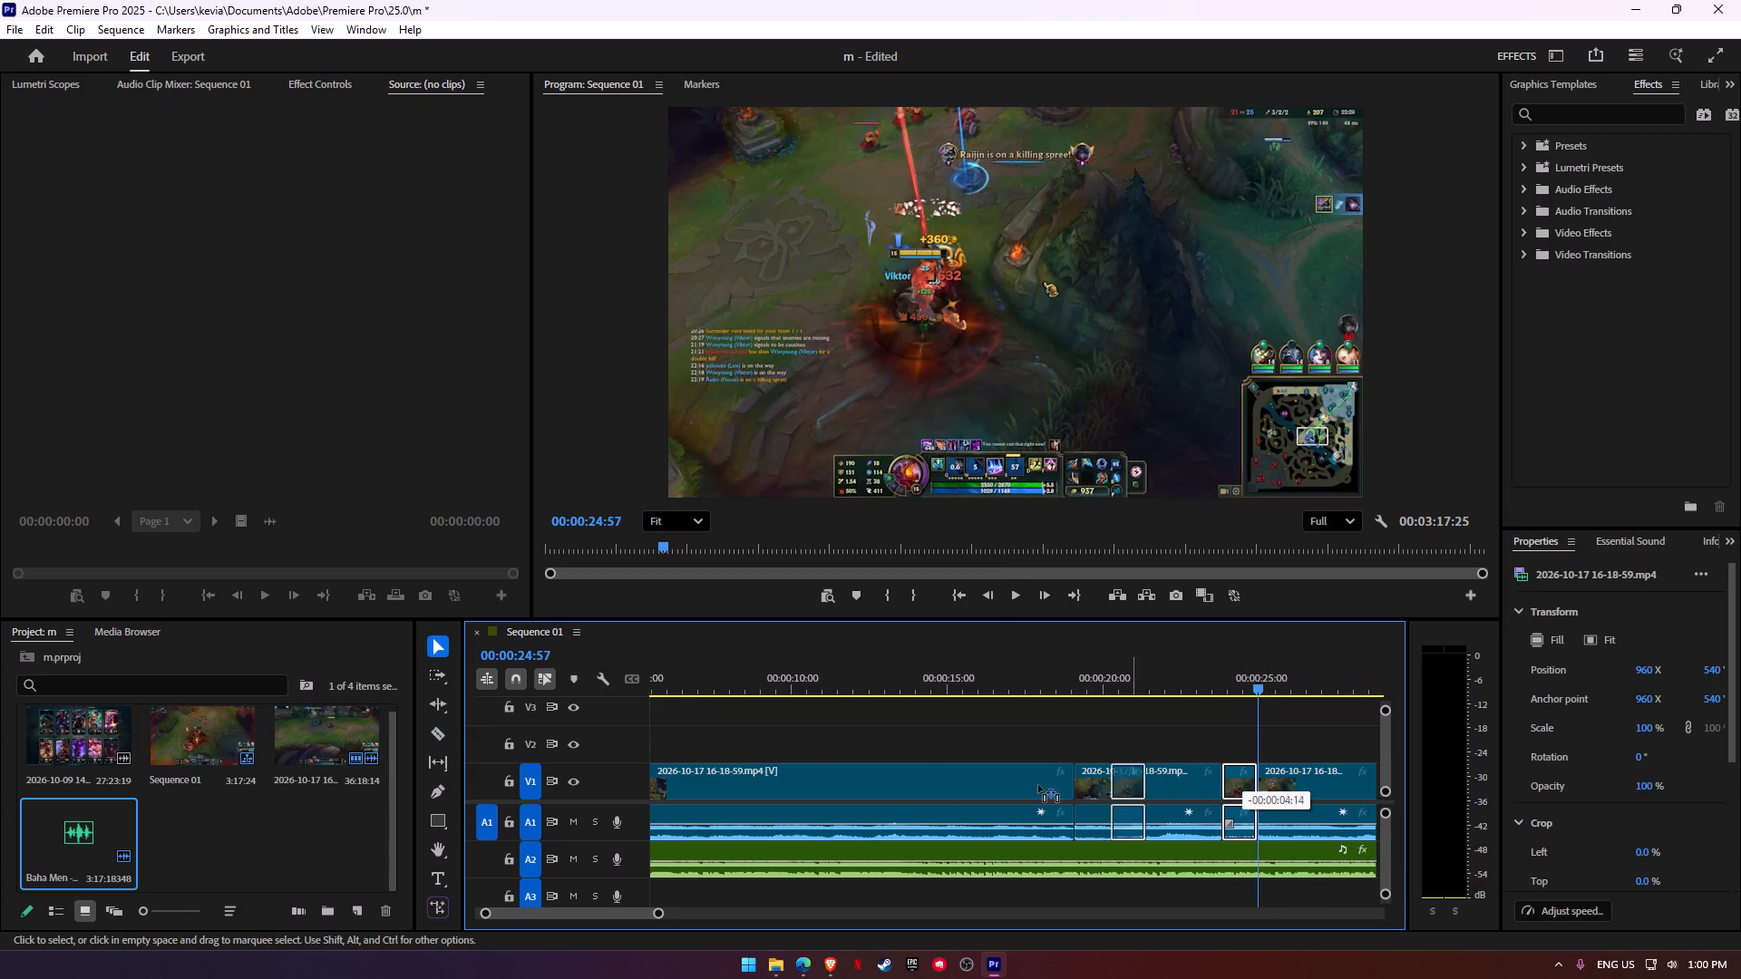
left_click_drag(1038, 785, 677, 787)
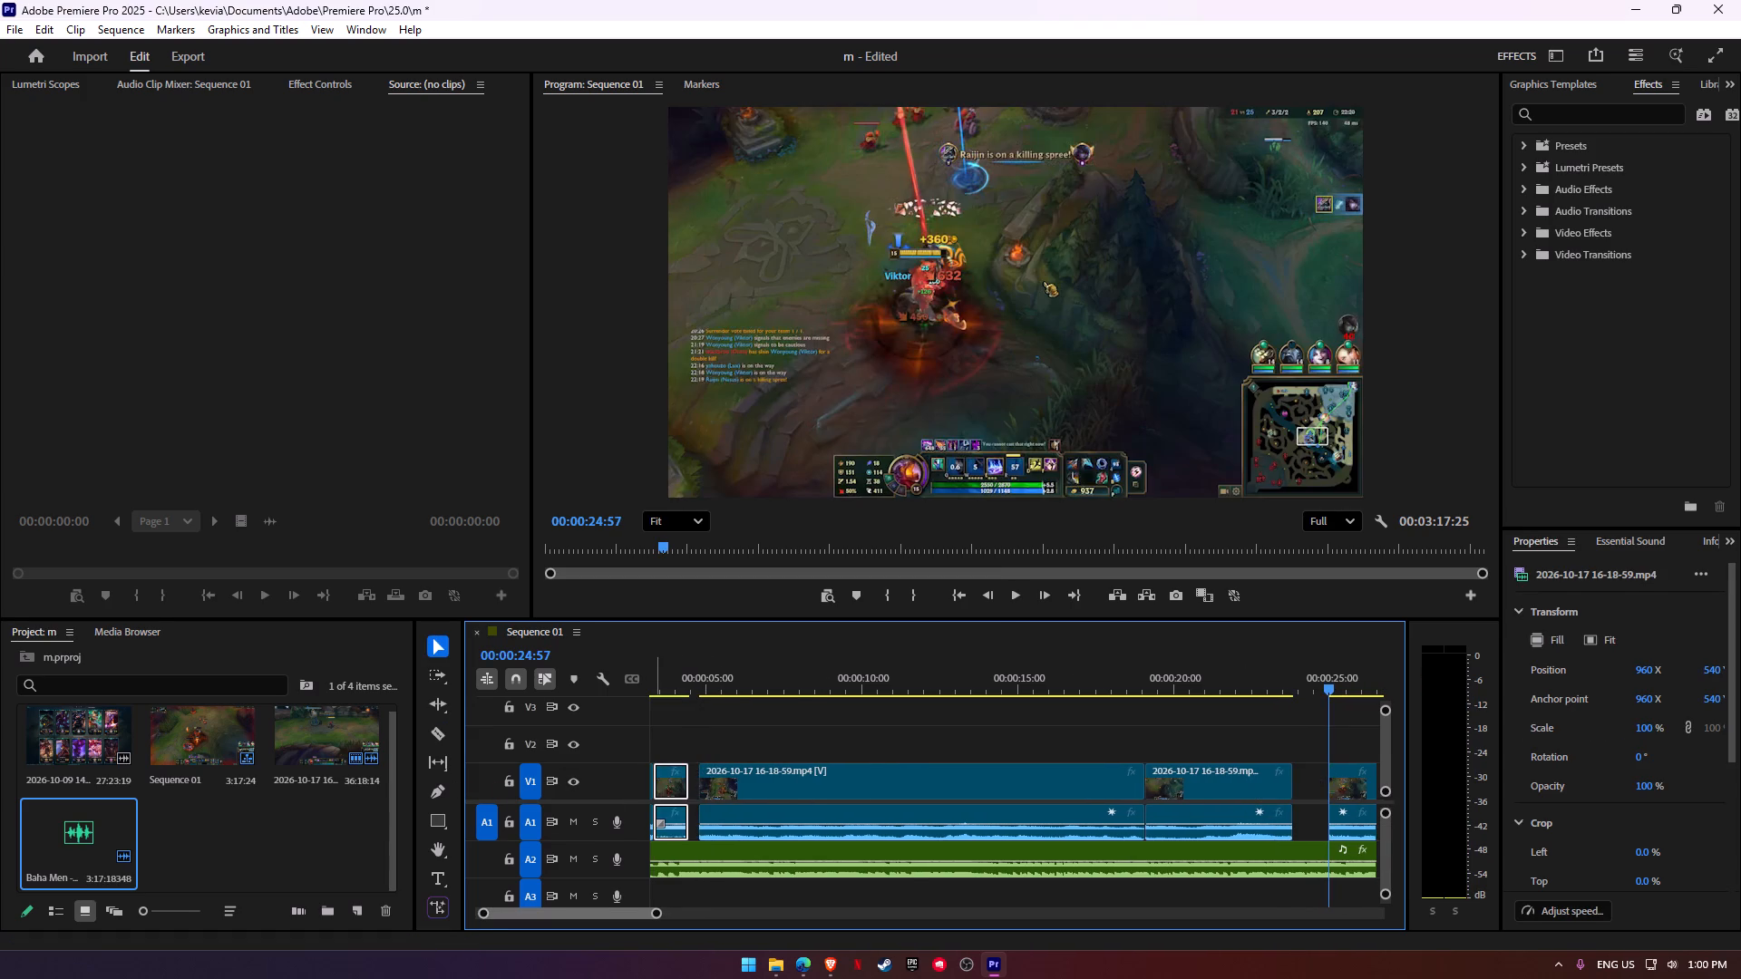
Play the opening of the sequence up to about 00:00:02:40 to check the first kill against the song.
left_click_drag(598, 914, 527, 914)
left_click(585, 914)
scroll(769, 812, "up", 4, "alt")
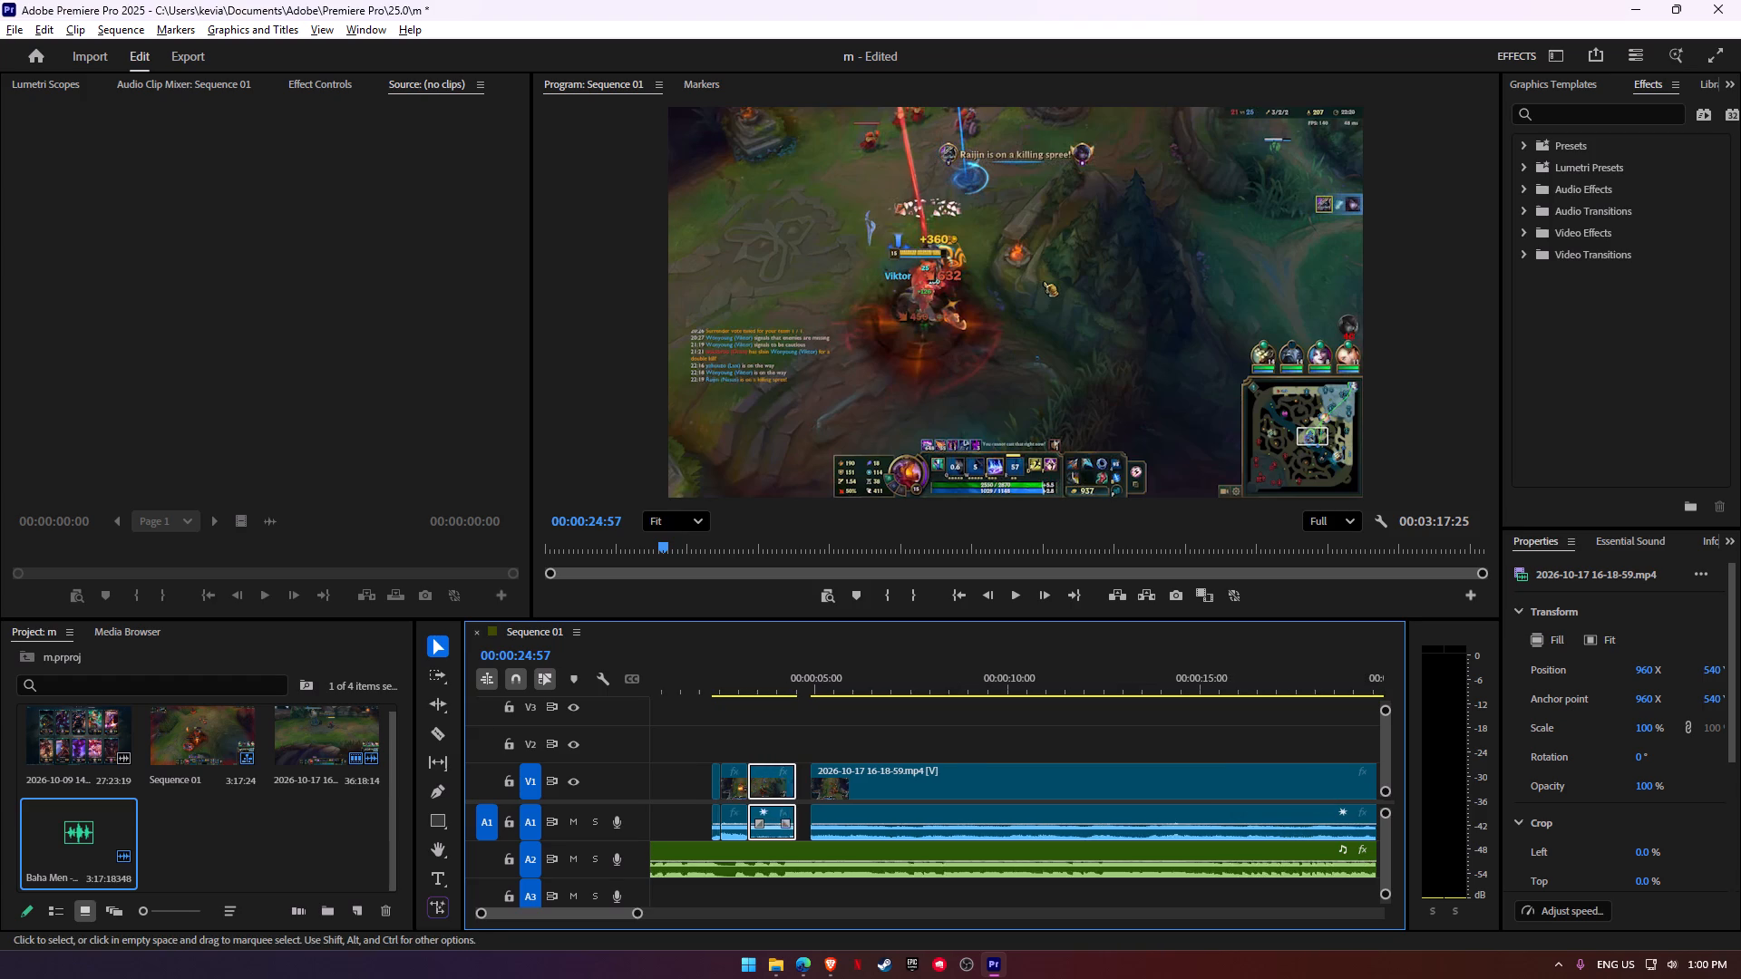
scroll(769, 812, "up", 6, "alt")
left_click(709, 688)
key("space")
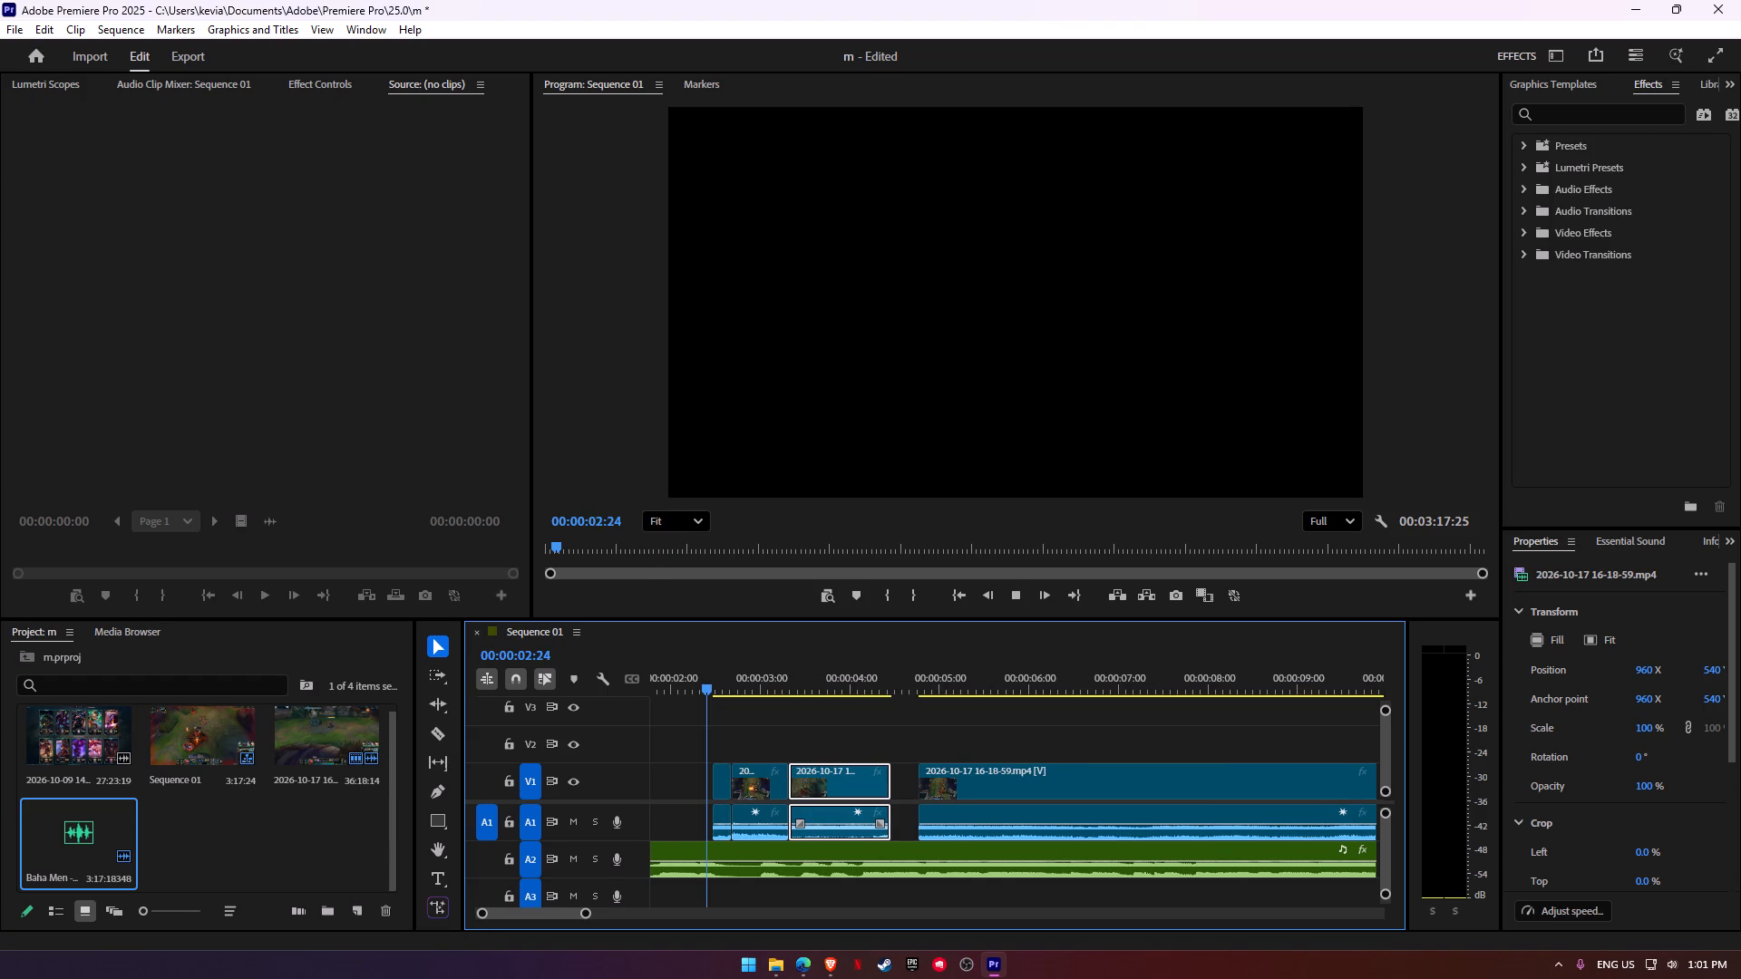
key("space")
left_click(661, 665)
key("space")
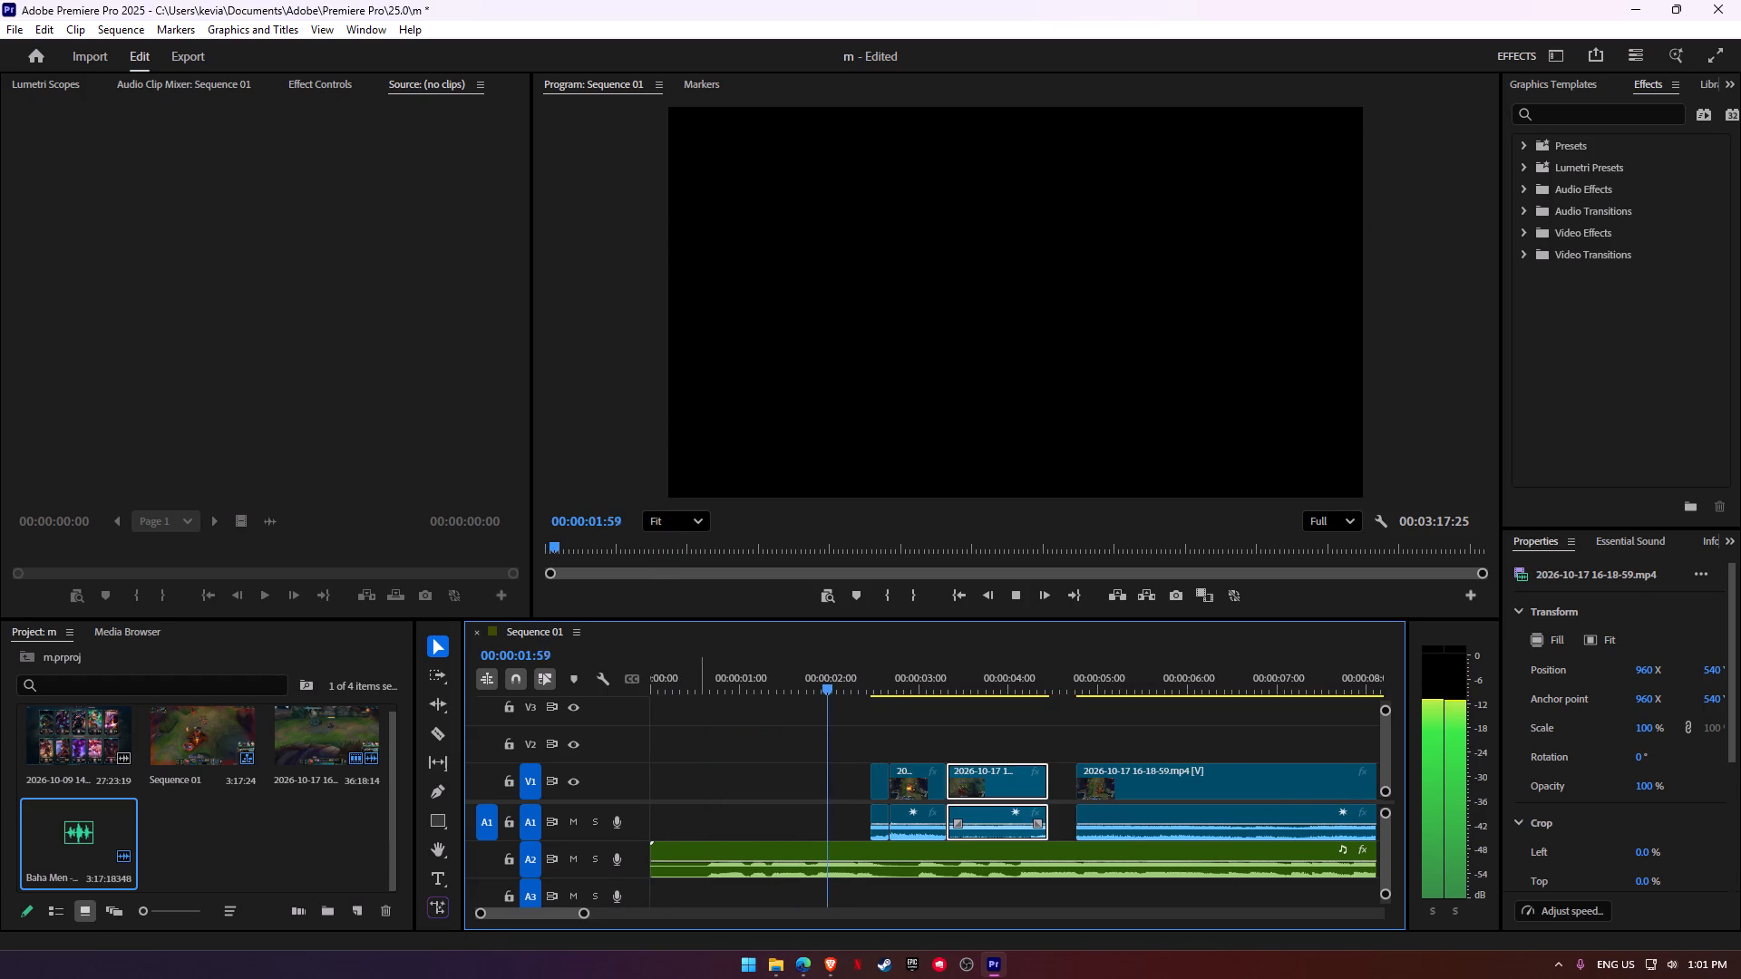
key("space")
Move the three short kill clips slightly earlier, to start at about 00:00:02:14, and play them against the song.
left_click_drag(823, 756, 891, 808)
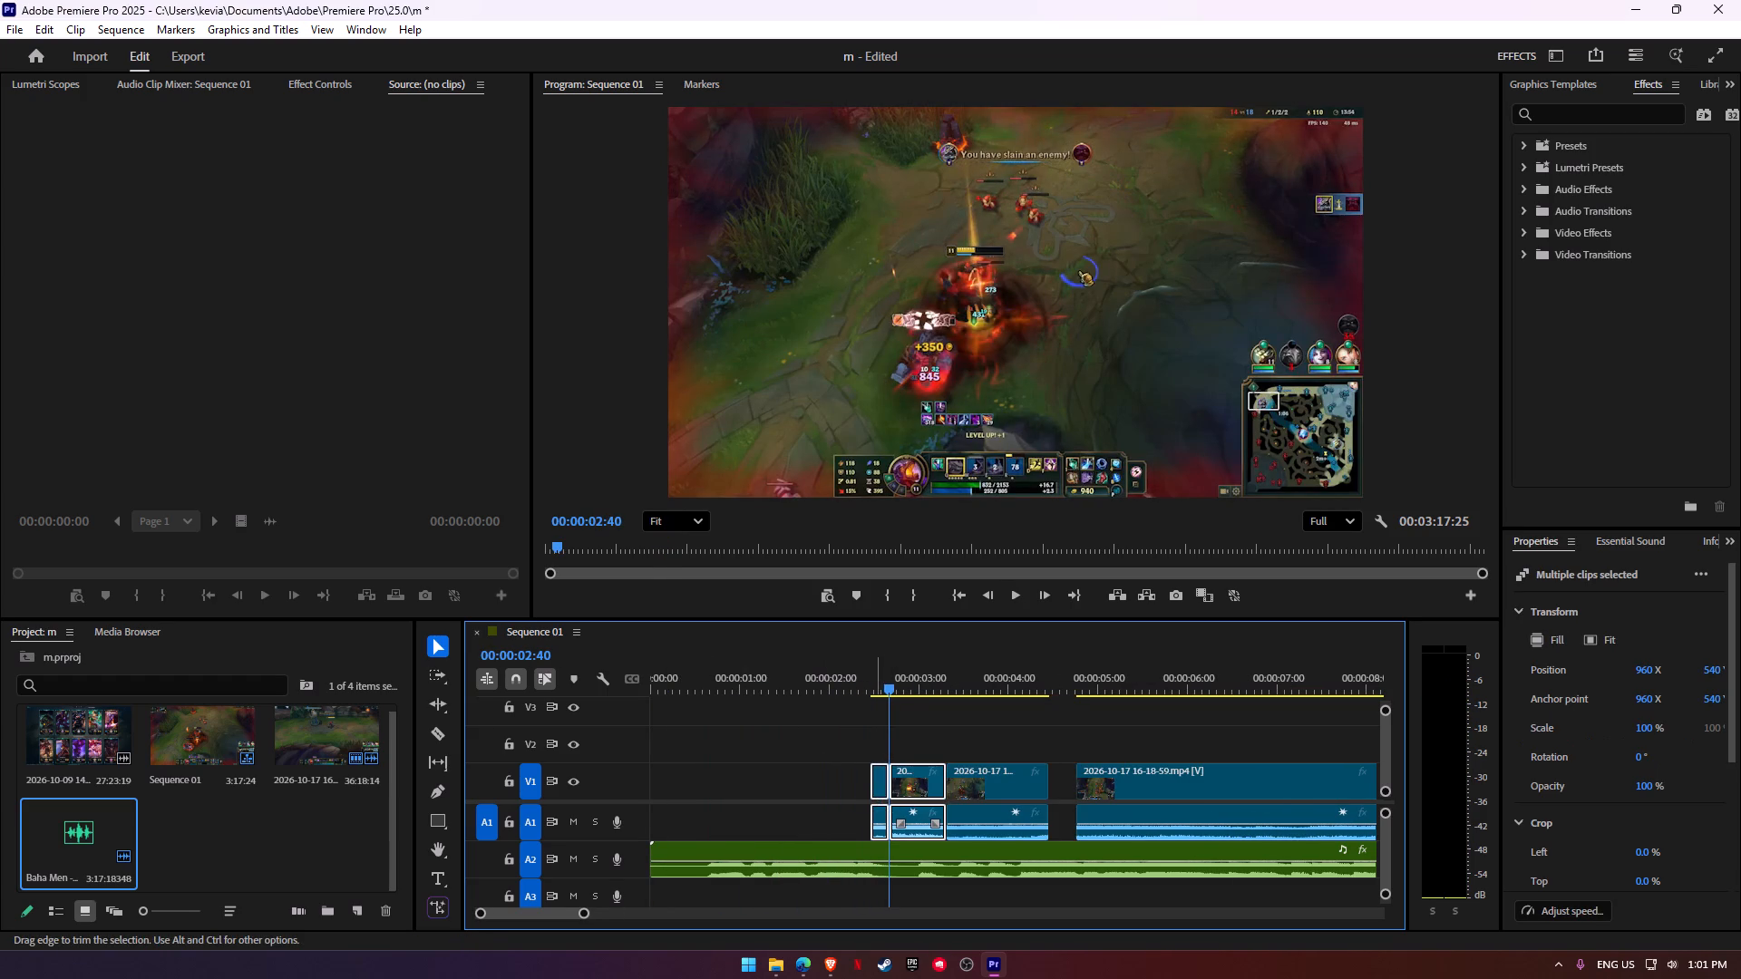
left_click_drag(877, 783, 865, 781)
left_click_drag(967, 775, 955, 775)
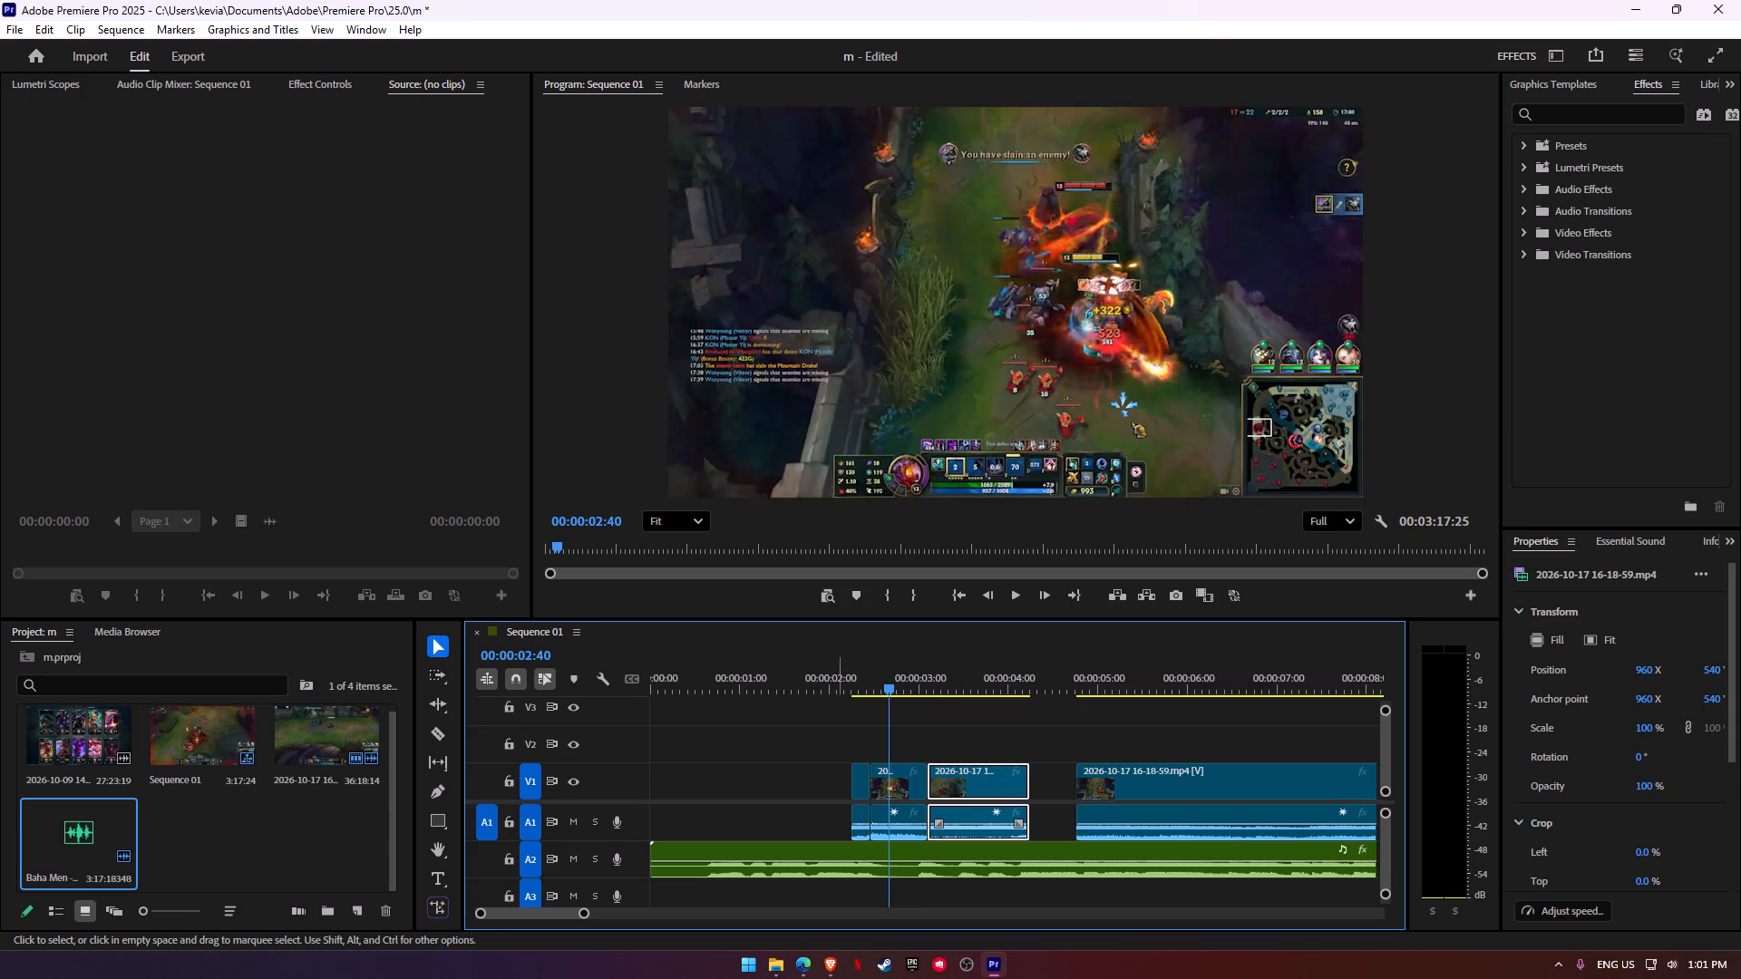
left_click(814, 675)
key("space")
key("space")
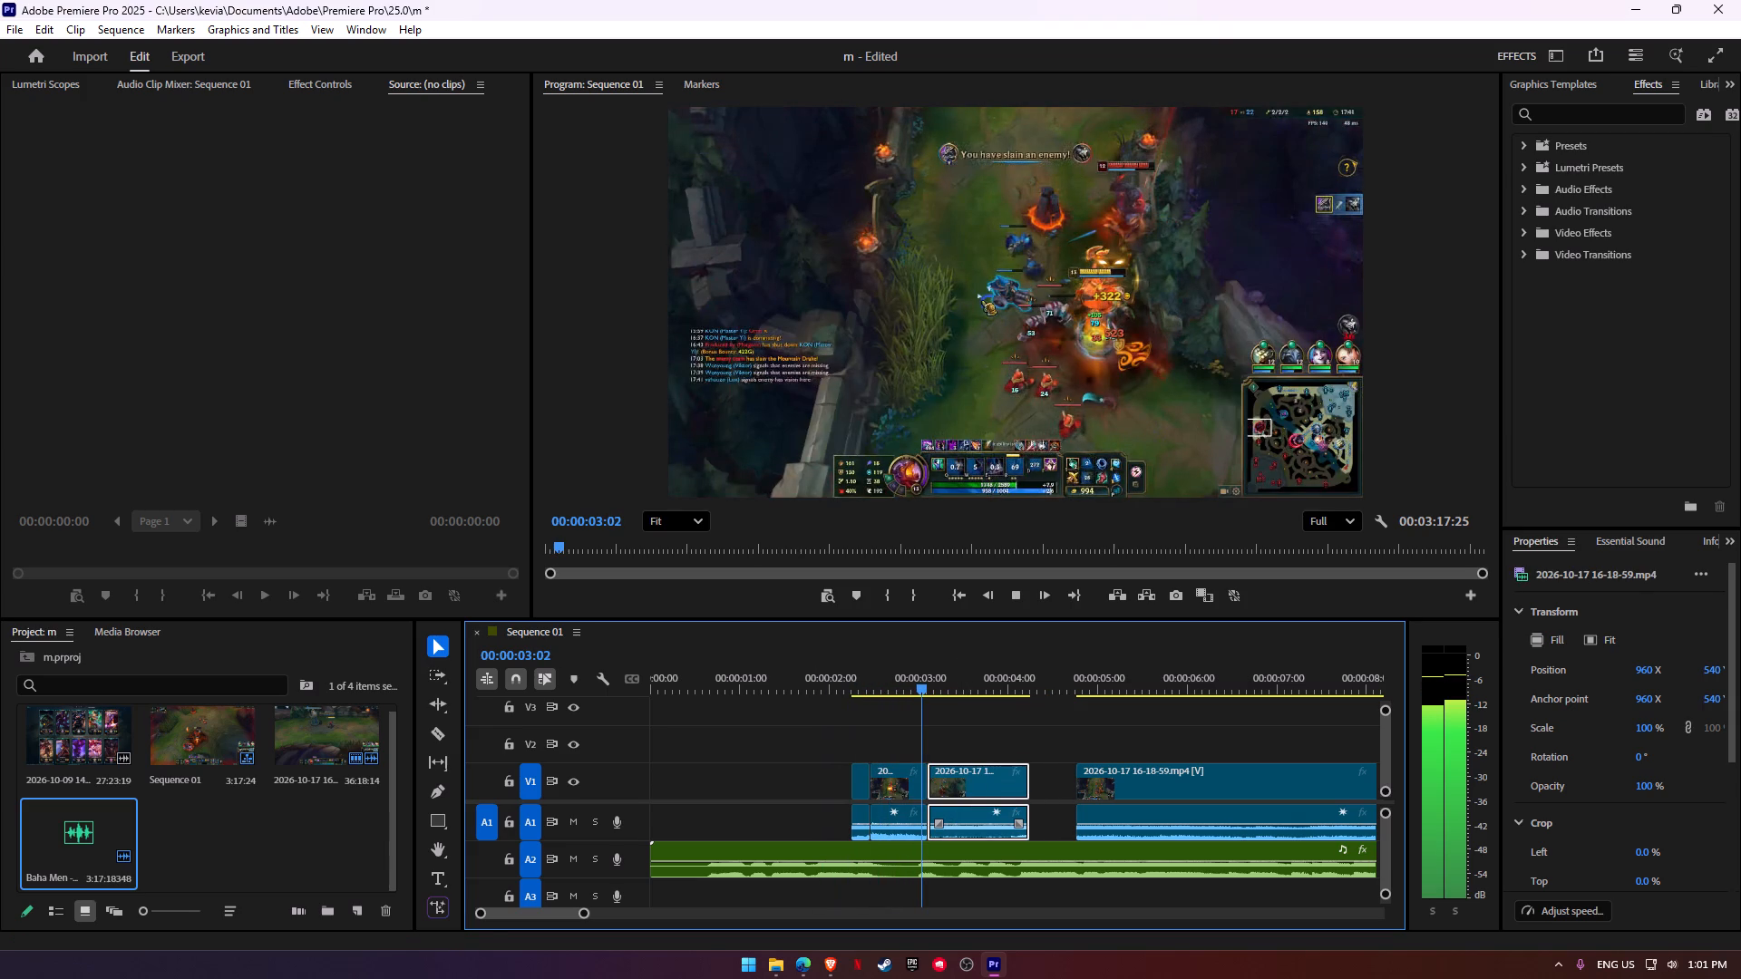
Move the third and second kill clips slightly later, back to their previous positions.
left_click_drag(985, 779, 1003, 779)
left_click_drag(902, 773, 918, 773)
Extend the first kill clip's start to about 00:00:02:07 and its end to meet the second clip.
left_click_drag(856, 779, 861, 779)
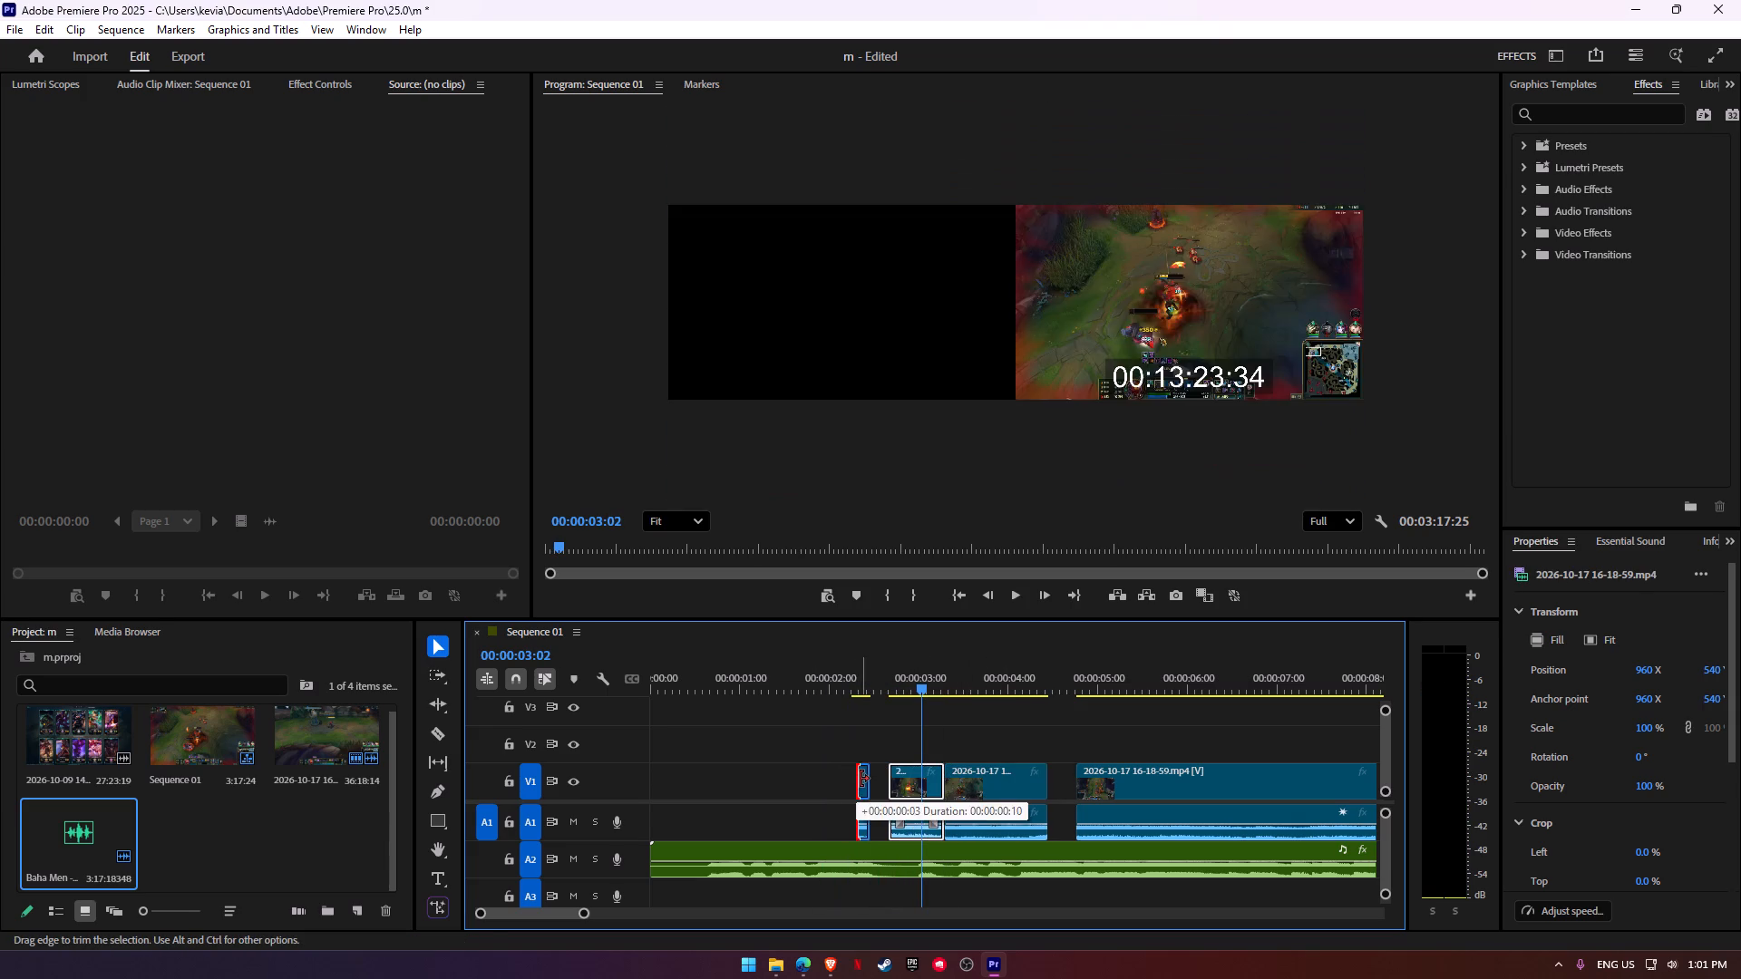
left_click_drag(861, 779, 845, 779)
left_click(862, 785)
left_click_drag(875, 787, 895, 787)
Play the three kills against the song and extend the third clip's end to 00:00:04:31.
left_click(822, 682)
key("space")
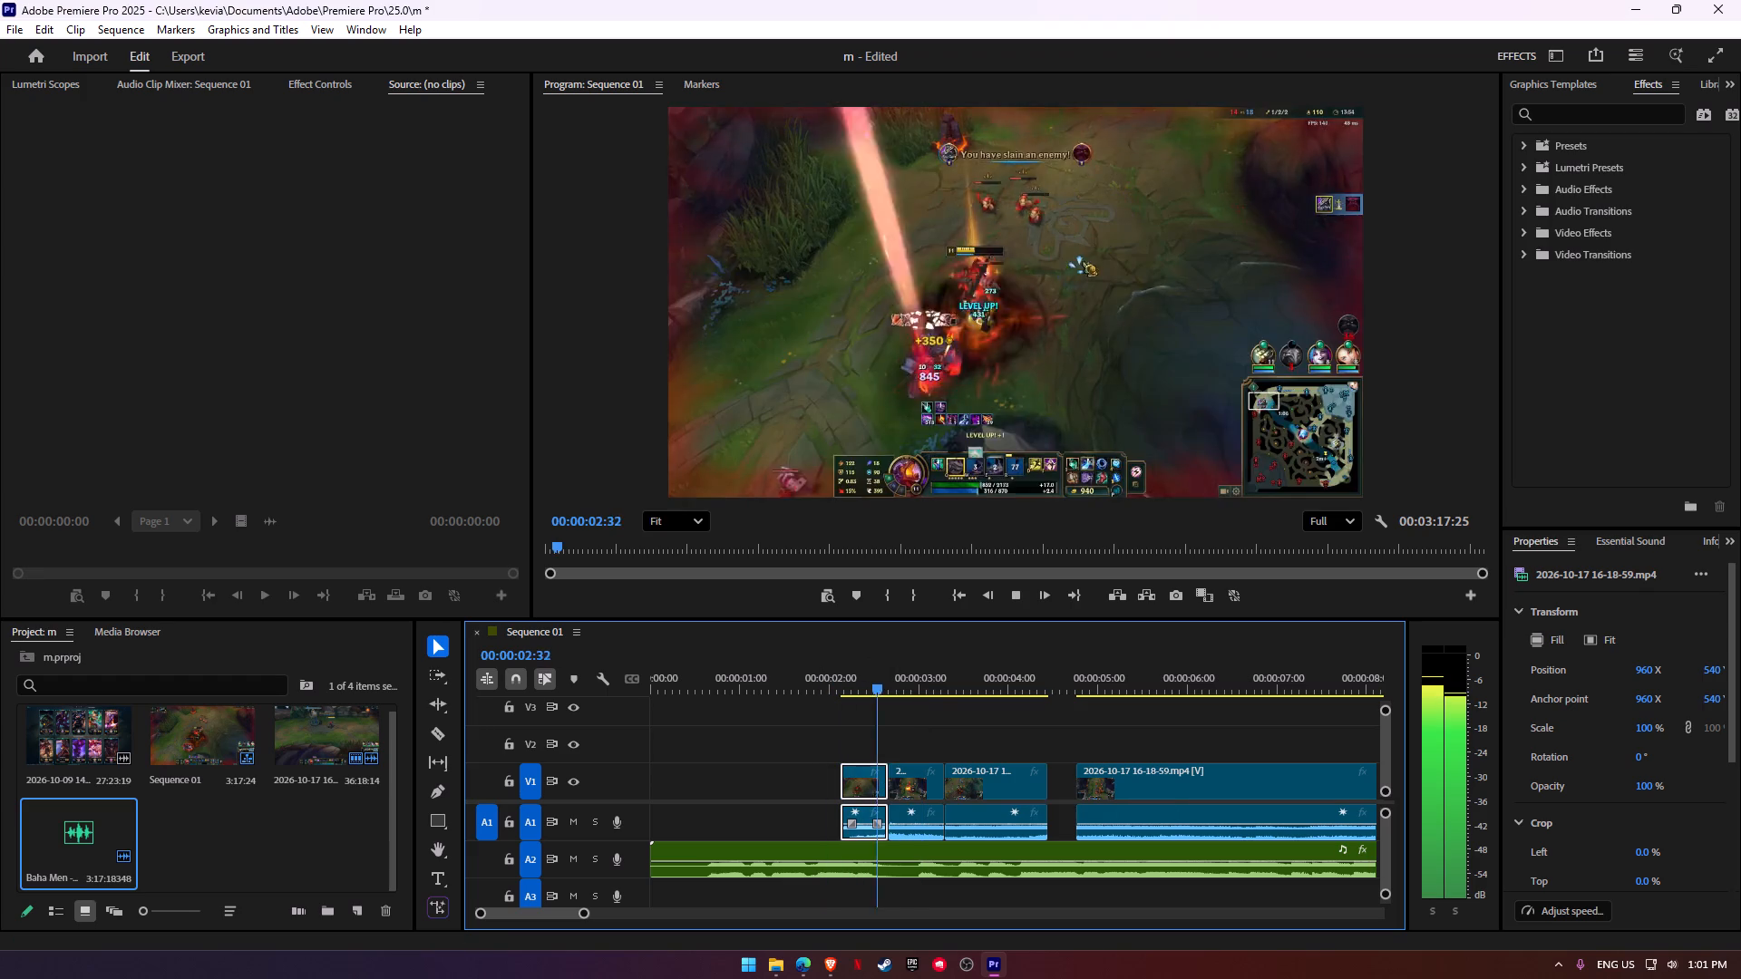
key("space")
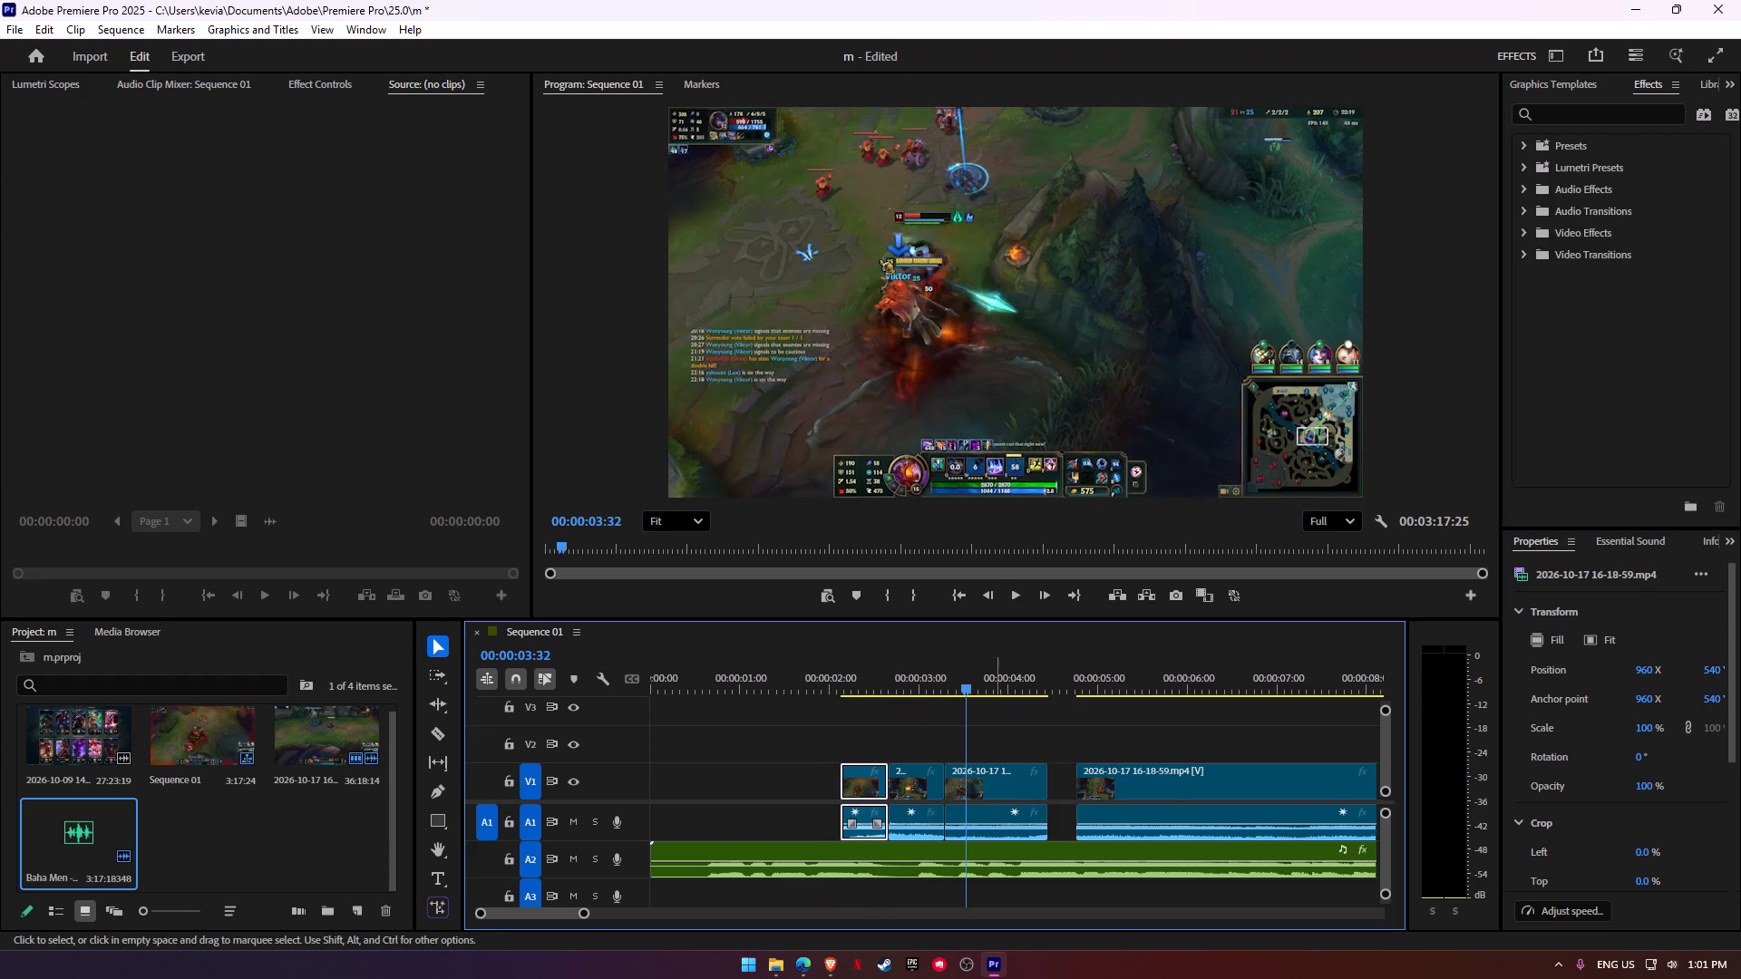
key("space")
key("space")
key("space")
key("space")
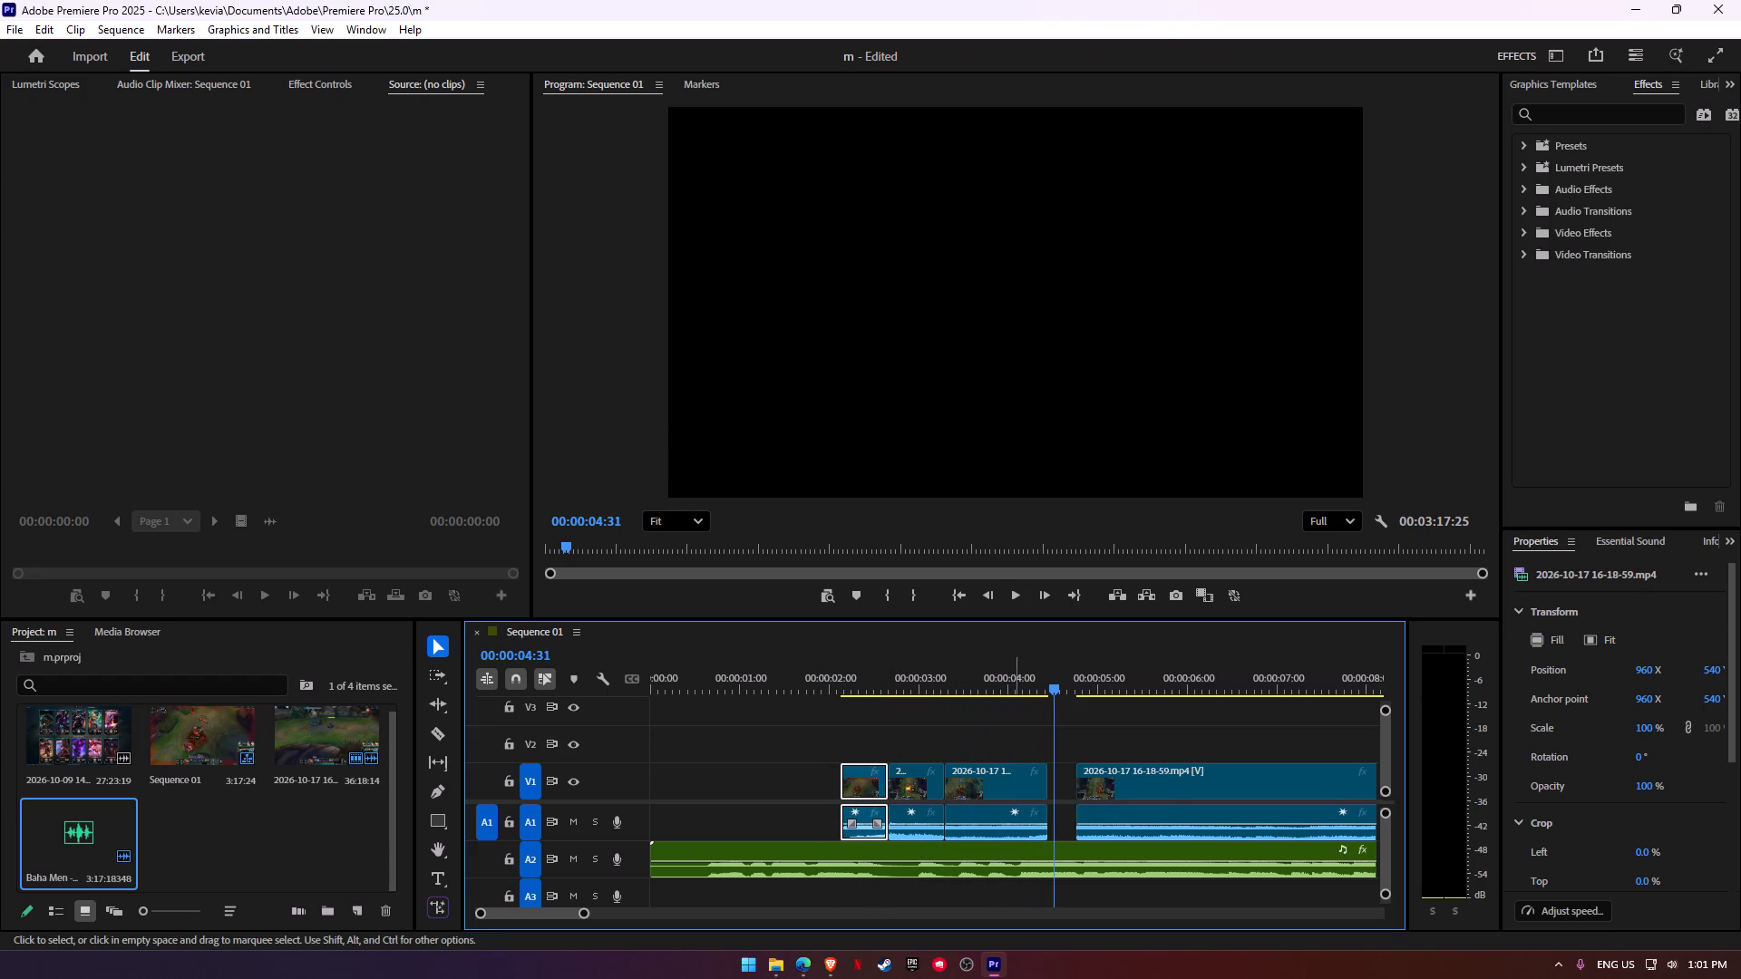
left_click(1050, 783)
Select all the gameplay clips after the three kills and move them later, to start at about 00:00:27.
key("space")
key("space")
scroll(1128, 771, "down", 7, "alt")
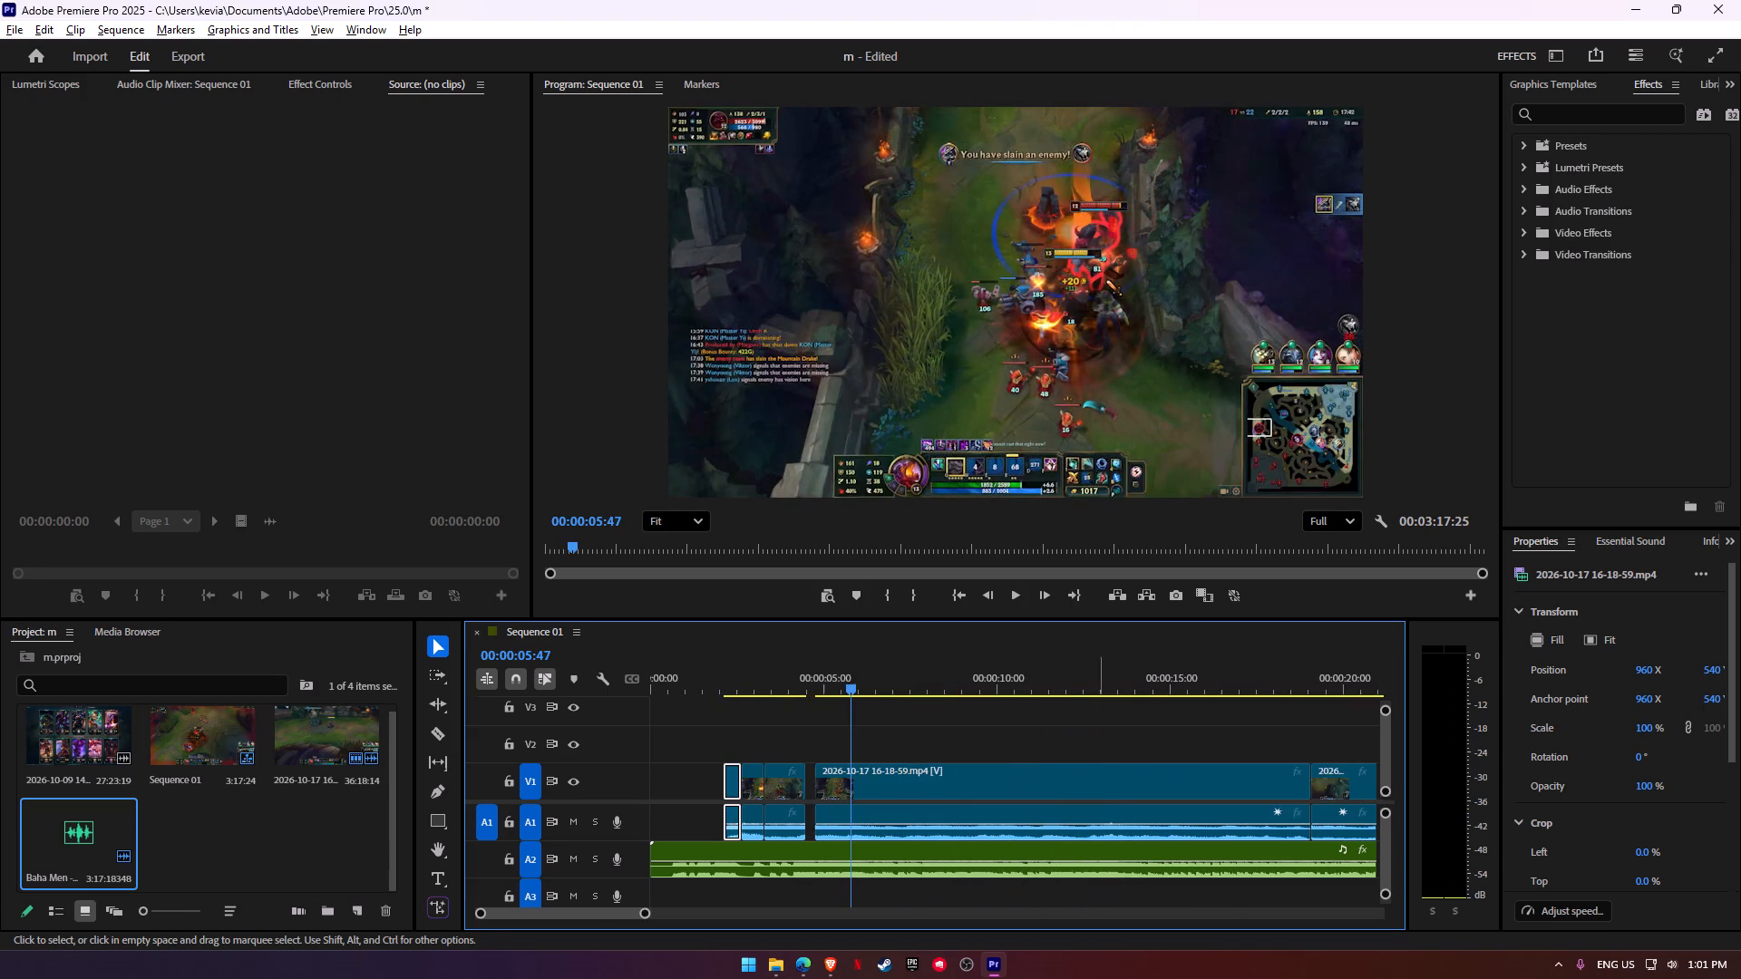
scroll(1092, 801, "down", 10, "alt")
left_click_drag(783, 722, 1283, 791)
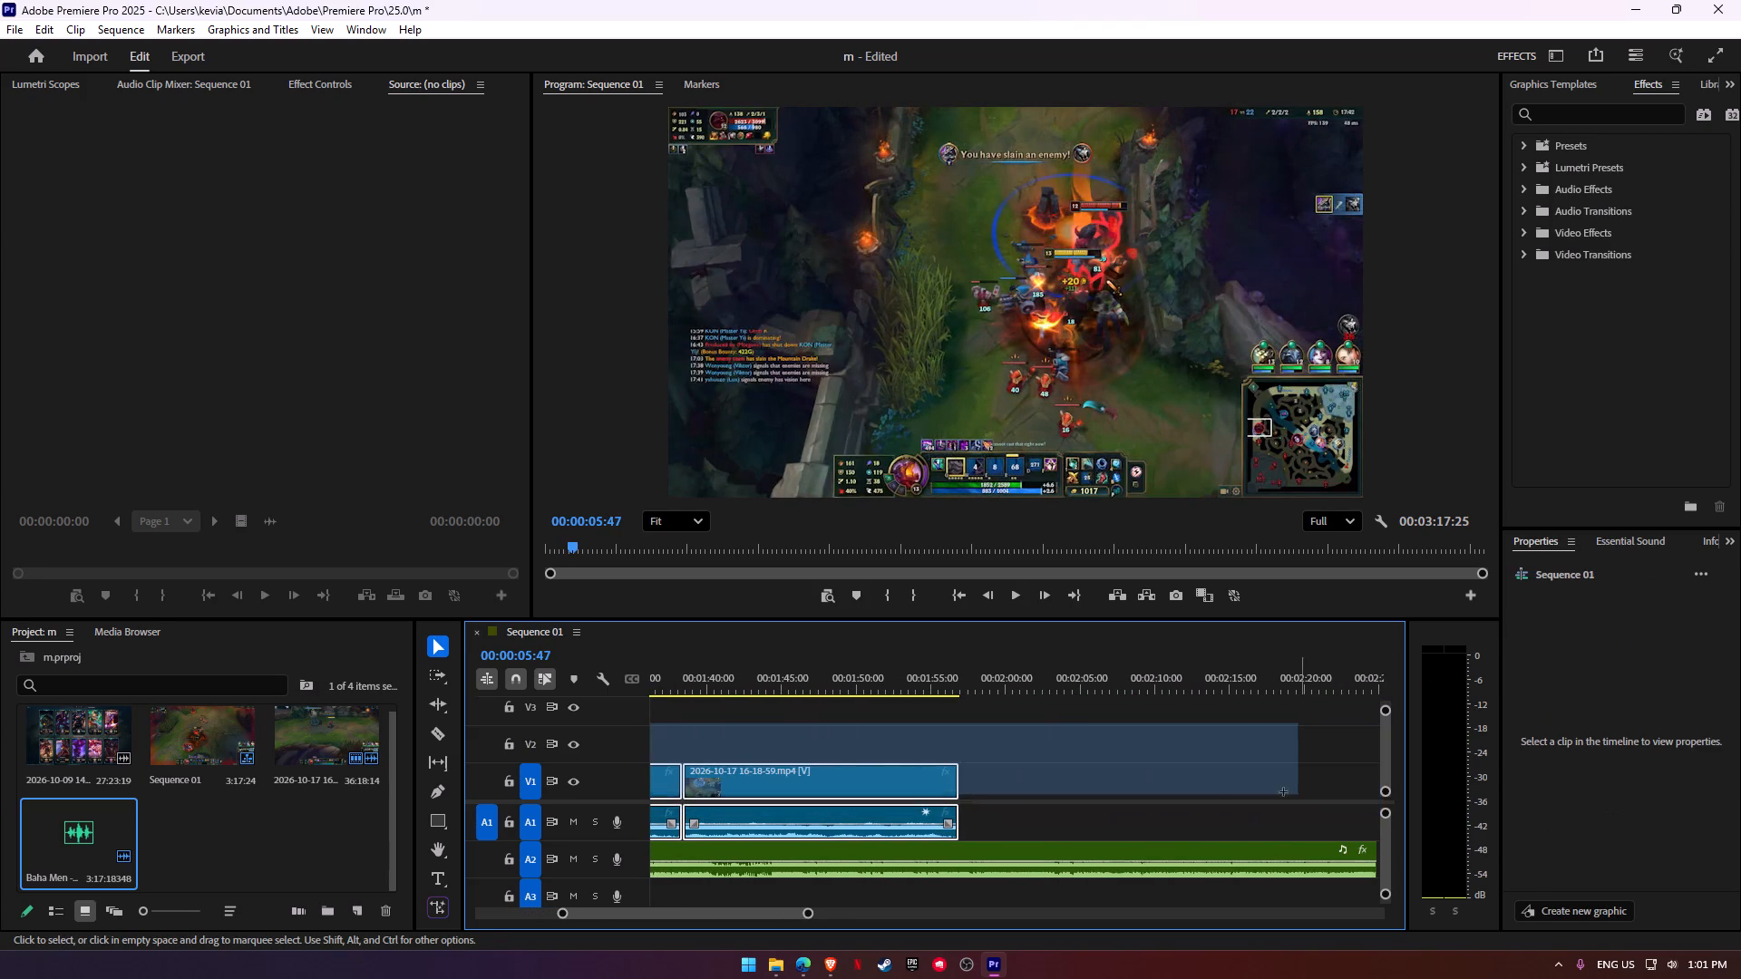
left_click_drag(1283, 791, 1090, 818)
left_click_drag(870, 781, 1201, 785)
scroll(785, 785, "down", 9, "alt")
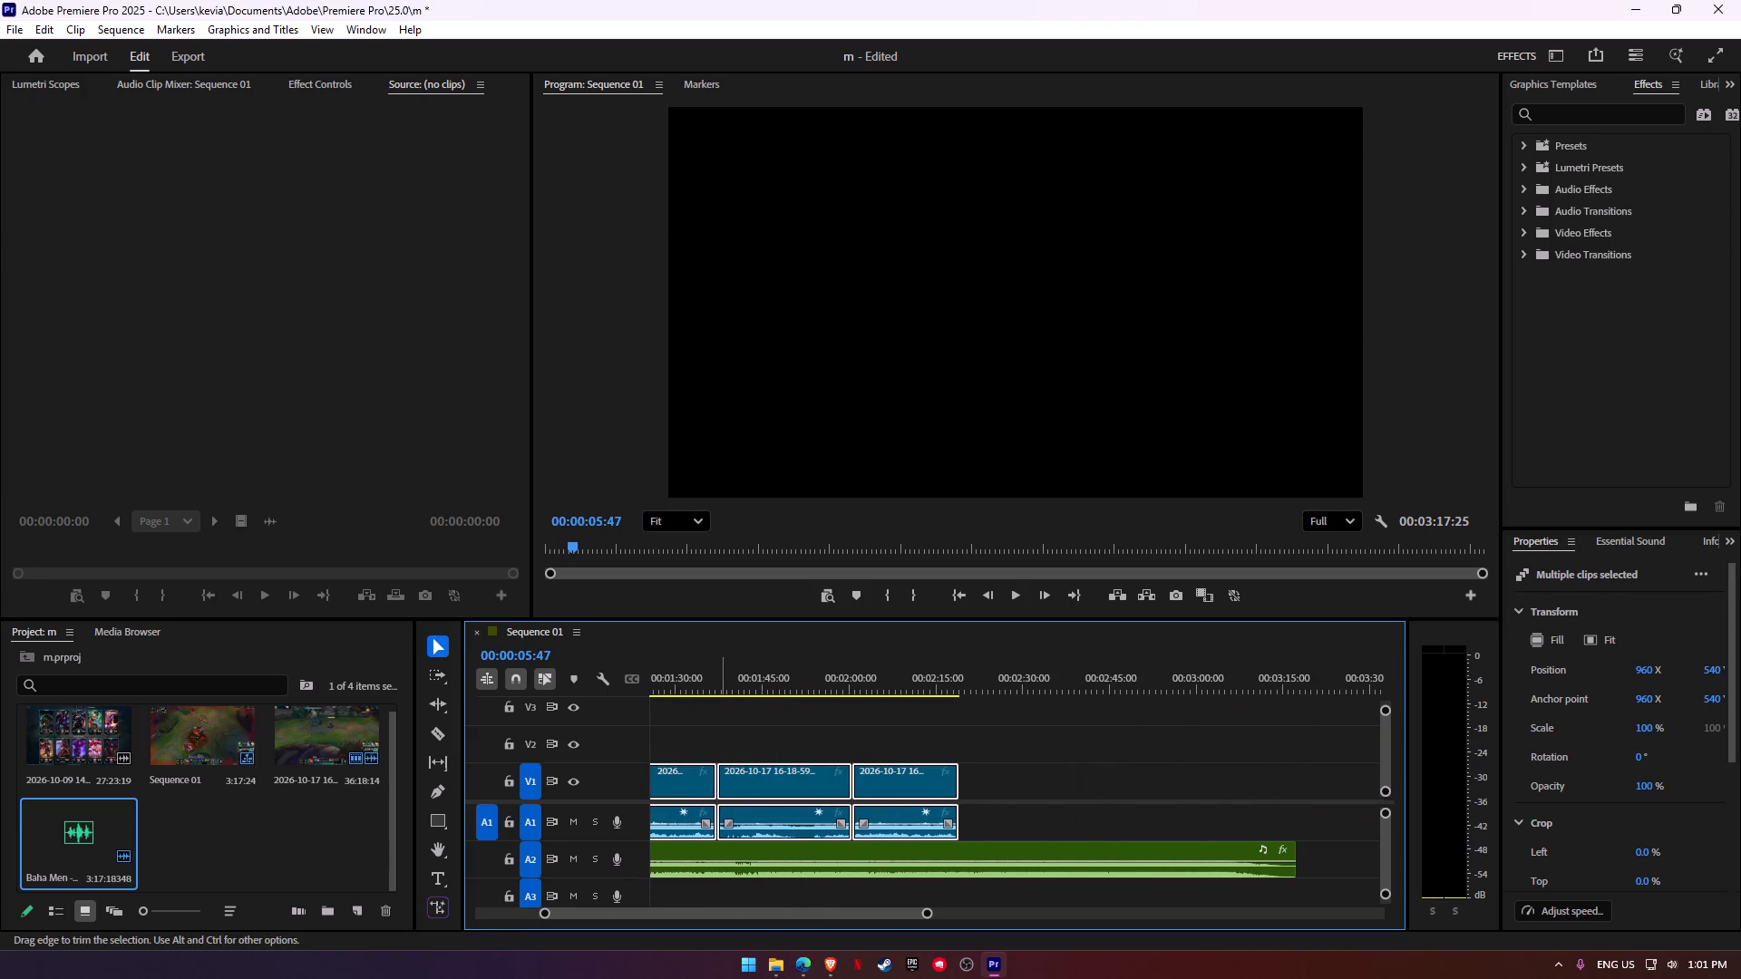
Skim the moved gameplay between about 00:00:48 and 00:01:02 to find the next kills.
left_click_drag(742, 908, 679, 897)
left_click(996, 680)
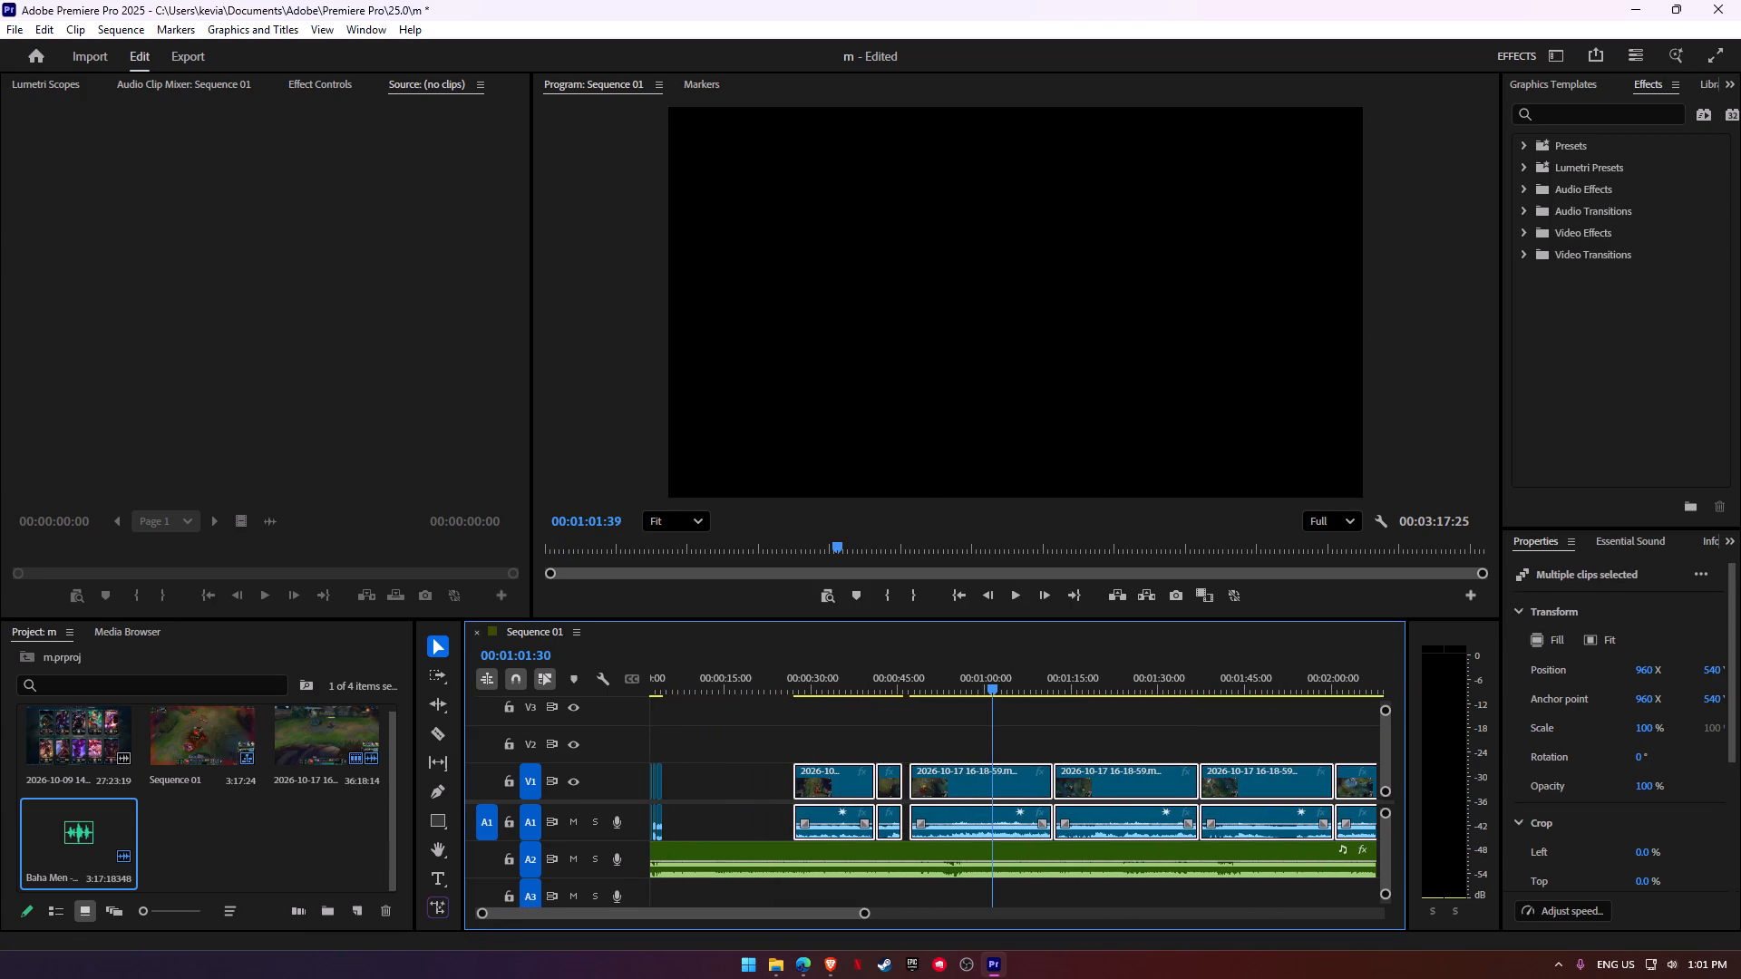
key("space")
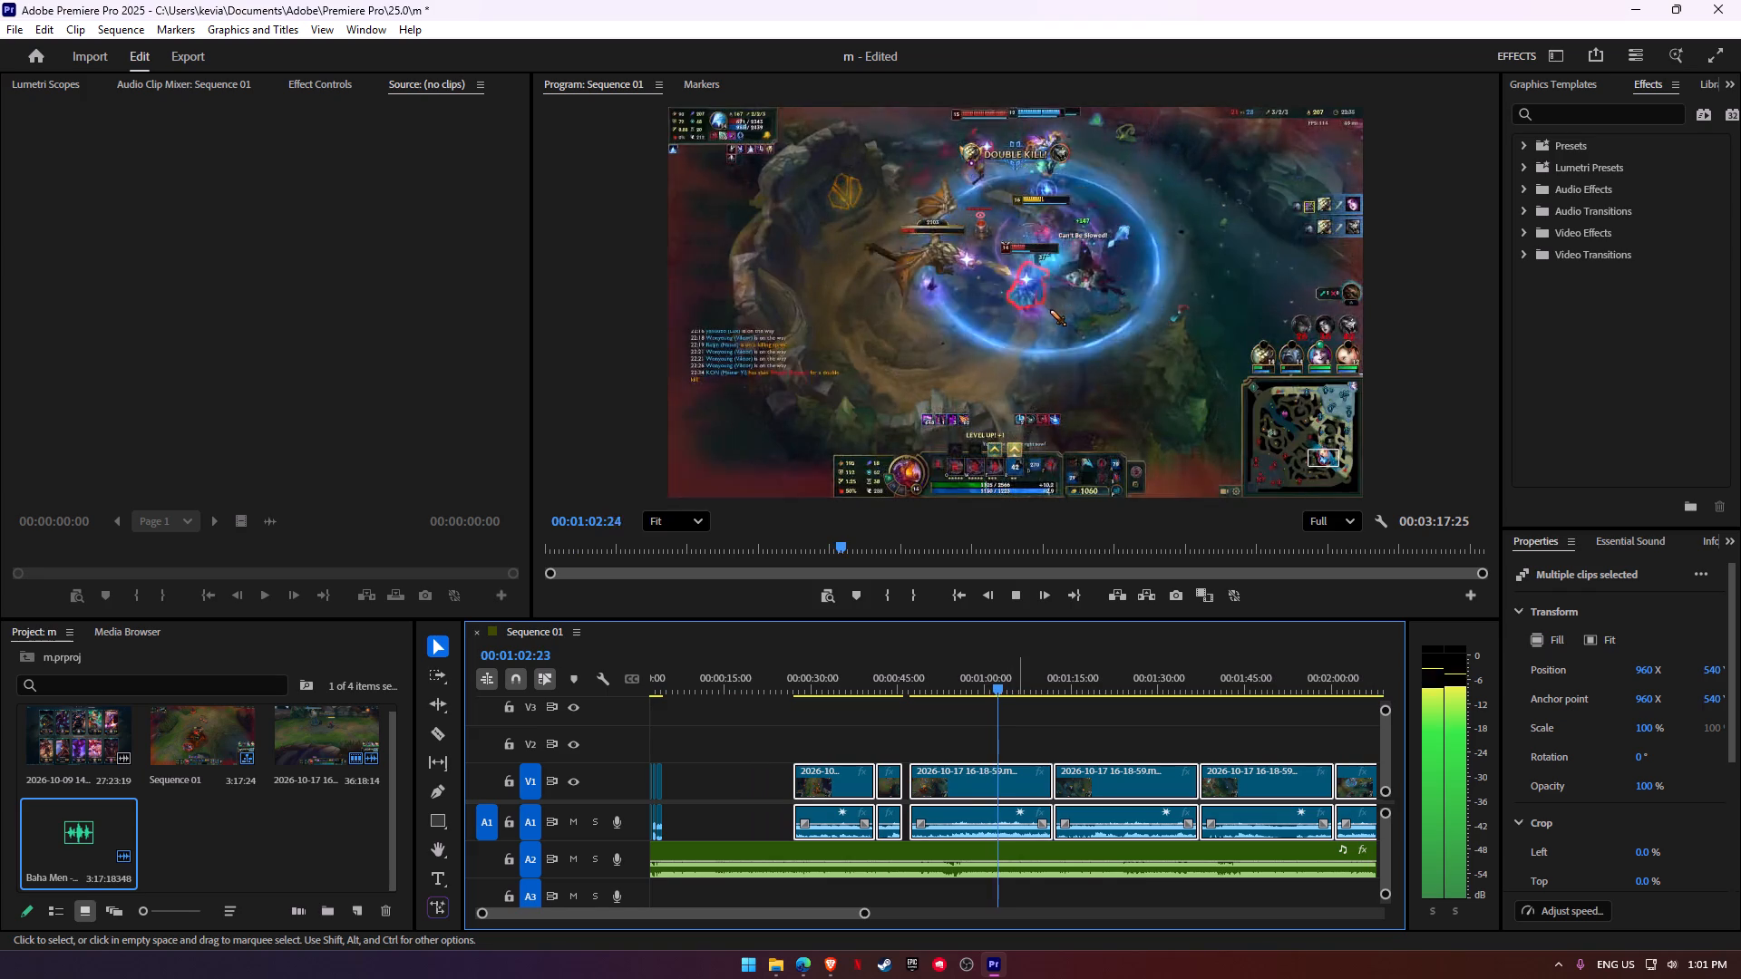
key("space")
left_click(935, 693)
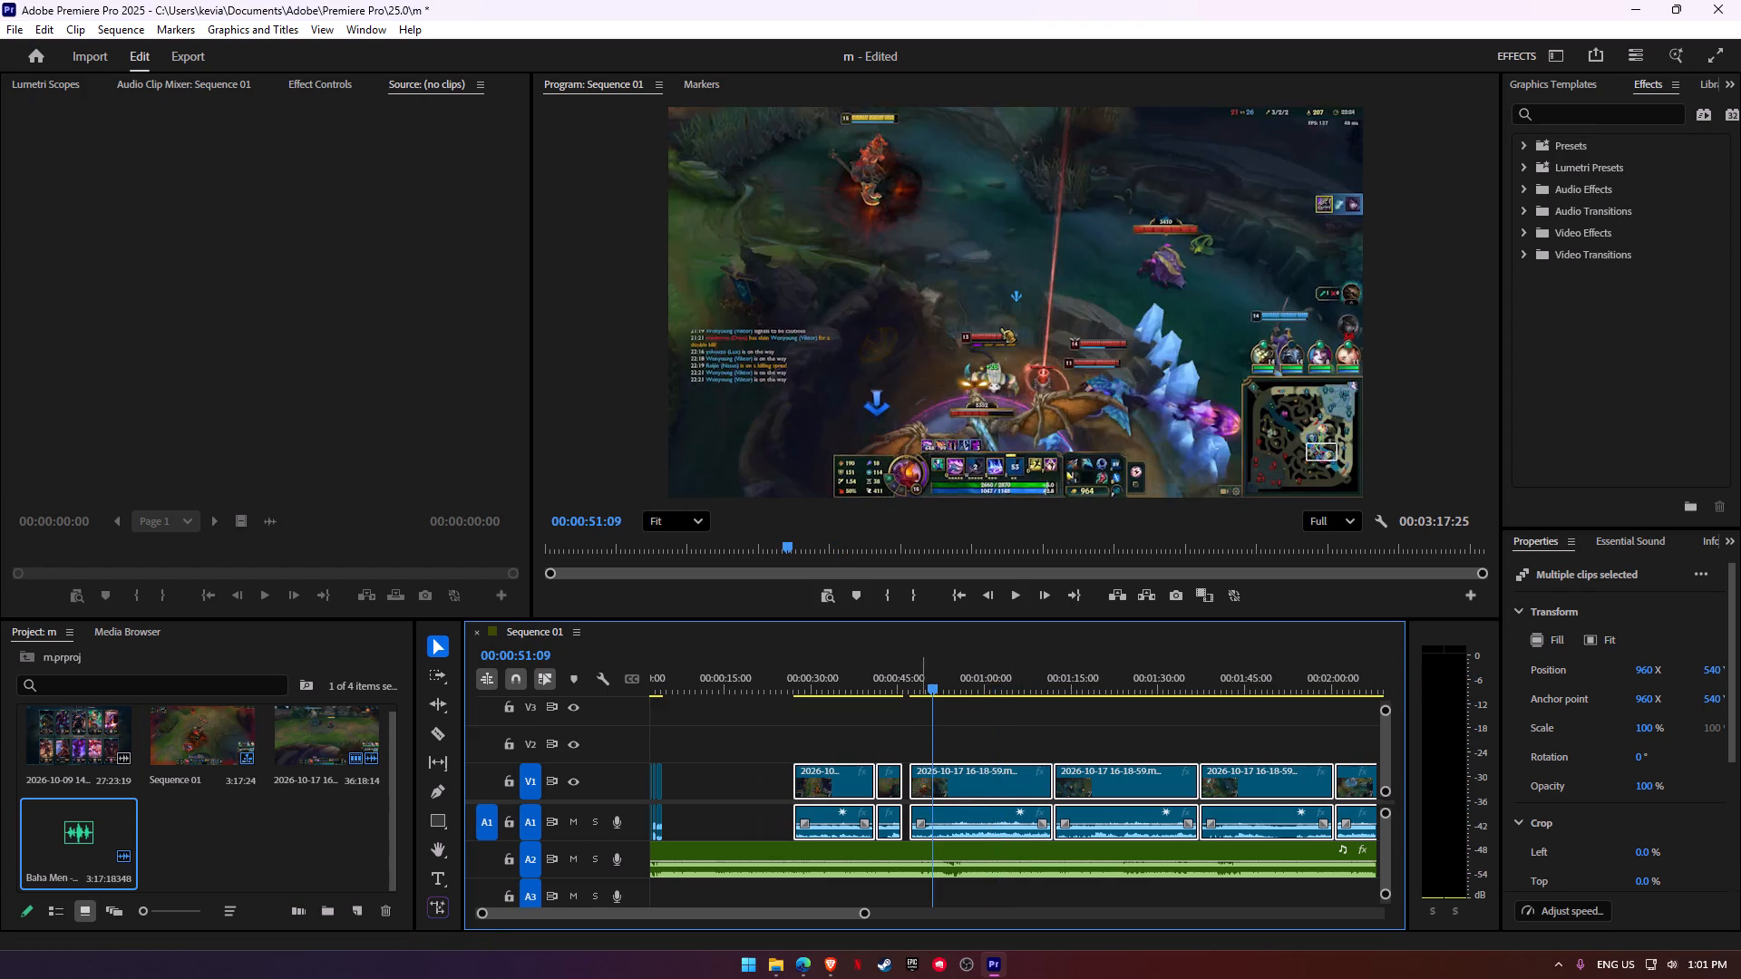
left_click(914, 688)
key("space")
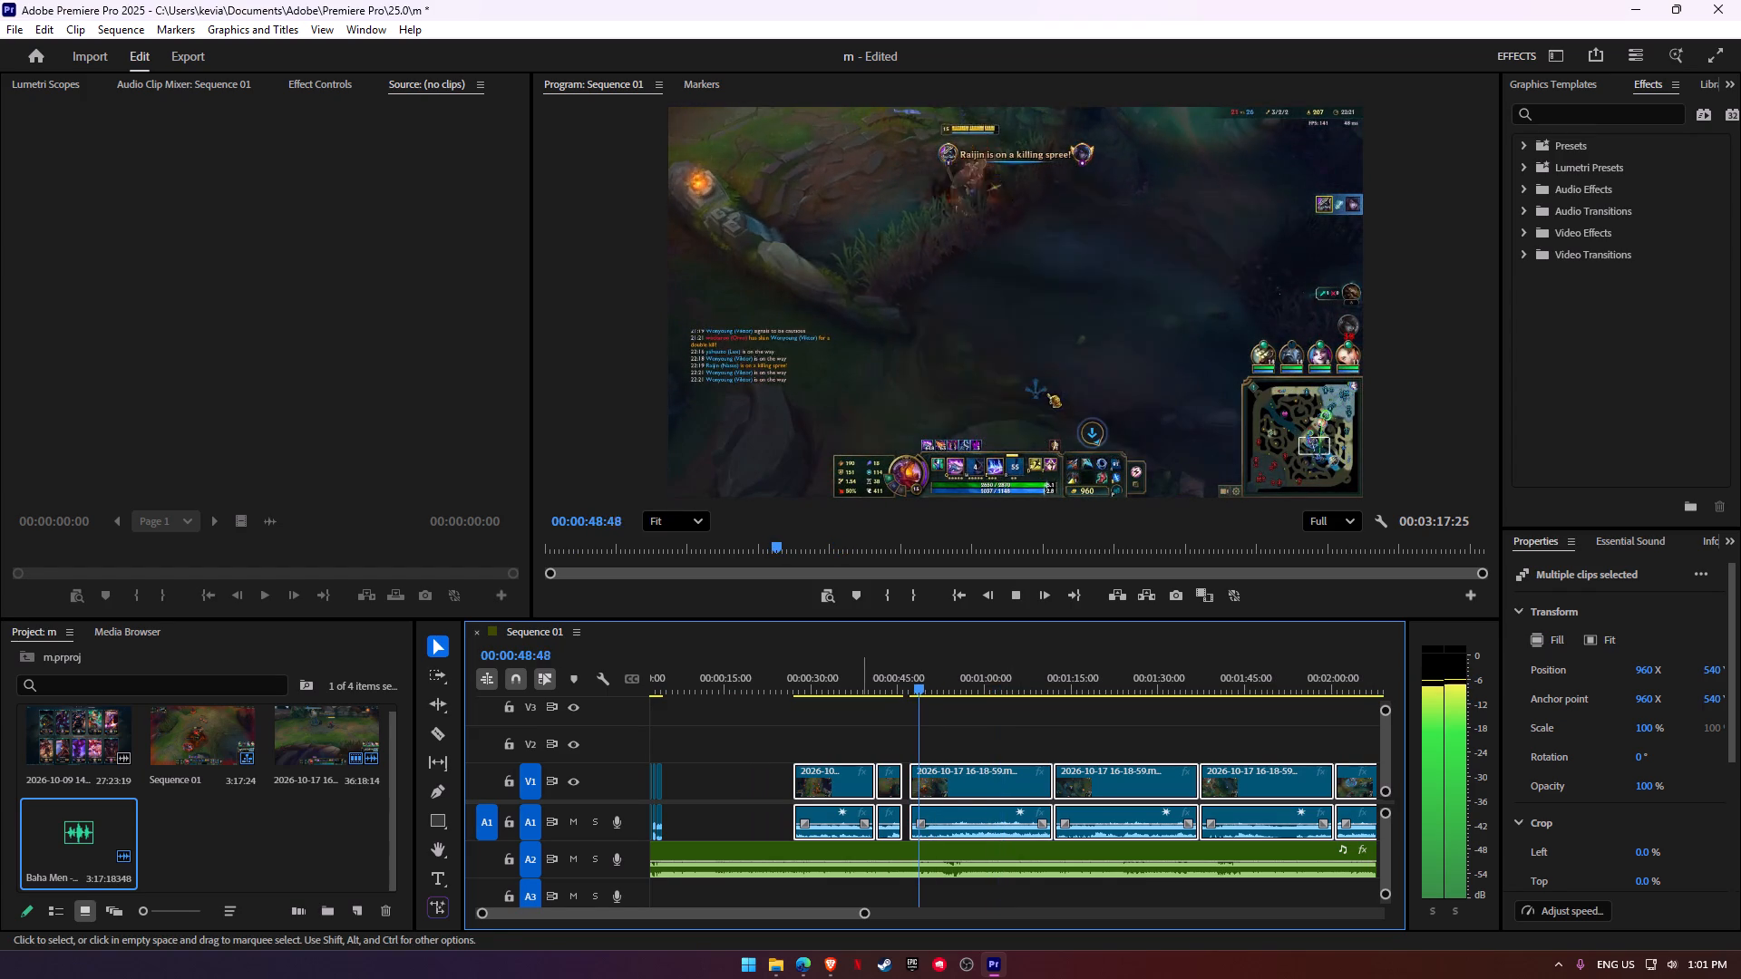
key("space")
Select all the remaining gameplay clips and move them further along the timeline, to start at about 00:01:53.
left_click_drag(751, 730, 872, 800)
left_click(977, 797)
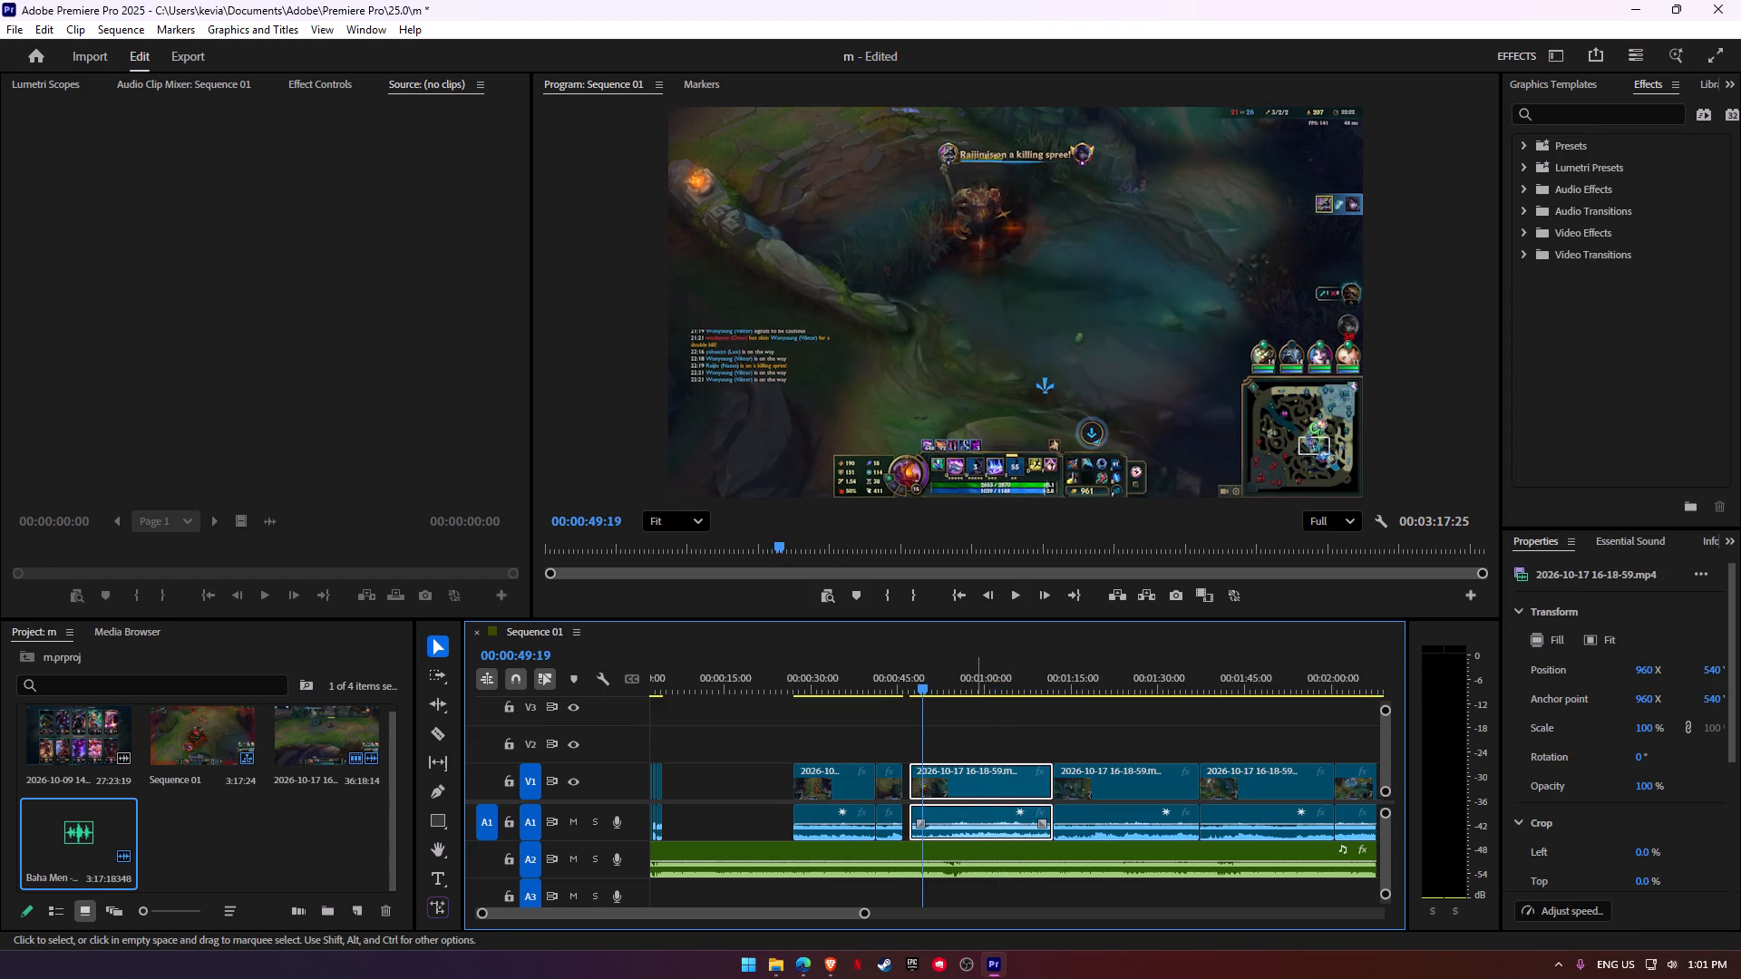
left_click(976, 786)
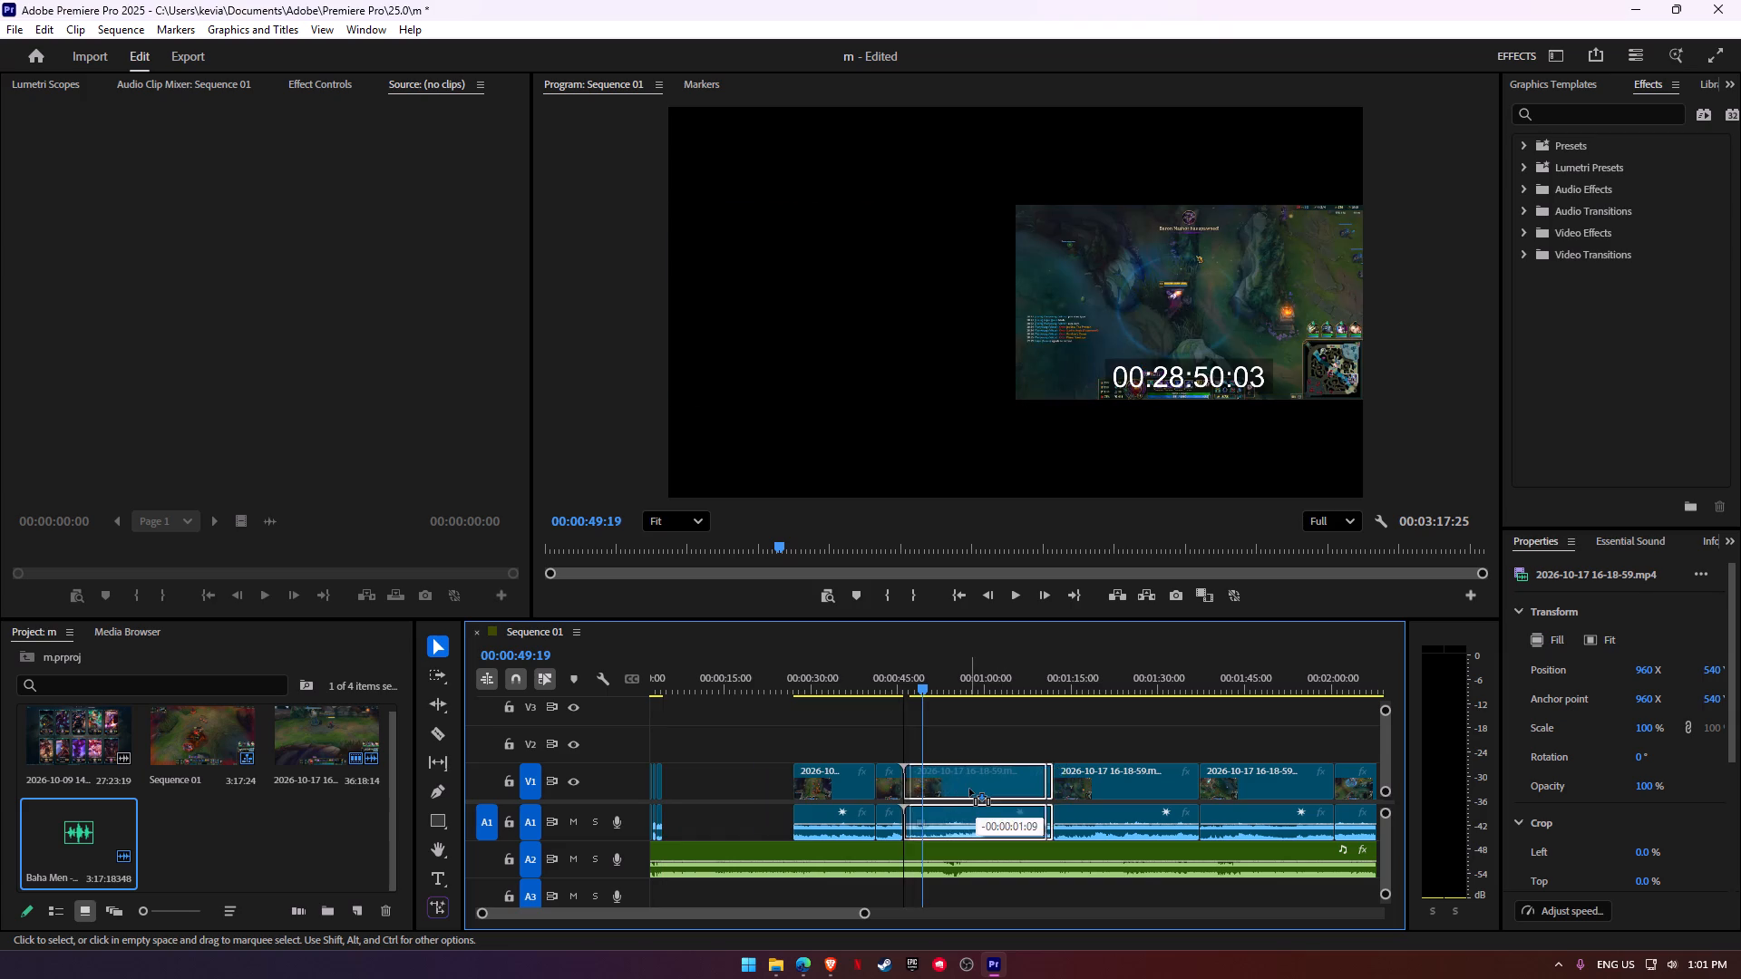
scroll(1079, 789, "down", 7, "alt")
left_click_drag(697, 726, 1003, 809)
left_click_drag(1014, 783, 1250, 783)
left_click(1077, 729)
Move the third of the remaining gameplay clips to directly after the Viktor kill clip, at about 00:00:04:31.
left_click_drag(1045, 769, 793, 771)
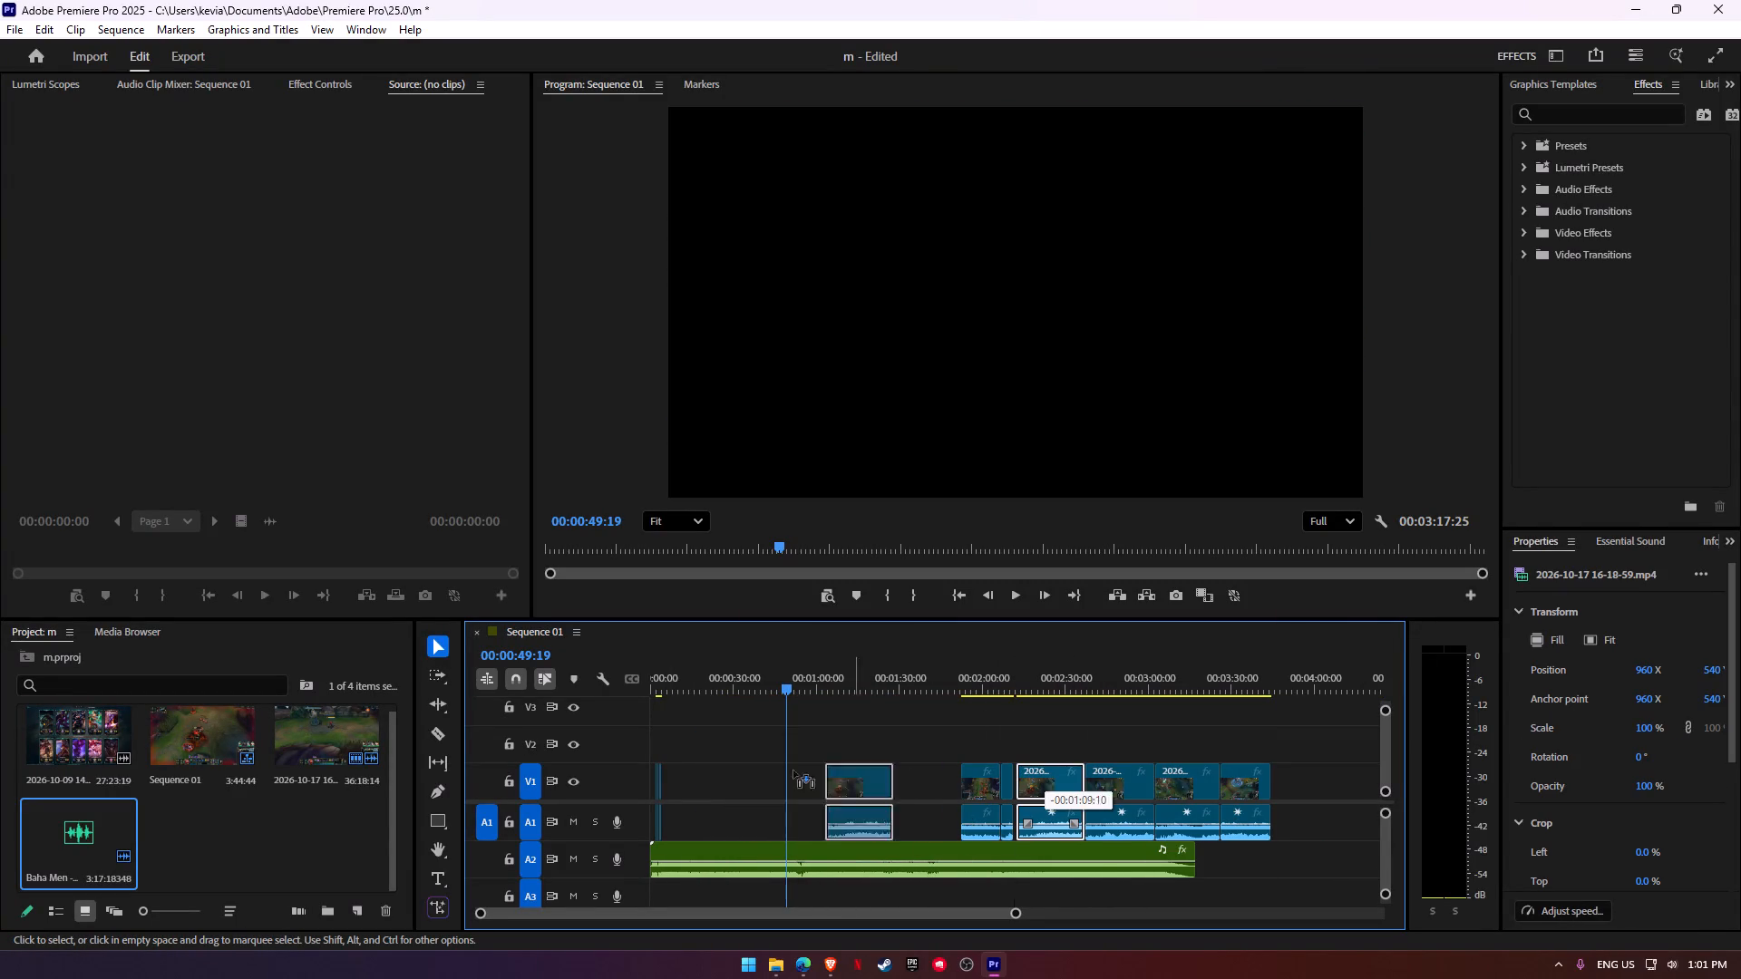
left_click_drag(793, 771, 692, 775)
Play the newly placed long clip from about 00:00:07 and split it at 00:00:08:51.
scroll(730, 777, "up", 6, "alt")
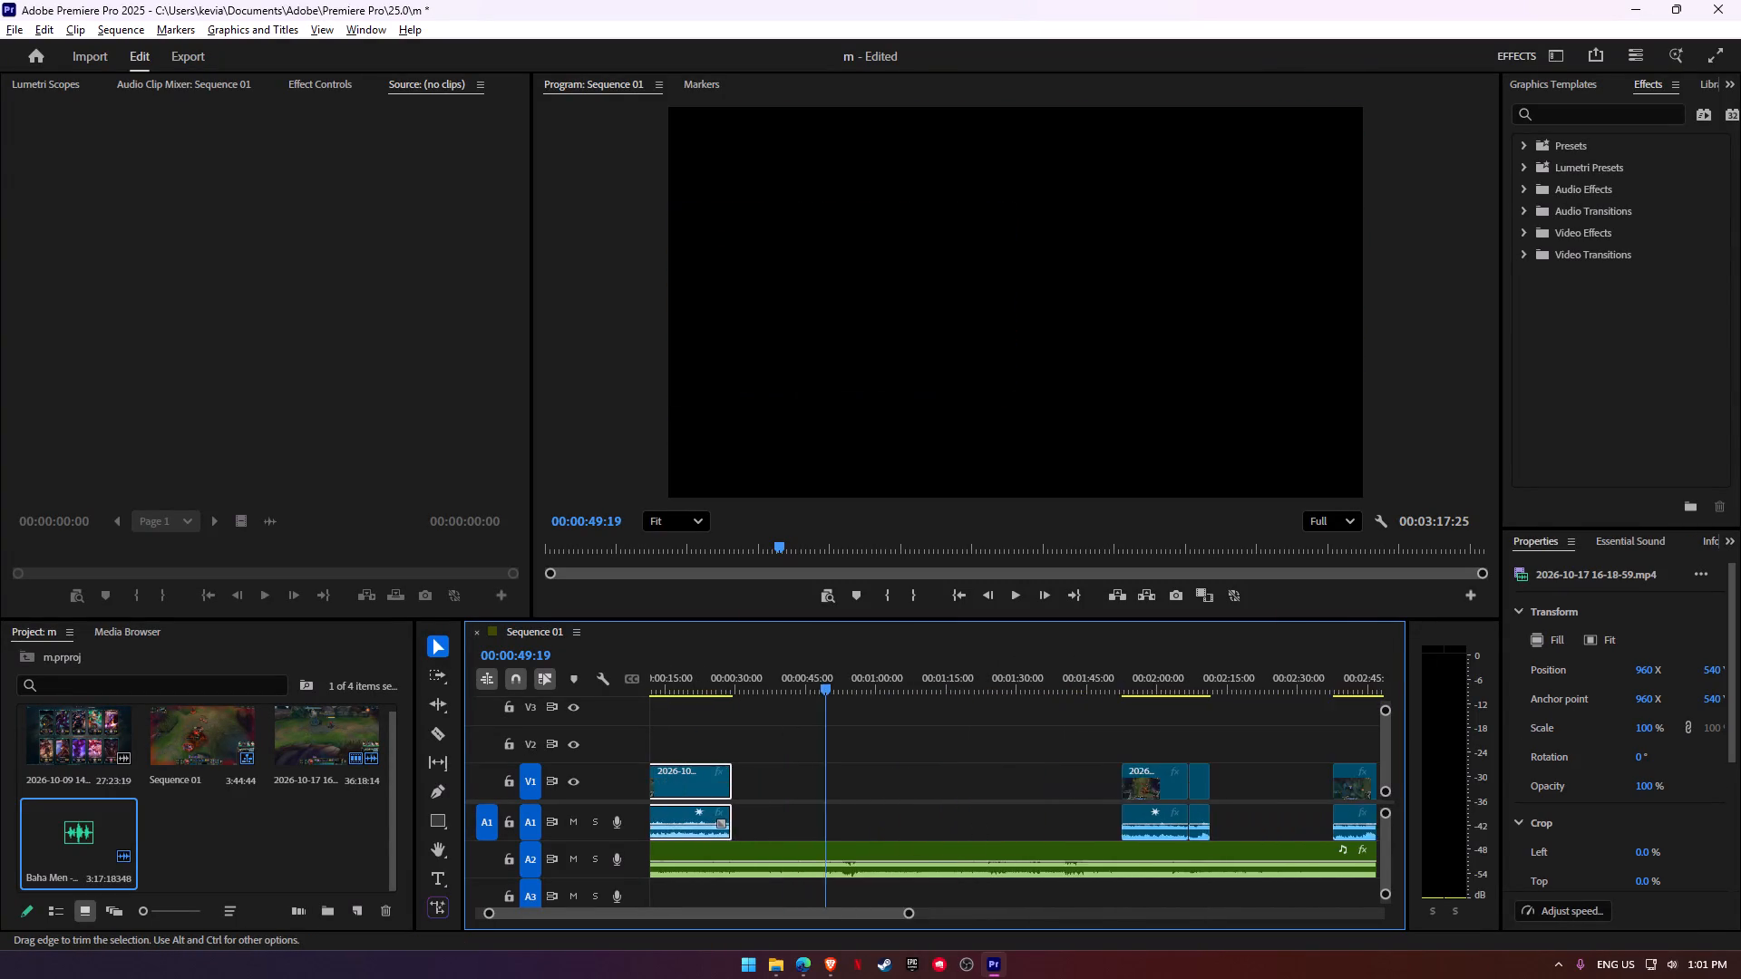
scroll(728, 809, "up", 10, "alt")
left_click_drag(676, 916, 641, 916)
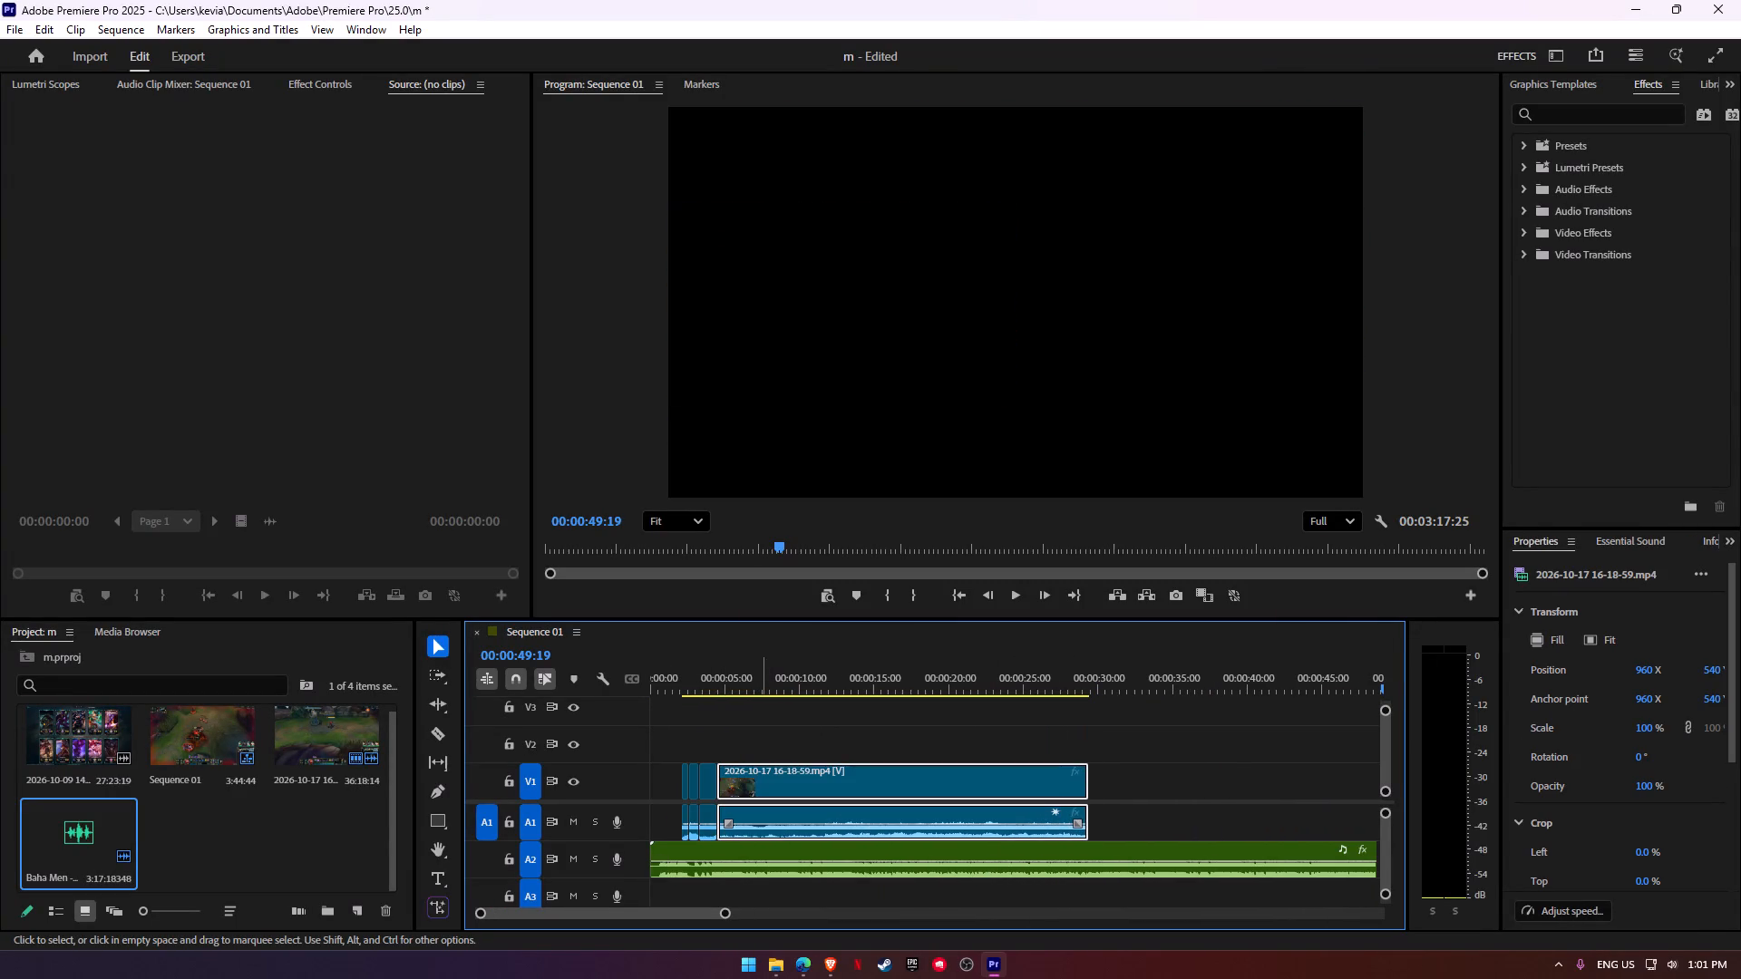
left_click(761, 705)
left_click(766, 675)
key("space")
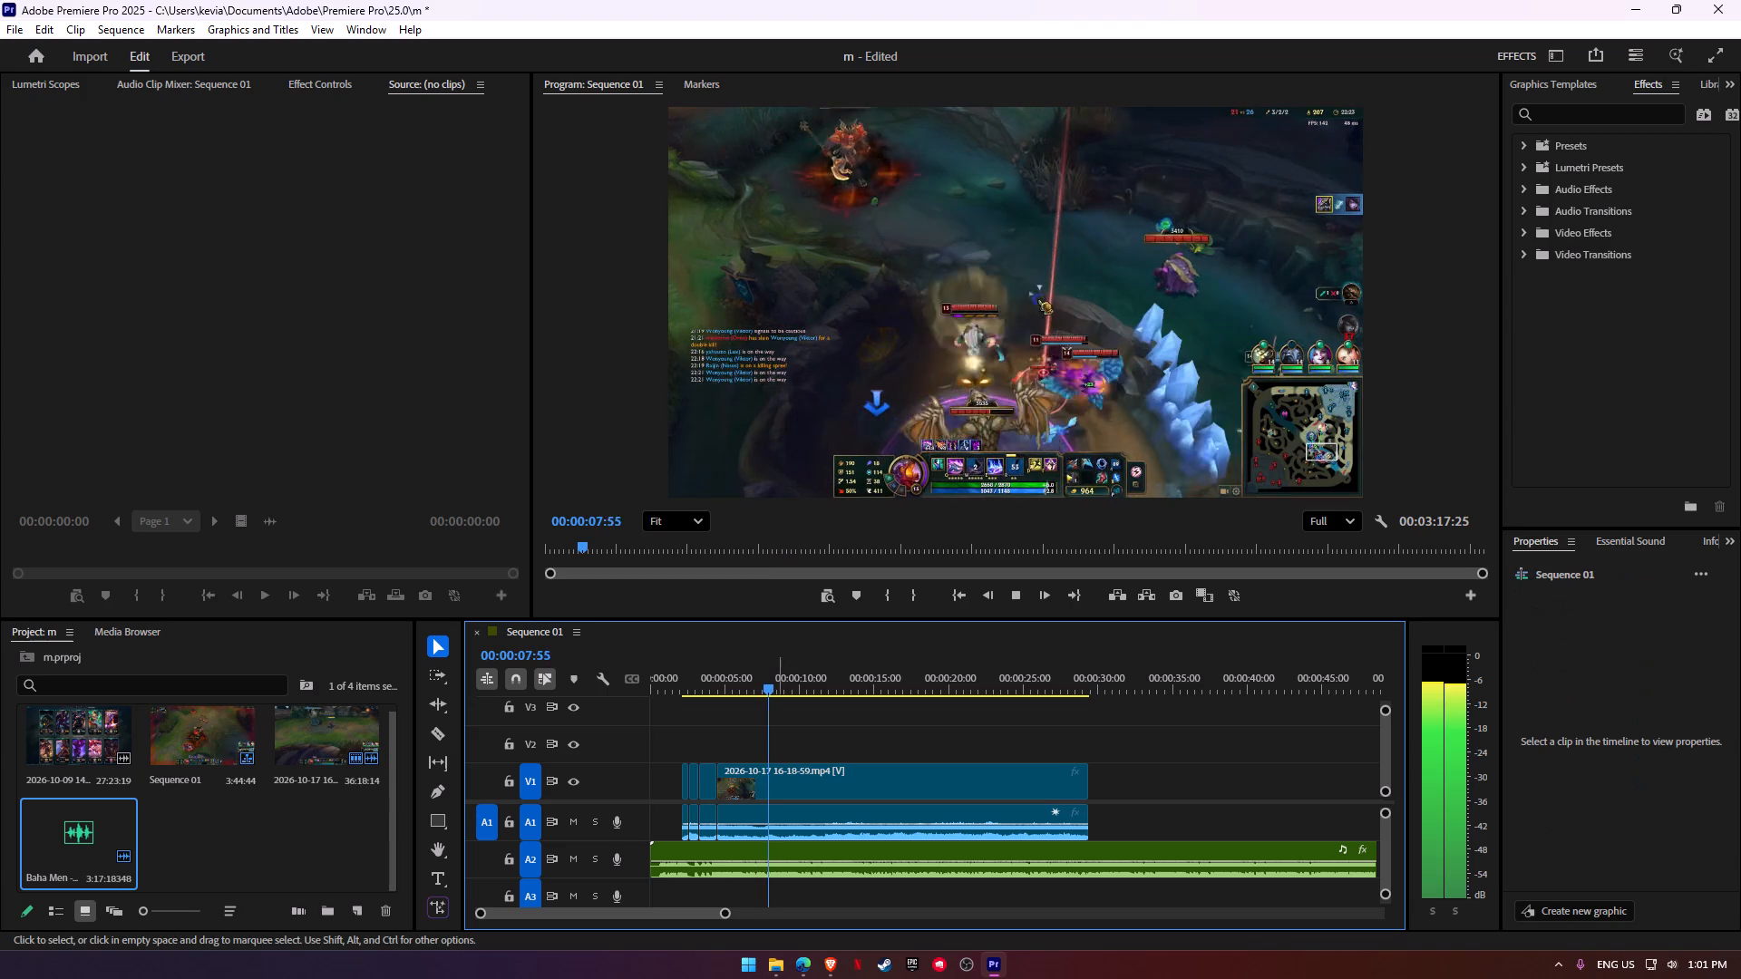
key("space")
type("c")
left_click(789, 780)
Delete the portion of the long clip before the 00:00:08:51 cut and close the resulting gap.
key("v")
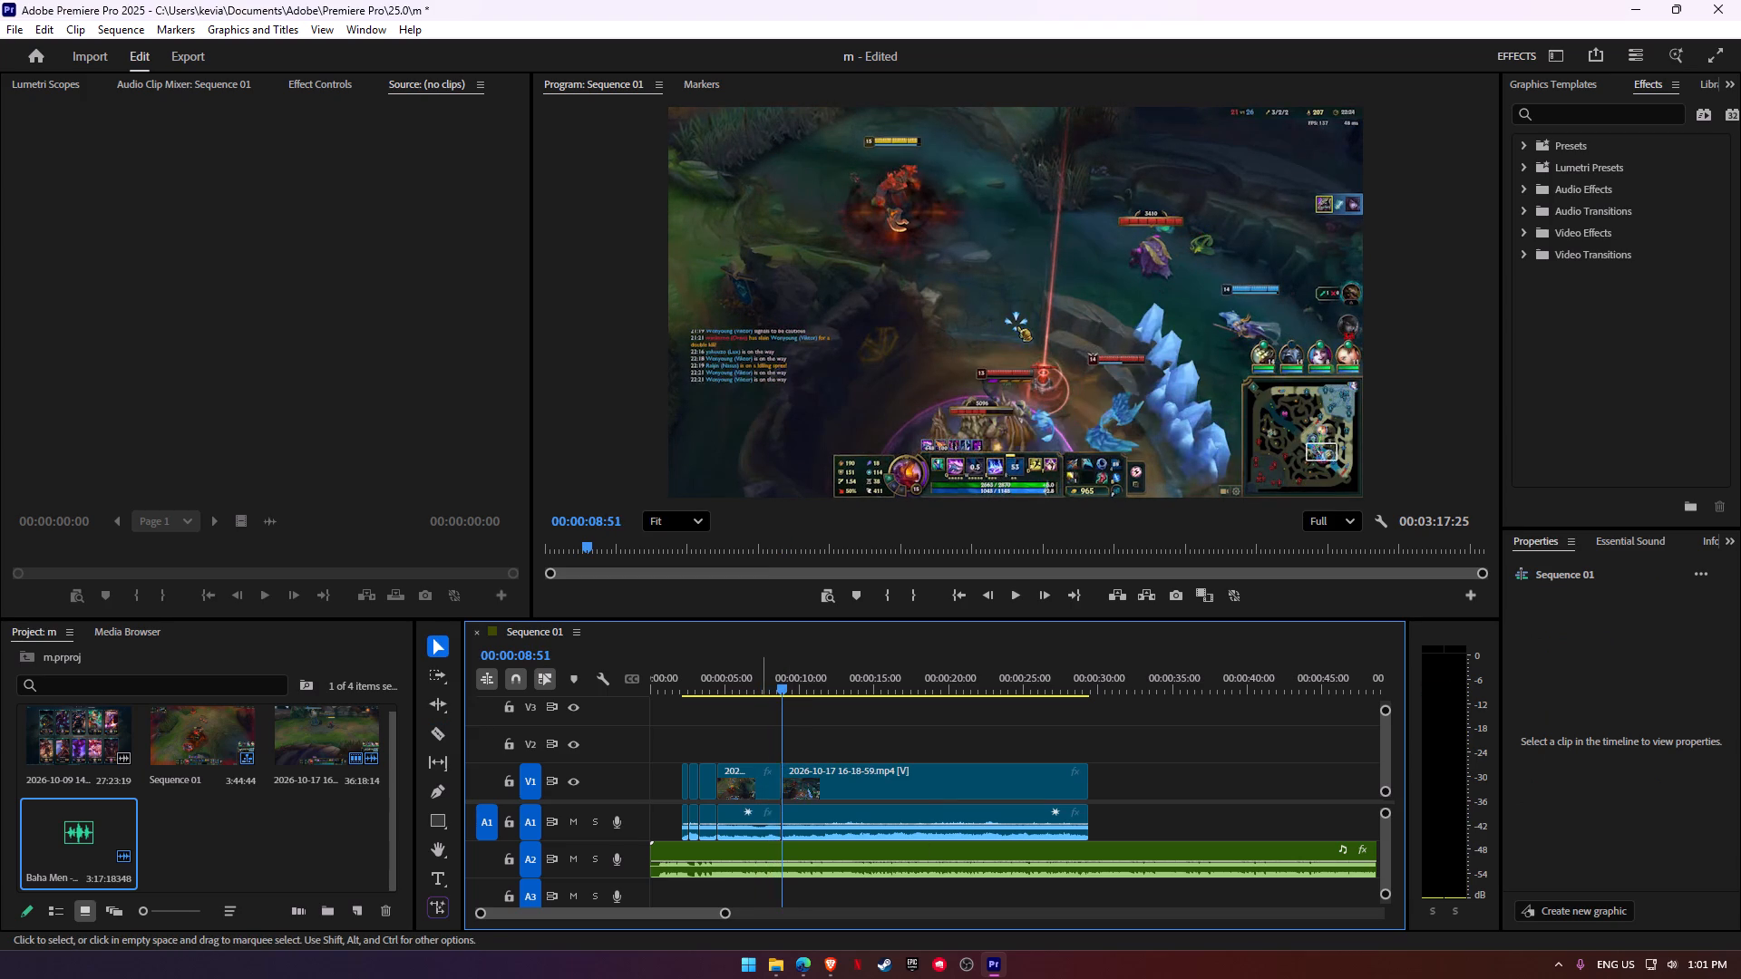
left_click(759, 780)
key("BackSpace")
left_click(759, 780)
key("BackSpace")
Play the sequence from near its beginning and split the long clip at 00:00:11:40.
left_click(667, 675)
key("space")
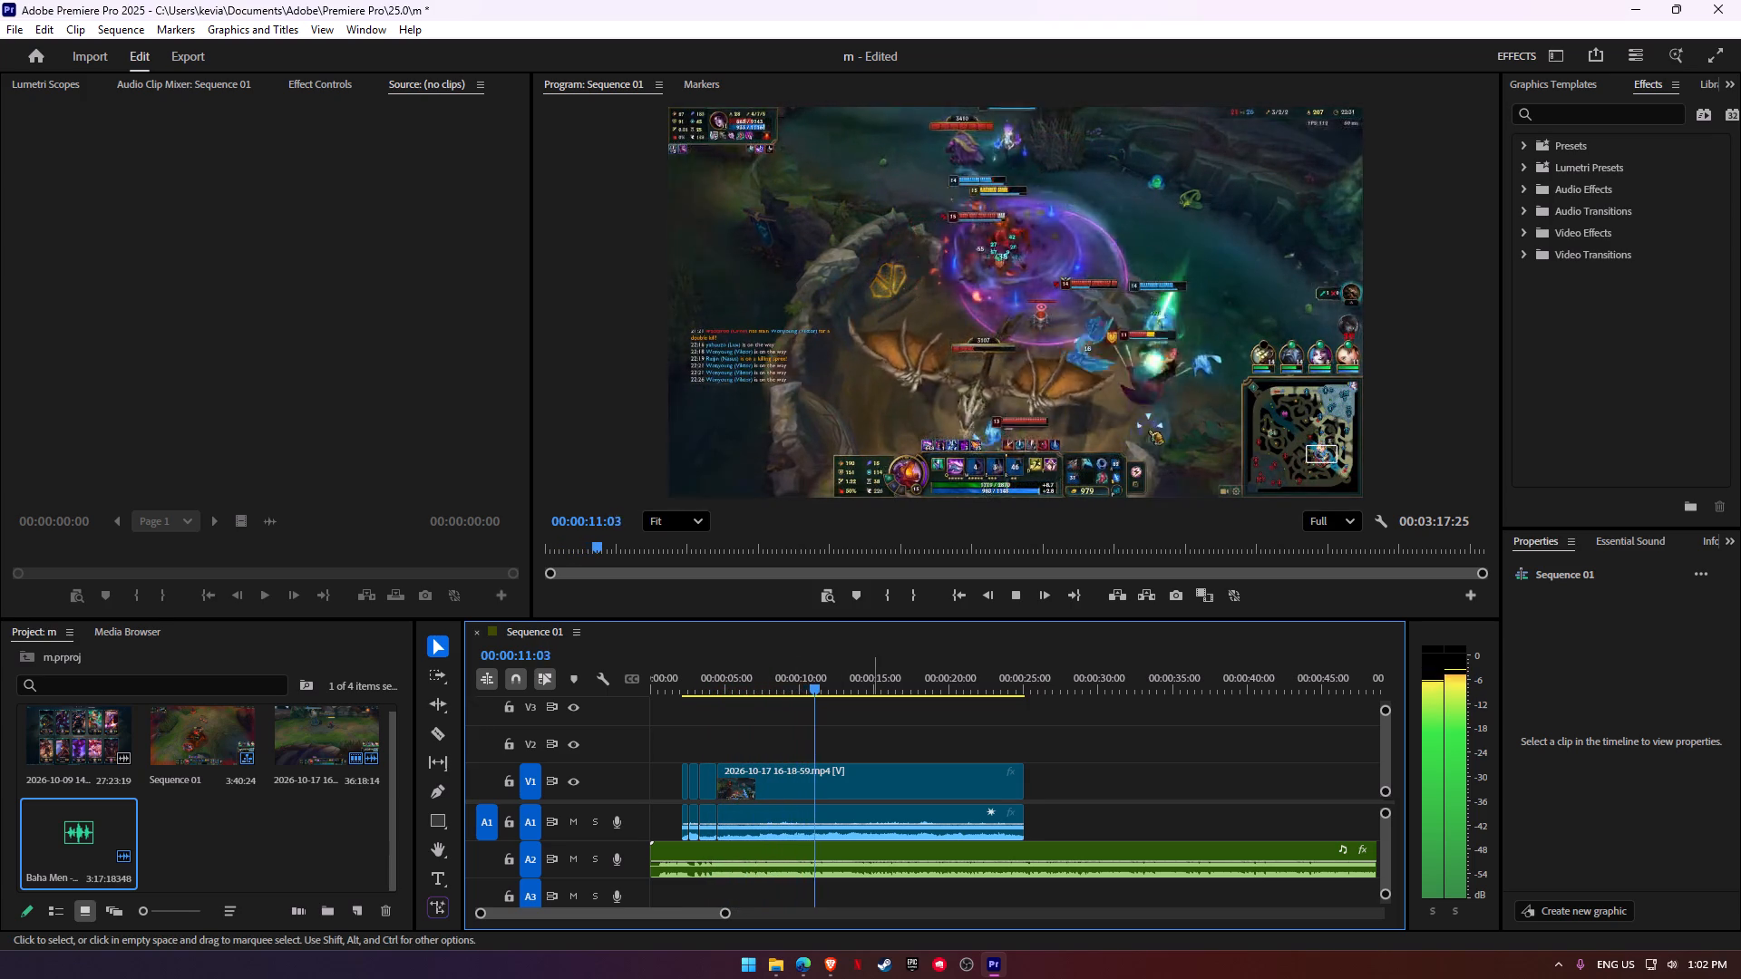
key("space")
key("c")
left_click(828, 794)
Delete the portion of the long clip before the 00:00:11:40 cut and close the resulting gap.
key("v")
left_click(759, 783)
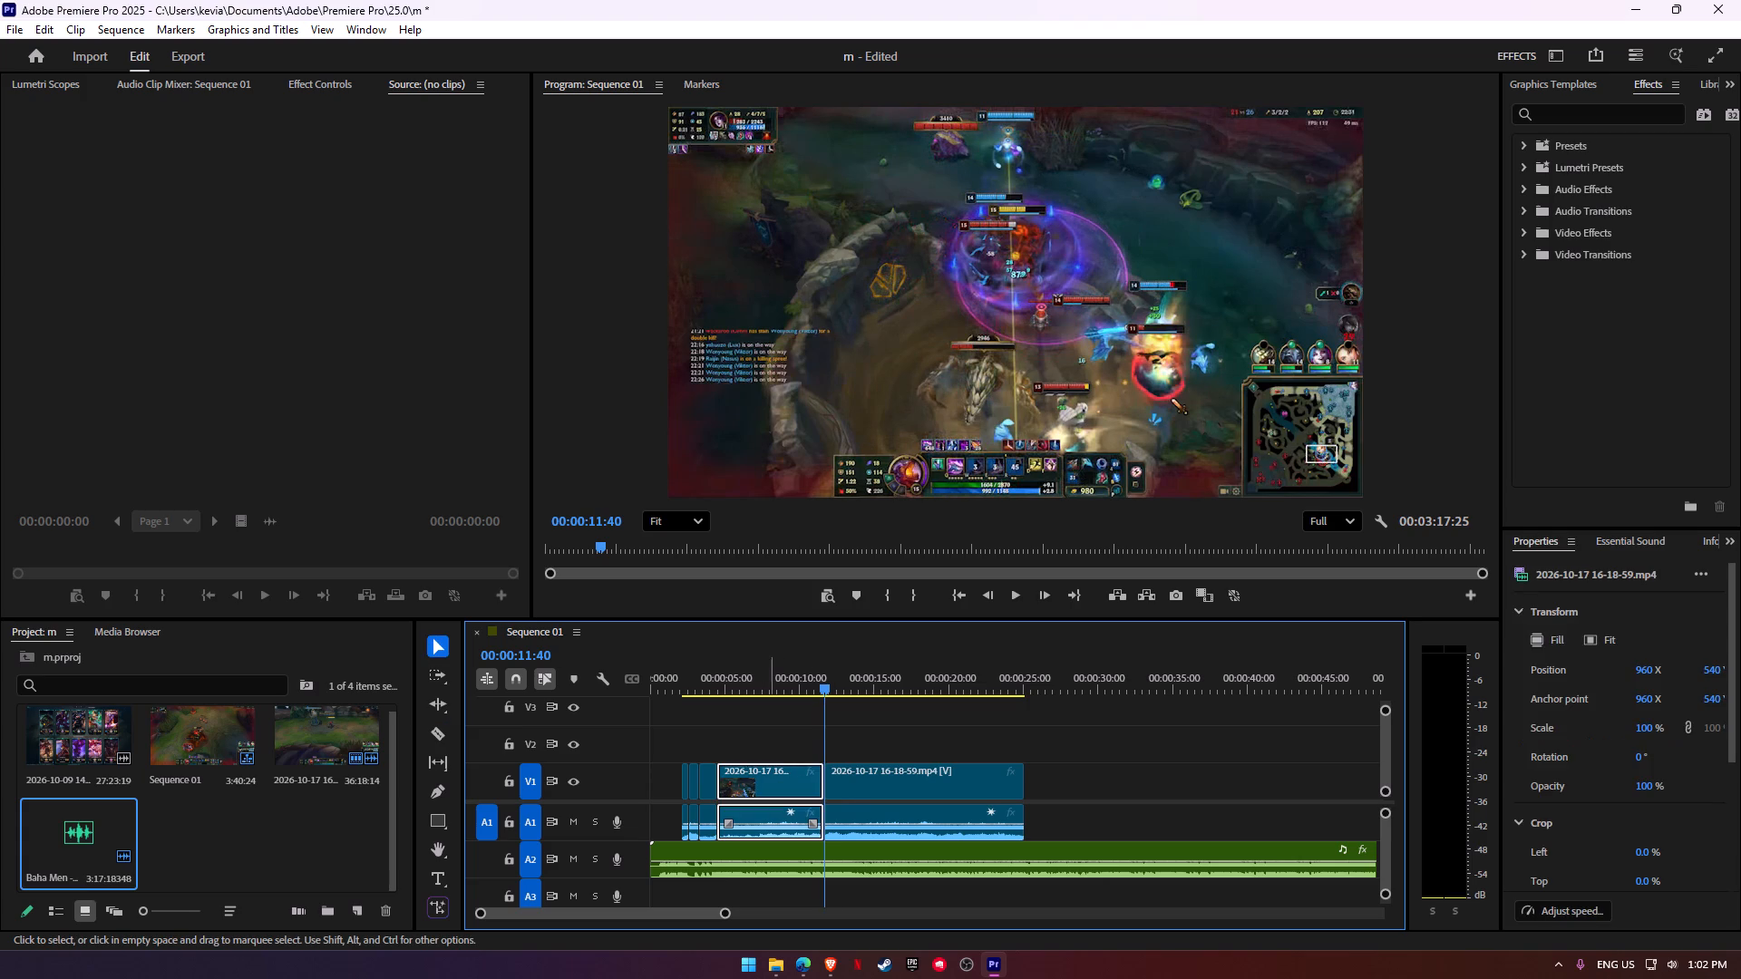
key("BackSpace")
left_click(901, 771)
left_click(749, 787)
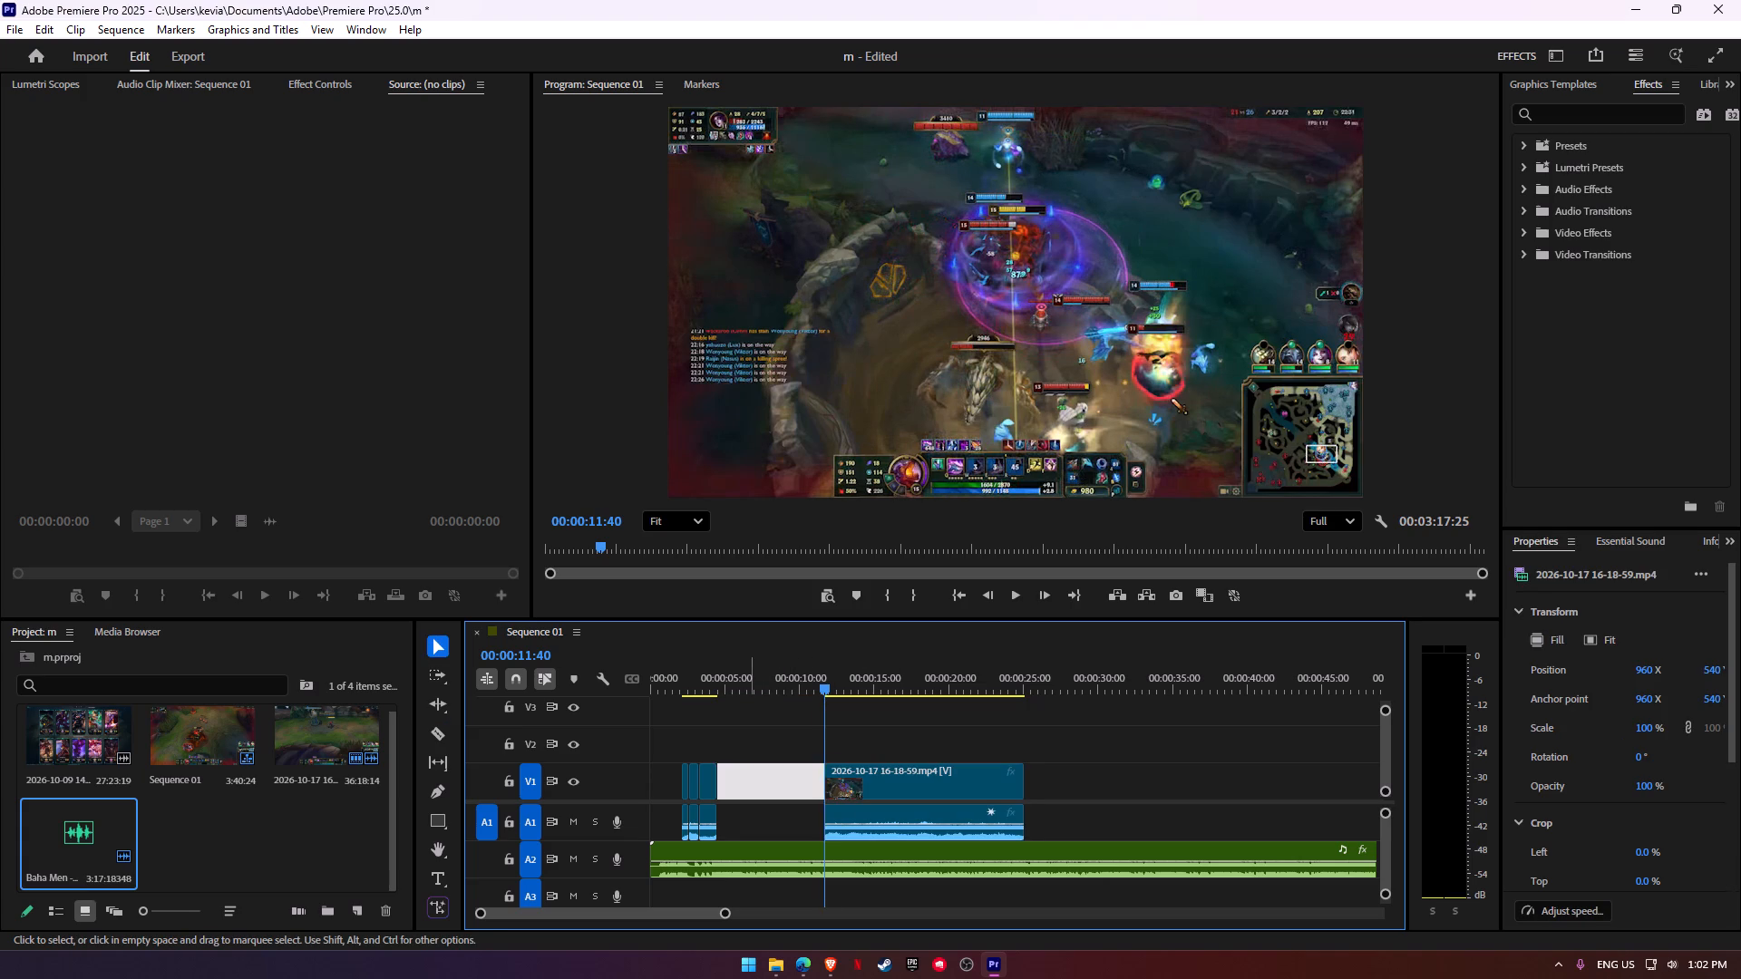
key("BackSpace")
Play the sequence from about 00:00:02 to 00:00:11:55 and re-examine the long clip between about 00:00:08 and 00:00:10.
left_click(679, 696)
left_click(681, 674)
key("space")
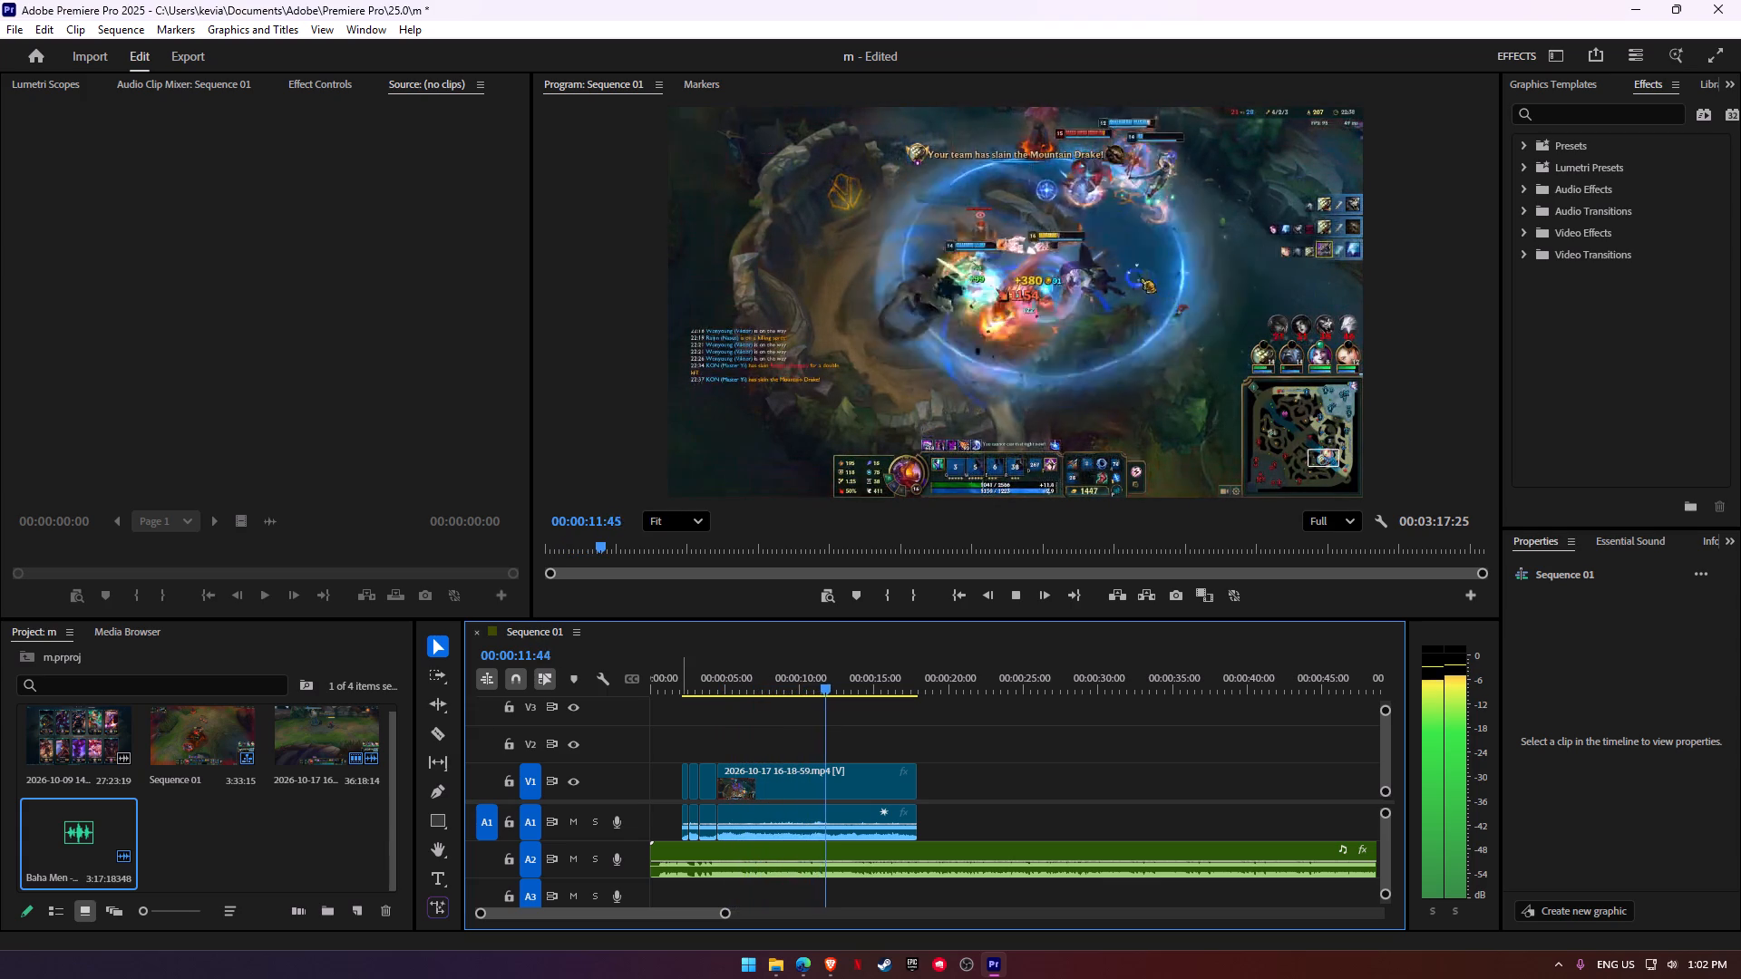
key("space")
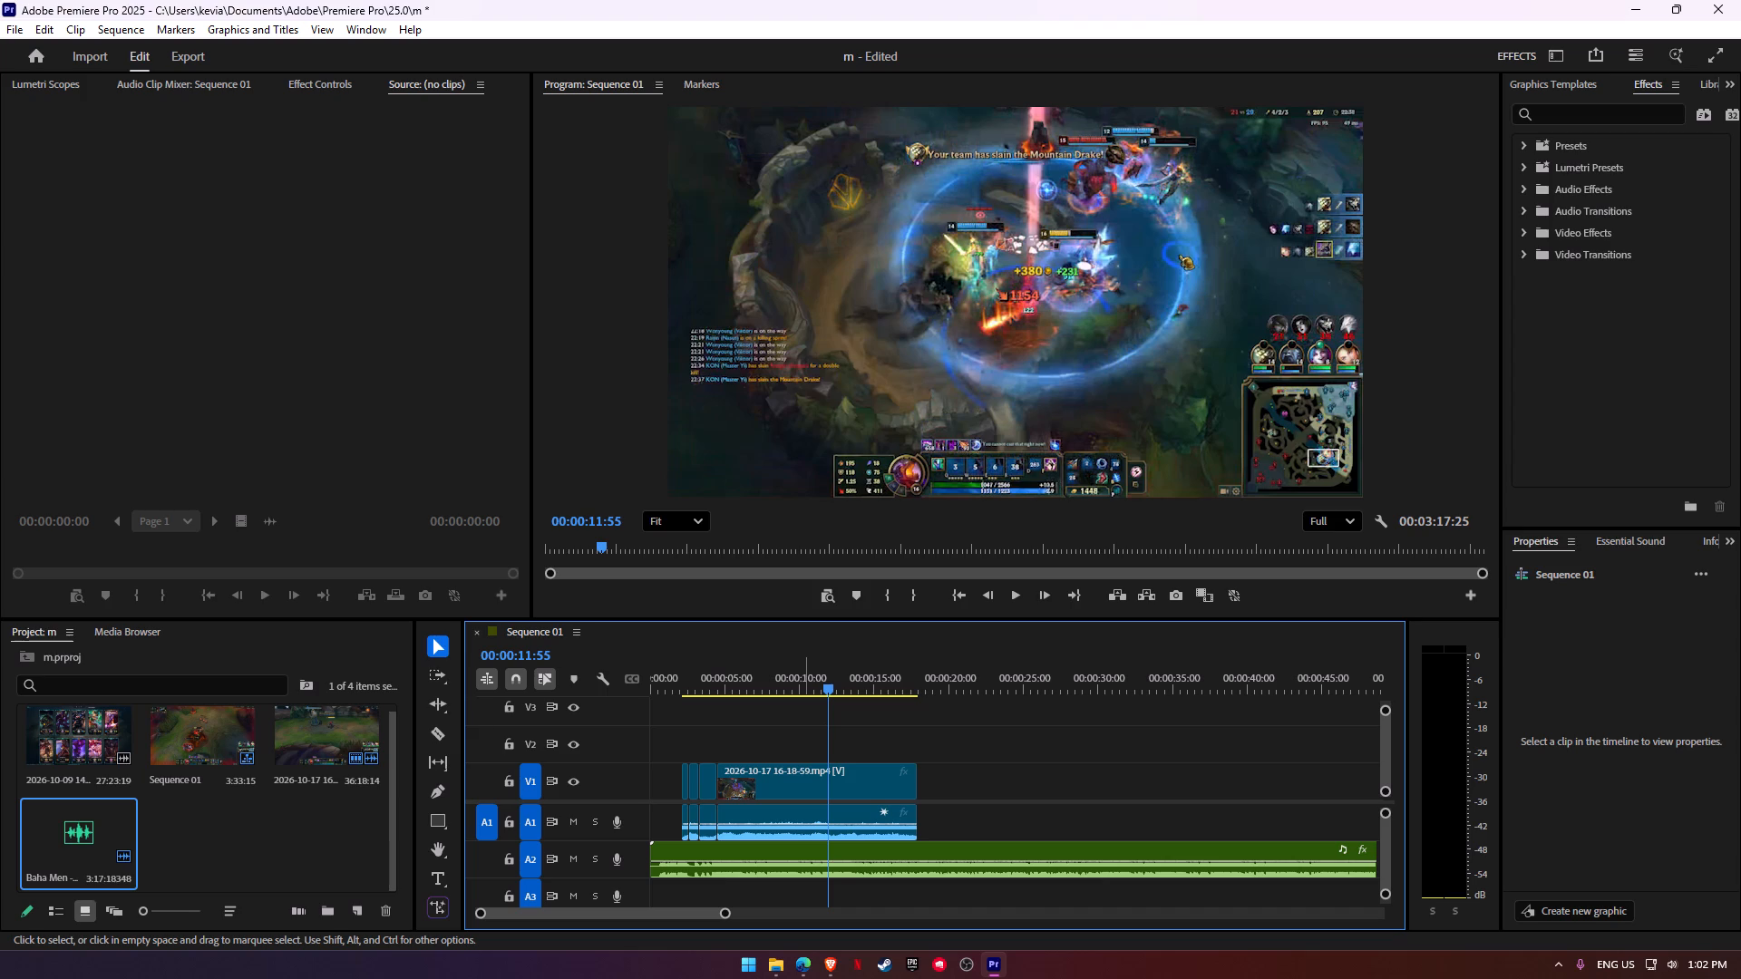
left_click(777, 675)
left_click(793, 679)
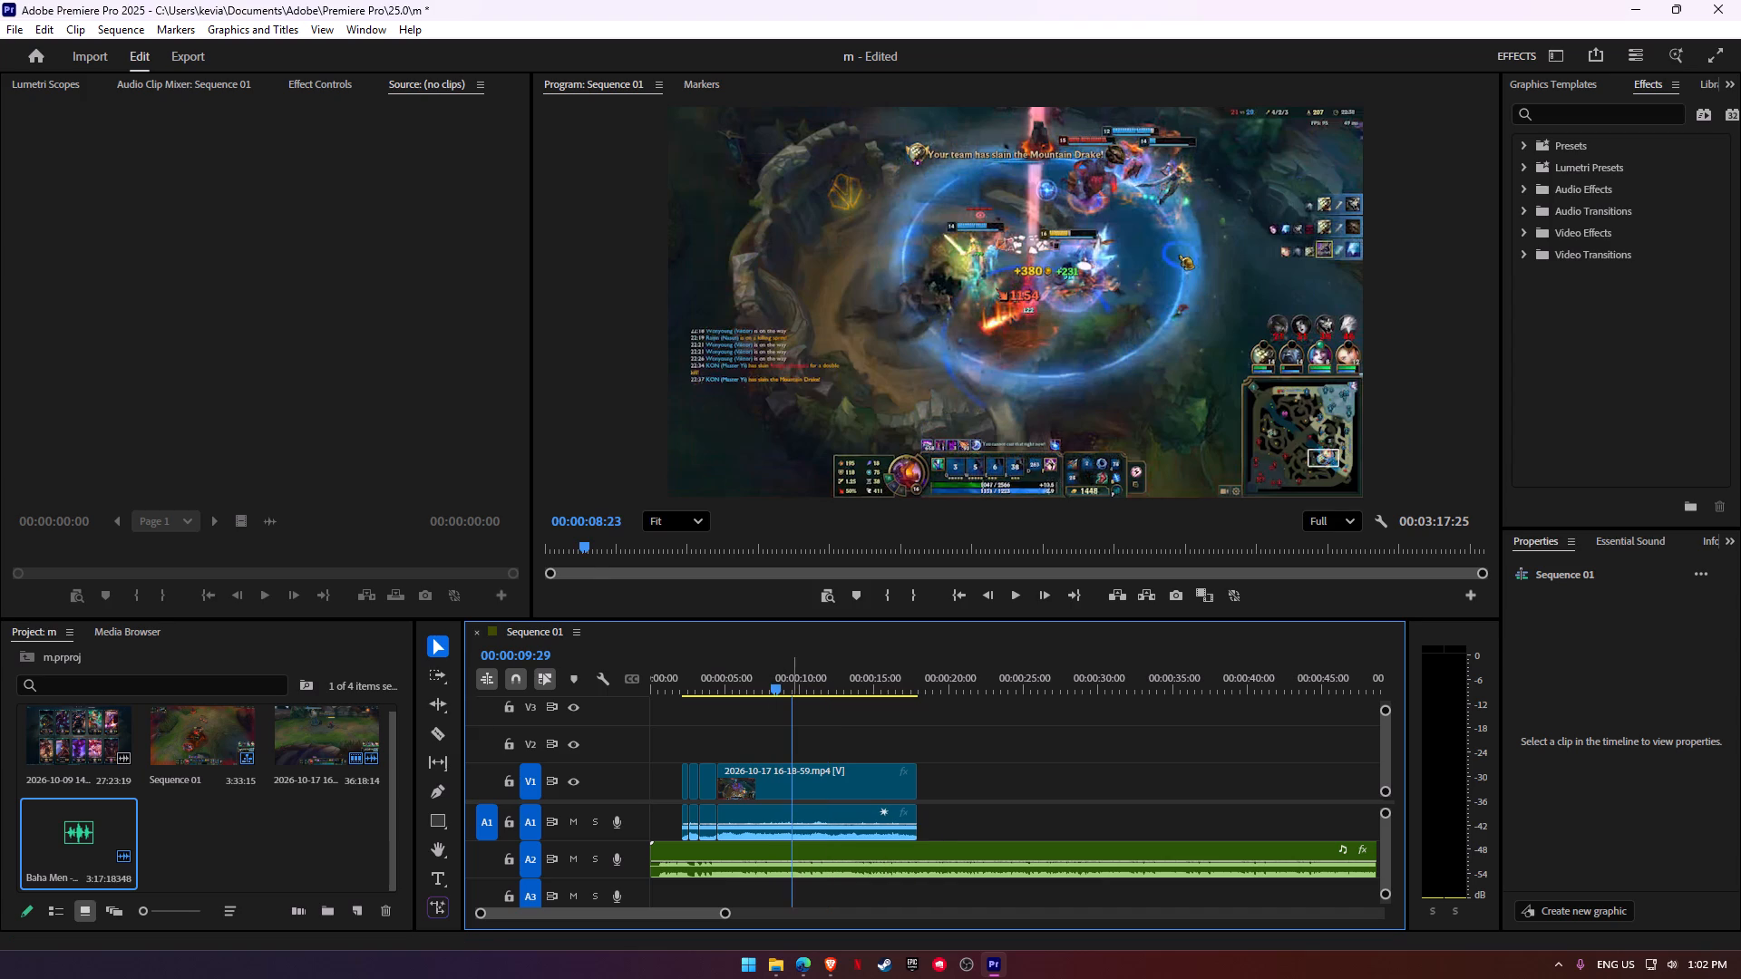
left_click(790, 688)
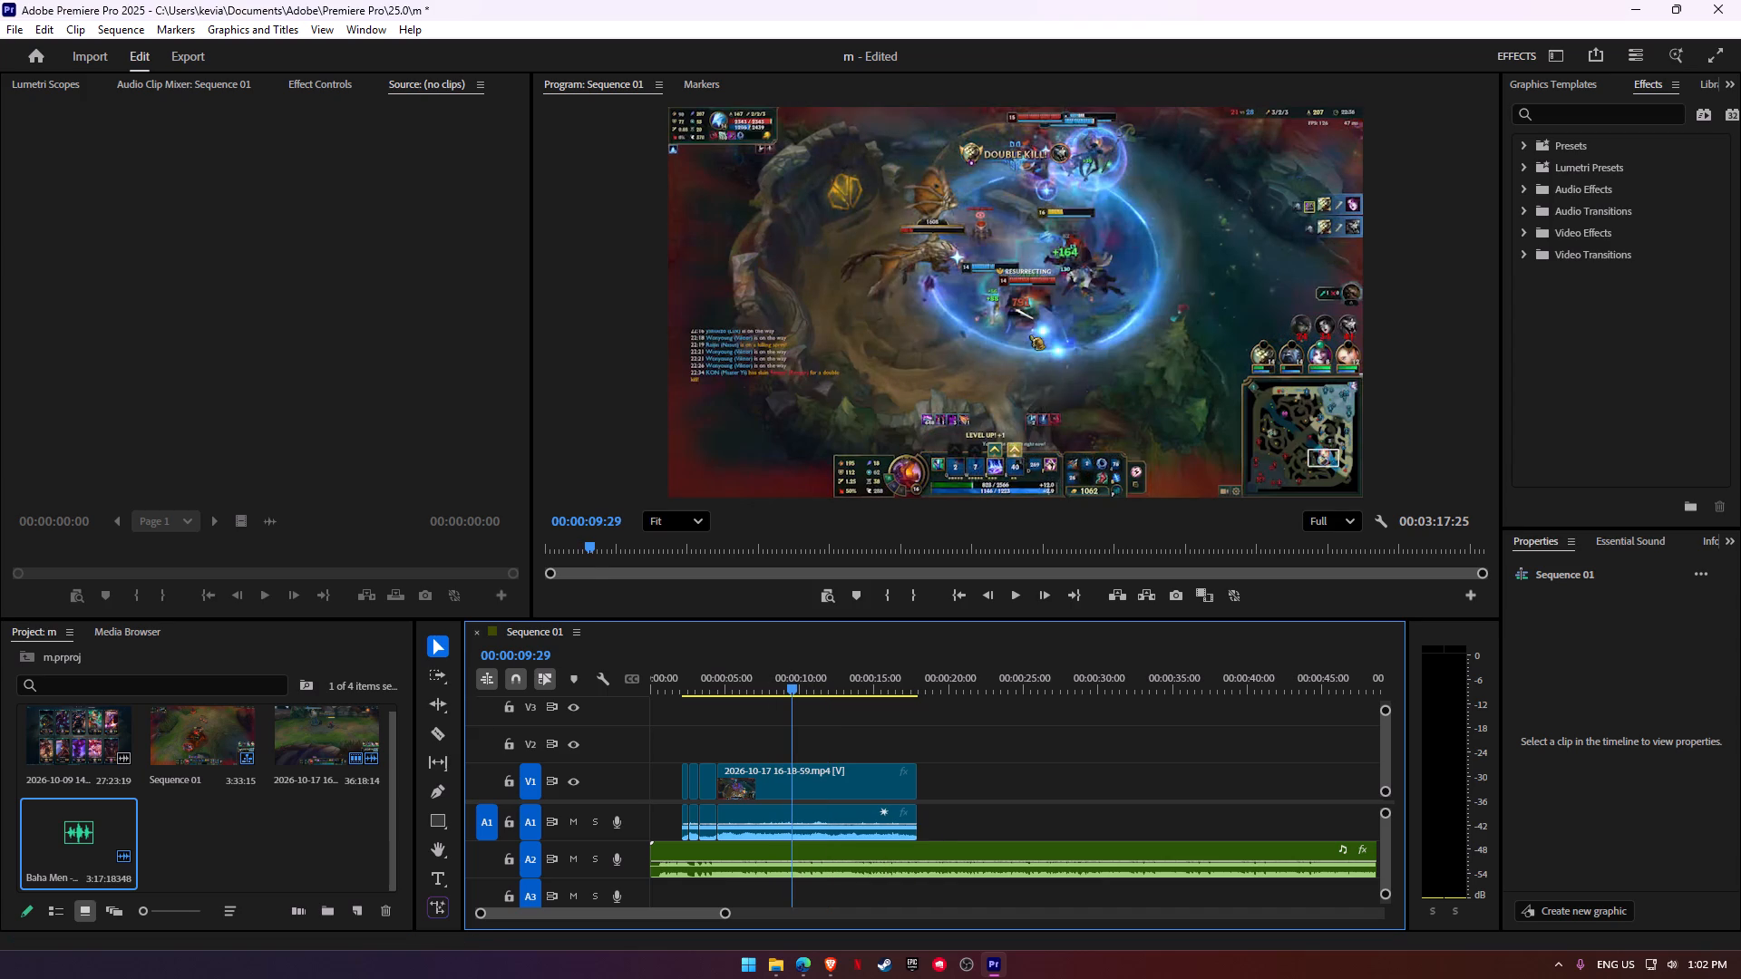
left_click(785, 685)
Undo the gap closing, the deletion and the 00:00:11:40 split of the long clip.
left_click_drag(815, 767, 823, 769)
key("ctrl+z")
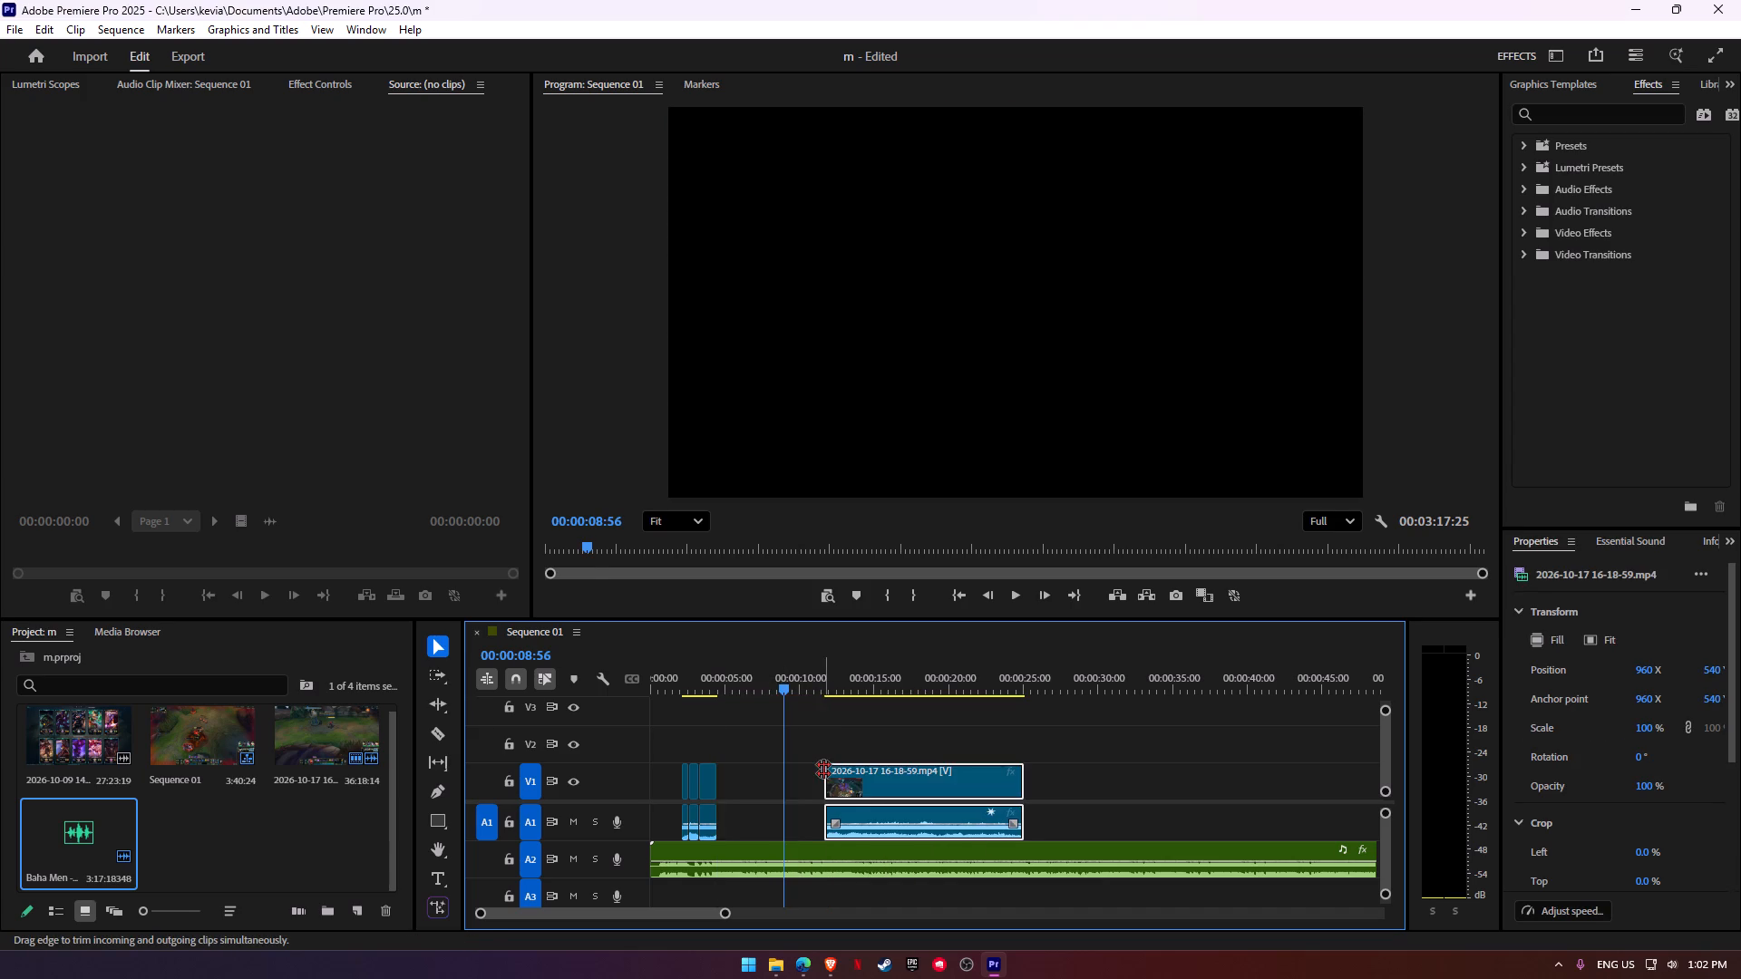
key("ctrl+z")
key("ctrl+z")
Move the whole long clip away from the montage to about 00:01:18.
left_click_drag(867, 775, 1179, 773)
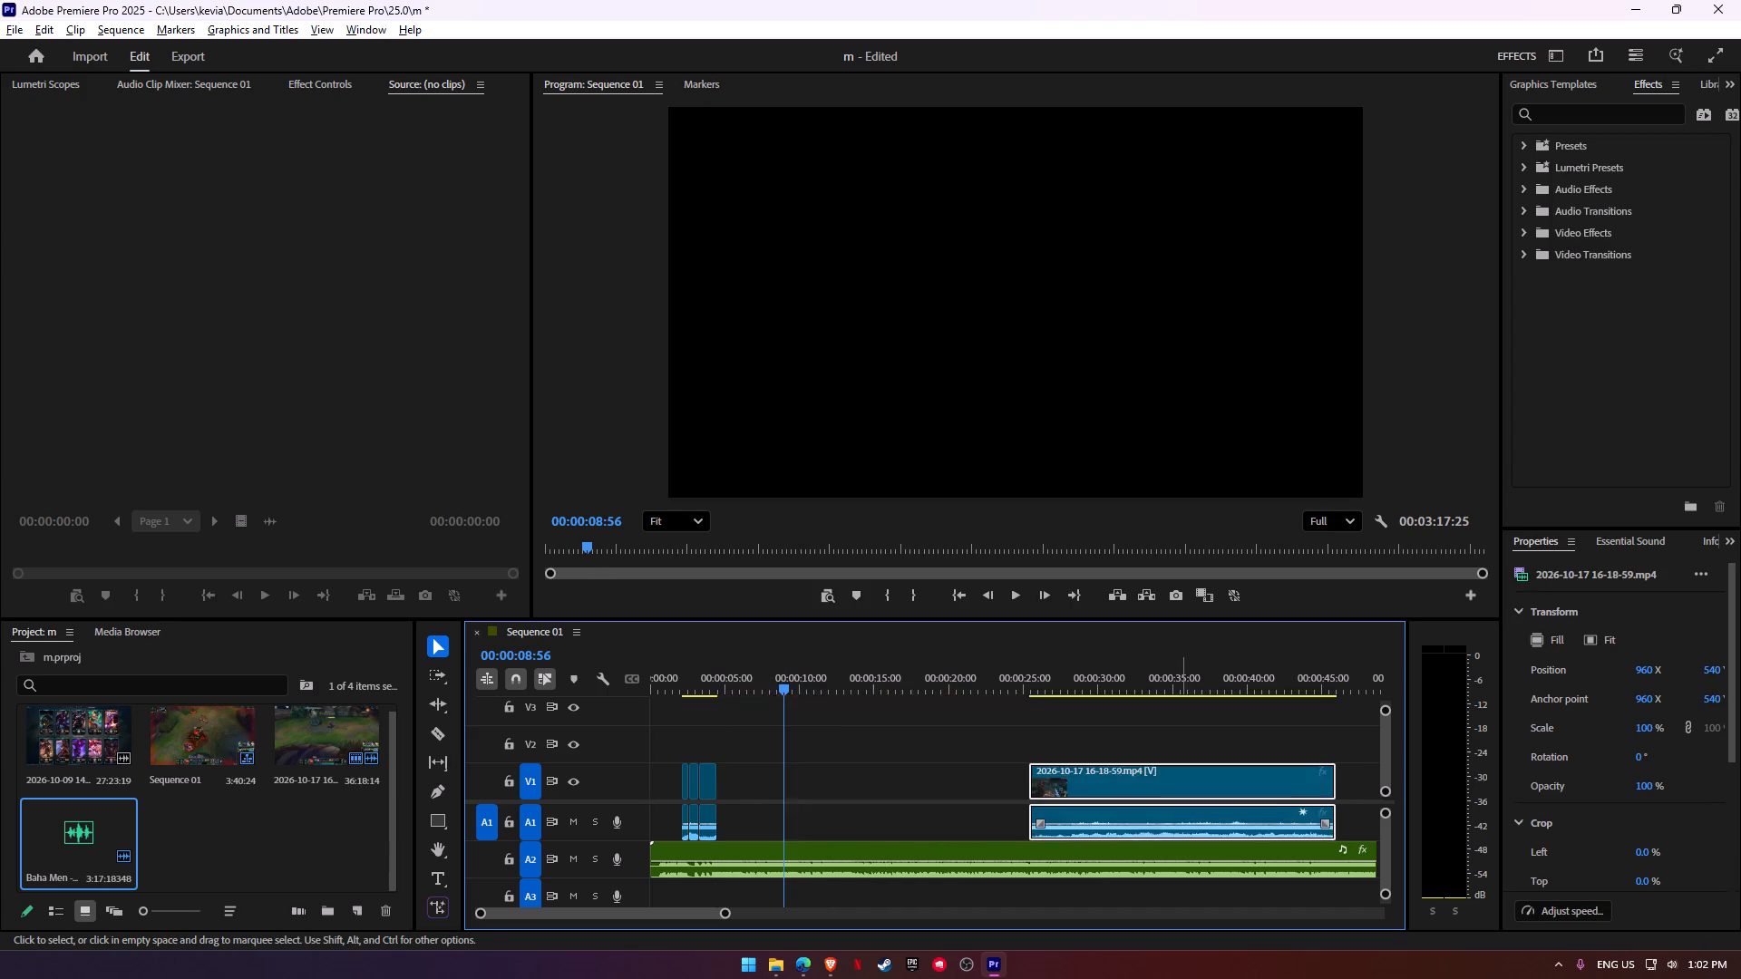
scroll(1181, 773, "down", 14, "alt")
left_click_drag(780, 780, 958, 778)
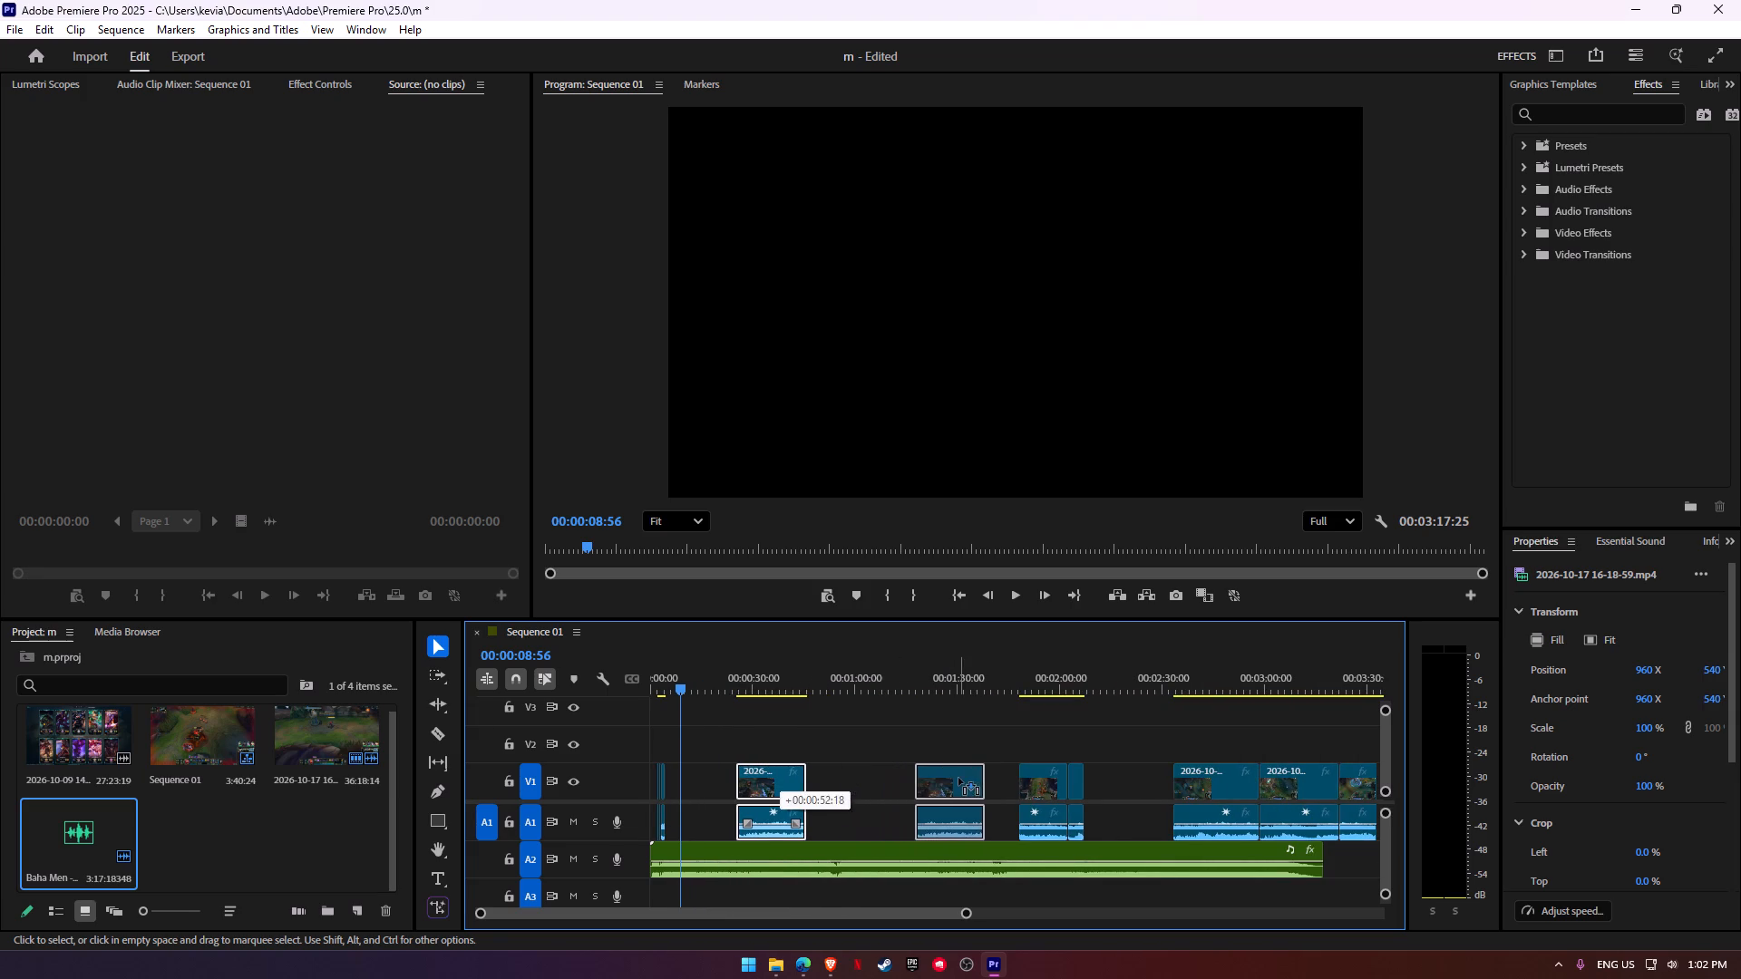
left_click_drag(958, 778, 962, 778)
Find the fight in the gameplay clip near 00:02:44 and split the clip at 00:02:44:05.
left_click(1230, 685)
left_click(1212, 683)
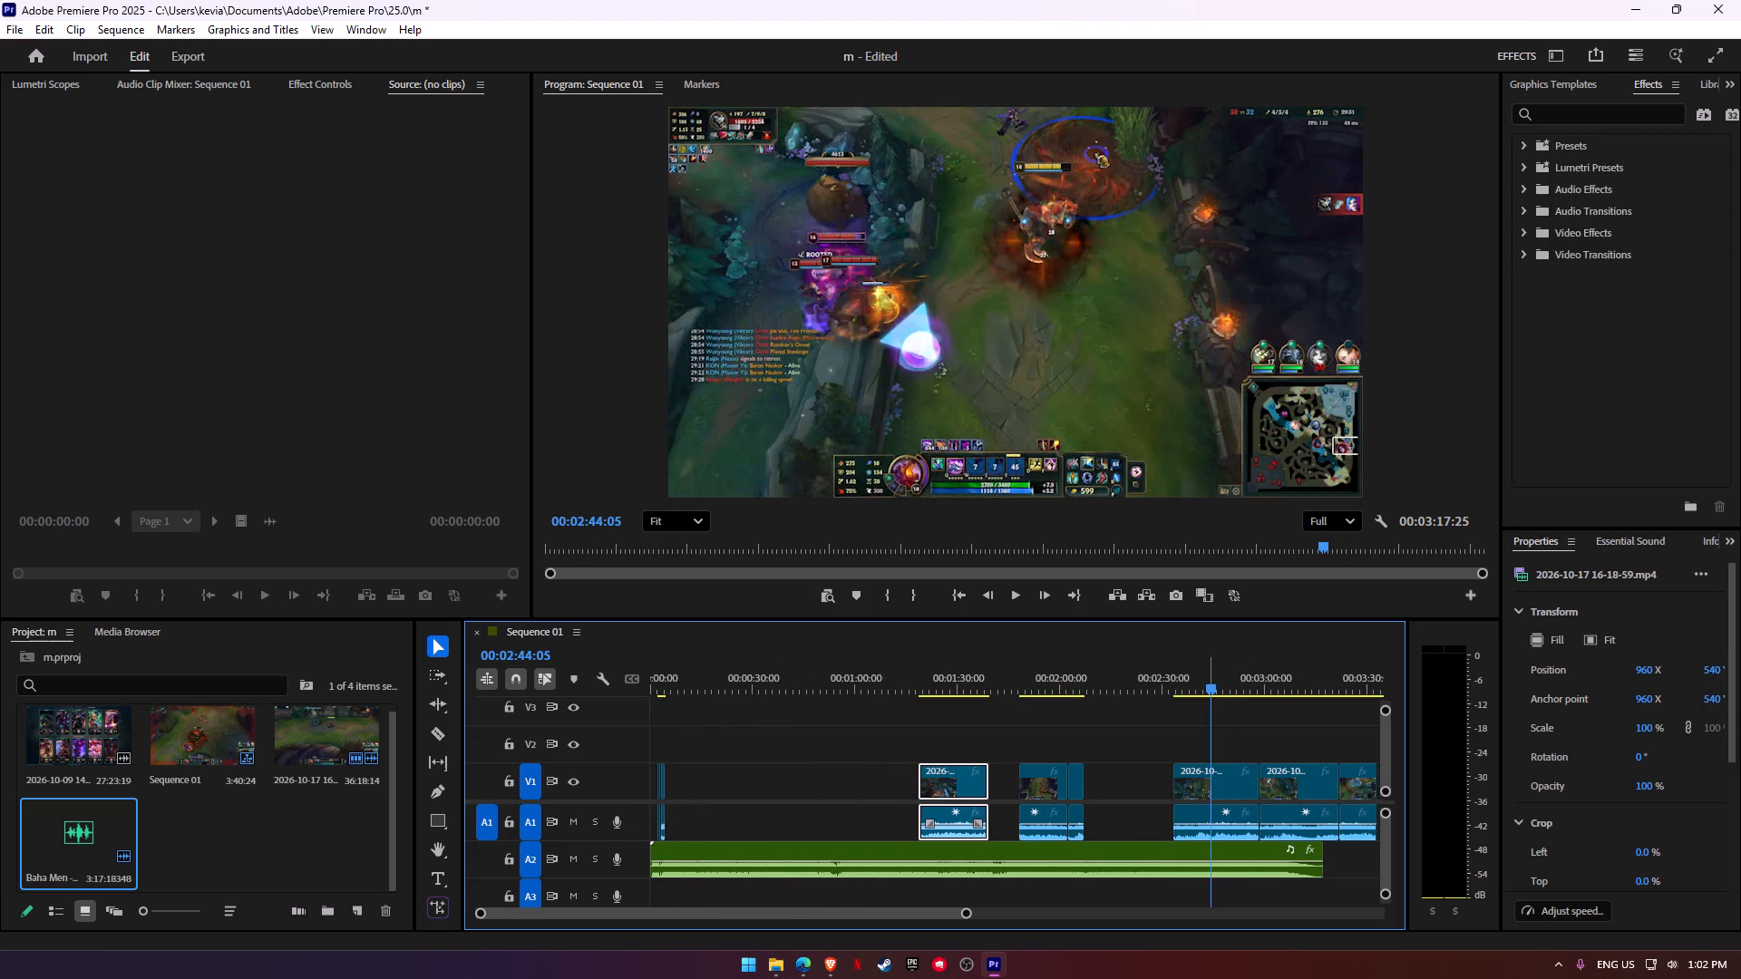
left_click(1208, 683)
left_click(1210, 687)
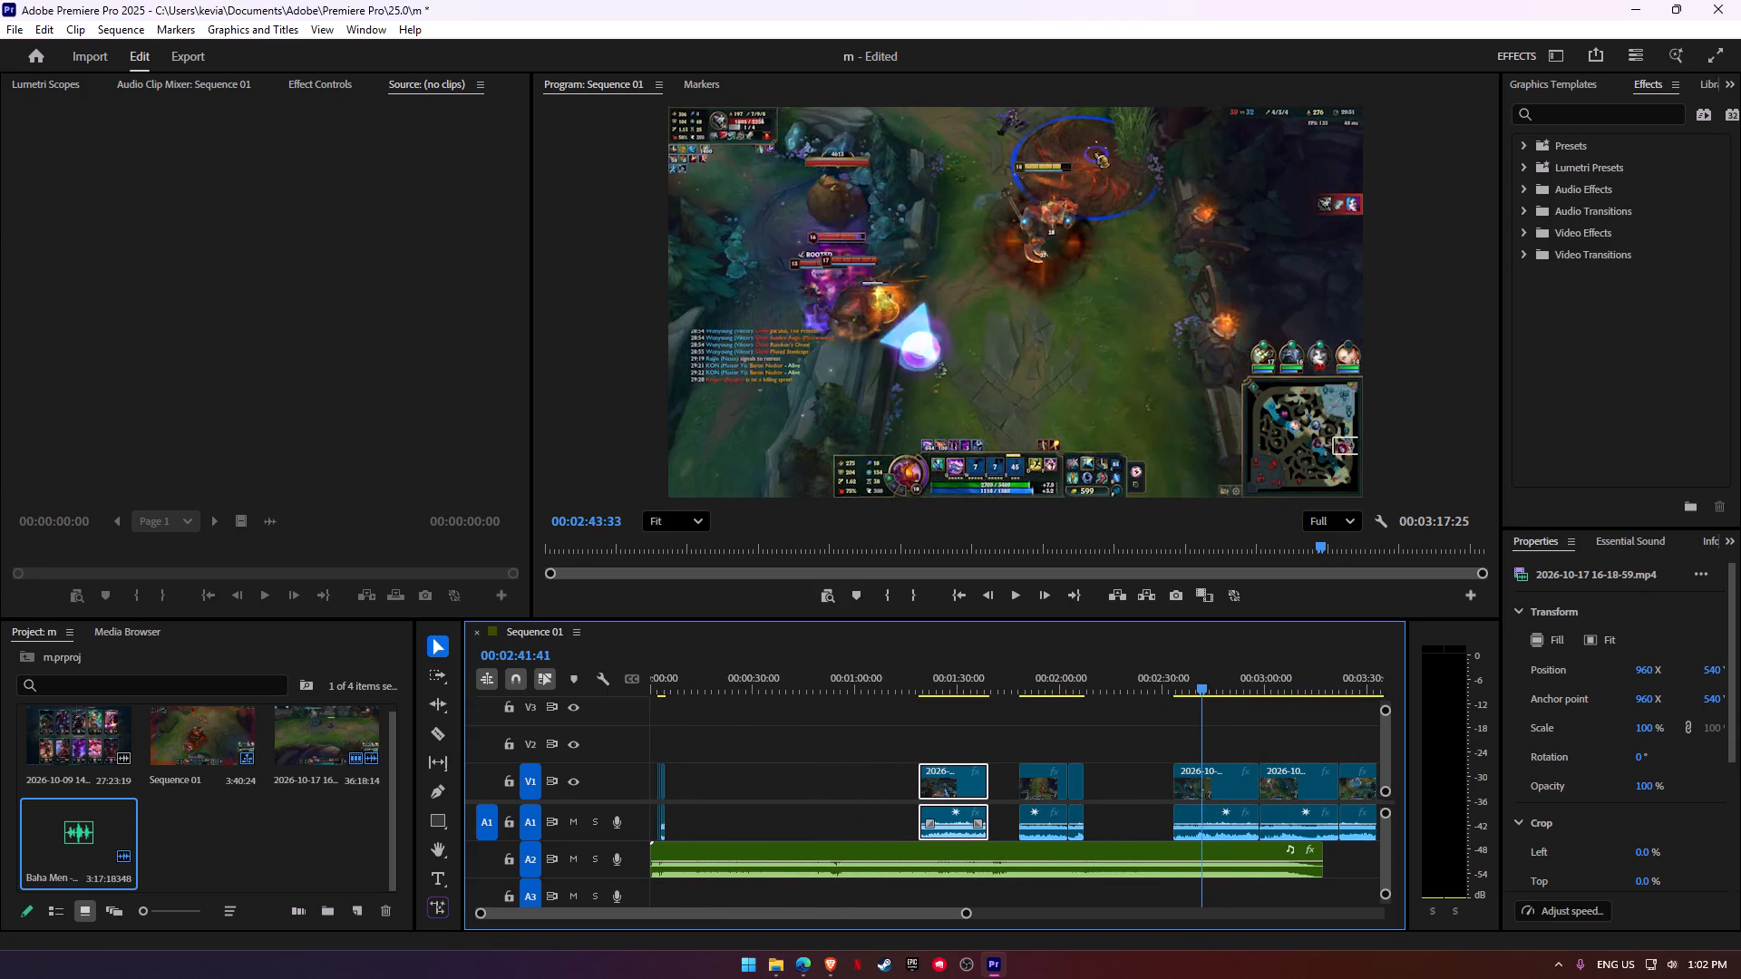
key("c")
left_click(1210, 793)
Move the part after the 00:02:44:05 cut to the empty space after the montage, at about 00:00:15.
key("v")
left_click_drag(1240, 788, 1239, 786)
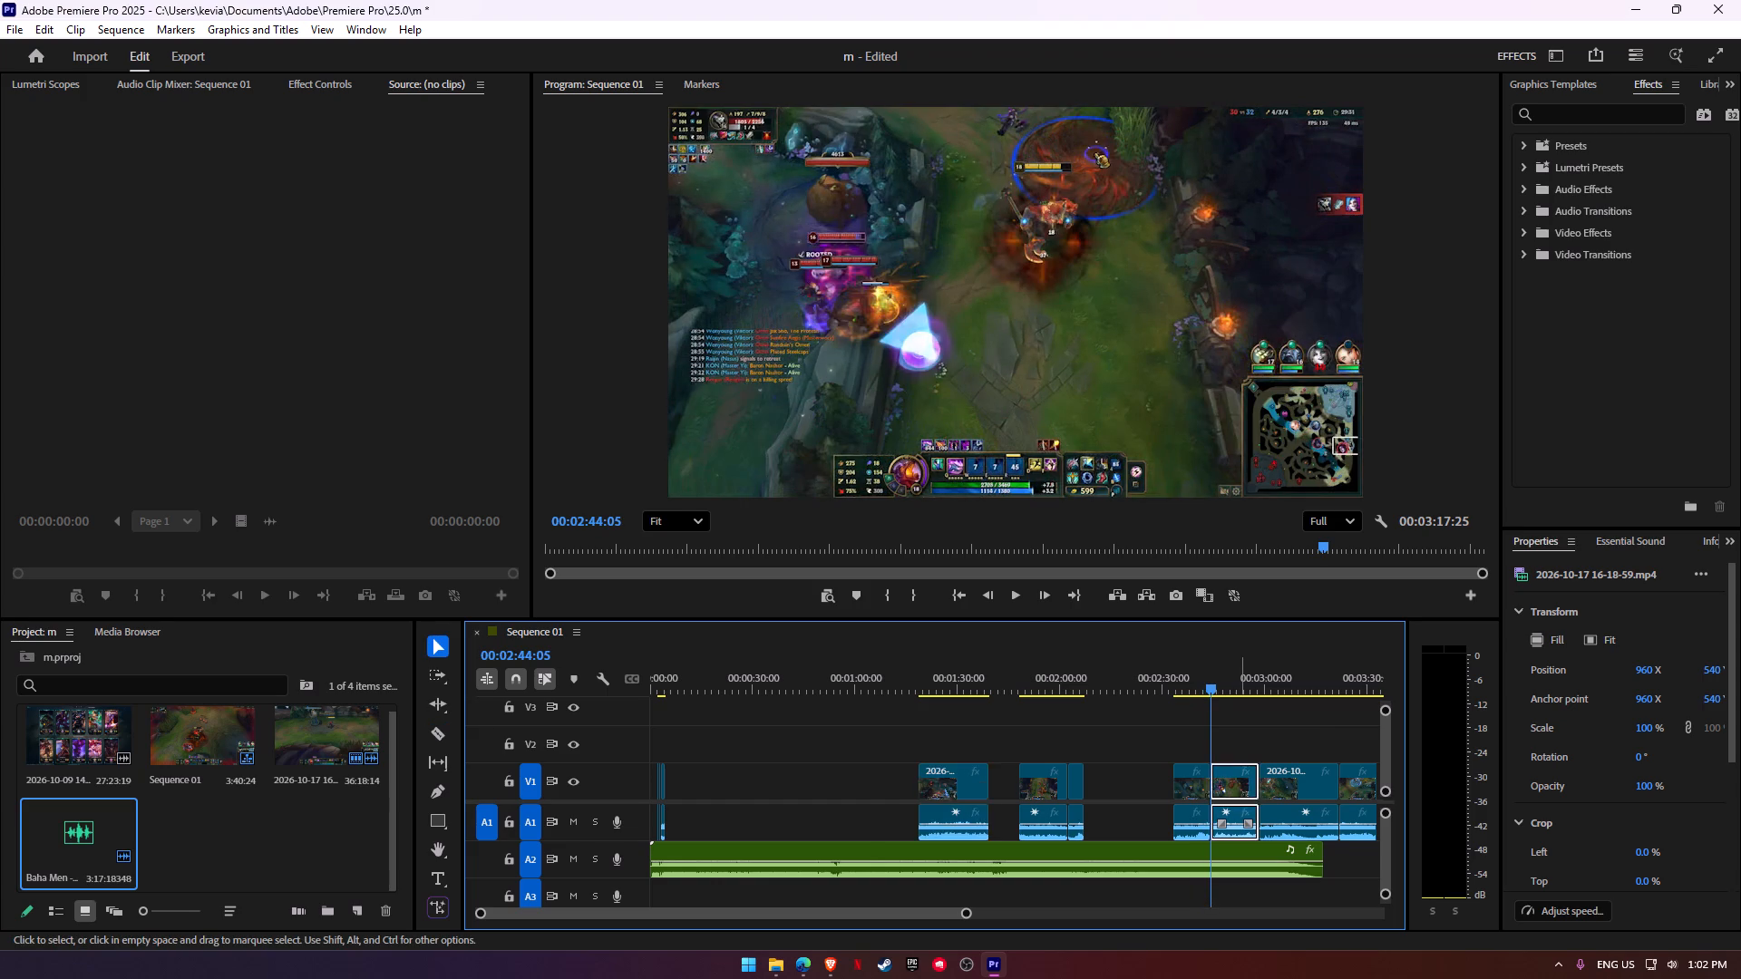
left_click_drag(1239, 786, 733, 787)
Play the moved clip around its first kill and split it at 00:00:18:15.
left_click_drag(746, 909, 700, 914)
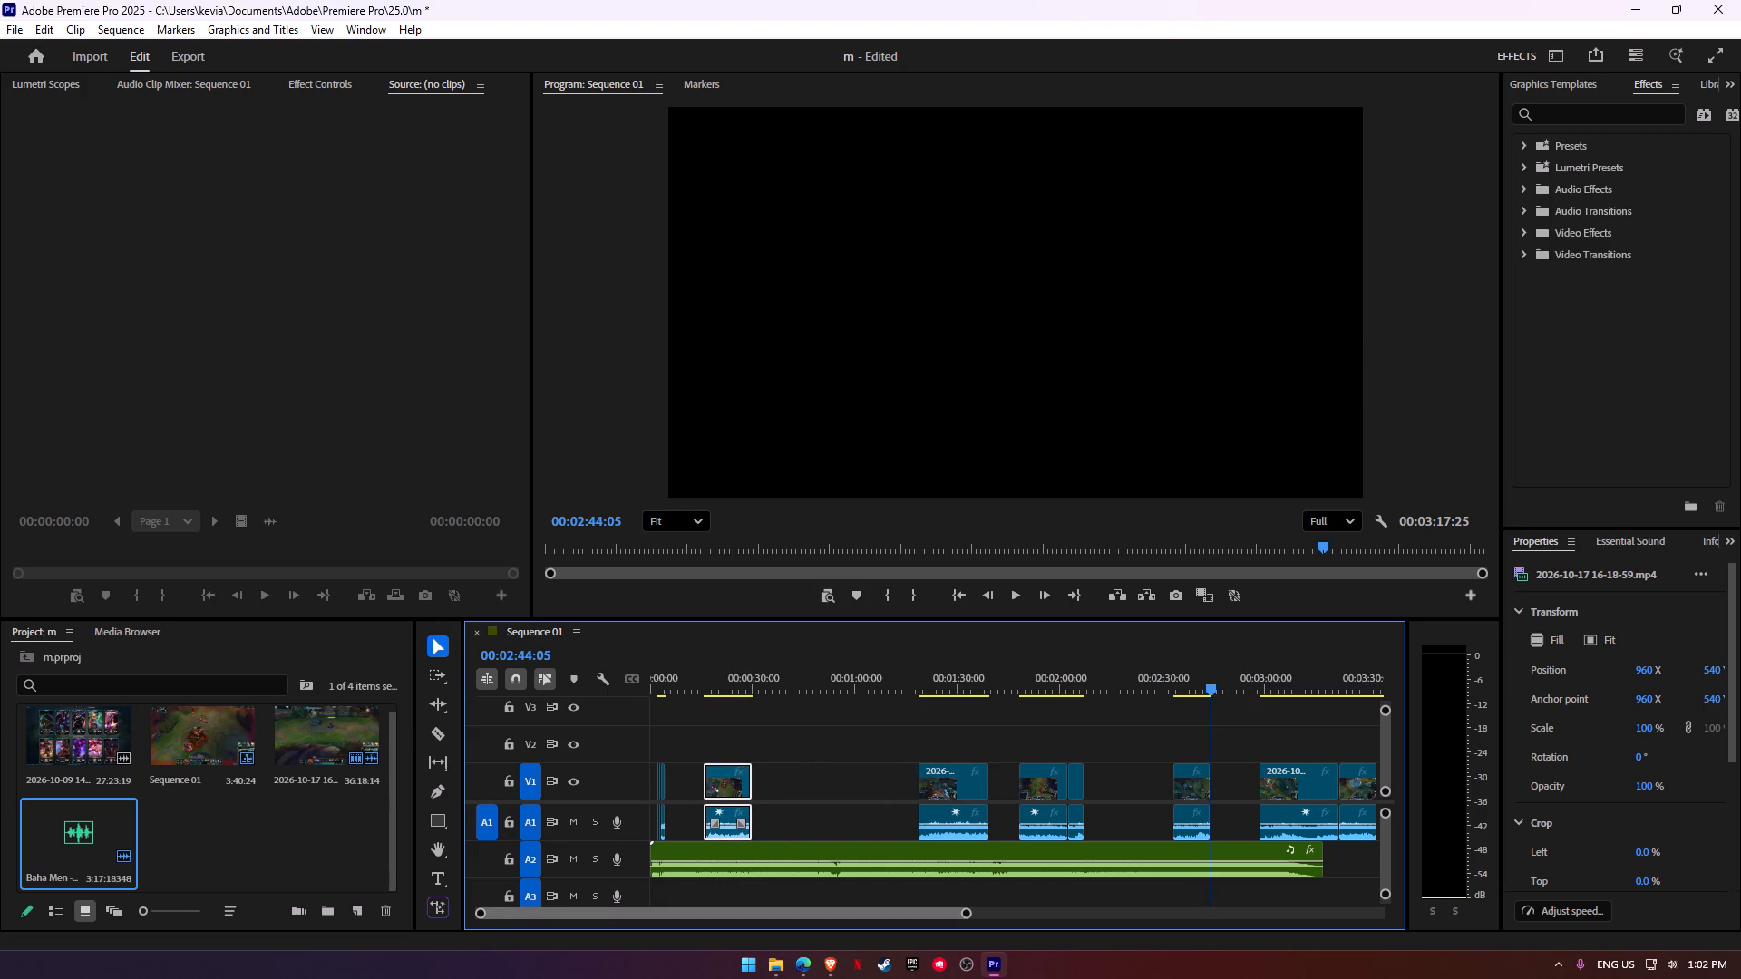
scroll(647, 806, "up", 9, "alt")
scroll(618, 837, "down", 5, "alt")
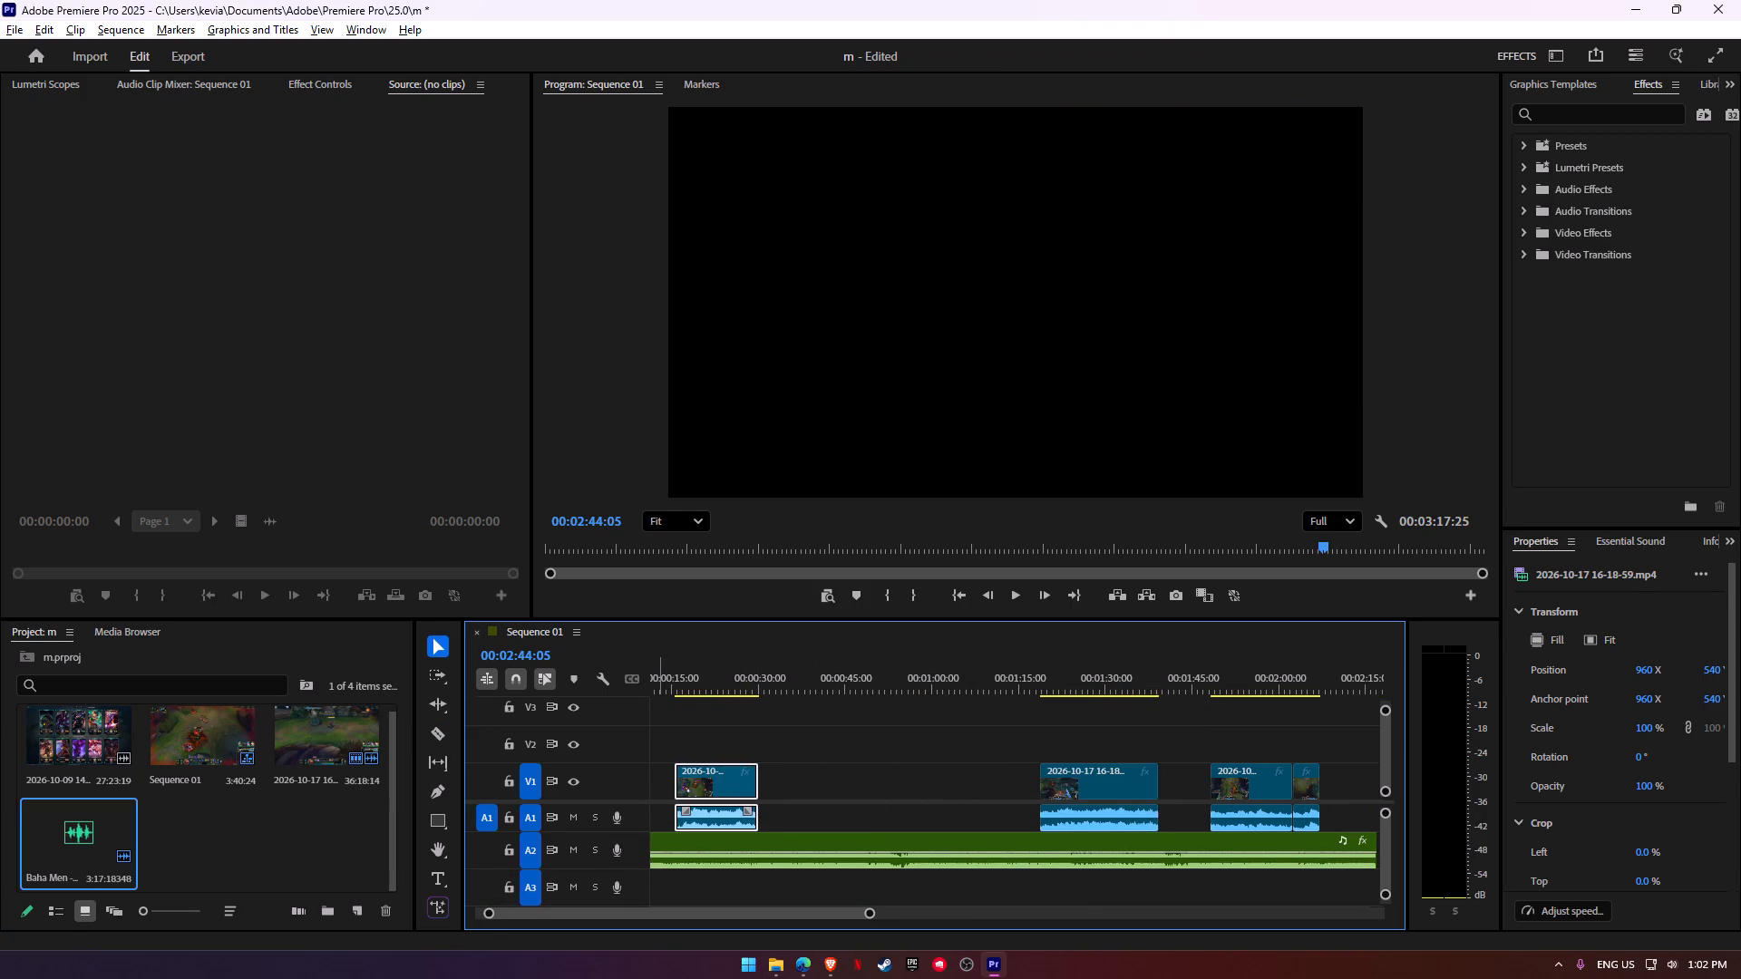
scroll(880, 806, "up", 13, "alt")
left_click(653, 922)
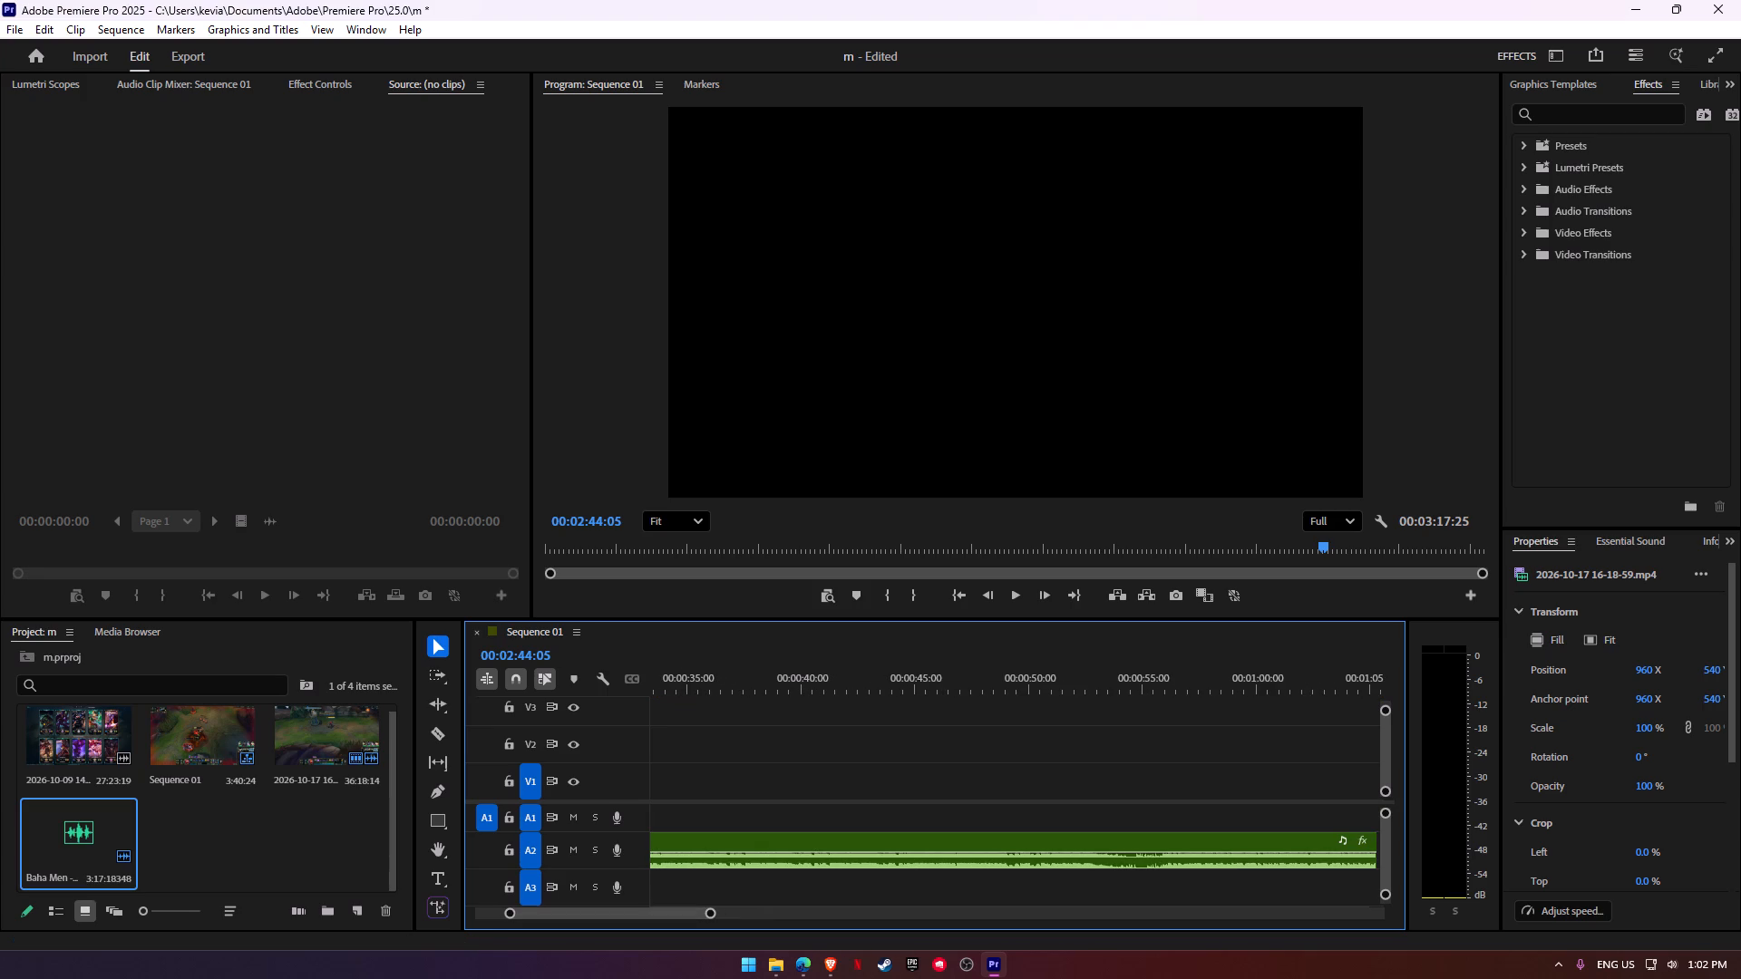
left_click_drag(647, 918, 511, 916)
left_click(1109, 683)
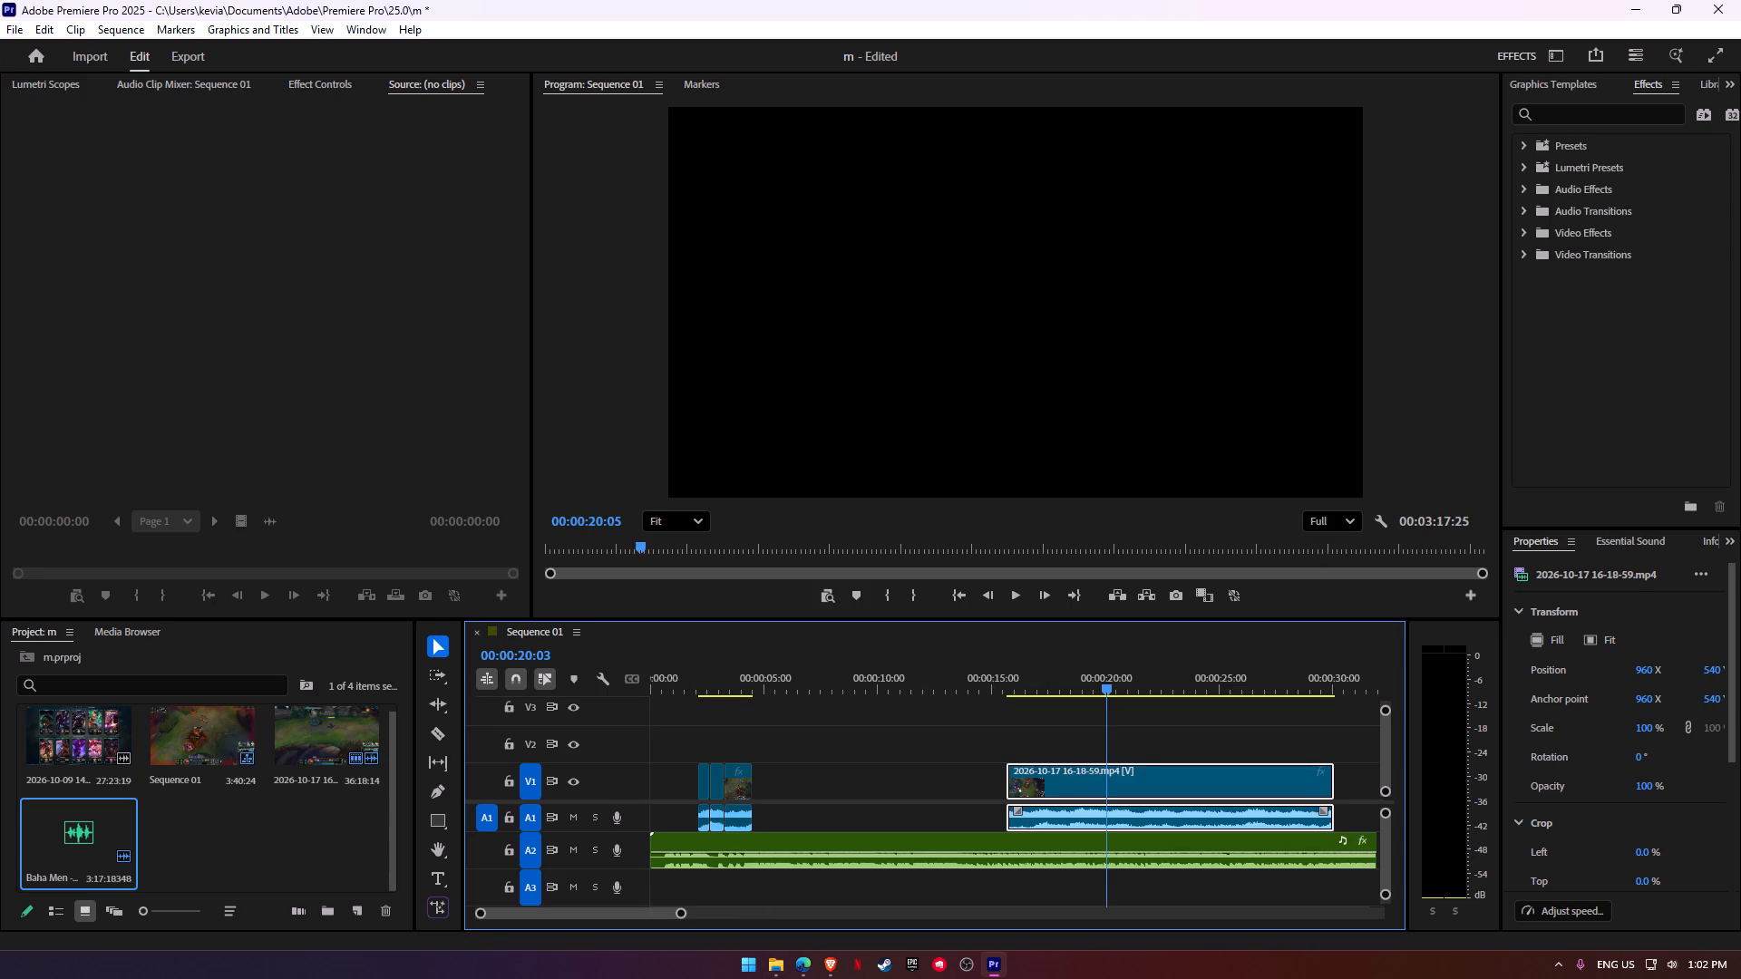
key("space")
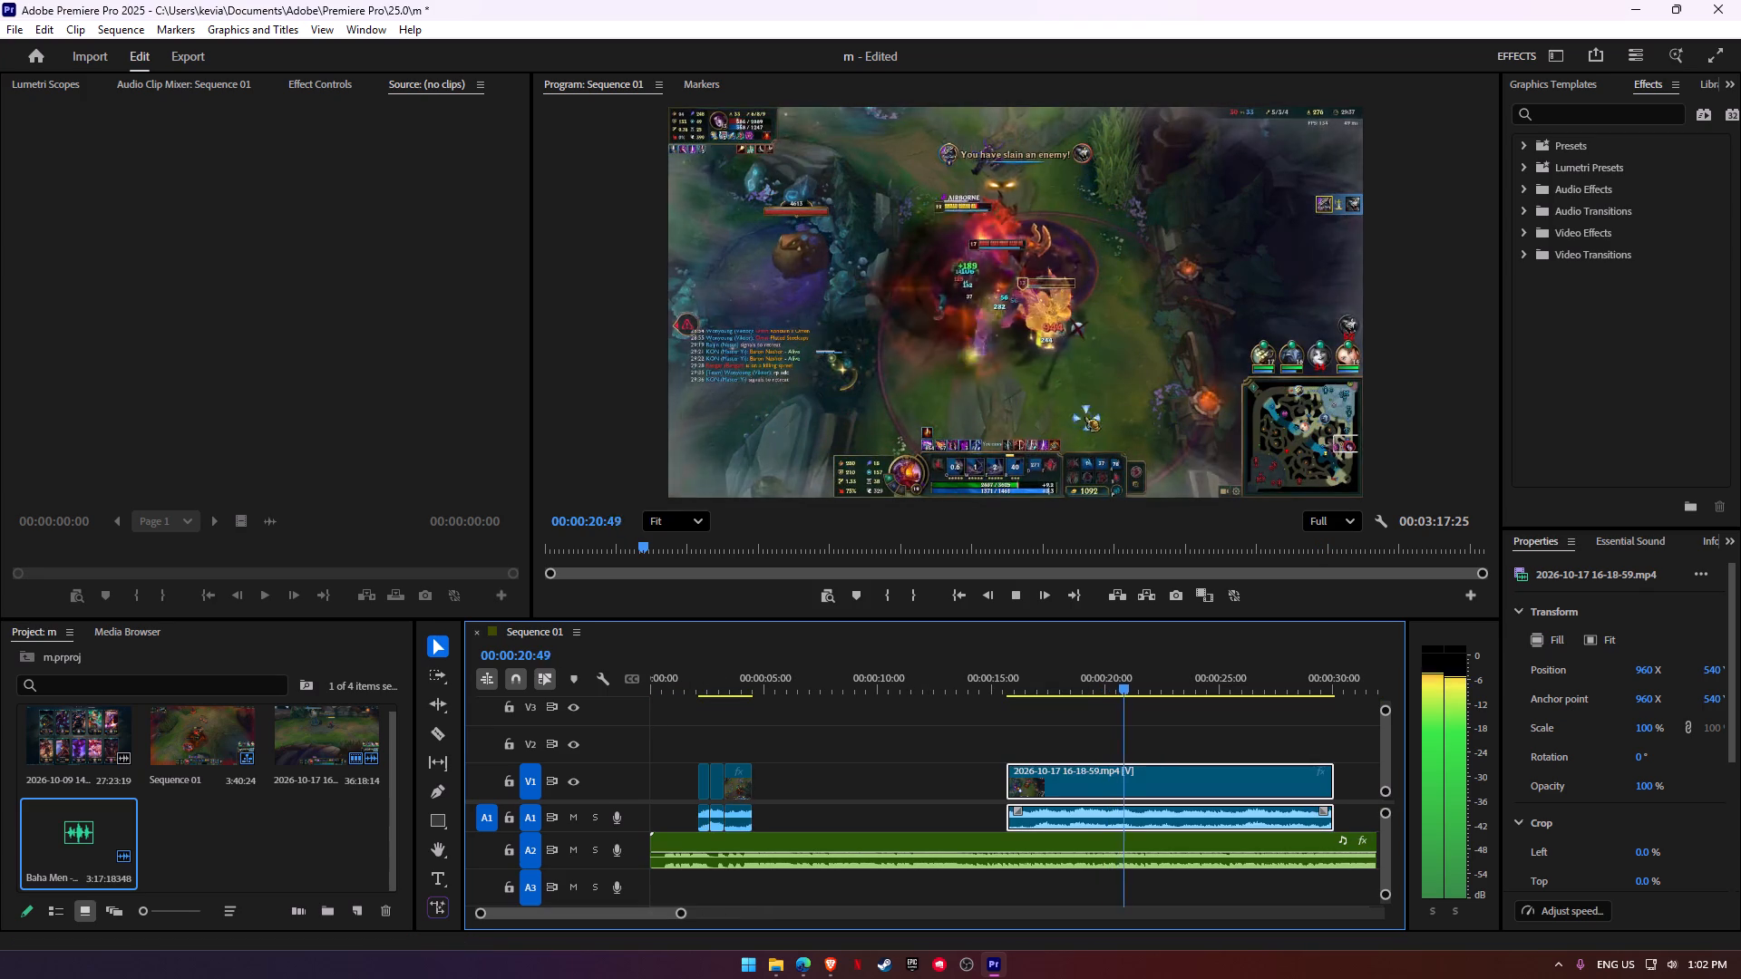
left_click(1065, 685)
key("space")
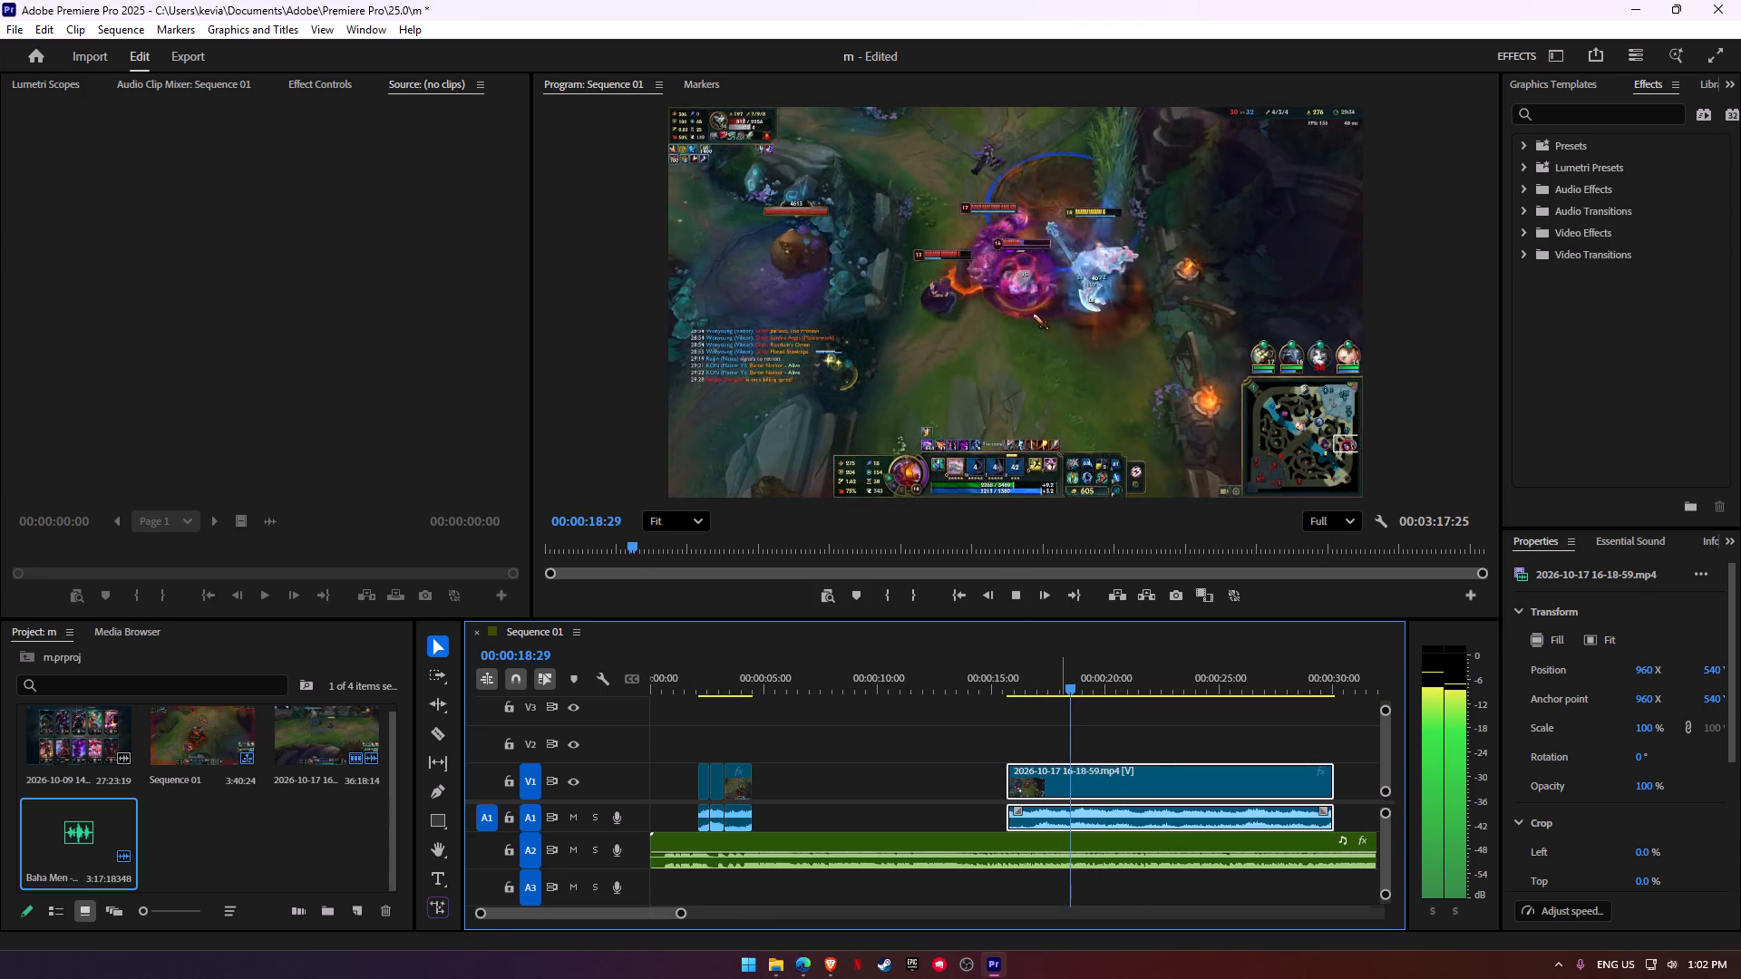
key("space")
key("space")
key("space")
double_click(1073, 695)
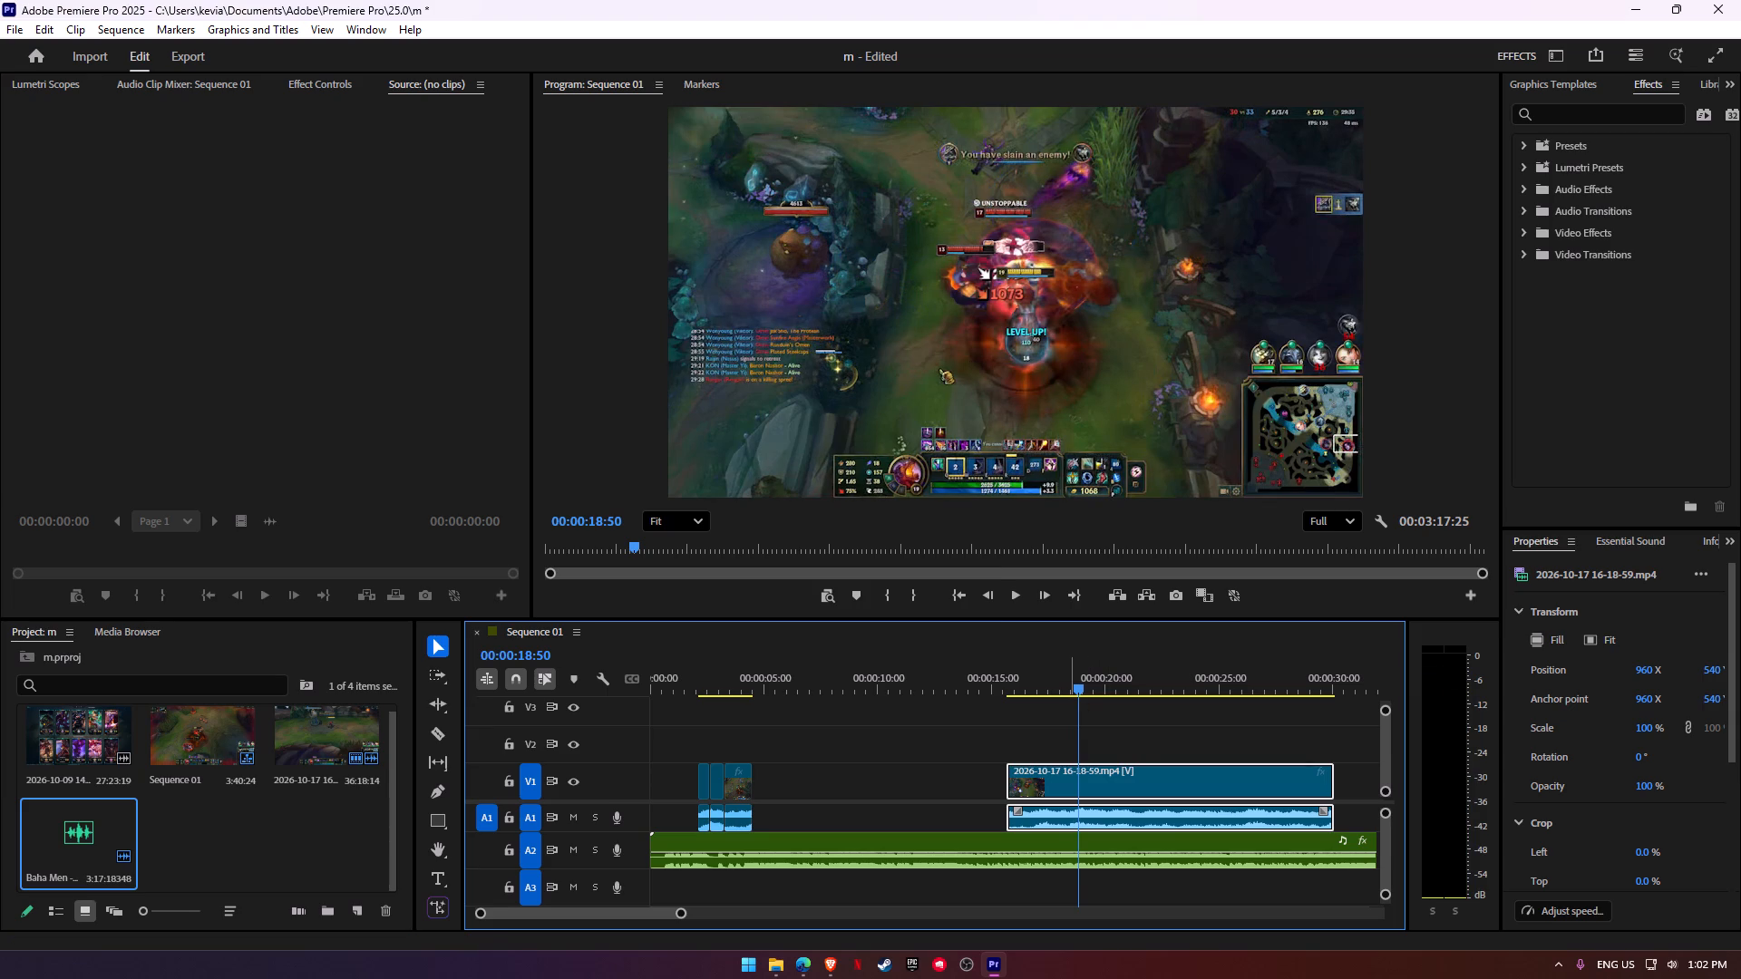
left_click(1069, 688)
left_click(1067, 685)
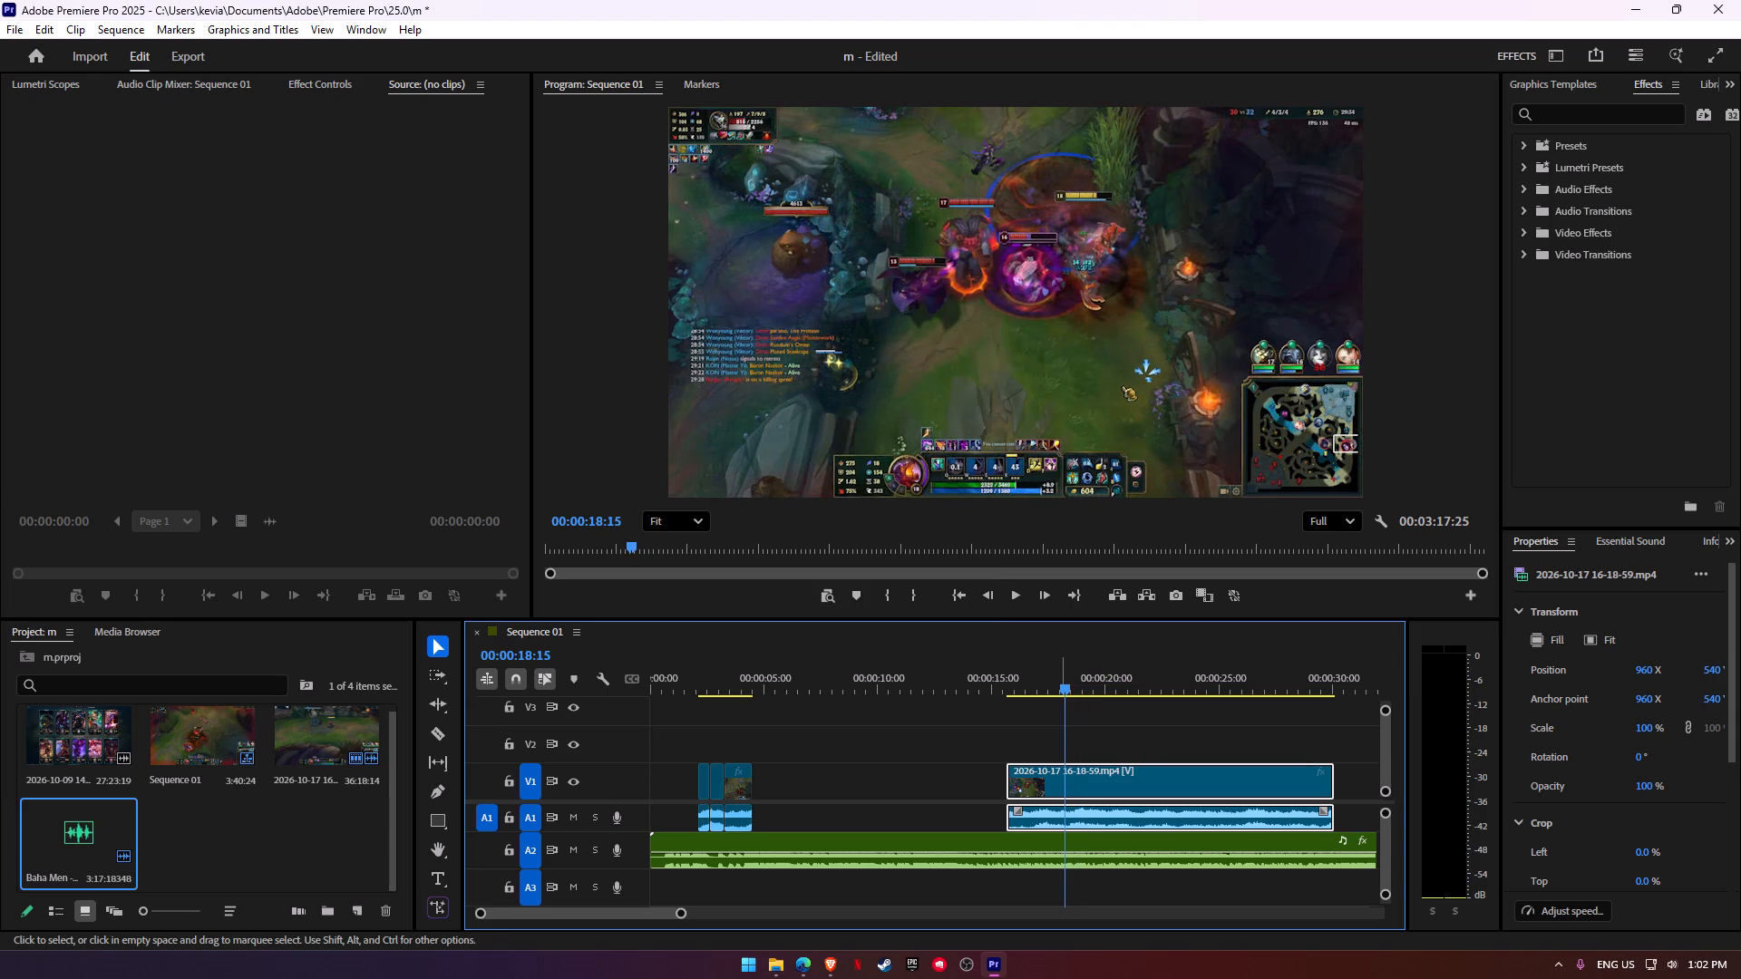
key("c")
left_click(1071, 777)
Play through the first kill and split the moved clip again at about 00:00:19.
key("space")
key("space")
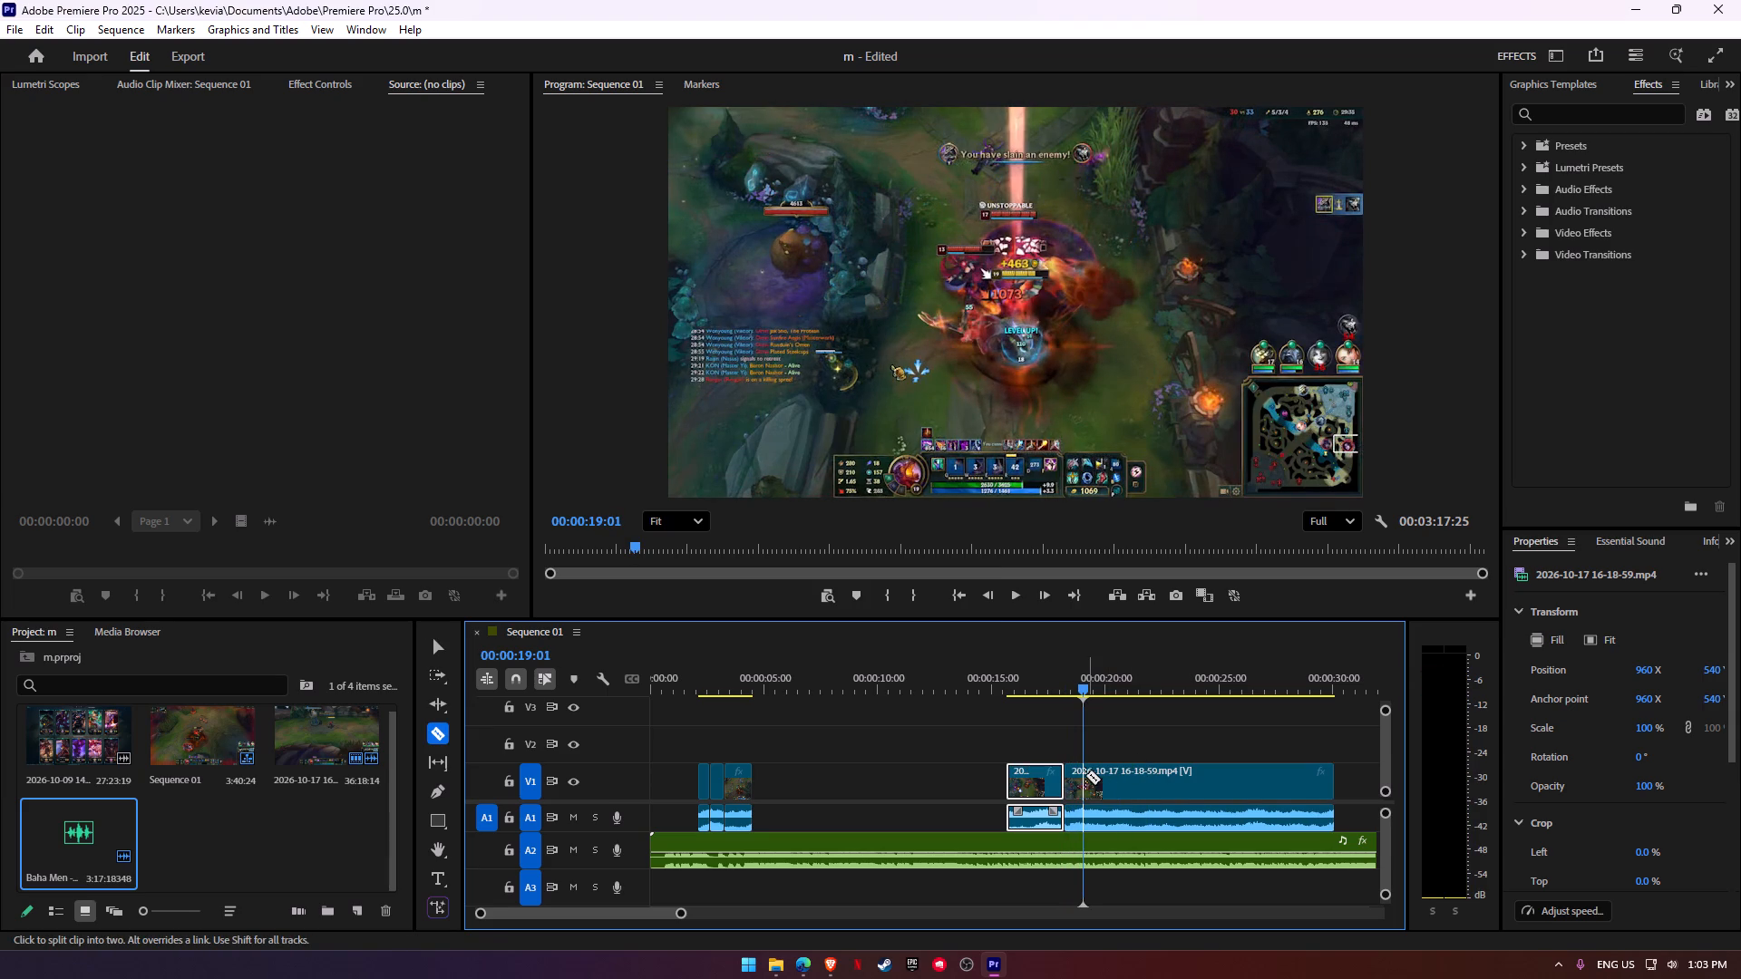
key("space")
key("space")
left_click(1087, 777)
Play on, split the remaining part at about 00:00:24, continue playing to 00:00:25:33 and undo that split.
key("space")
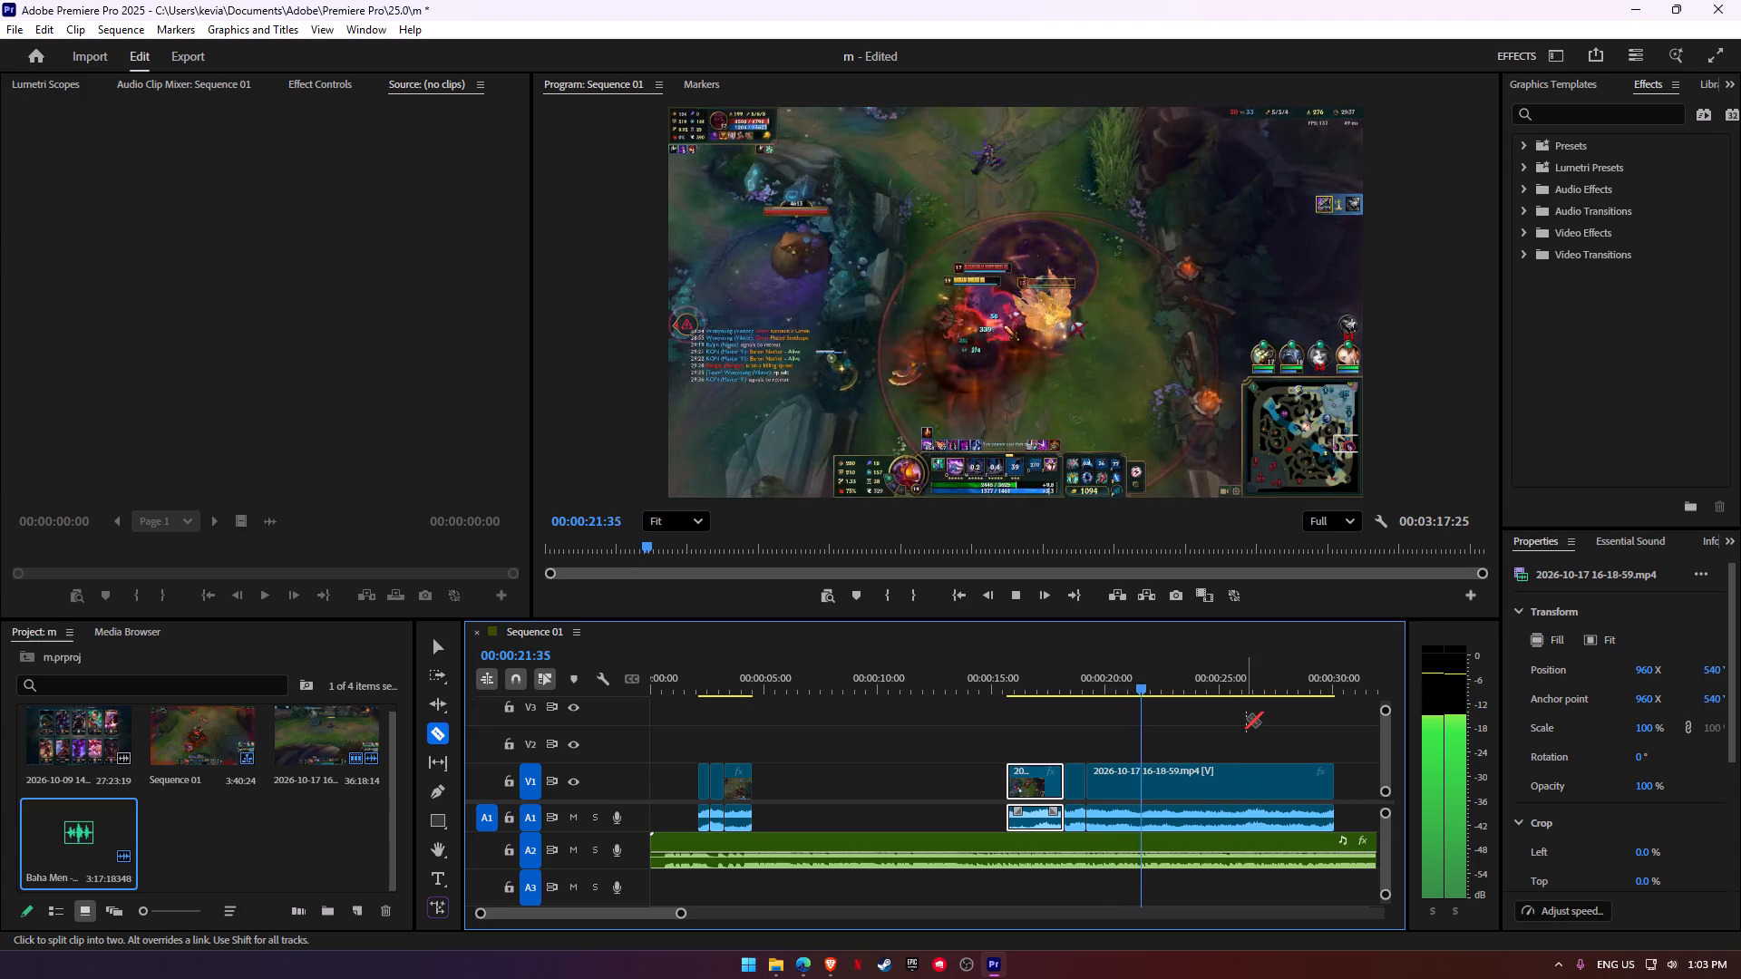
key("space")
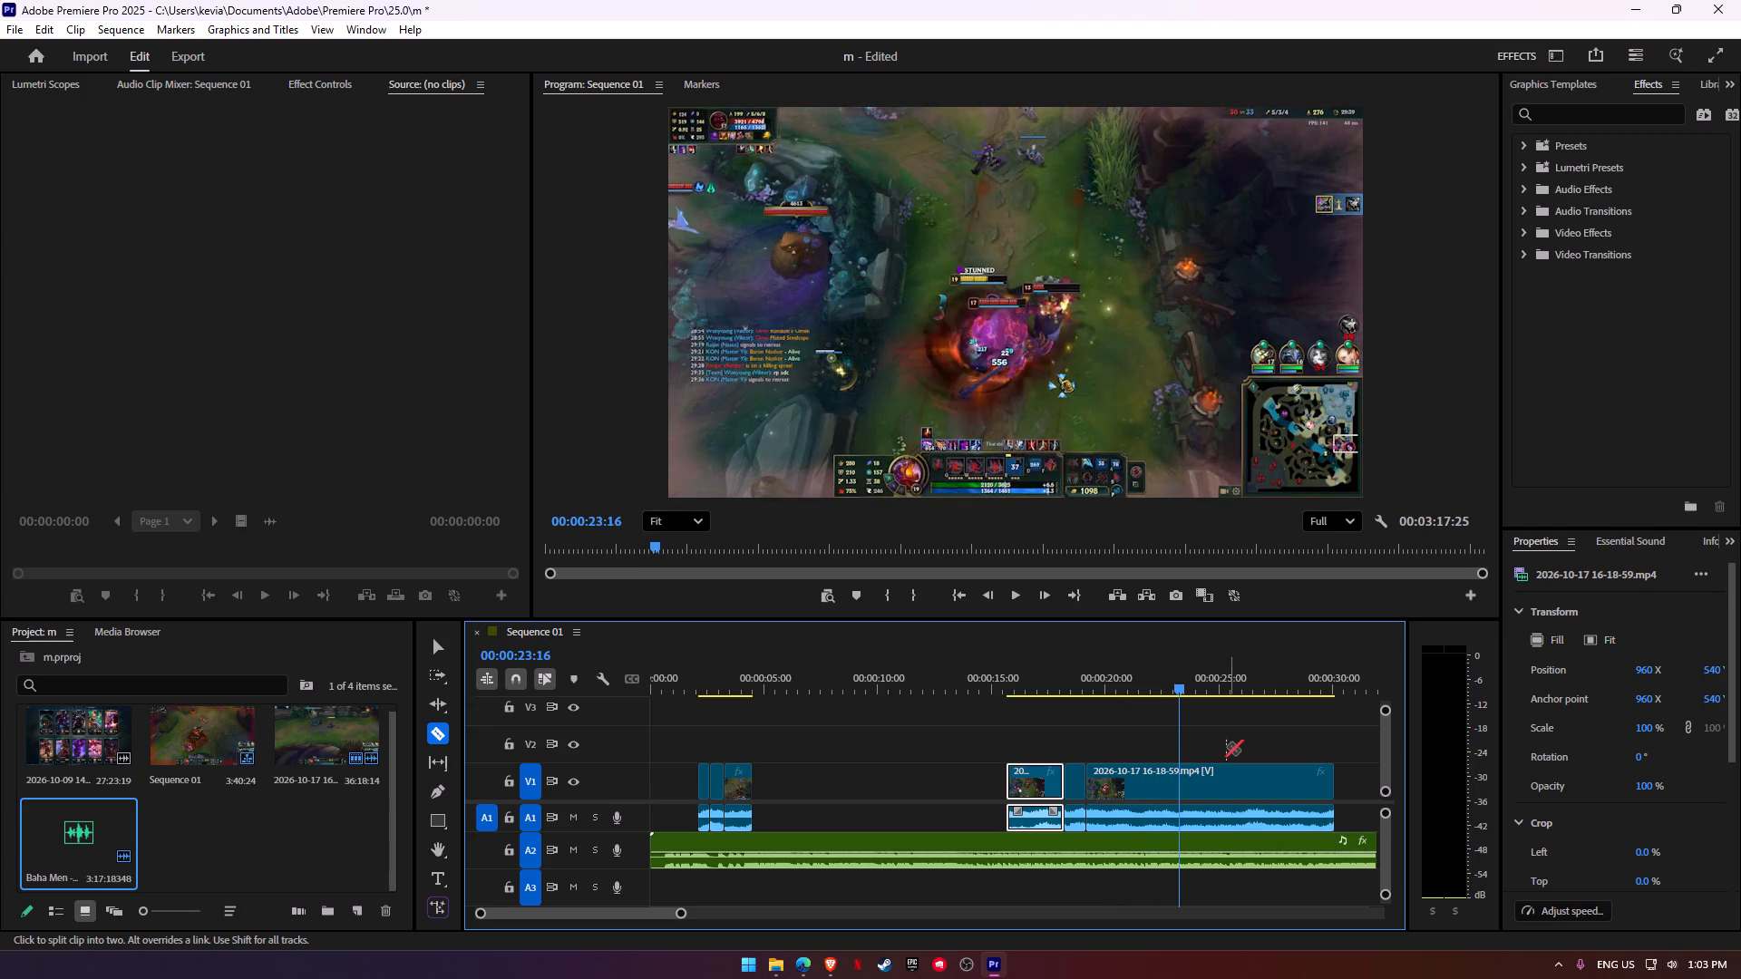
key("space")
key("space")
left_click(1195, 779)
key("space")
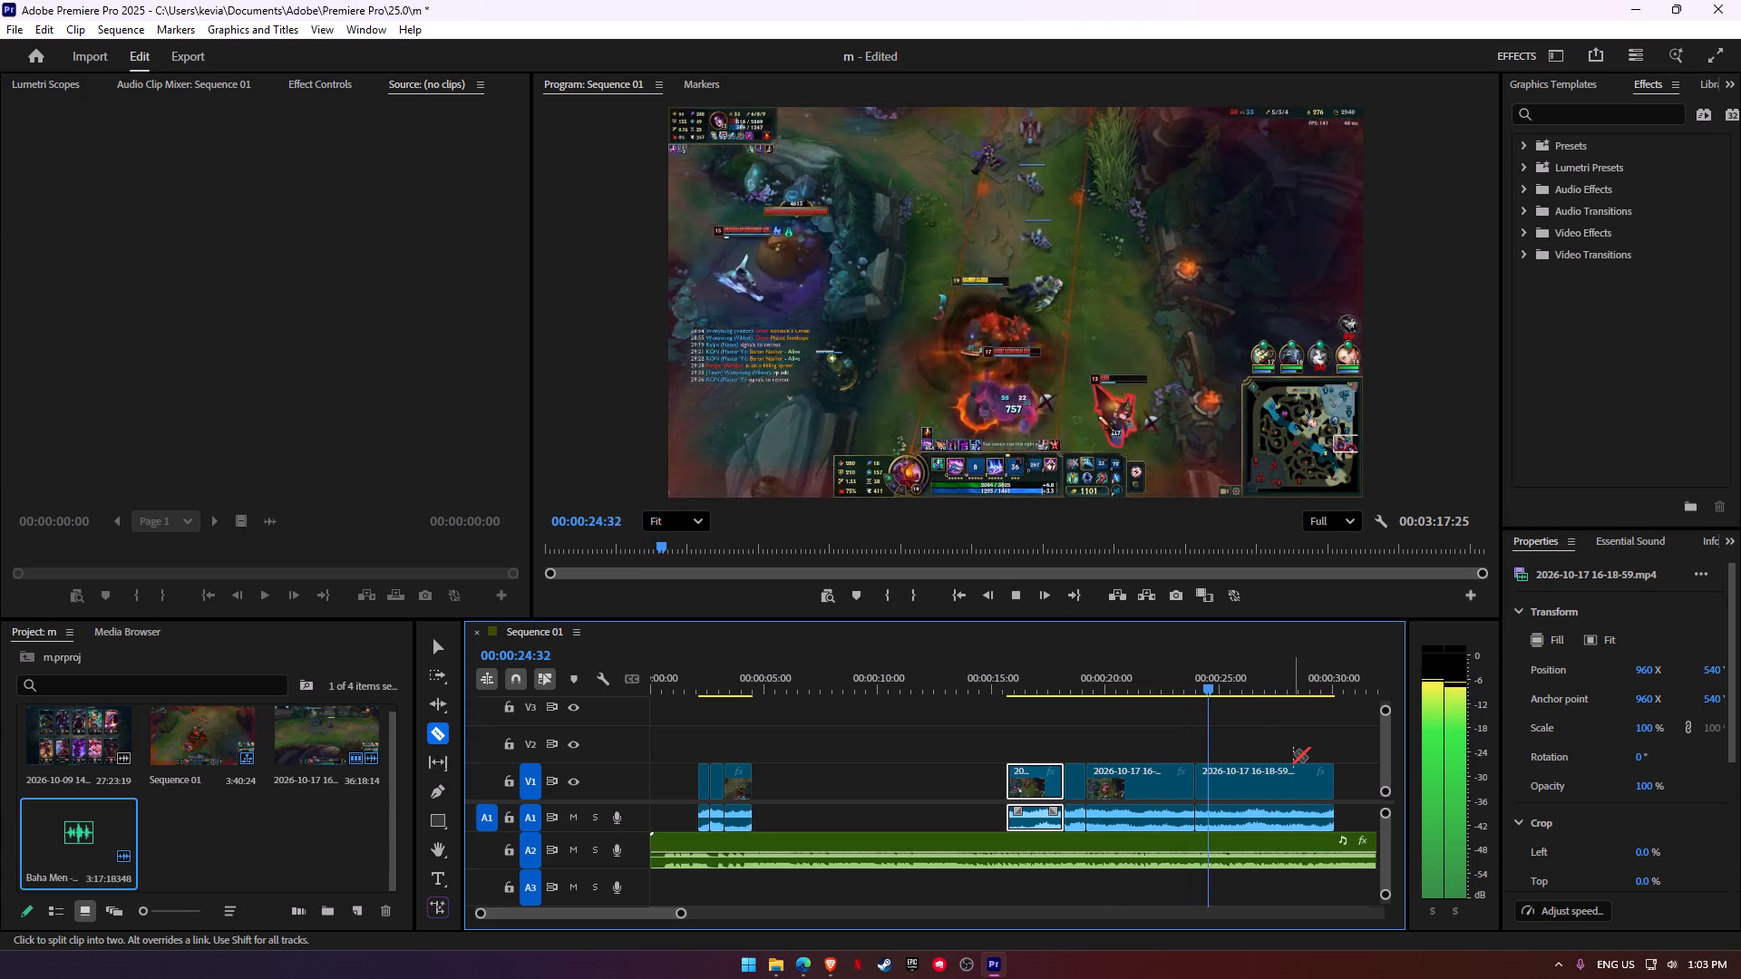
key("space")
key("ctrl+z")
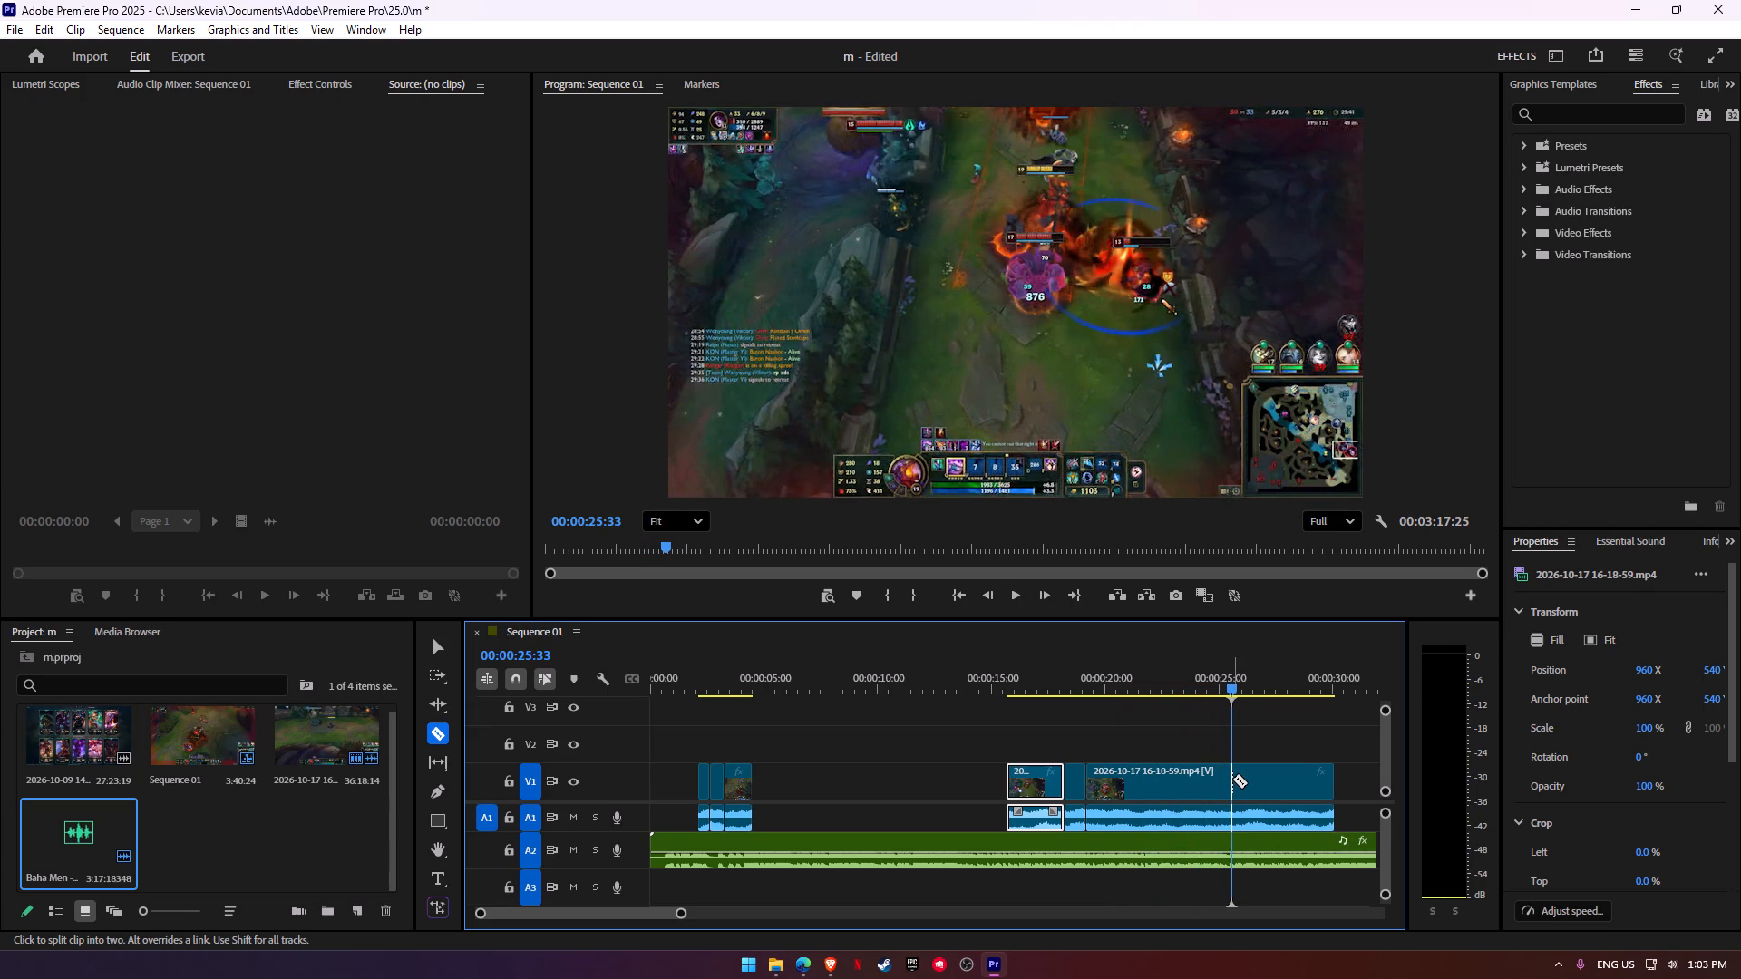
Isolate the double-kill moment by splitting the clip at 00:00:25:33 and 00:00:26:54.
left_click(1232, 779)
key("space")
key("space")
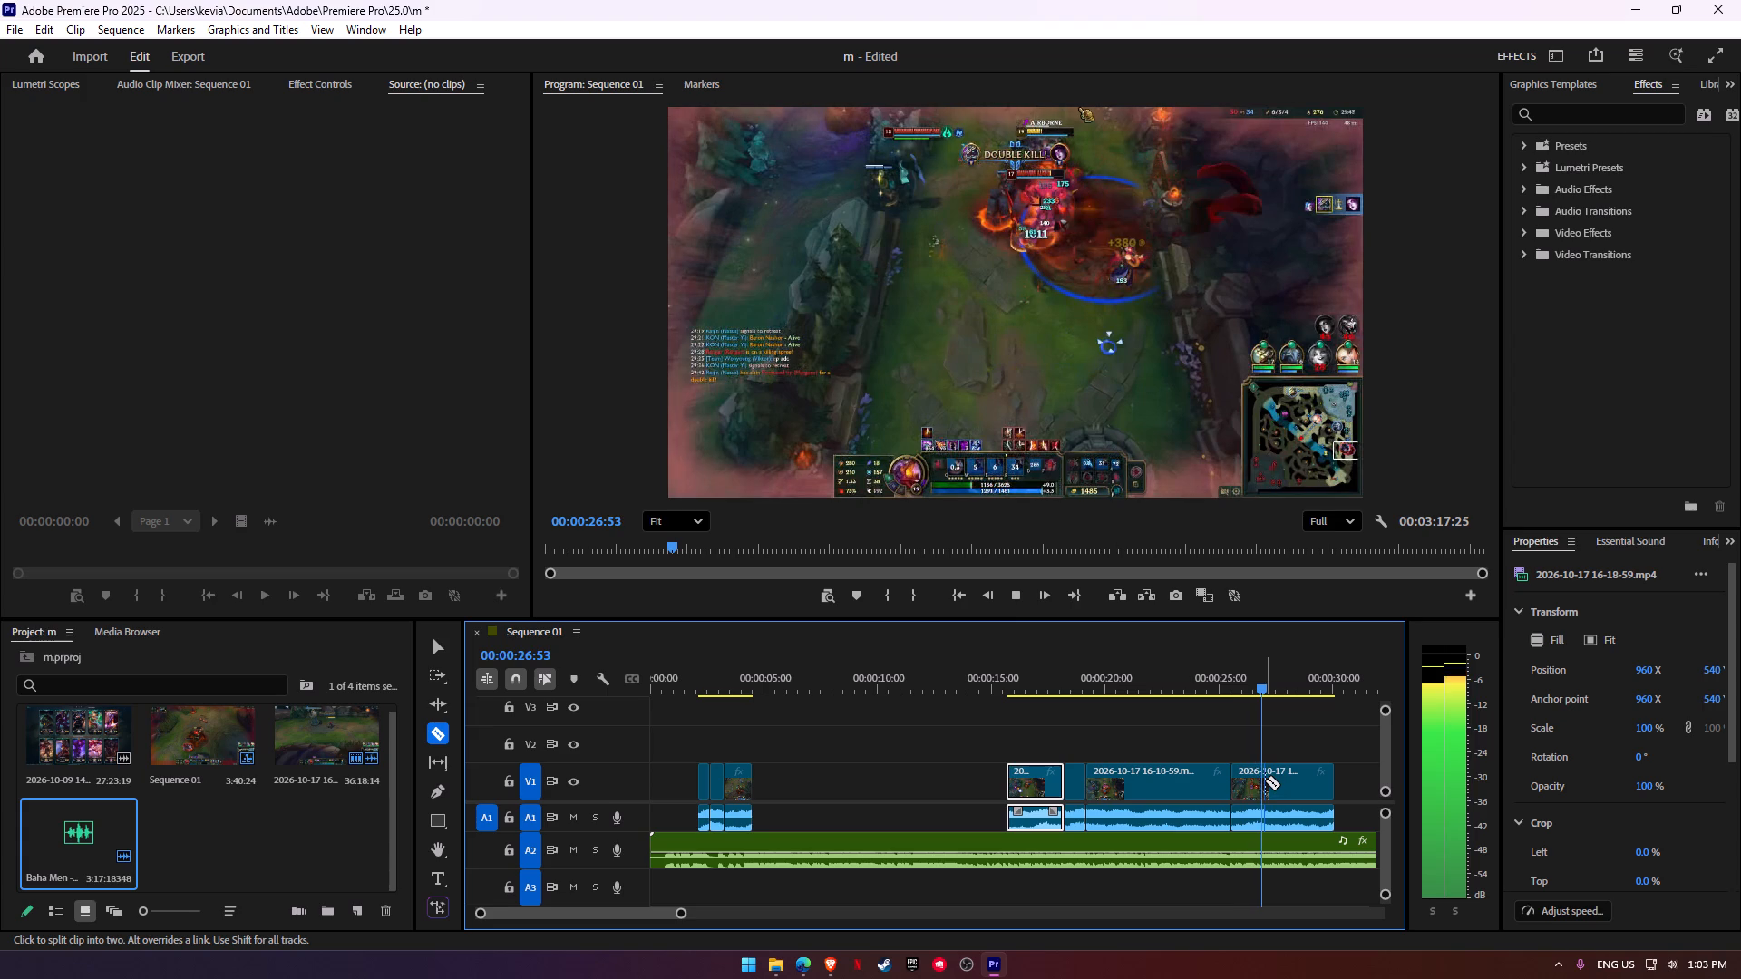
left_click(1265, 780)
Move the short pieces starting at 00:00:18:15 and 00:00:25:33 behind the montage clips and close the gaps before them.
key("v")
left_click_drag(1079, 795, 881, 794)
left_click_drag(1244, 788, 896, 789)
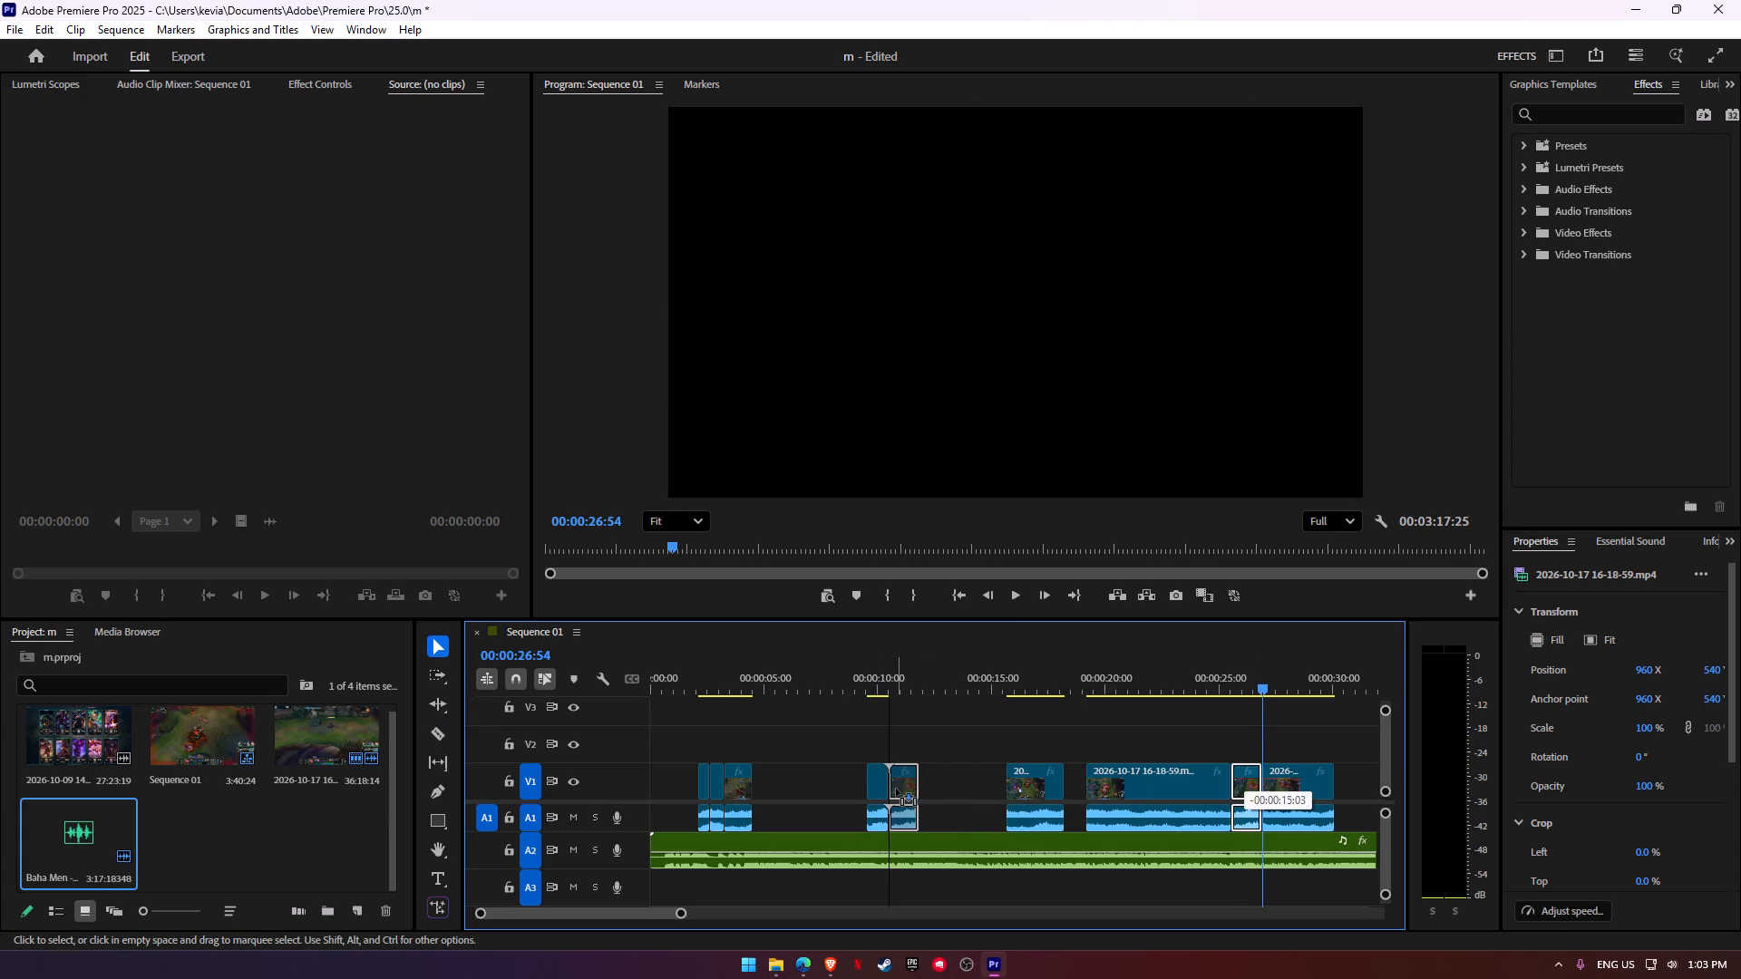
left_click_drag(896, 789, 922, 793)
left_click(822, 778)
key("BackSpace")
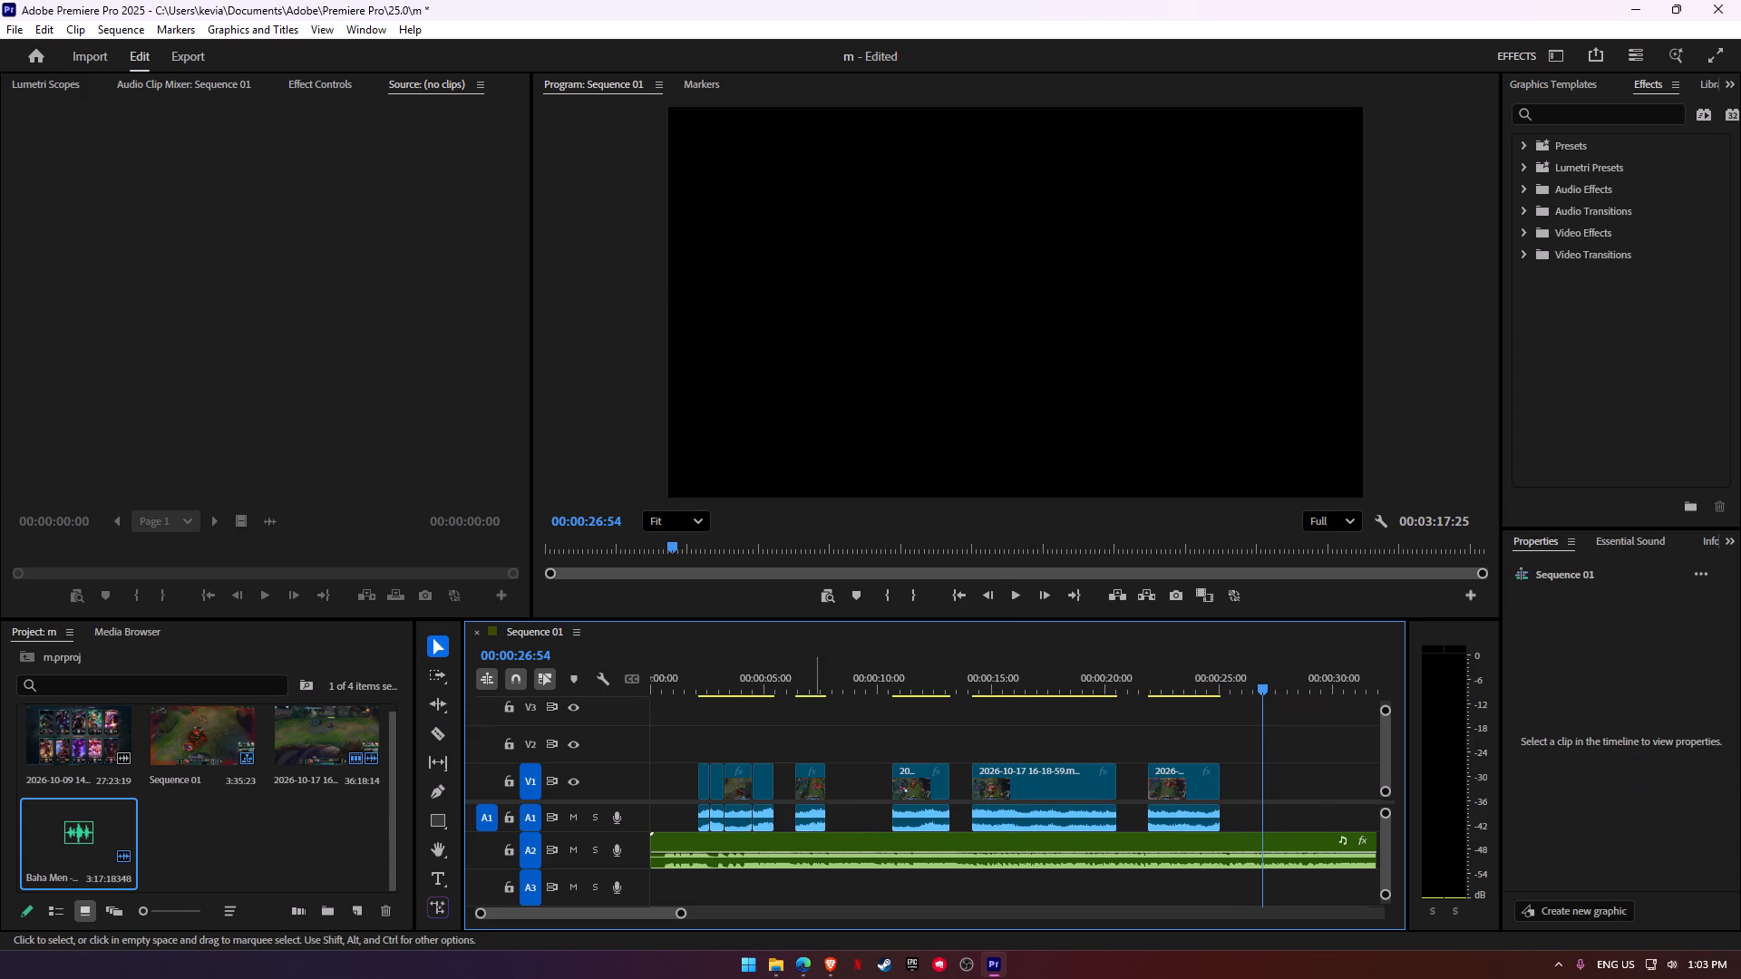
left_click(782, 785)
key("BackSpace")
Play the montage from its beginning to 00:00:07:55, and move the three leftover clips further along to about 00:00:17.
left_click(683, 672)
left_click(659, 675)
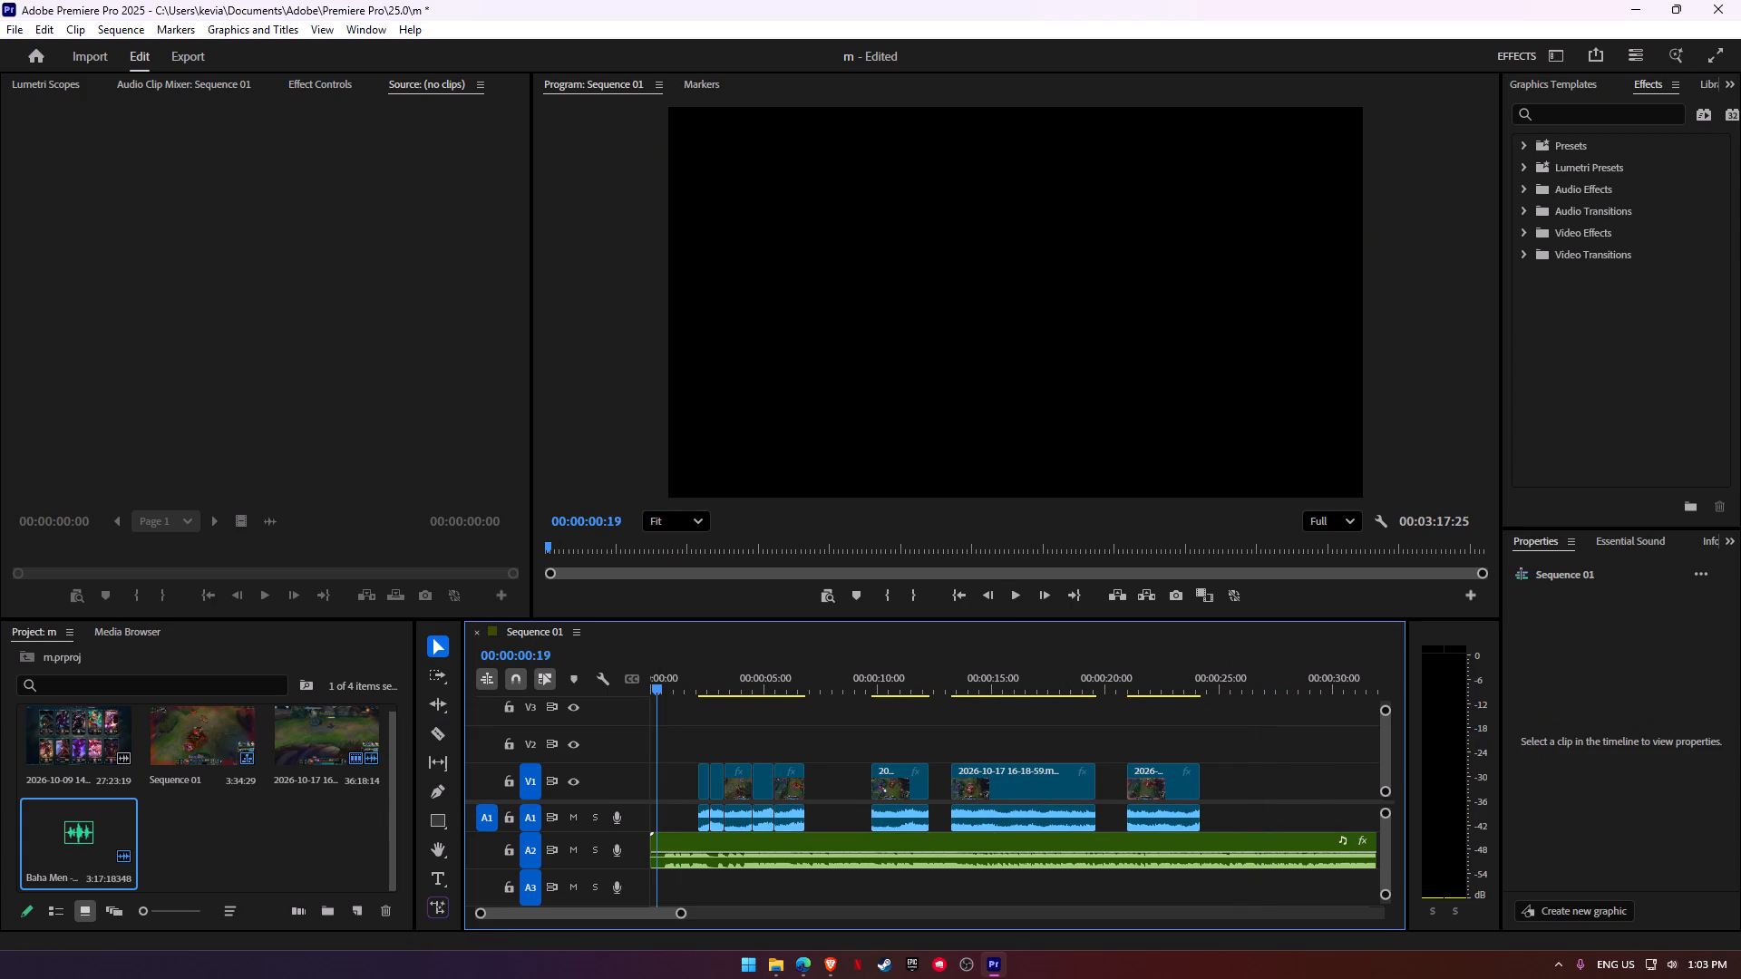
key("space")
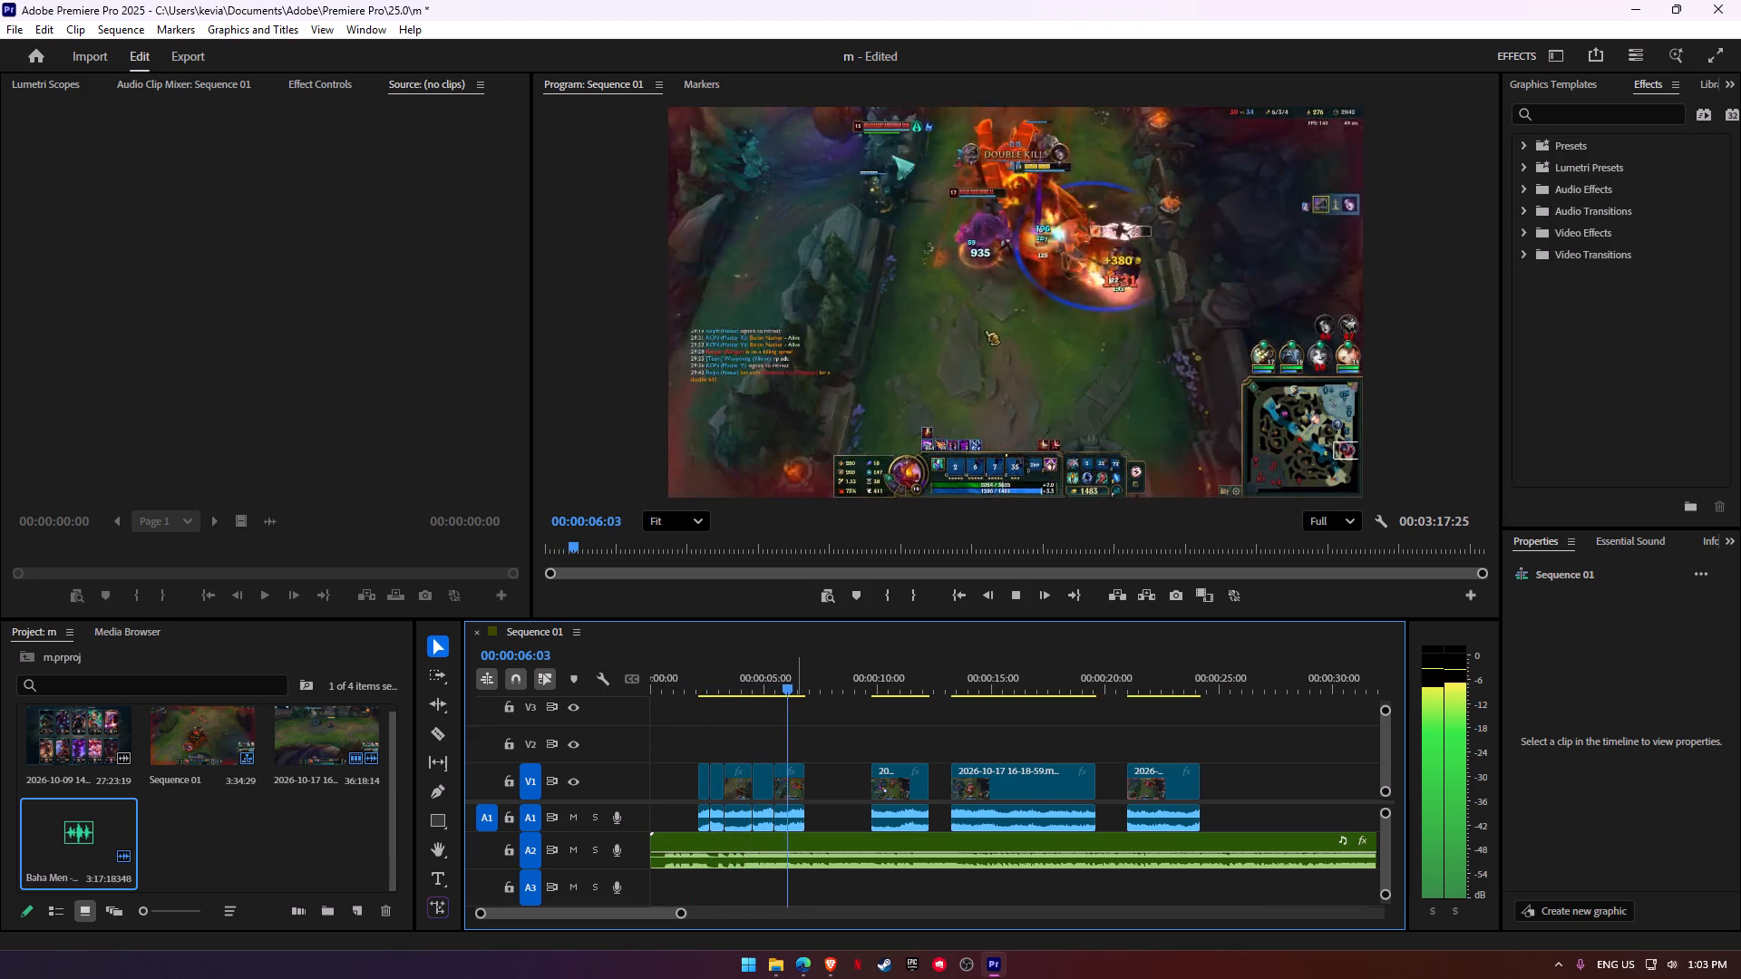
key("space")
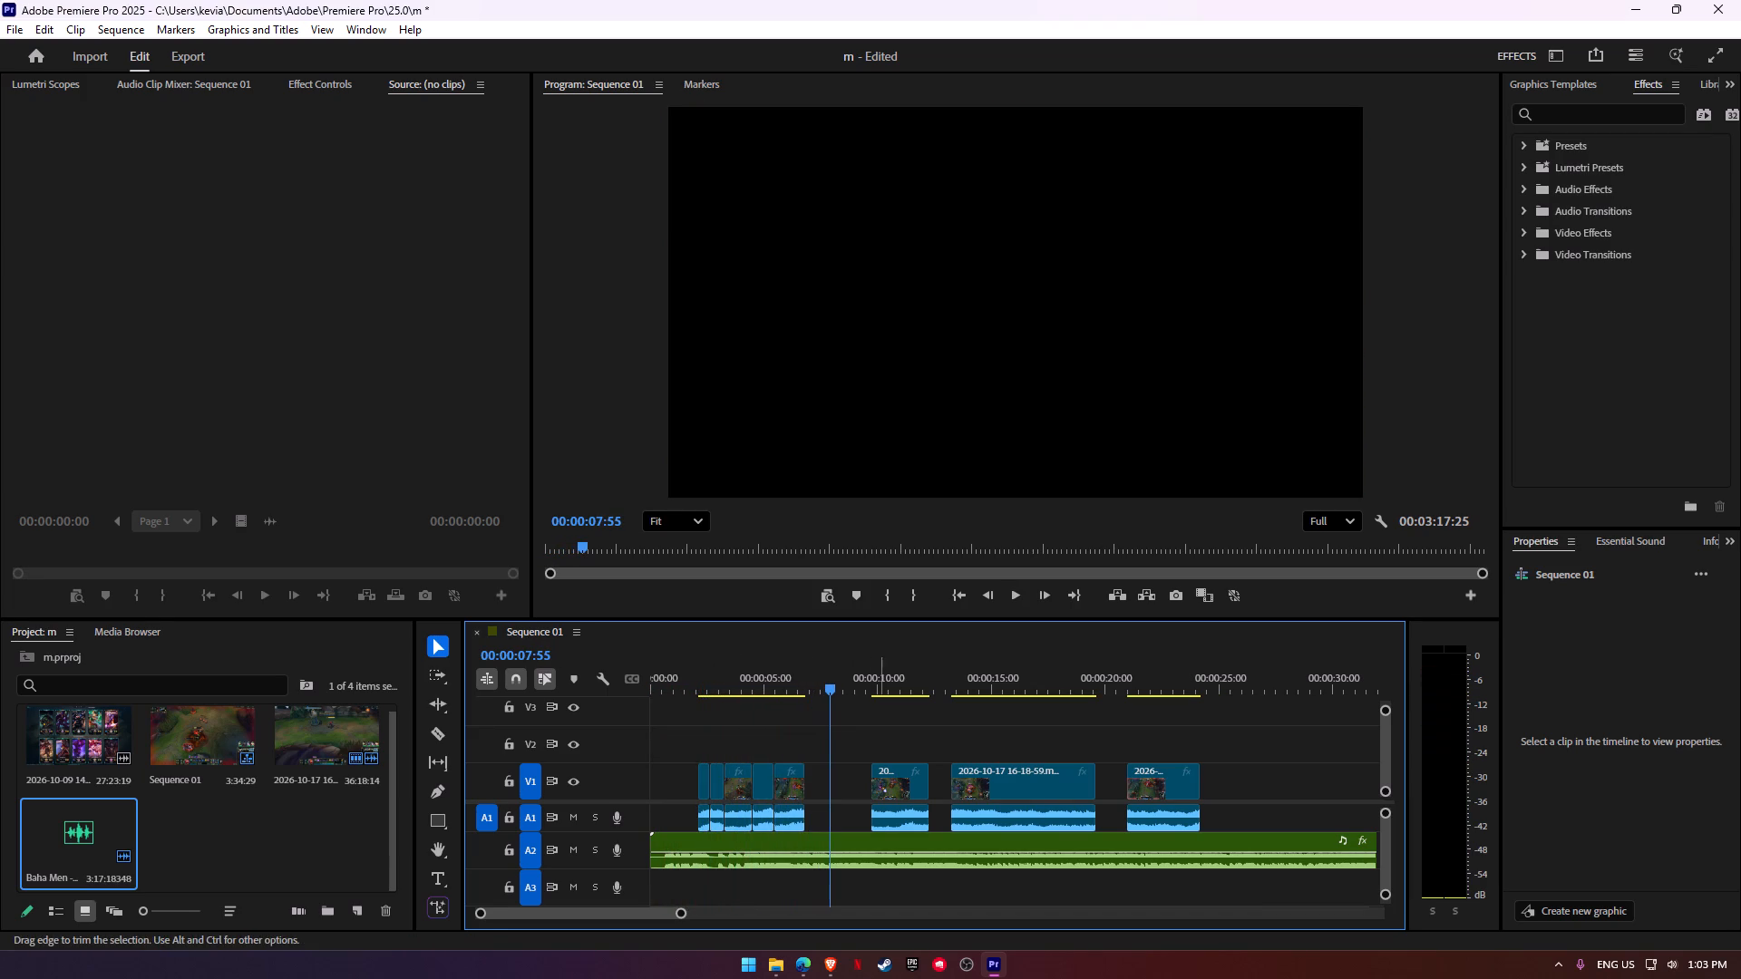
left_click_drag(867, 737, 1182, 797)
left_click_drag(1167, 770, 1262, 767)
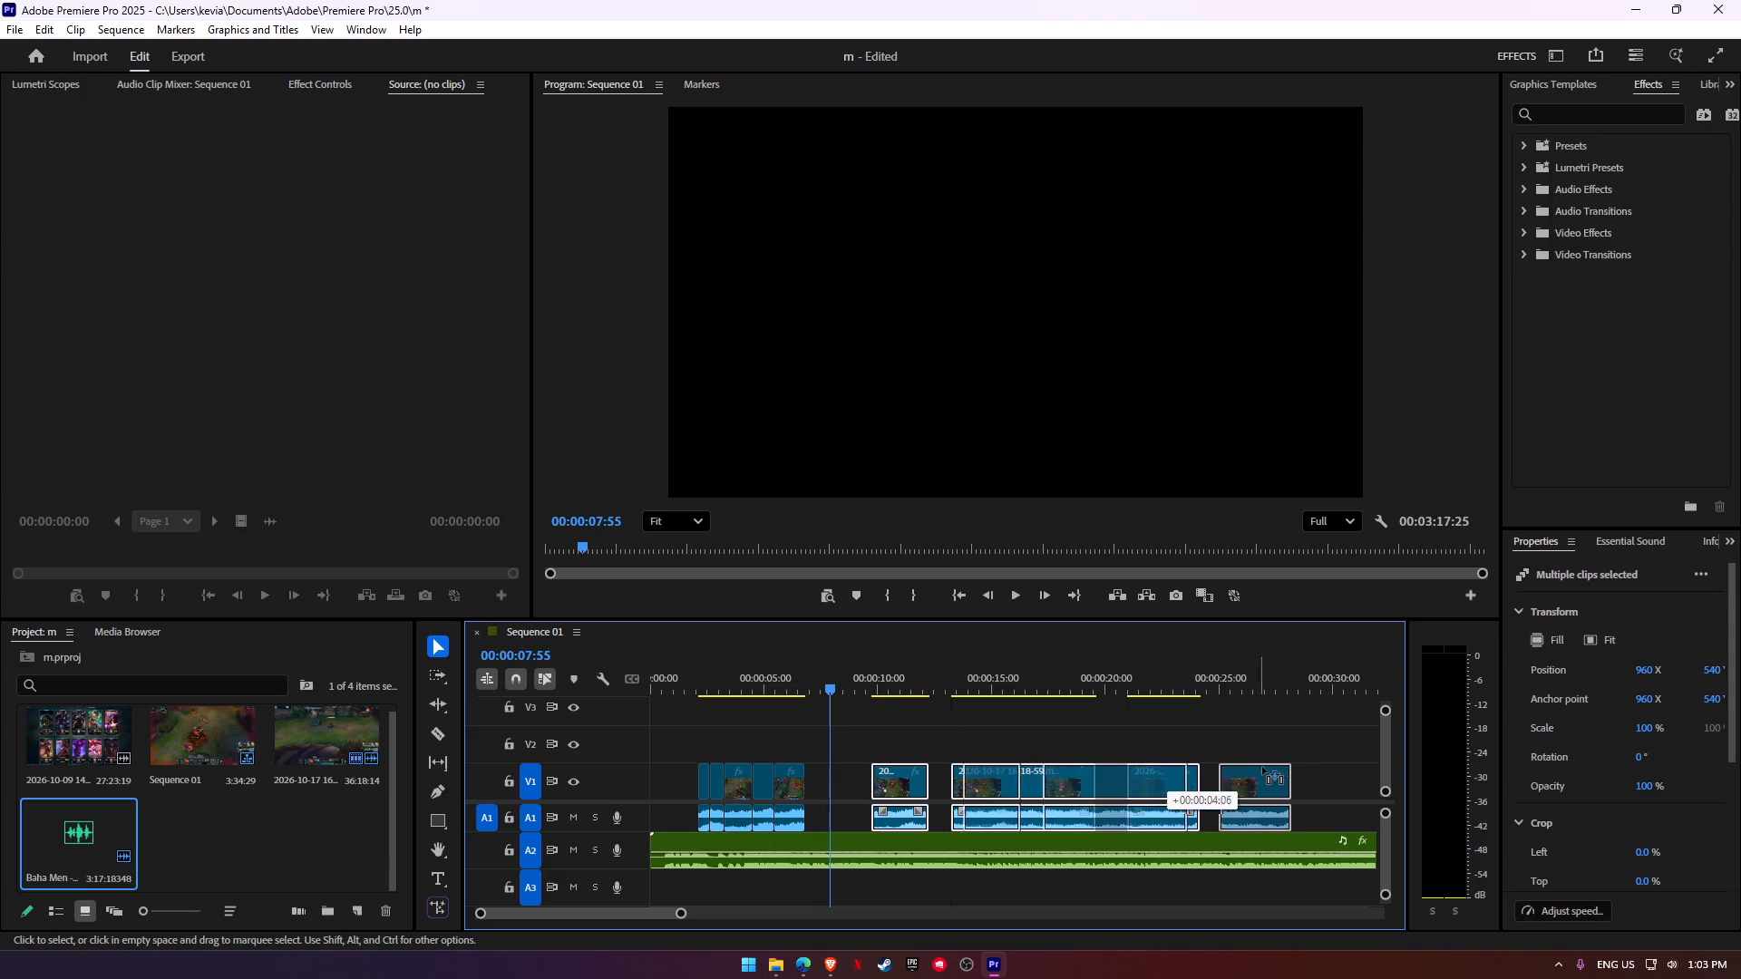
left_click_drag(1262, 767, 1342, 767)
Isolate a kill moment in the later footage by splitting the clip at about 00:02:57 and at 00:03:02:55.
scroll(1151, 791, "down", 11, "alt")
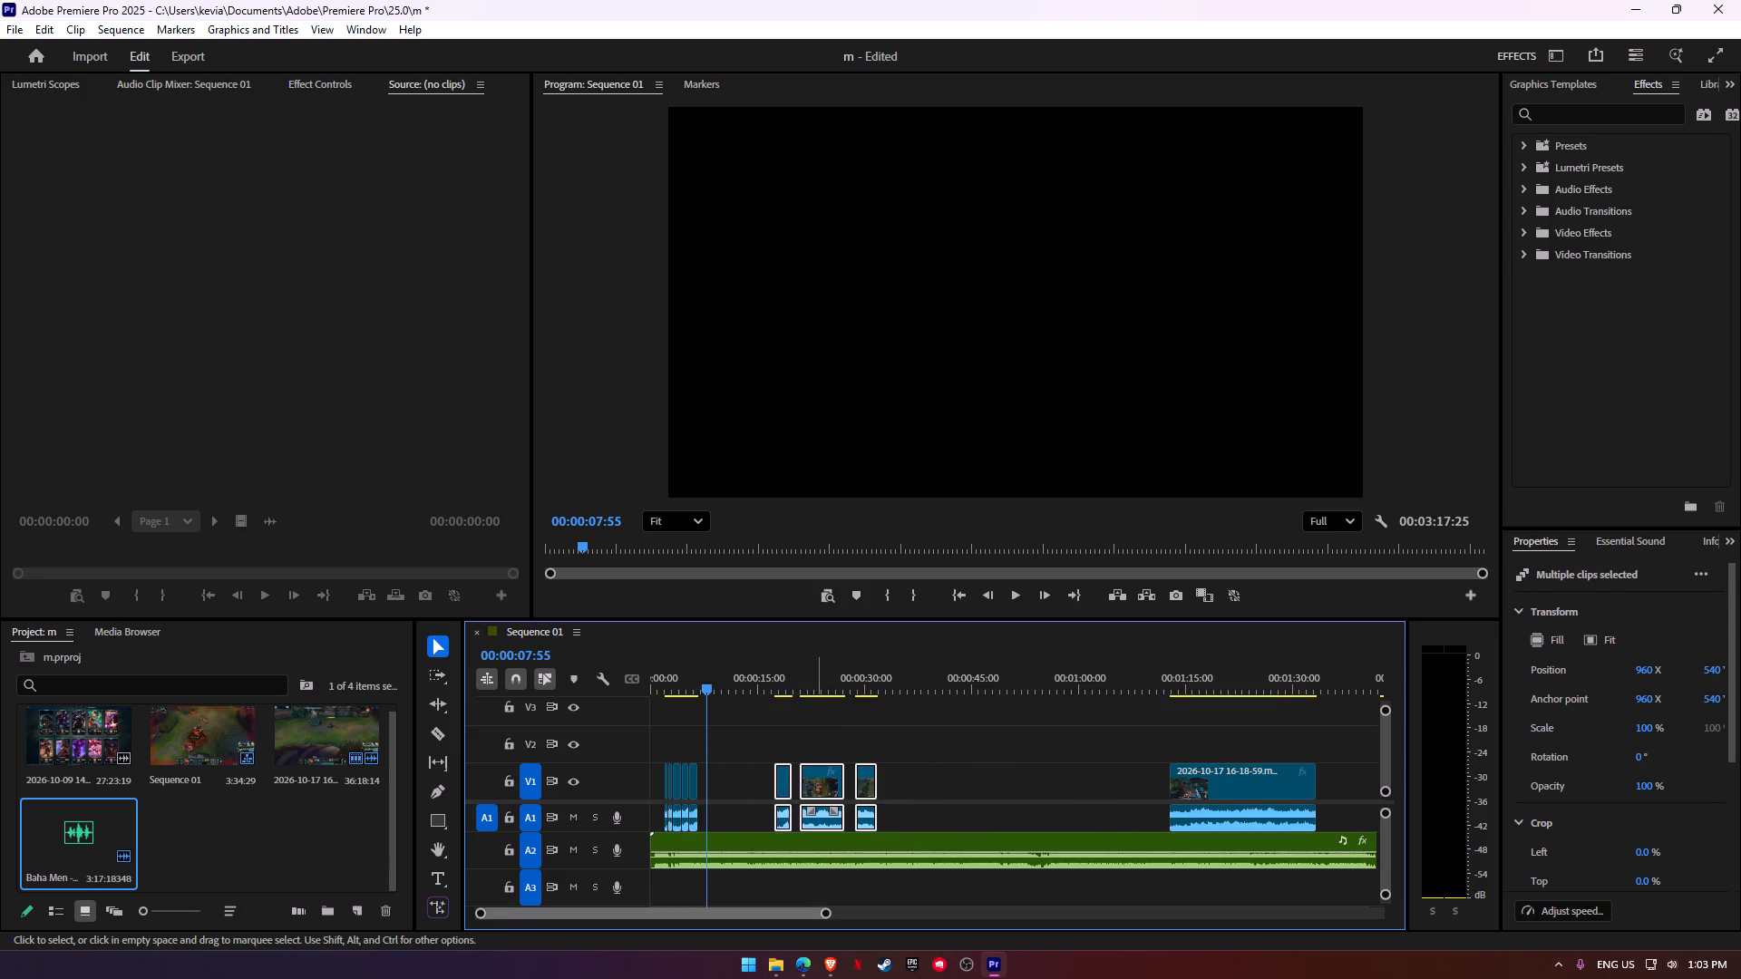
left_click_drag(790, 909, 885, 909)
left_click(853, 667)
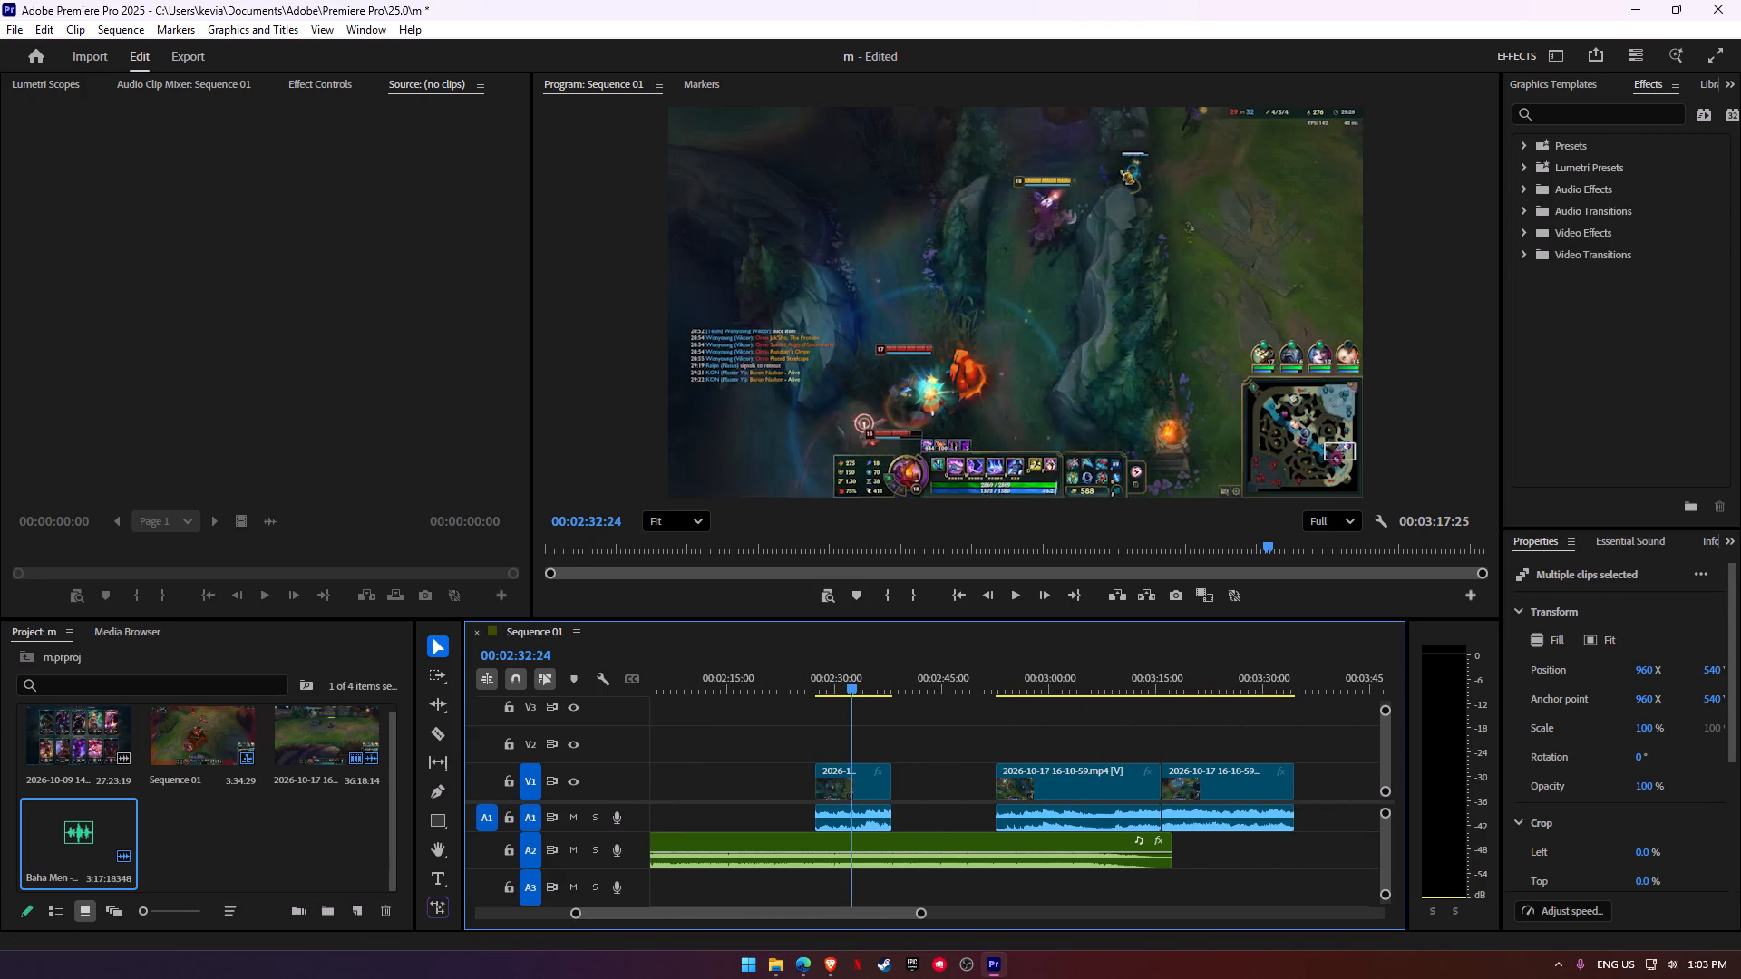
left_click(1016, 673)
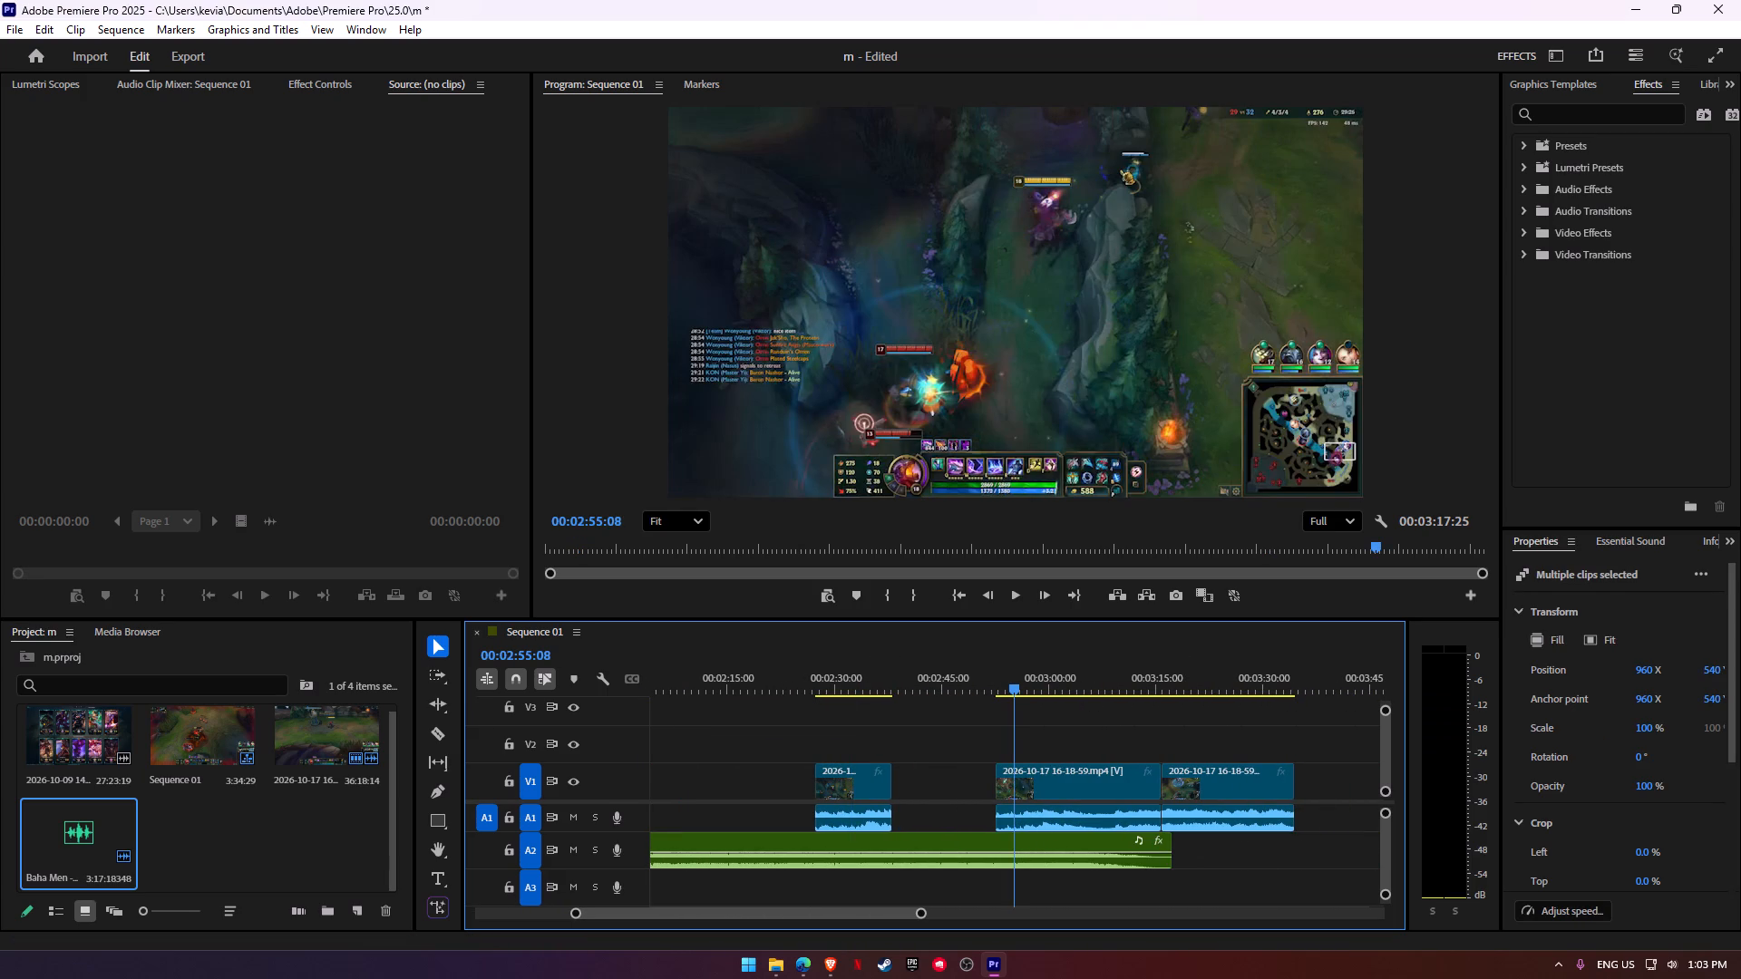
key("space")
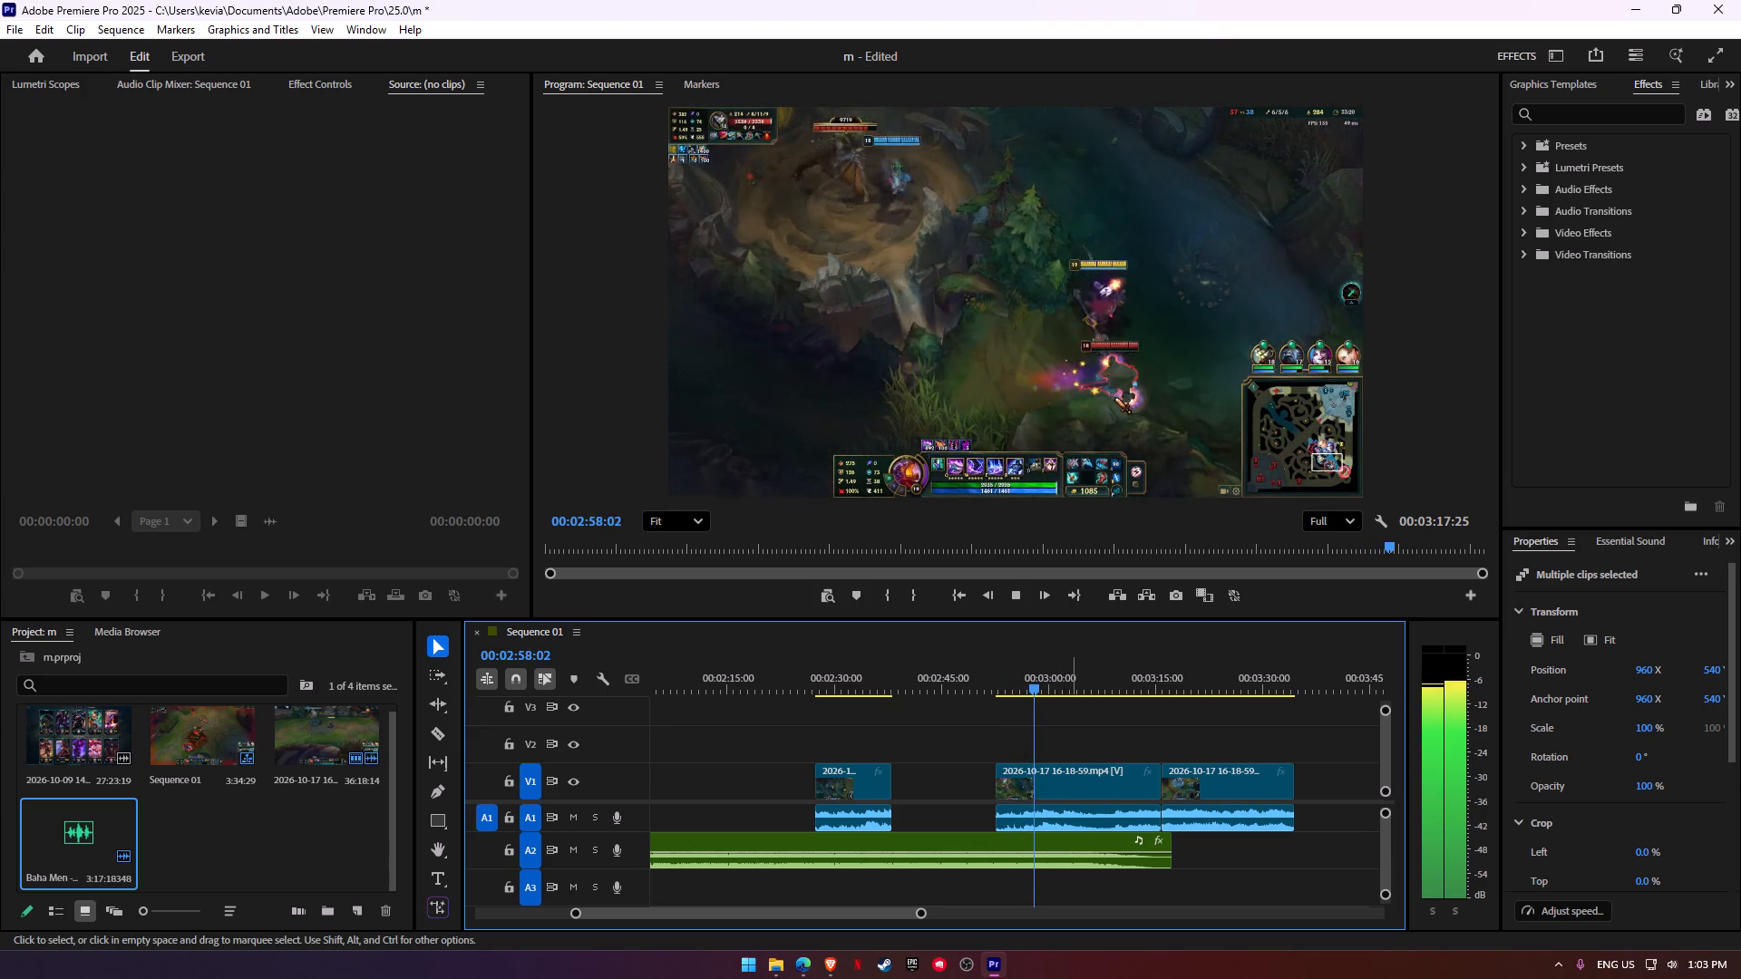
key("space")
key("space")
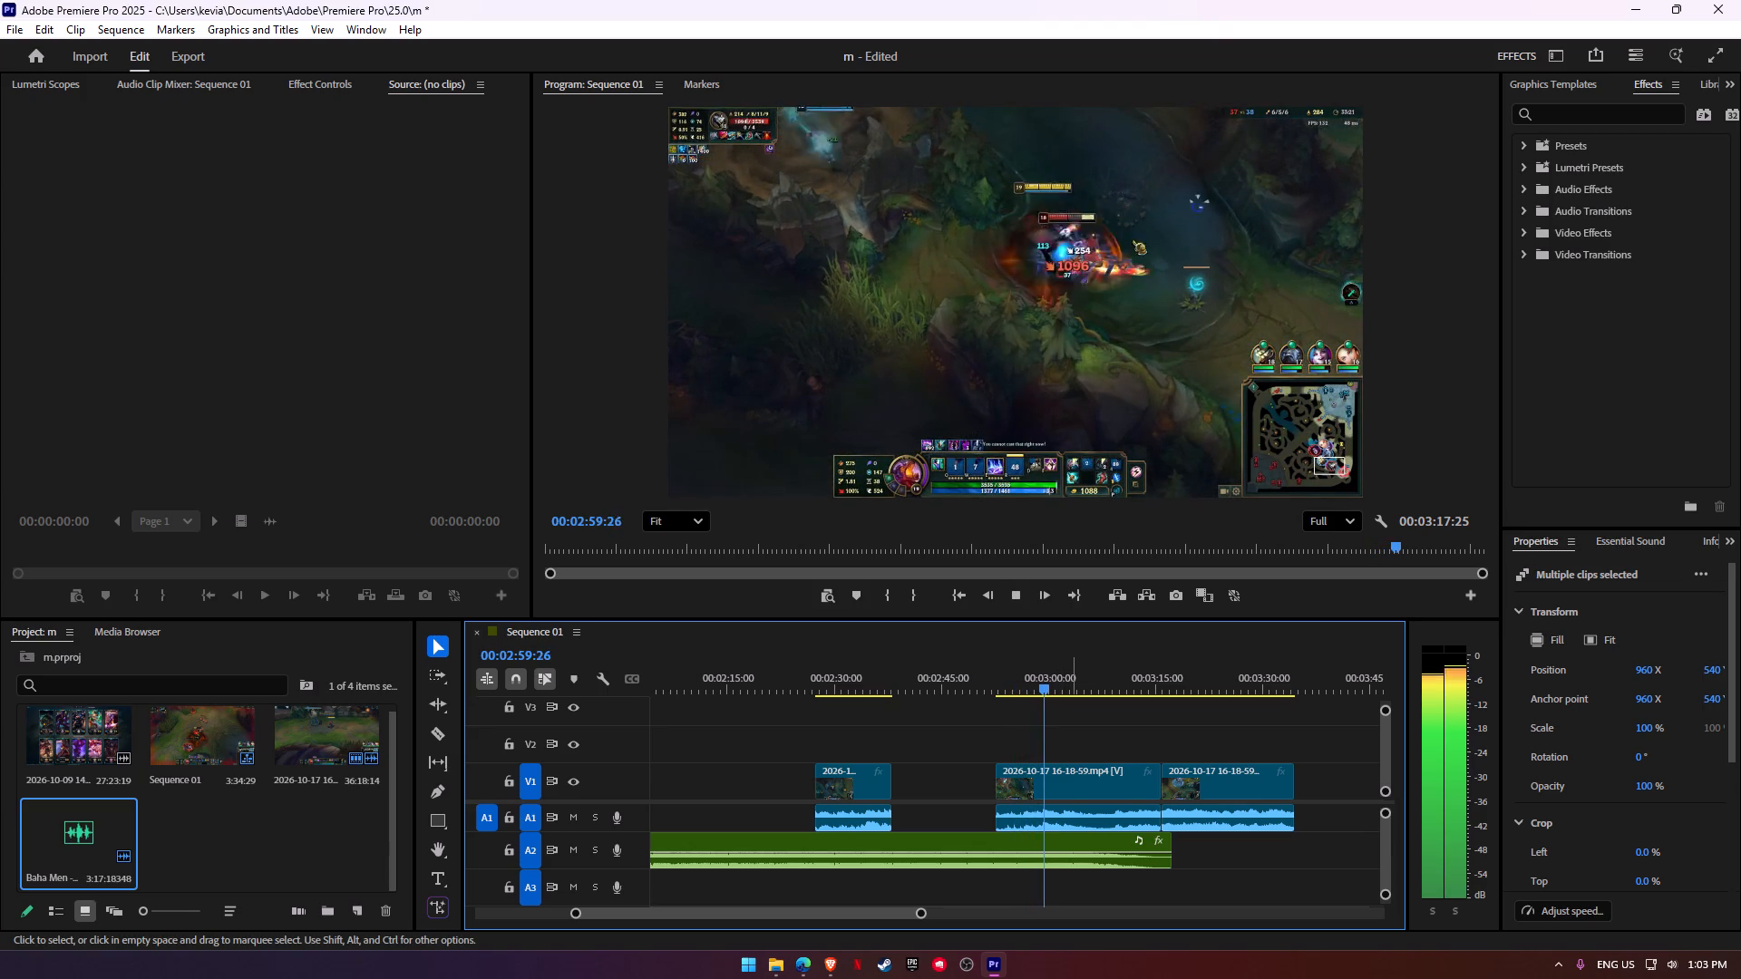
key("space")
key("c")
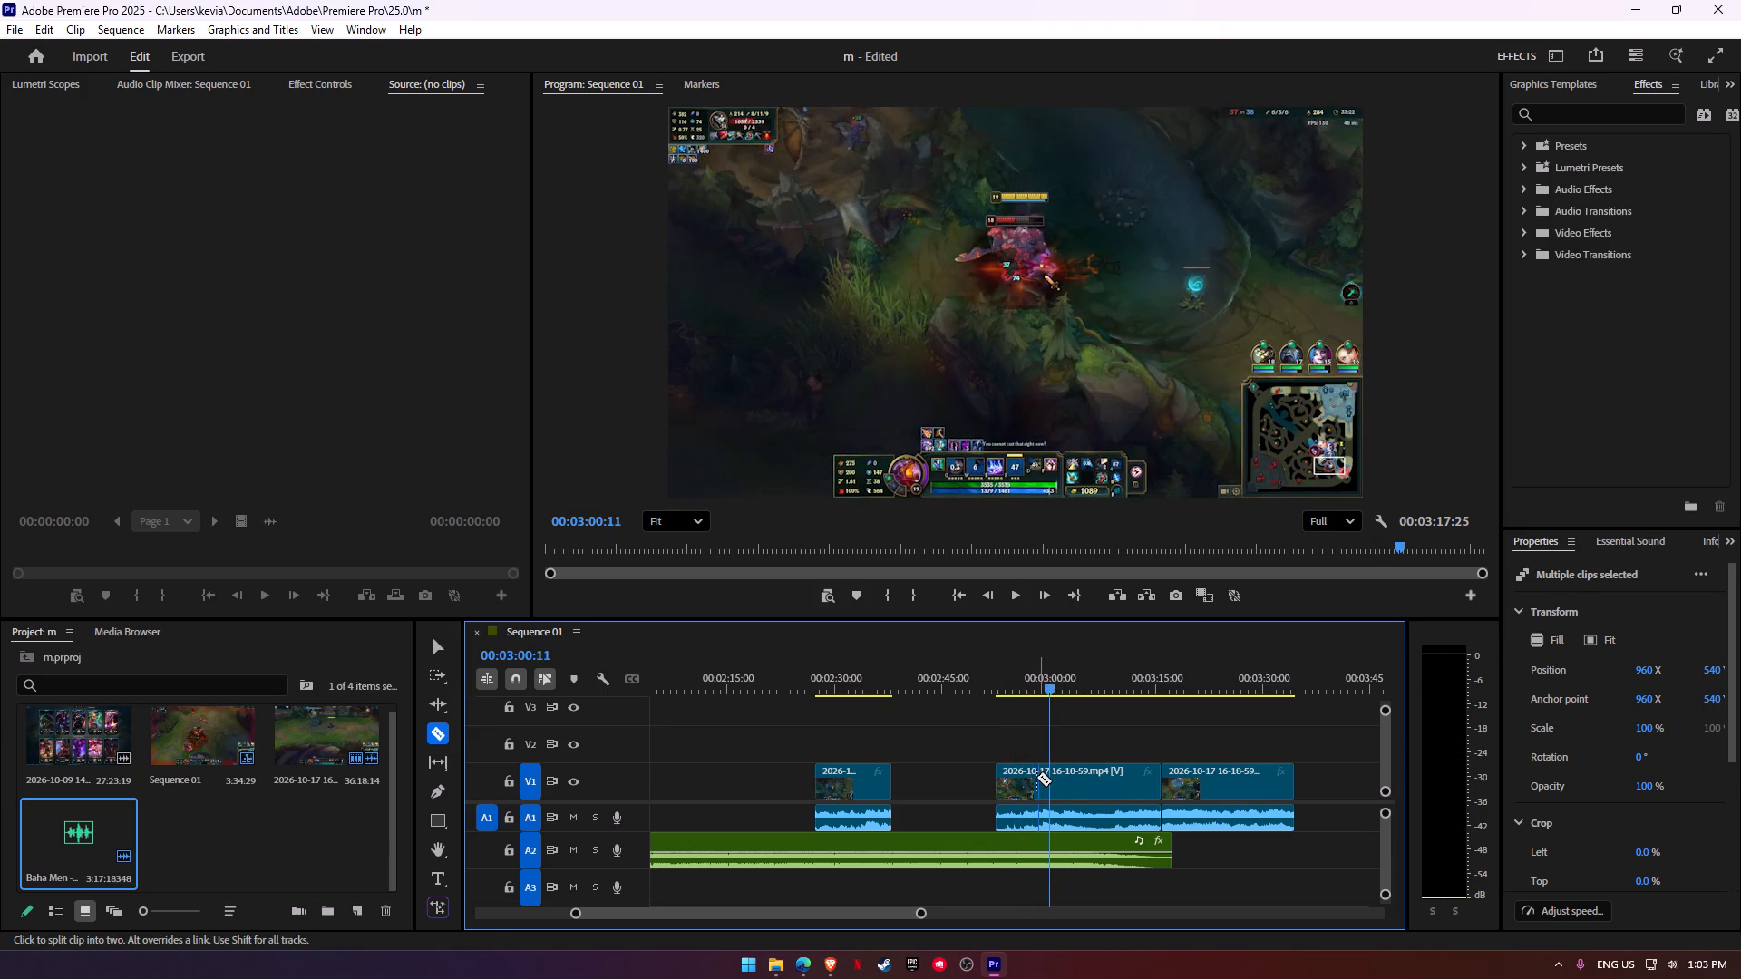
left_click(1028, 773)
key("v")
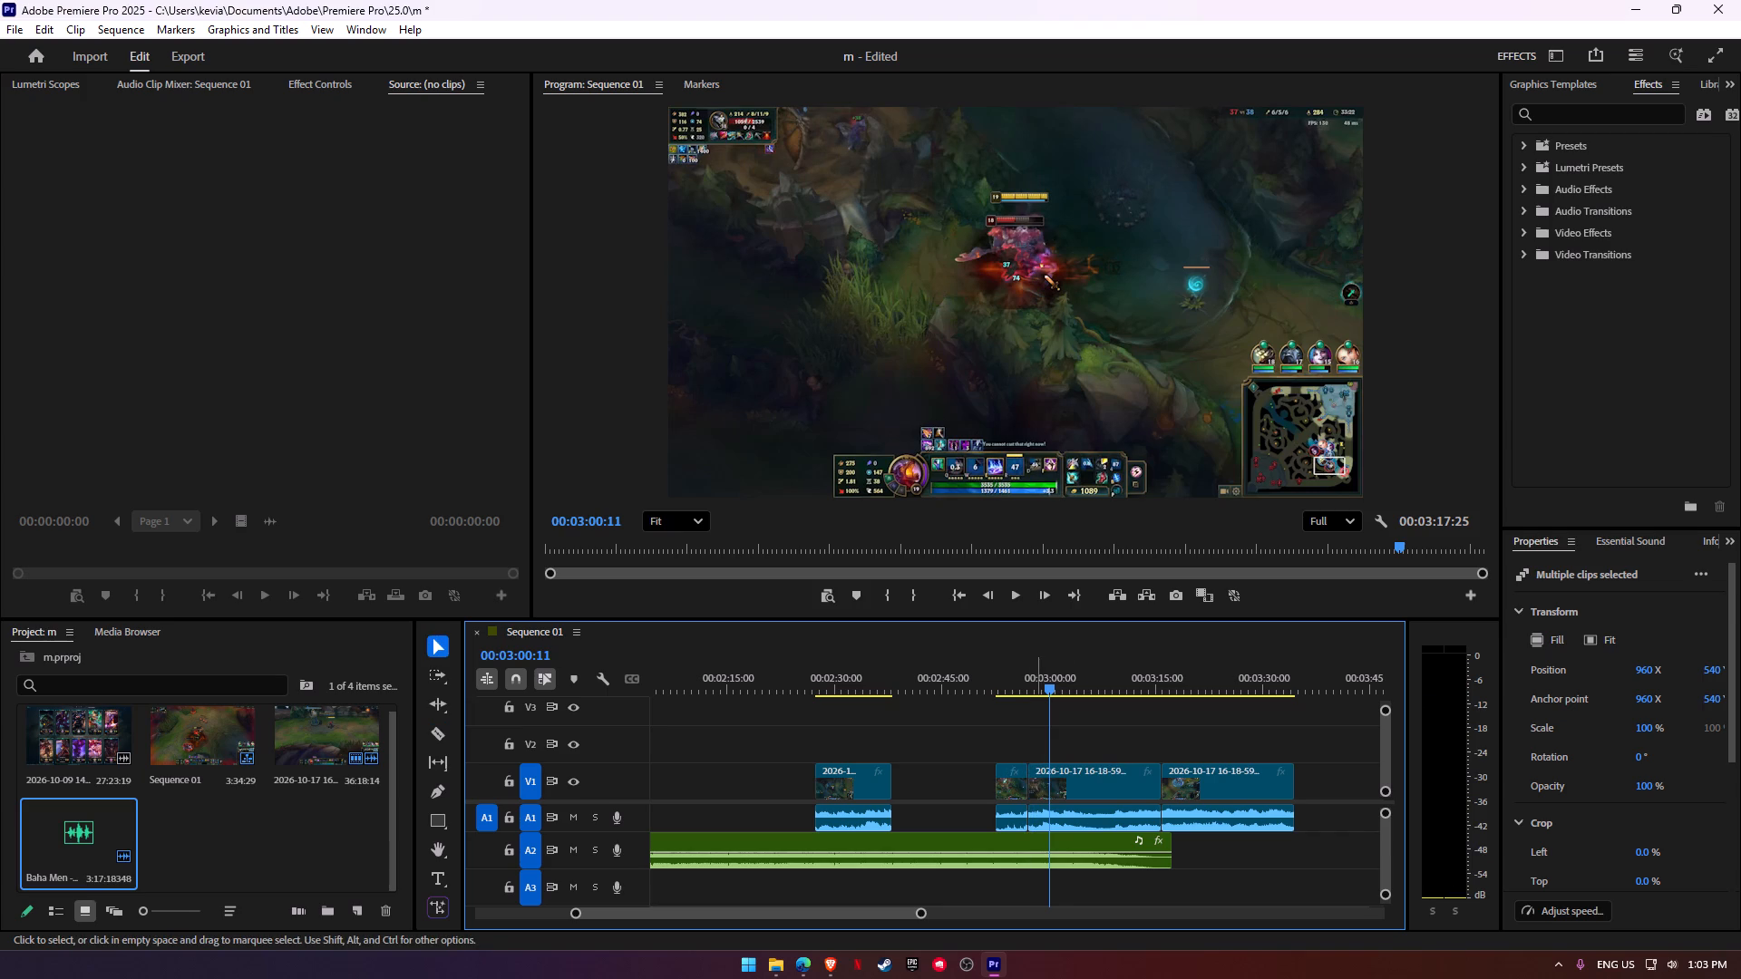
left_click(1036, 685)
key("space")
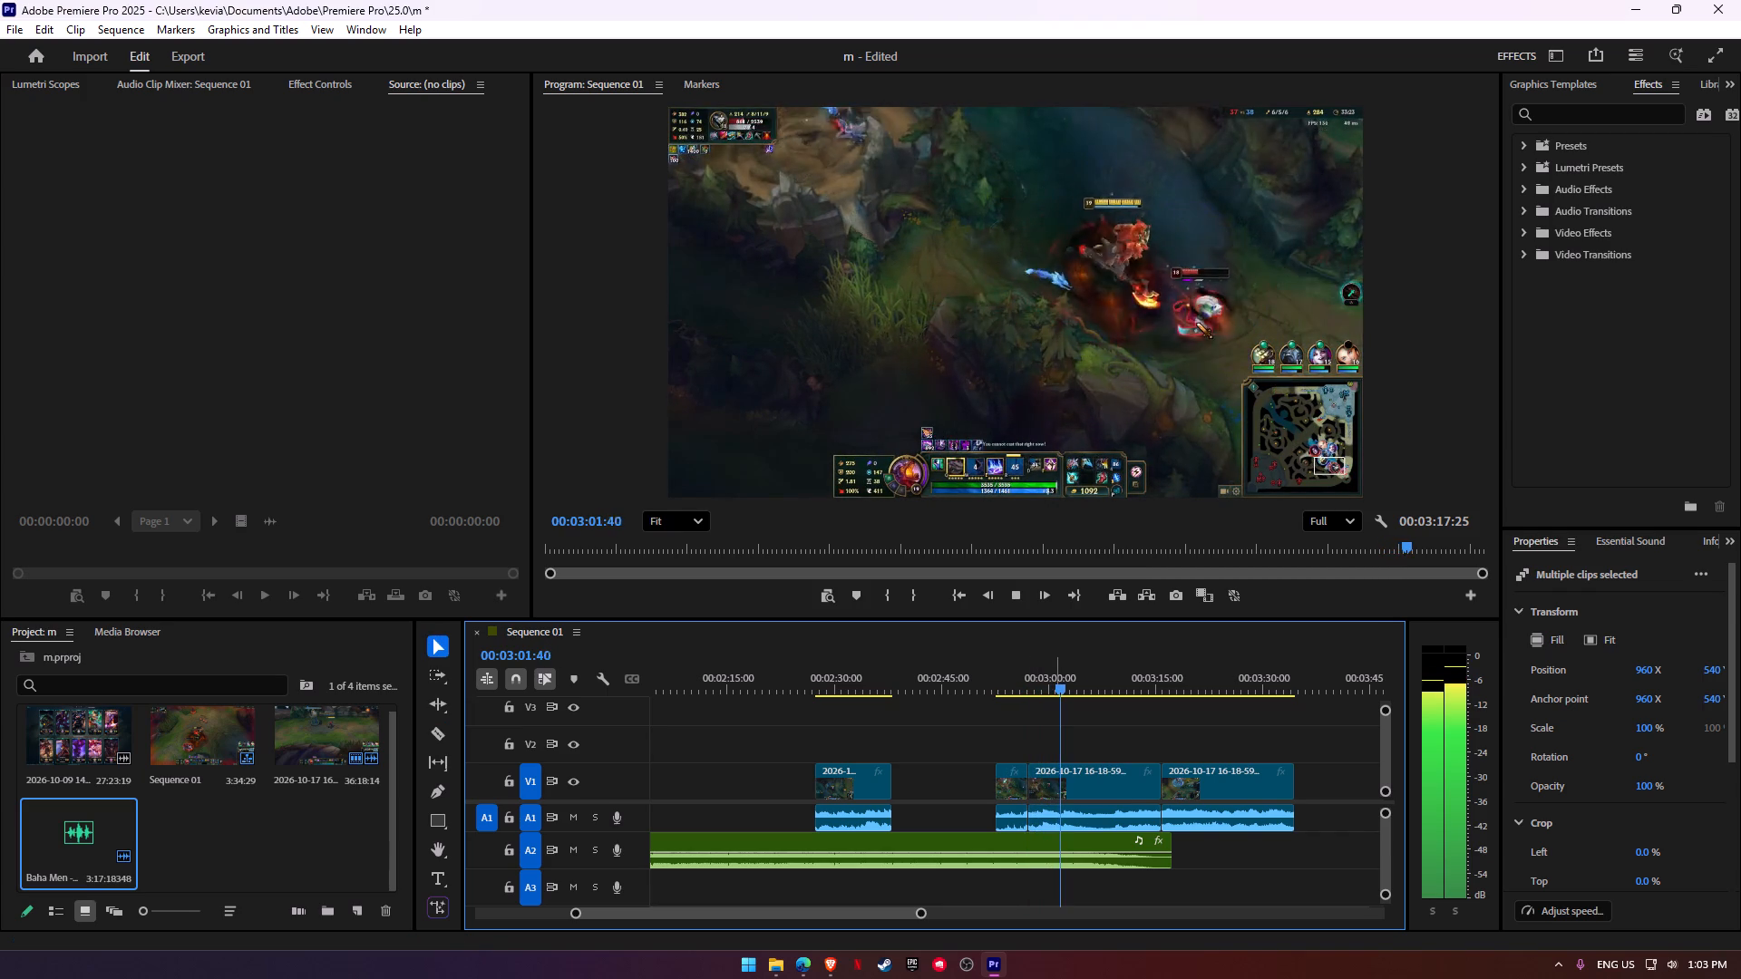
key("space")
key("c")
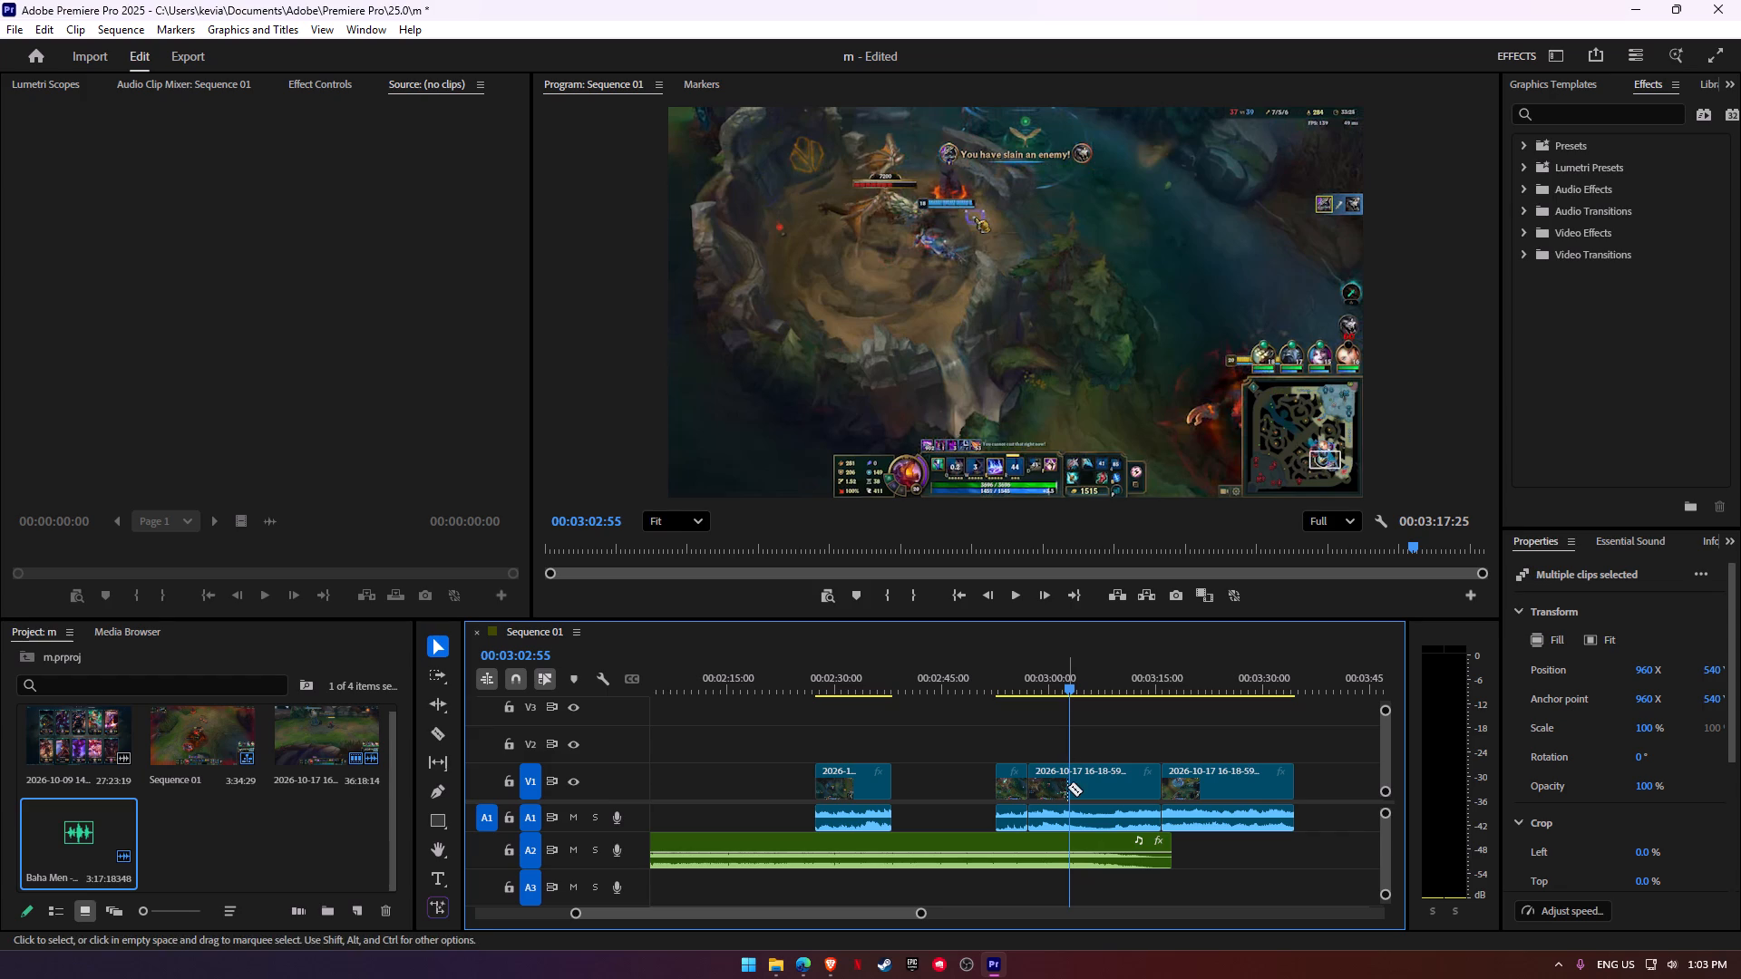
left_click(1067, 787)
key("v")
Split the following footage at 00:03:07:27 to start the next kill piece, and play that piece through to 00:03:14:19.
key("space")
left_click(1109, 696)
left_click(1117, 690)
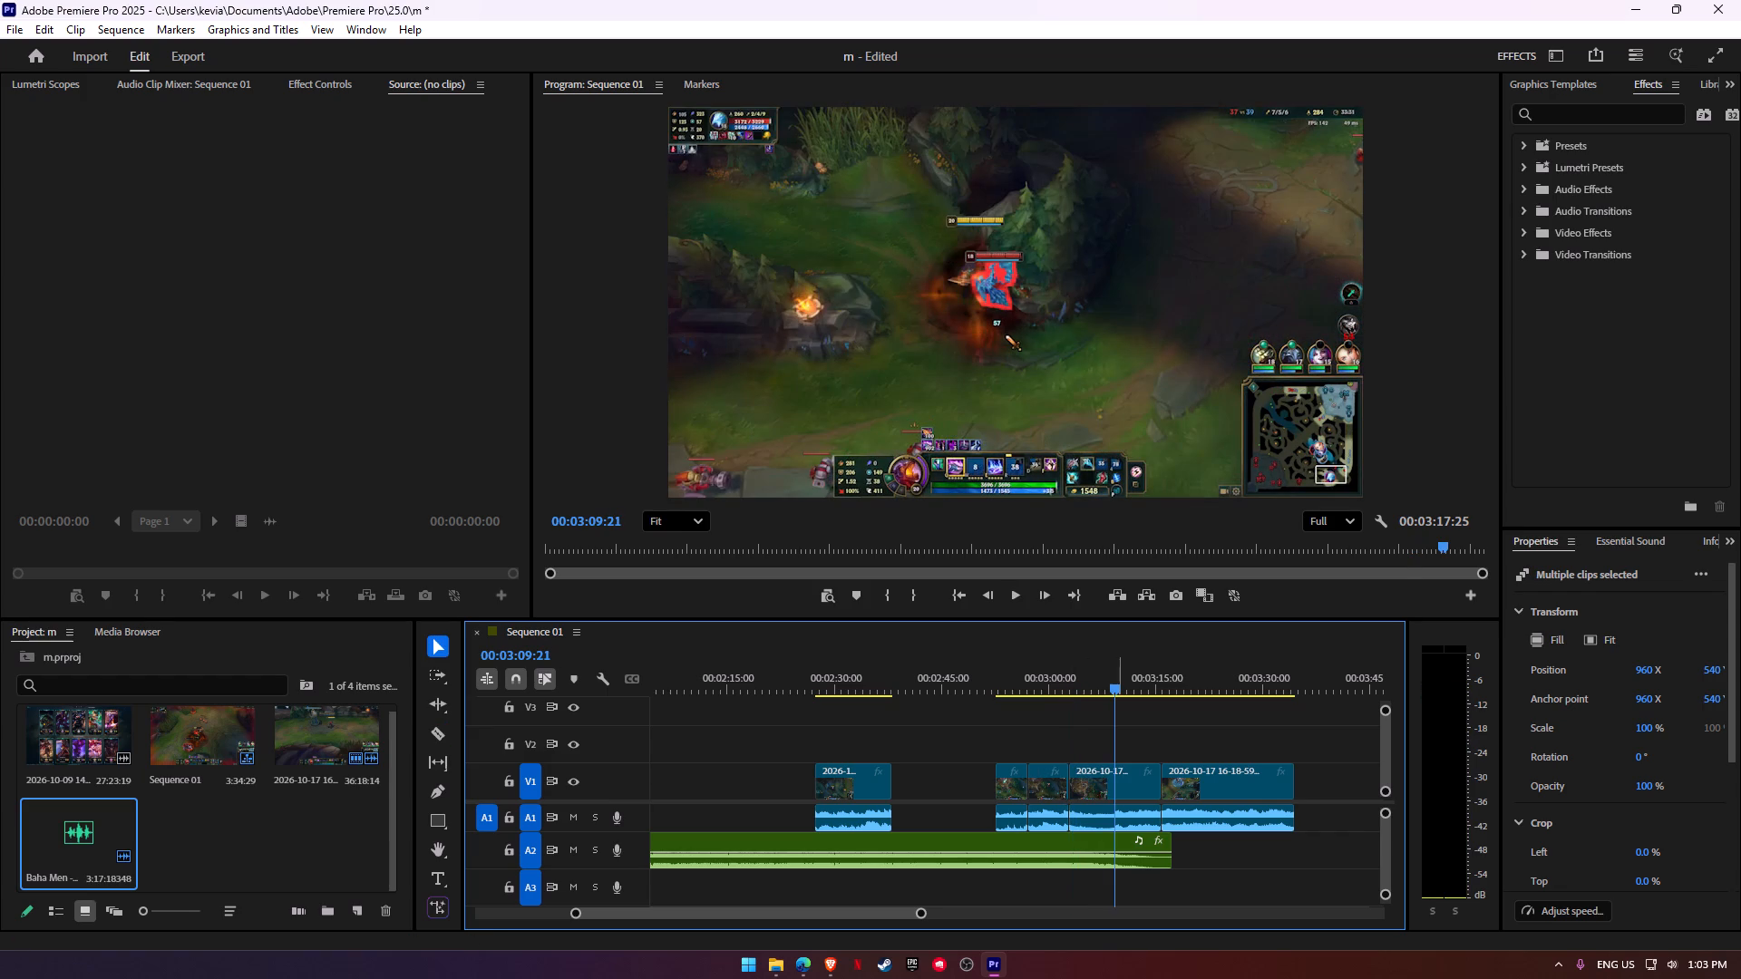
left_click(1104, 688)
key("c")
left_click(1102, 771)
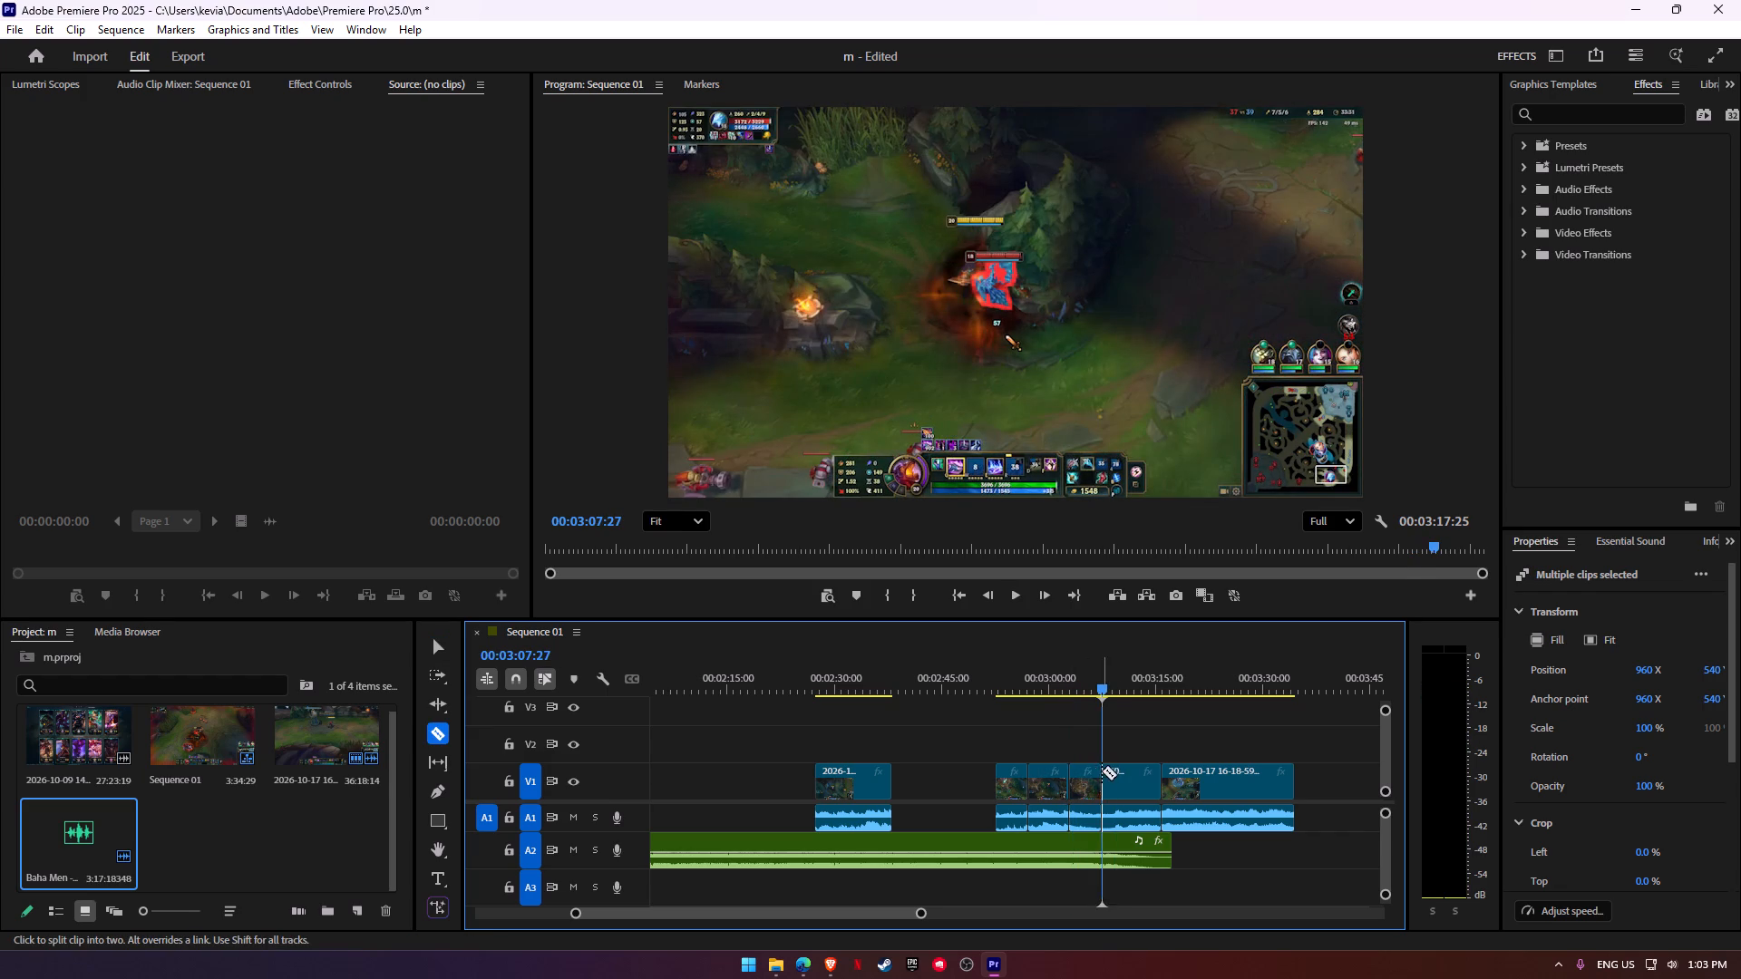
key("space")
type("v")
key("space")
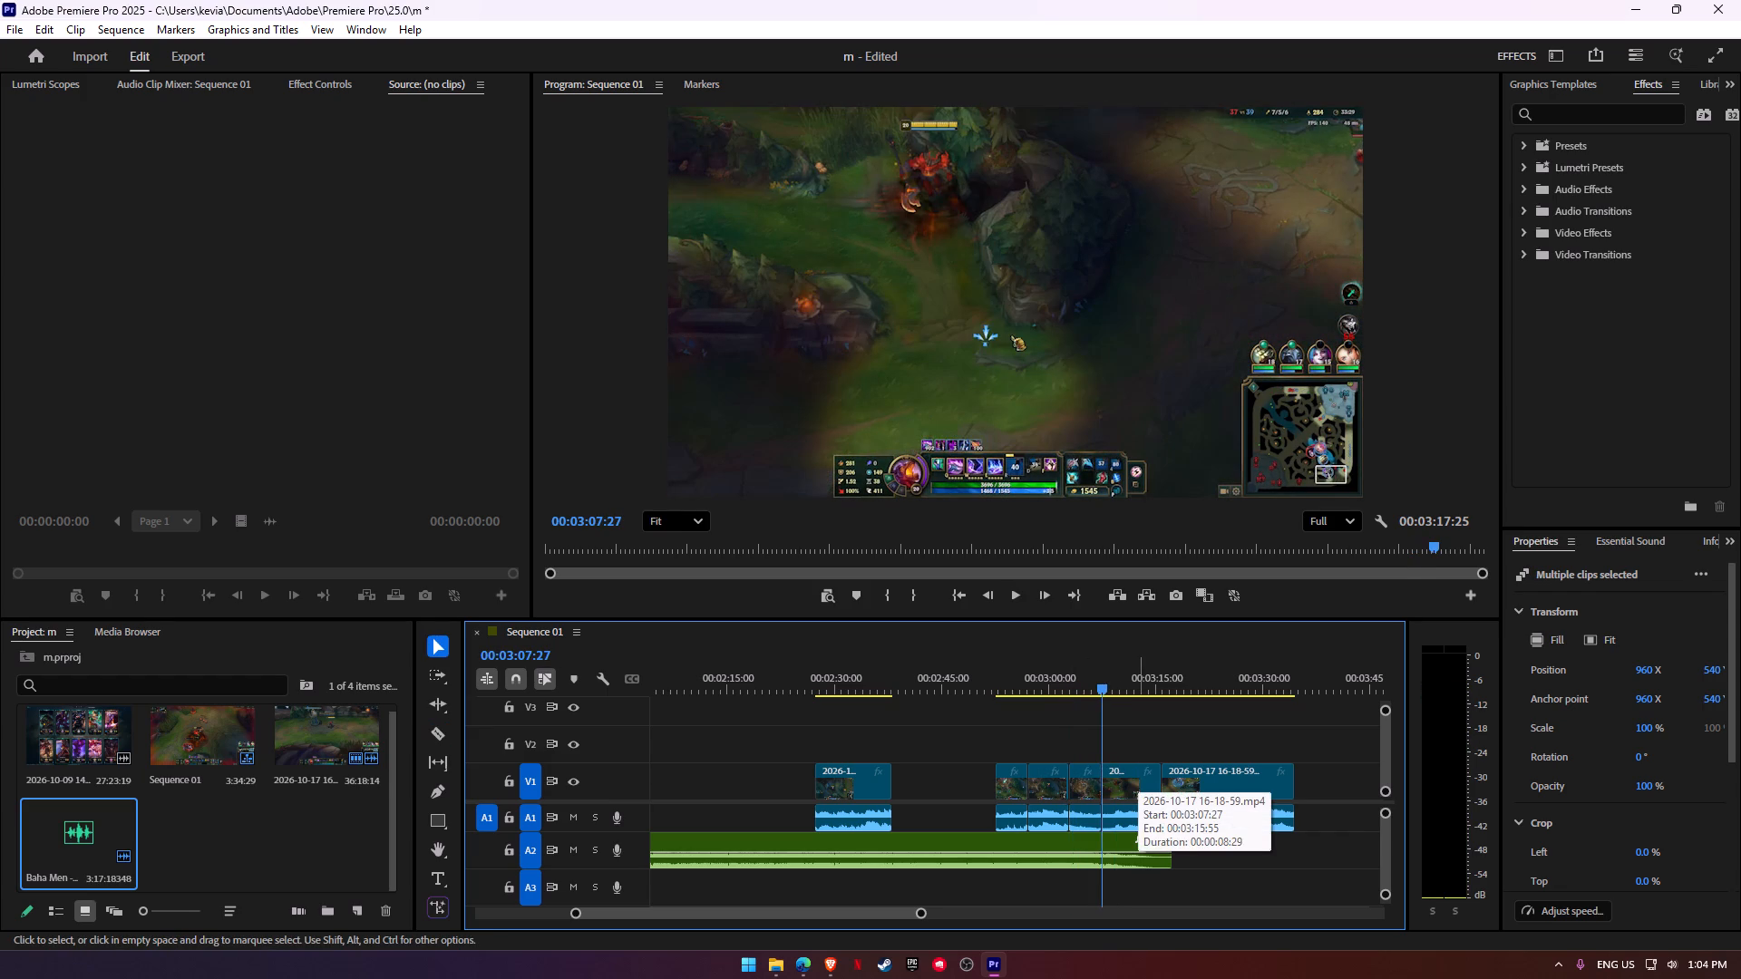
key("space")
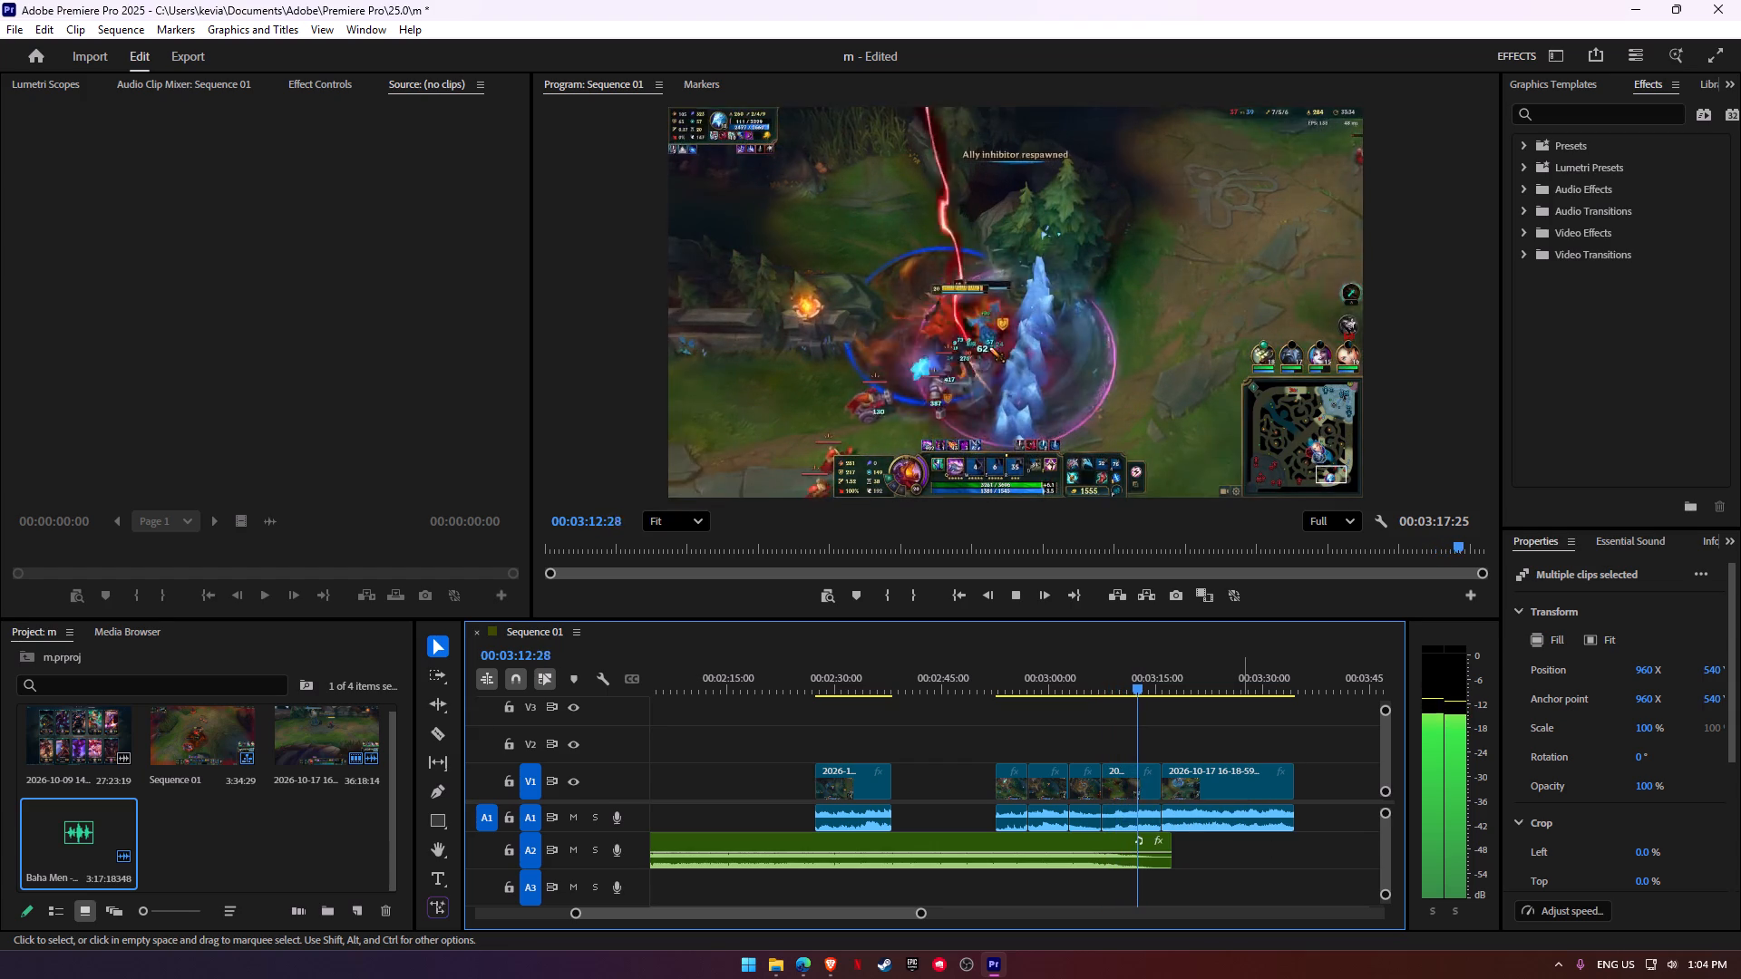
key("space")
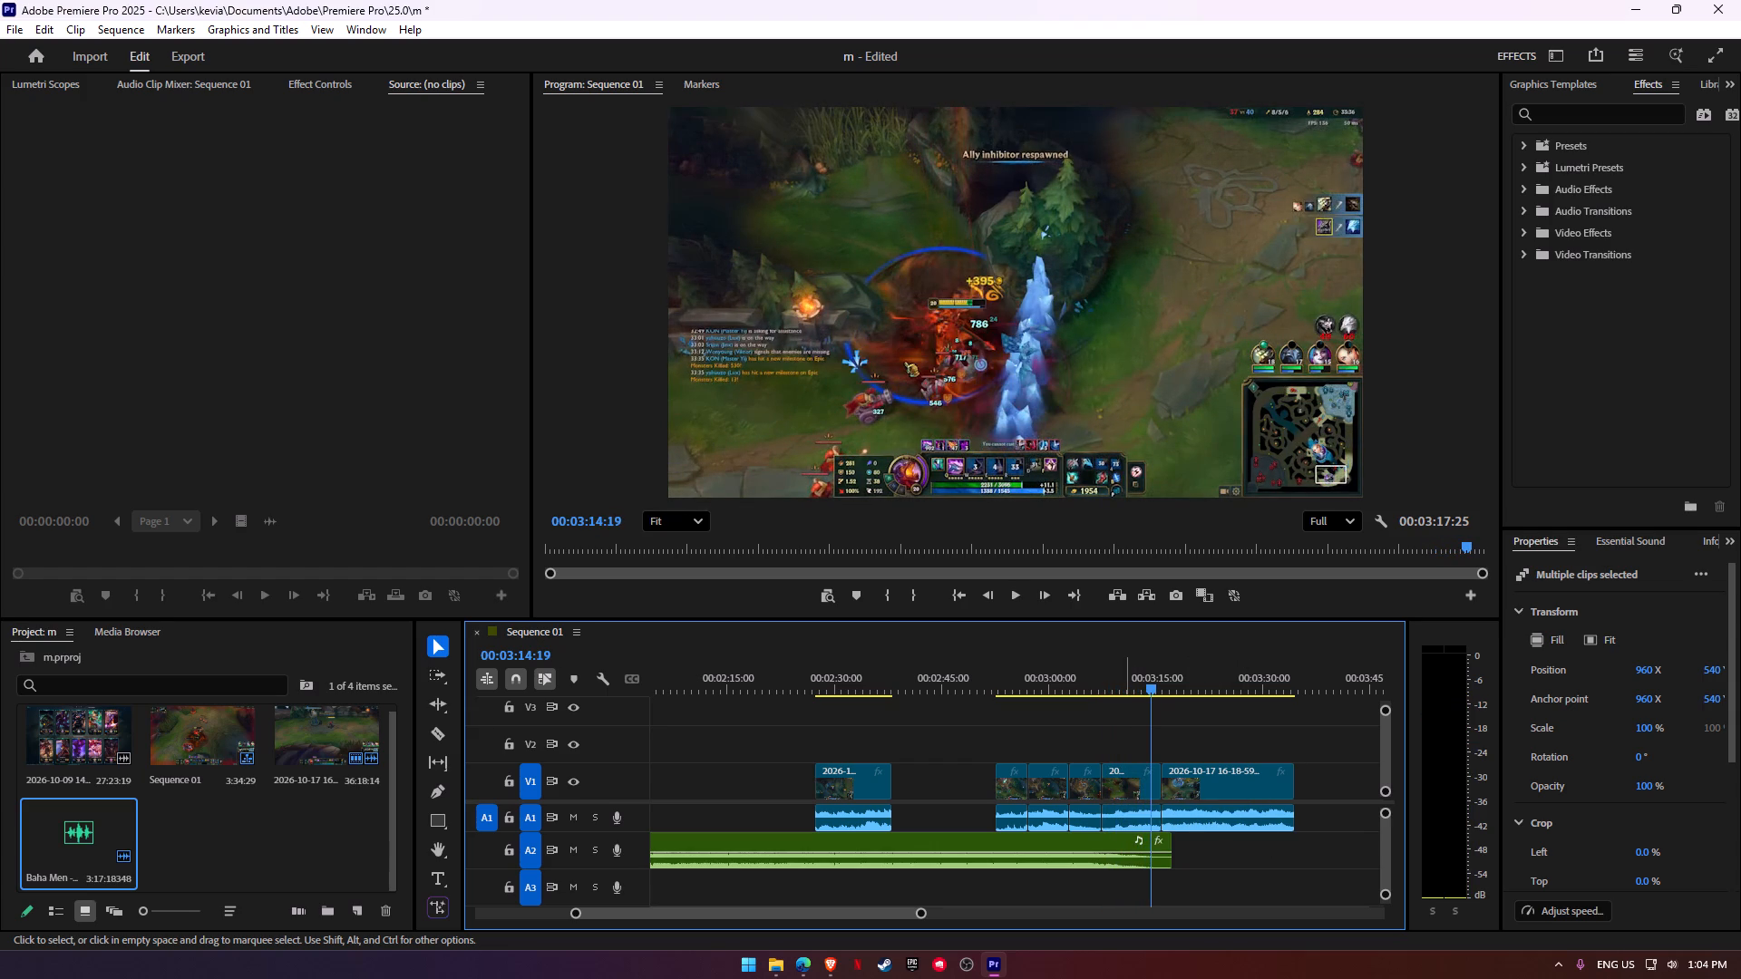
Move the pieces starting at about 00:02:57 and at 00:03:07:27 together to about 00:00:37, behind the three leftover clips.
left_click_drag(1041, 771, 690, 771)
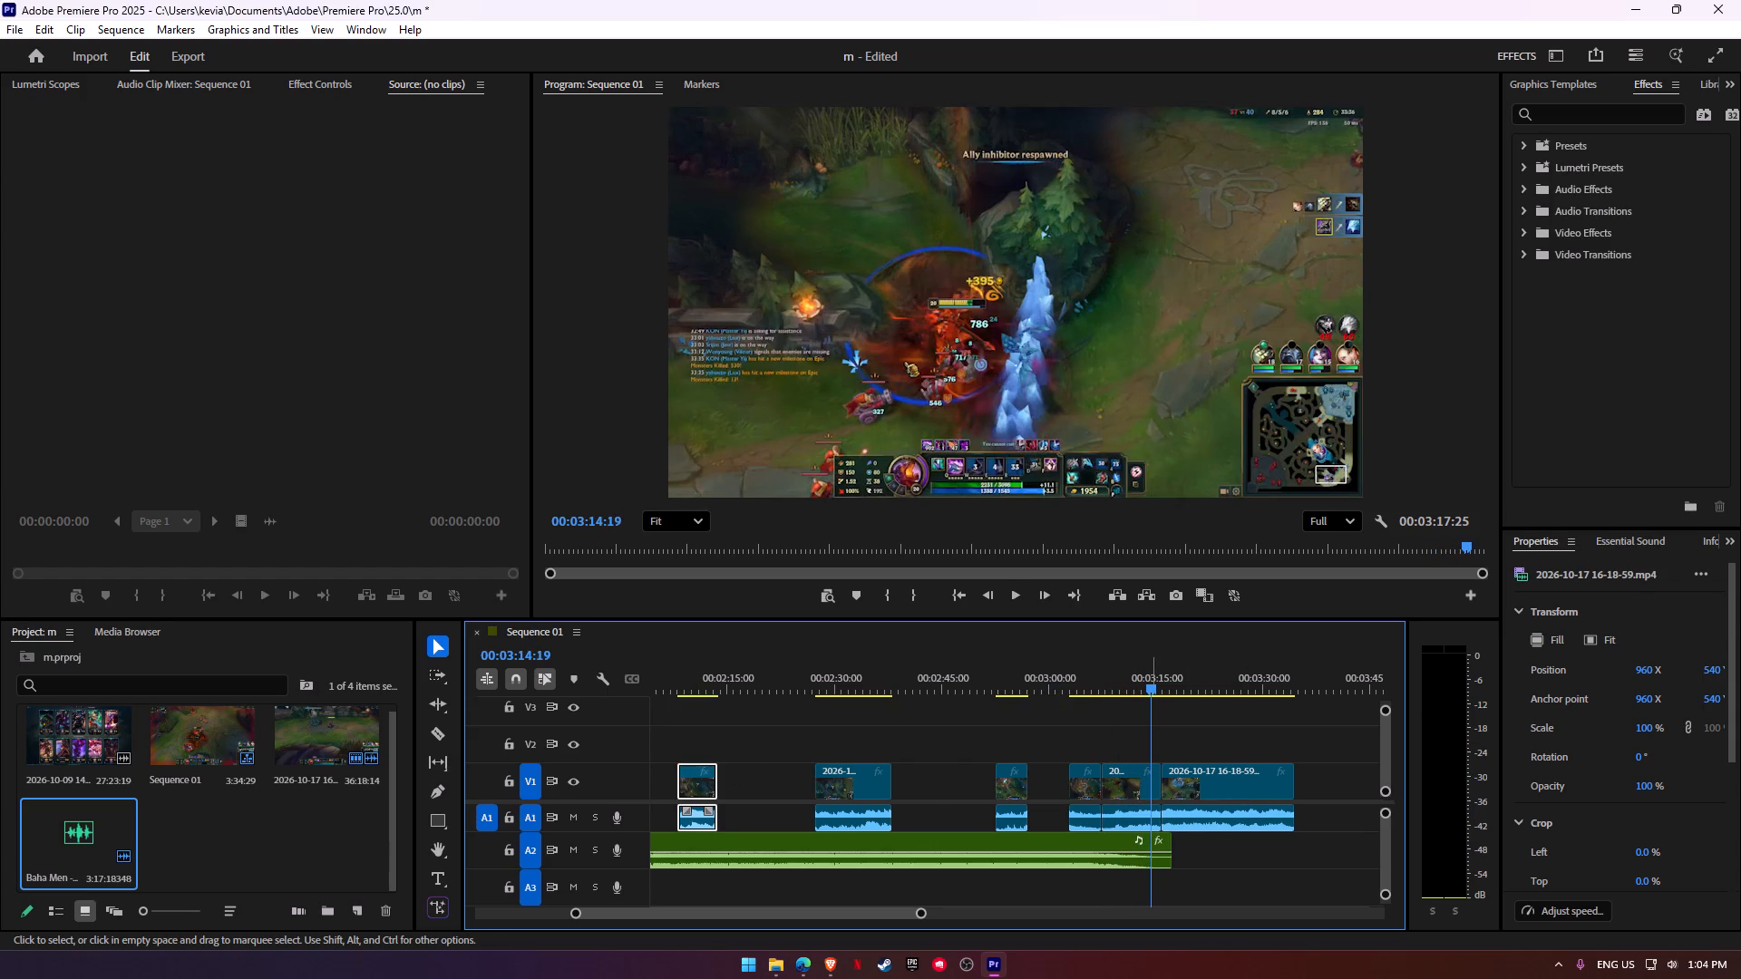
left_click_drag(1131, 783, 749, 781)
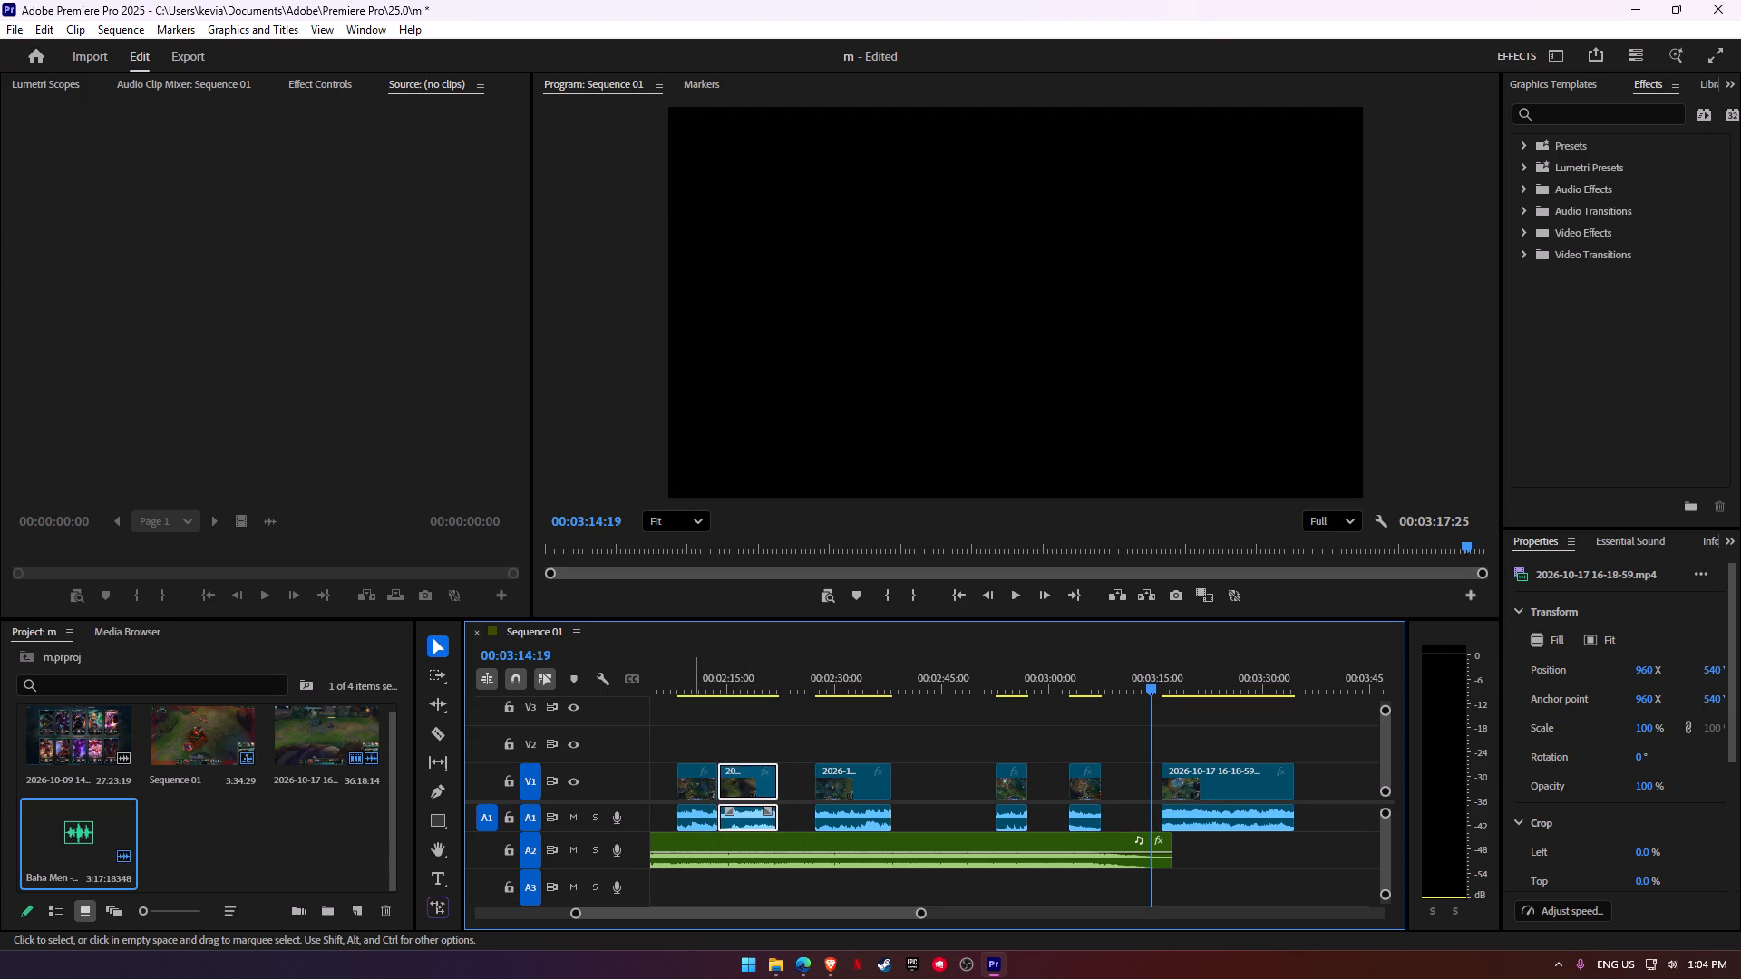
left_click_drag(682, 732, 820, 787)
left_click(718, 726)
left_click_drag(677, 730, 736, 801)
left_click_drag(742, 783, 978, 791)
Review the leftover clips from 00:00:18:10 and make room by moving them to about 00:00:32 and the two kill pieces to about 00:00:50.
left_click(782, 675)
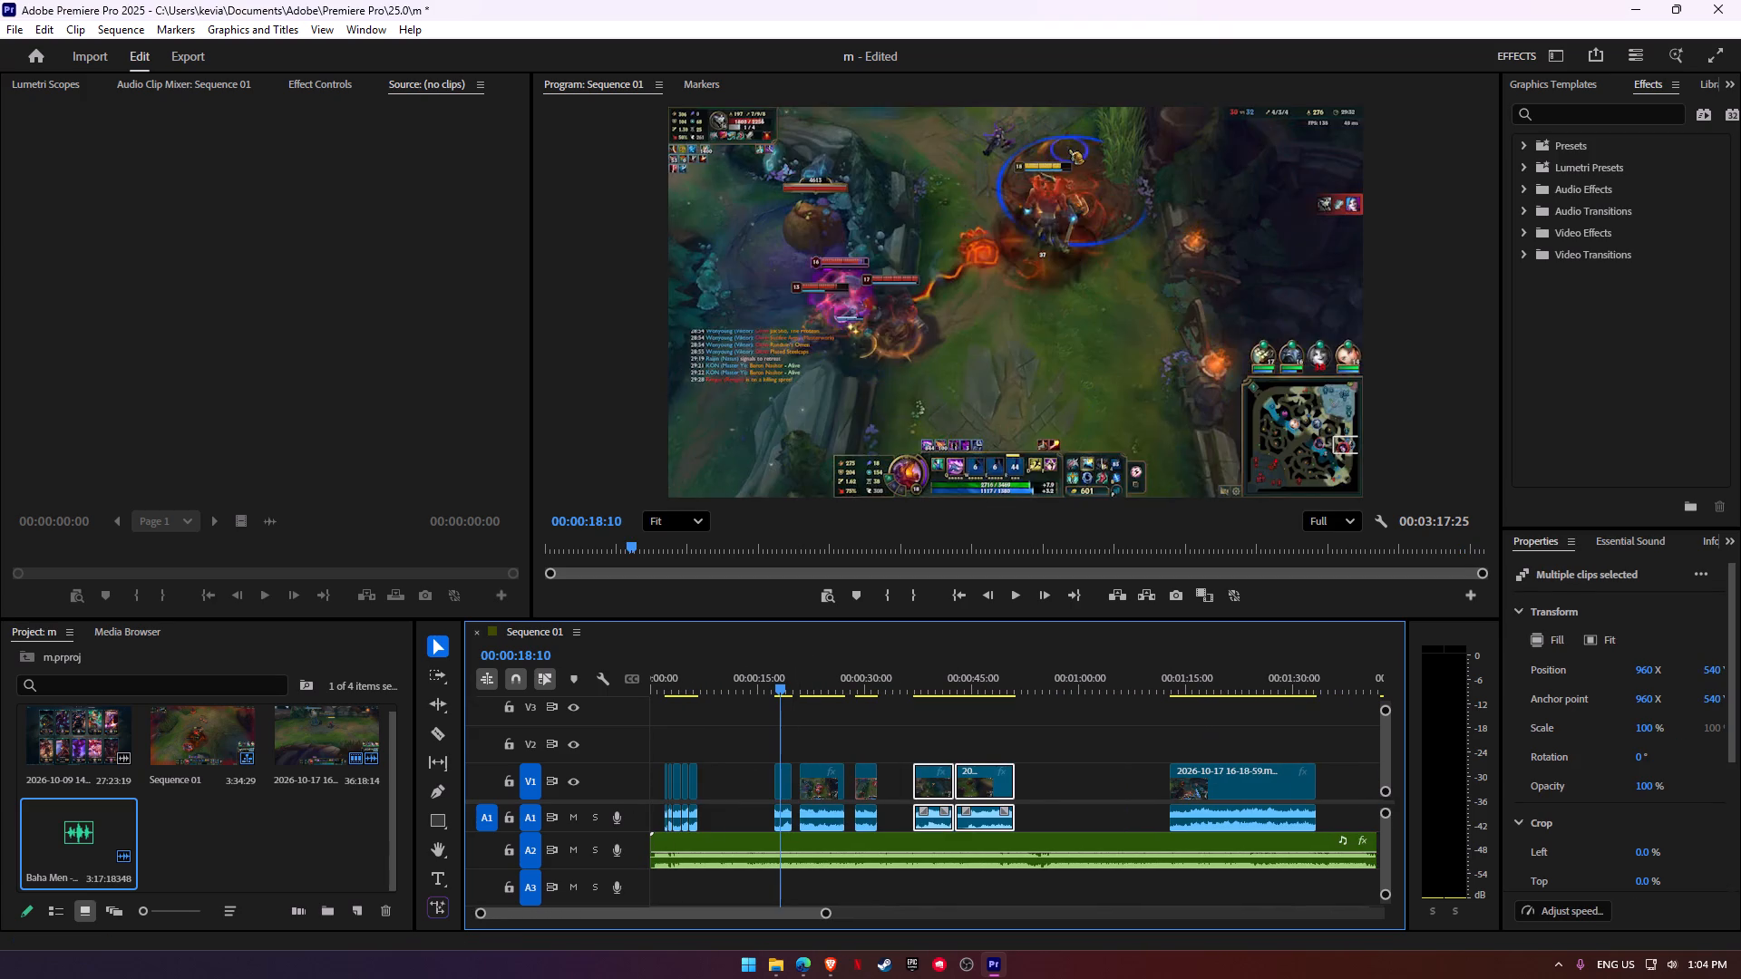
key("space")
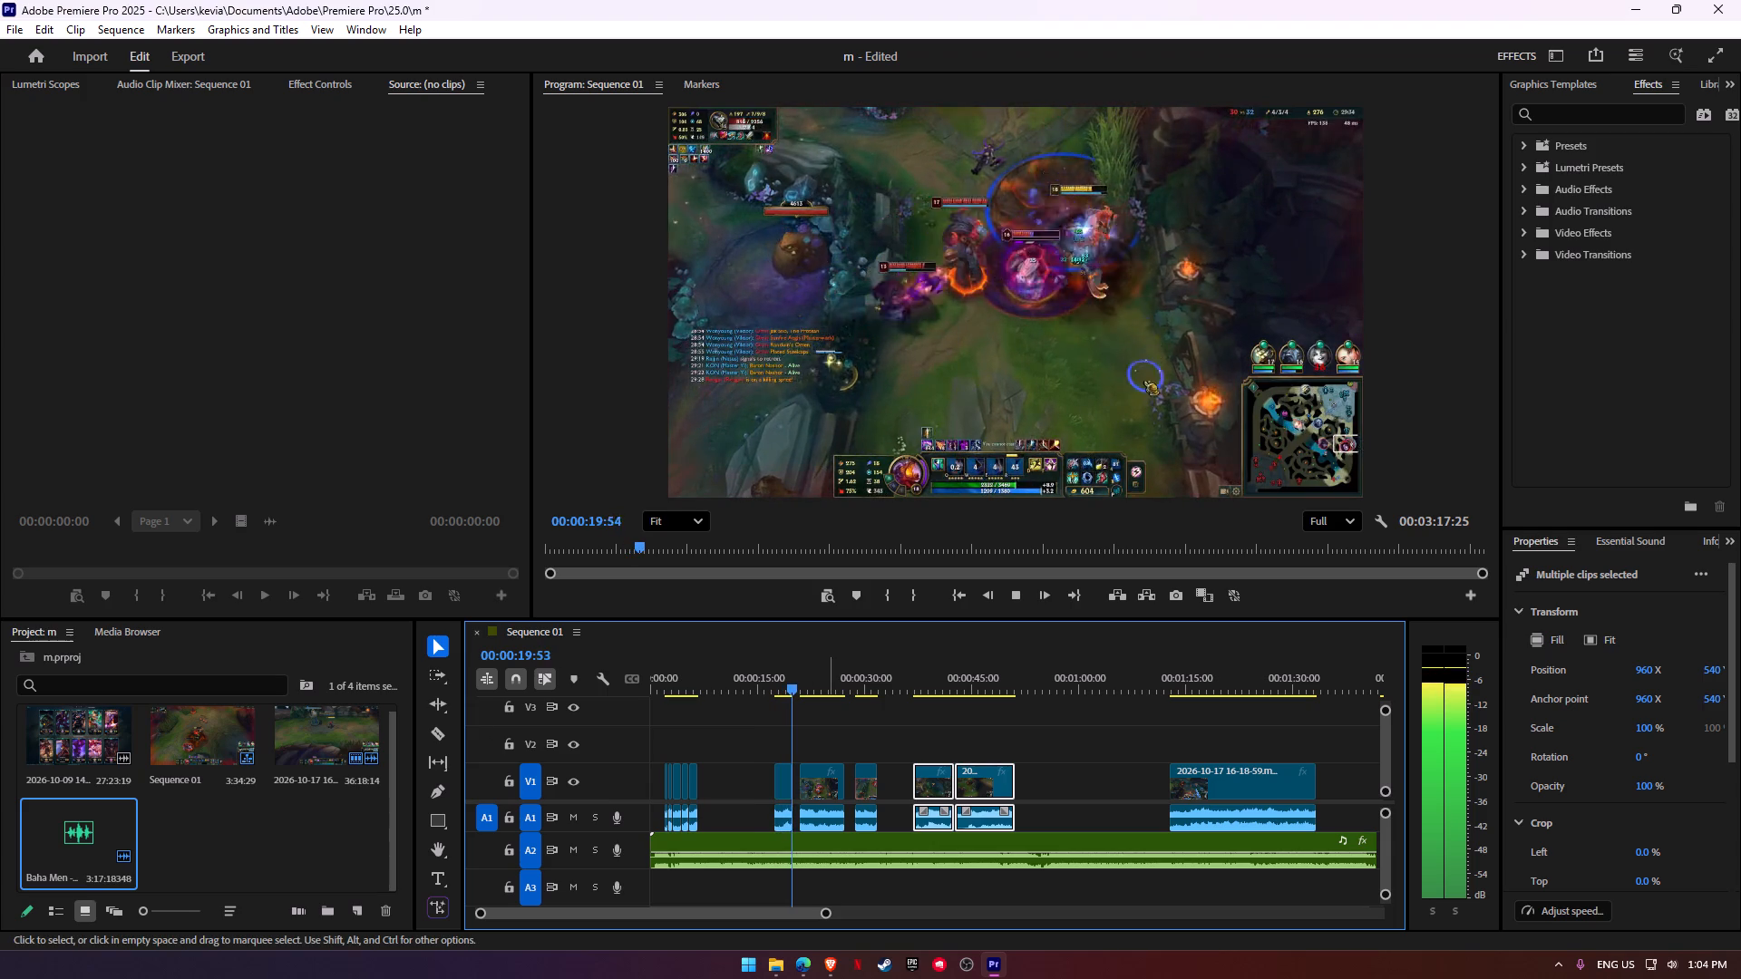
left_click(851, 659)
left_click(818, 679)
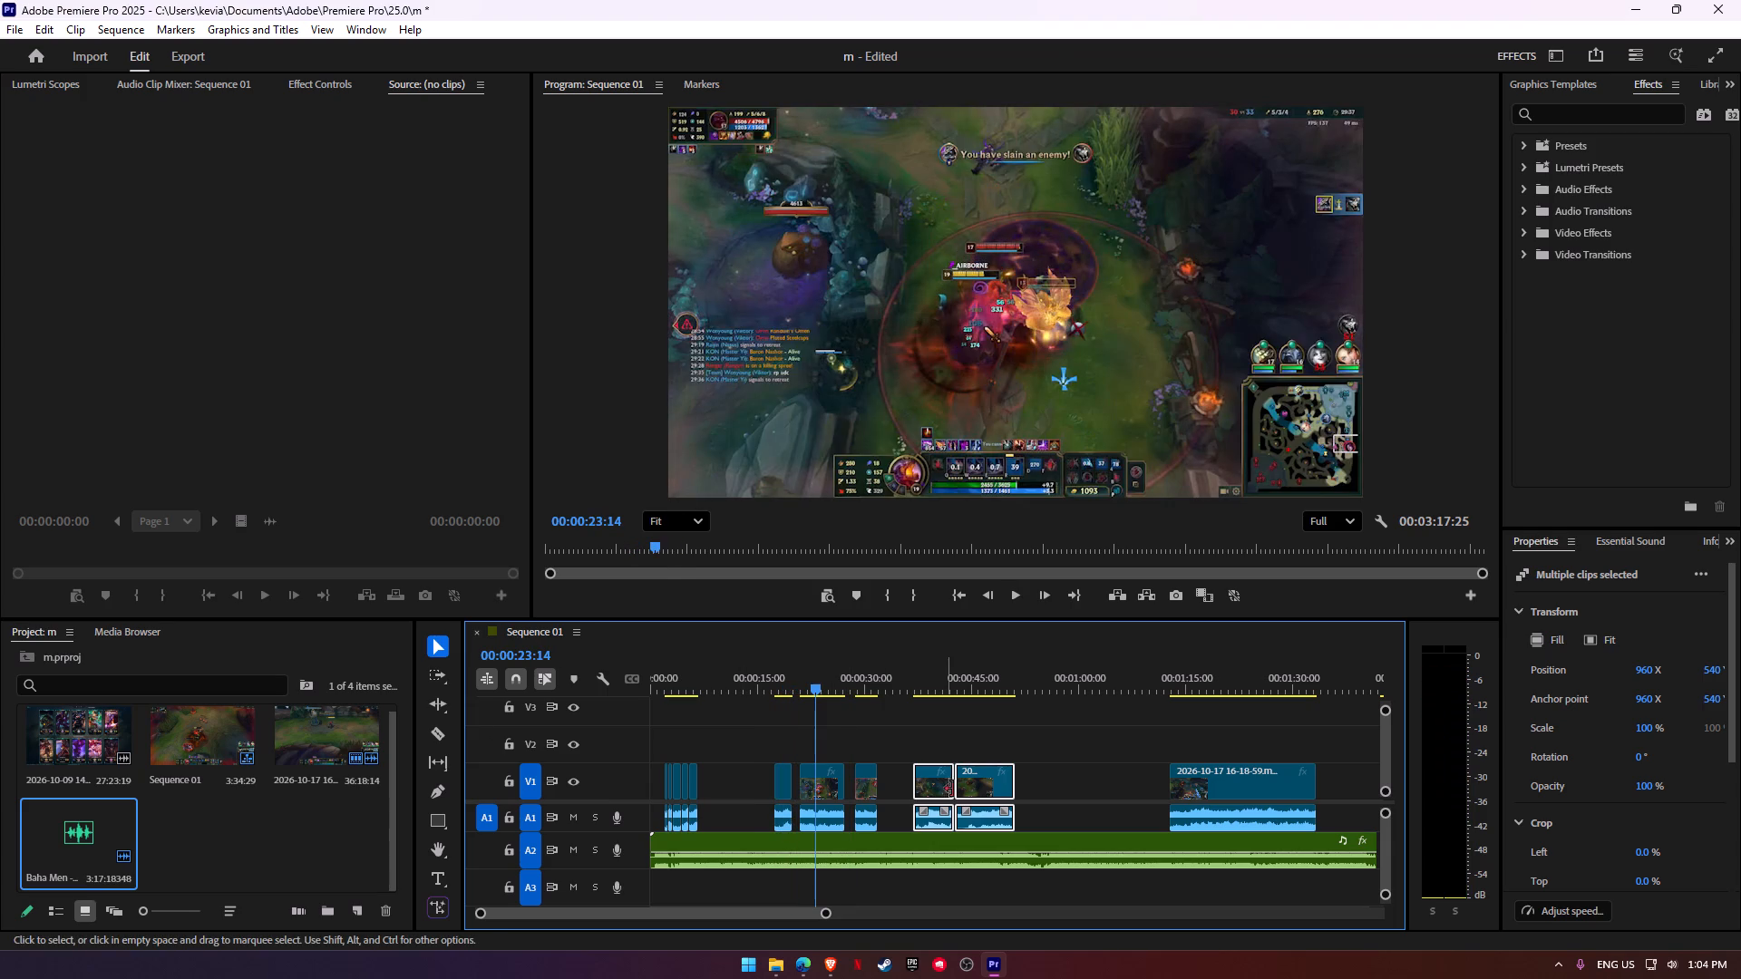
left_click_drag(743, 741, 897, 816)
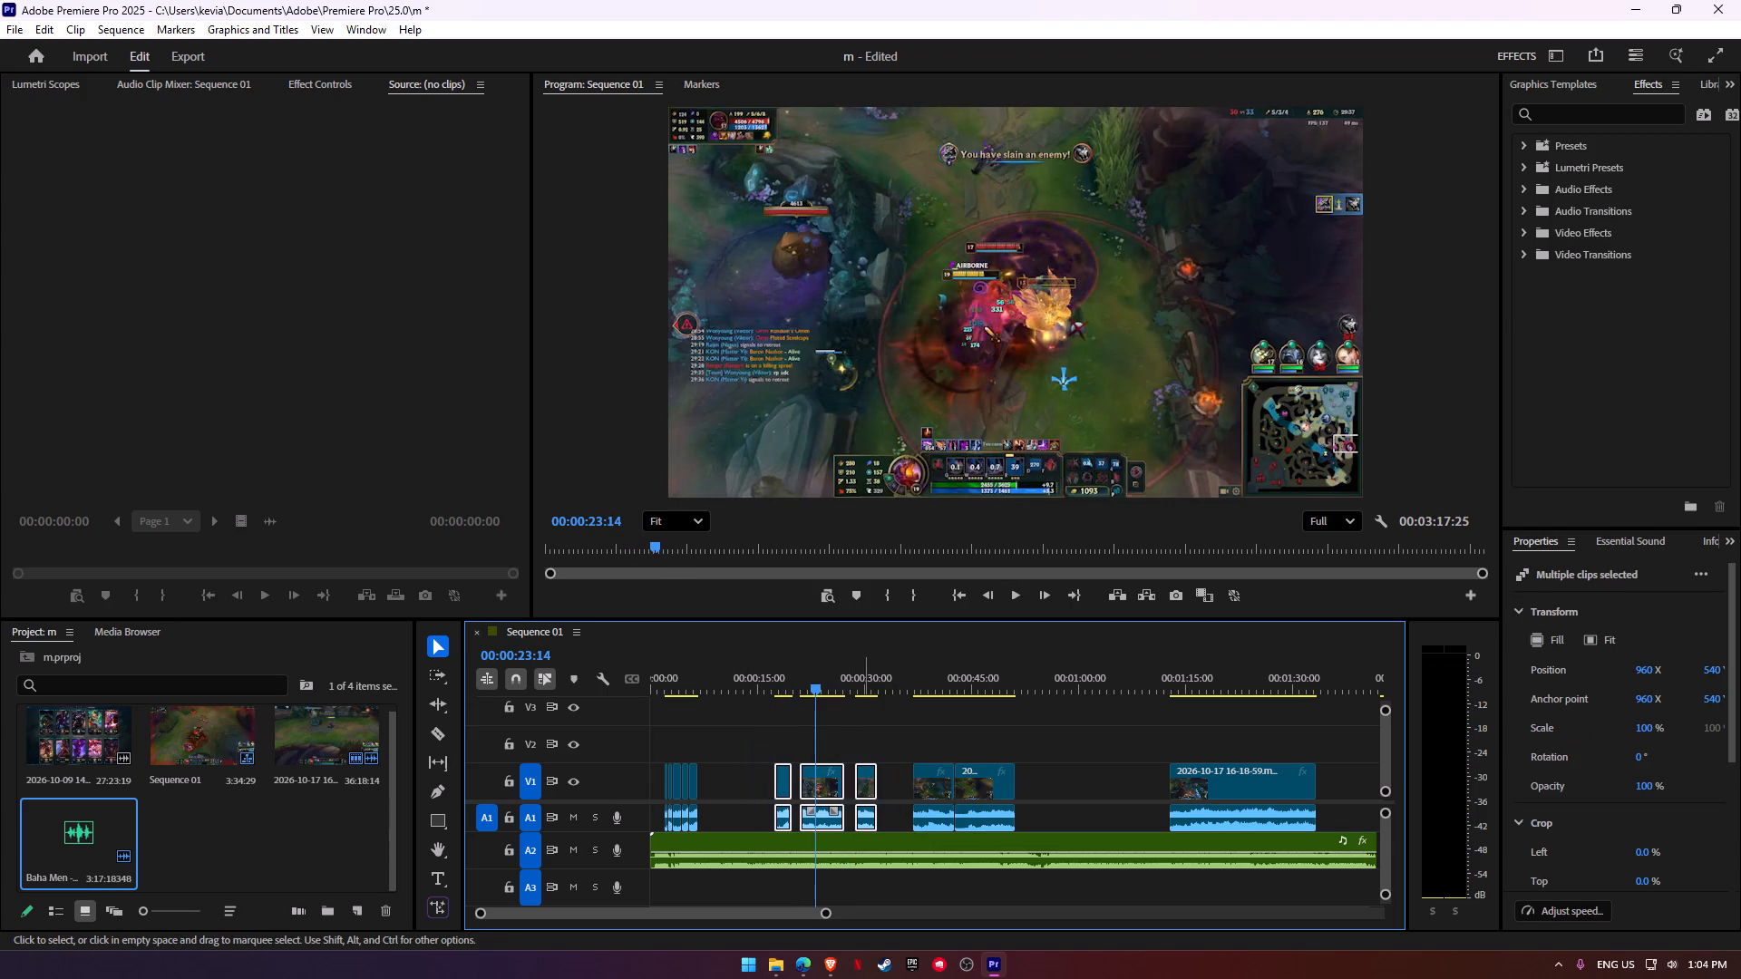
left_click_drag(863, 778, 885, 780)
left_click_drag(928, 749, 994, 808)
left_click_drag(984, 788, 782, 791)
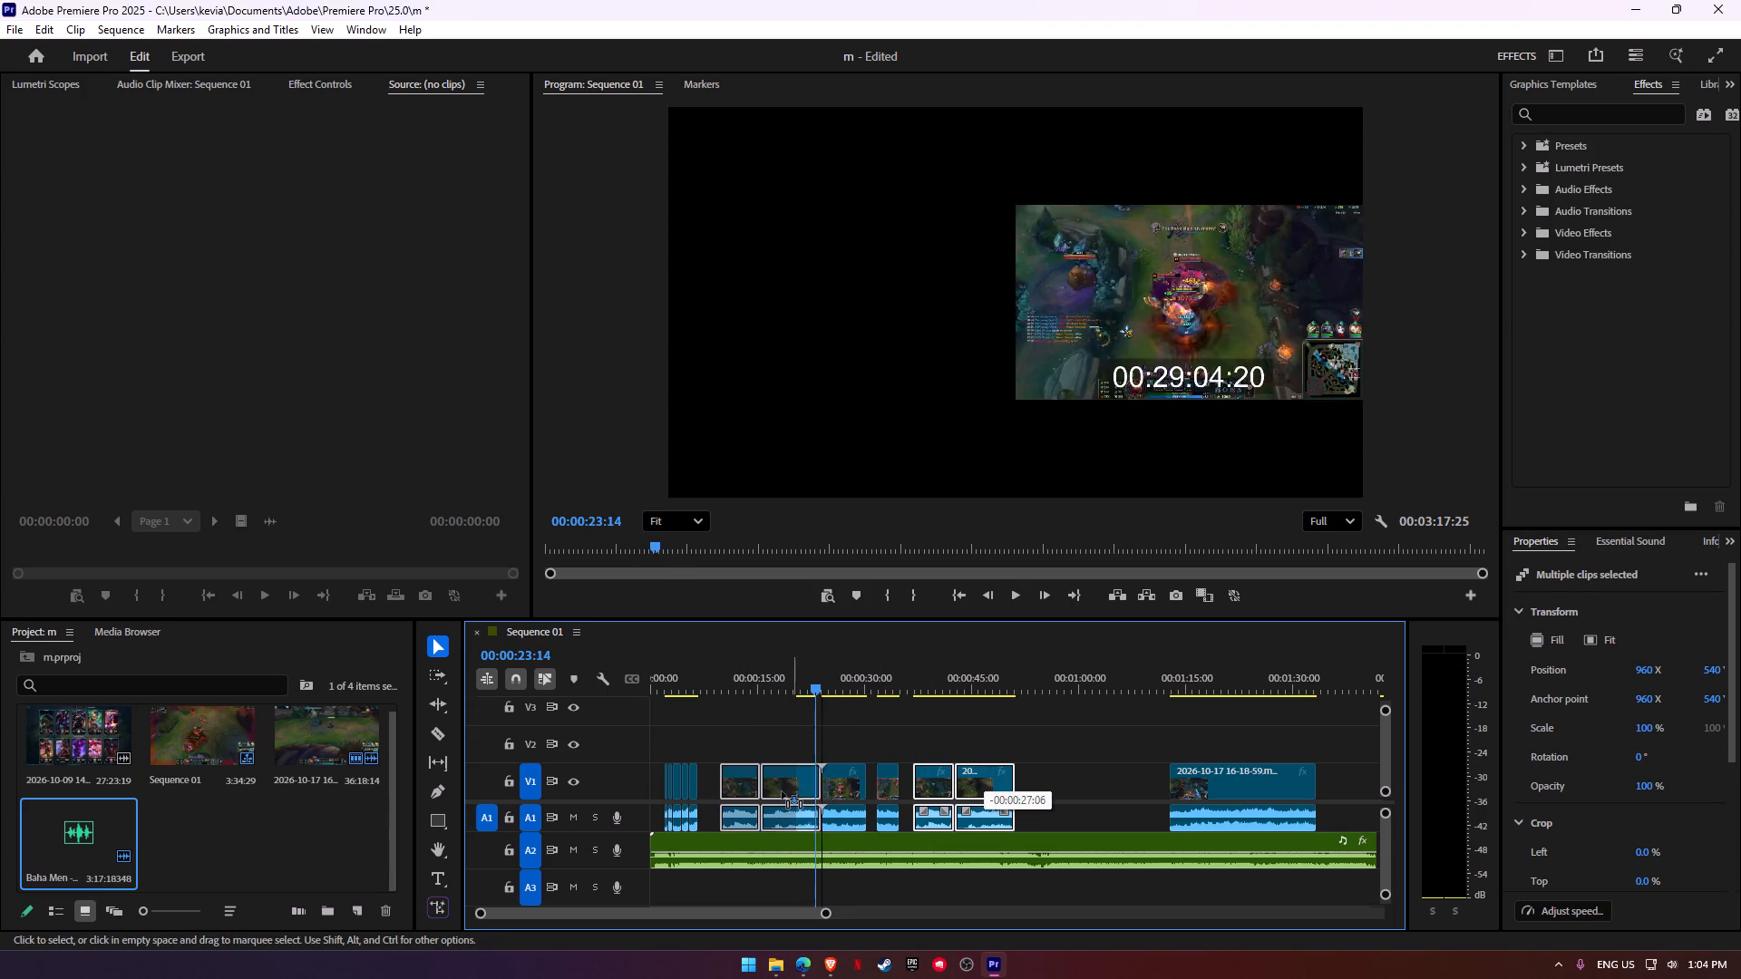
left_click_drag(782, 791, 1082, 791)
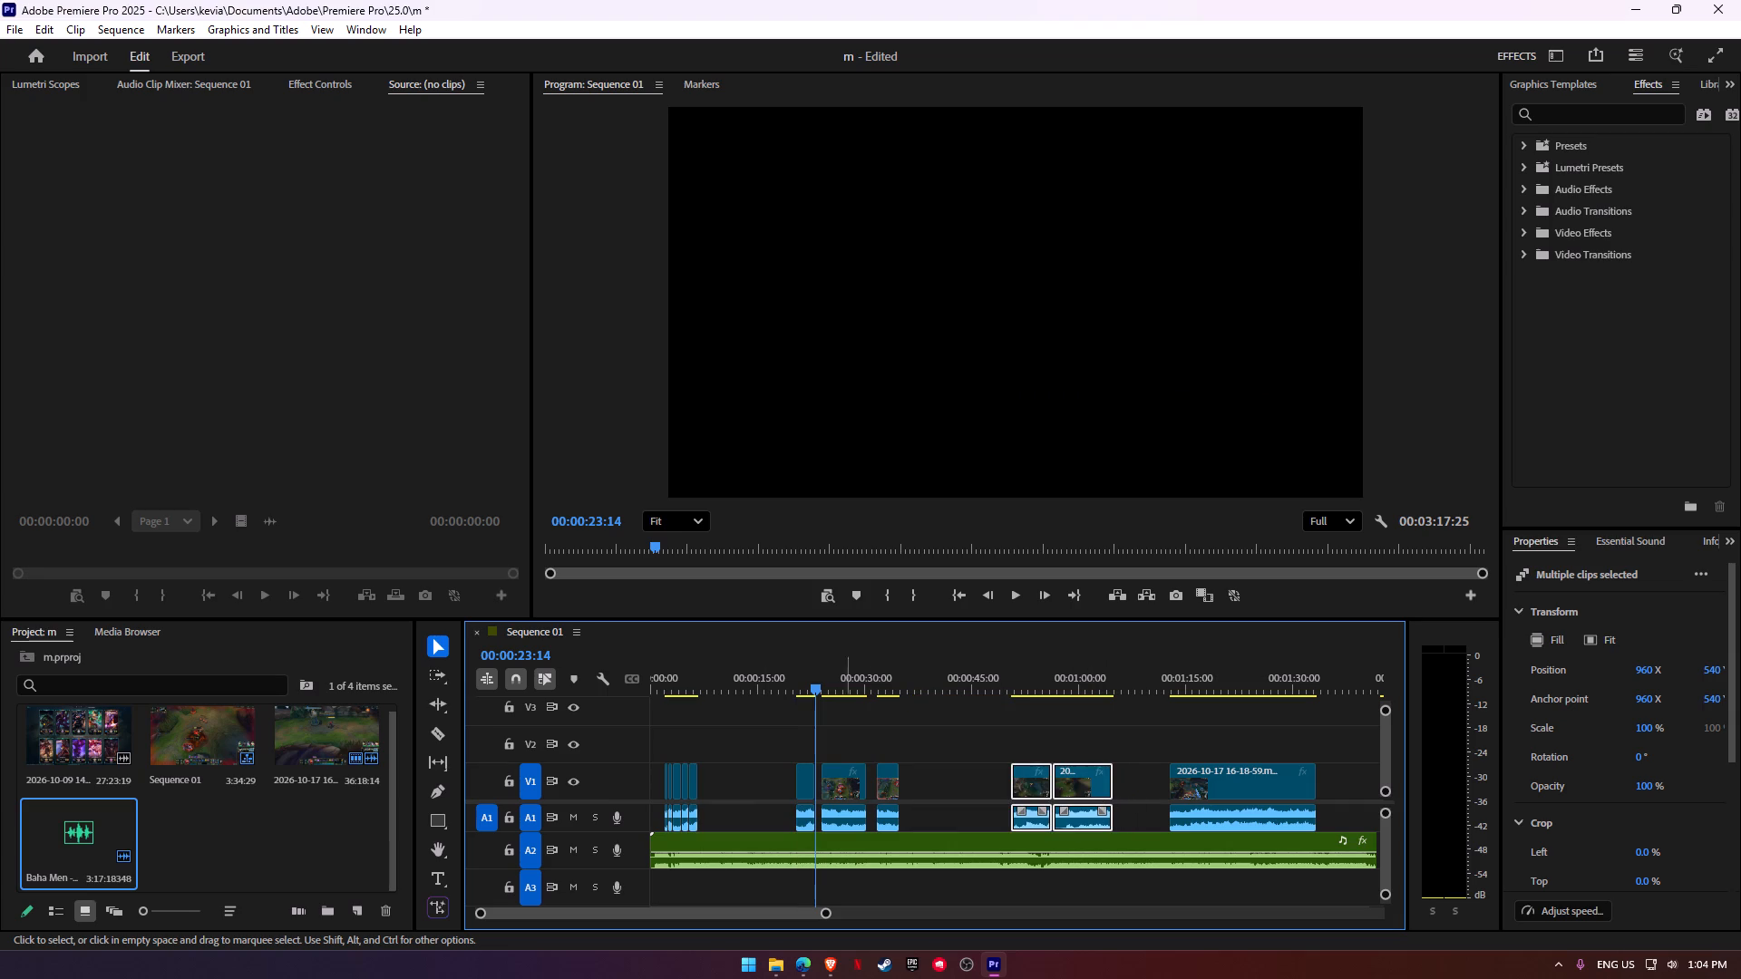
left_click_drag(772, 736, 893, 809)
left_click_drag(845, 775, 916, 777)
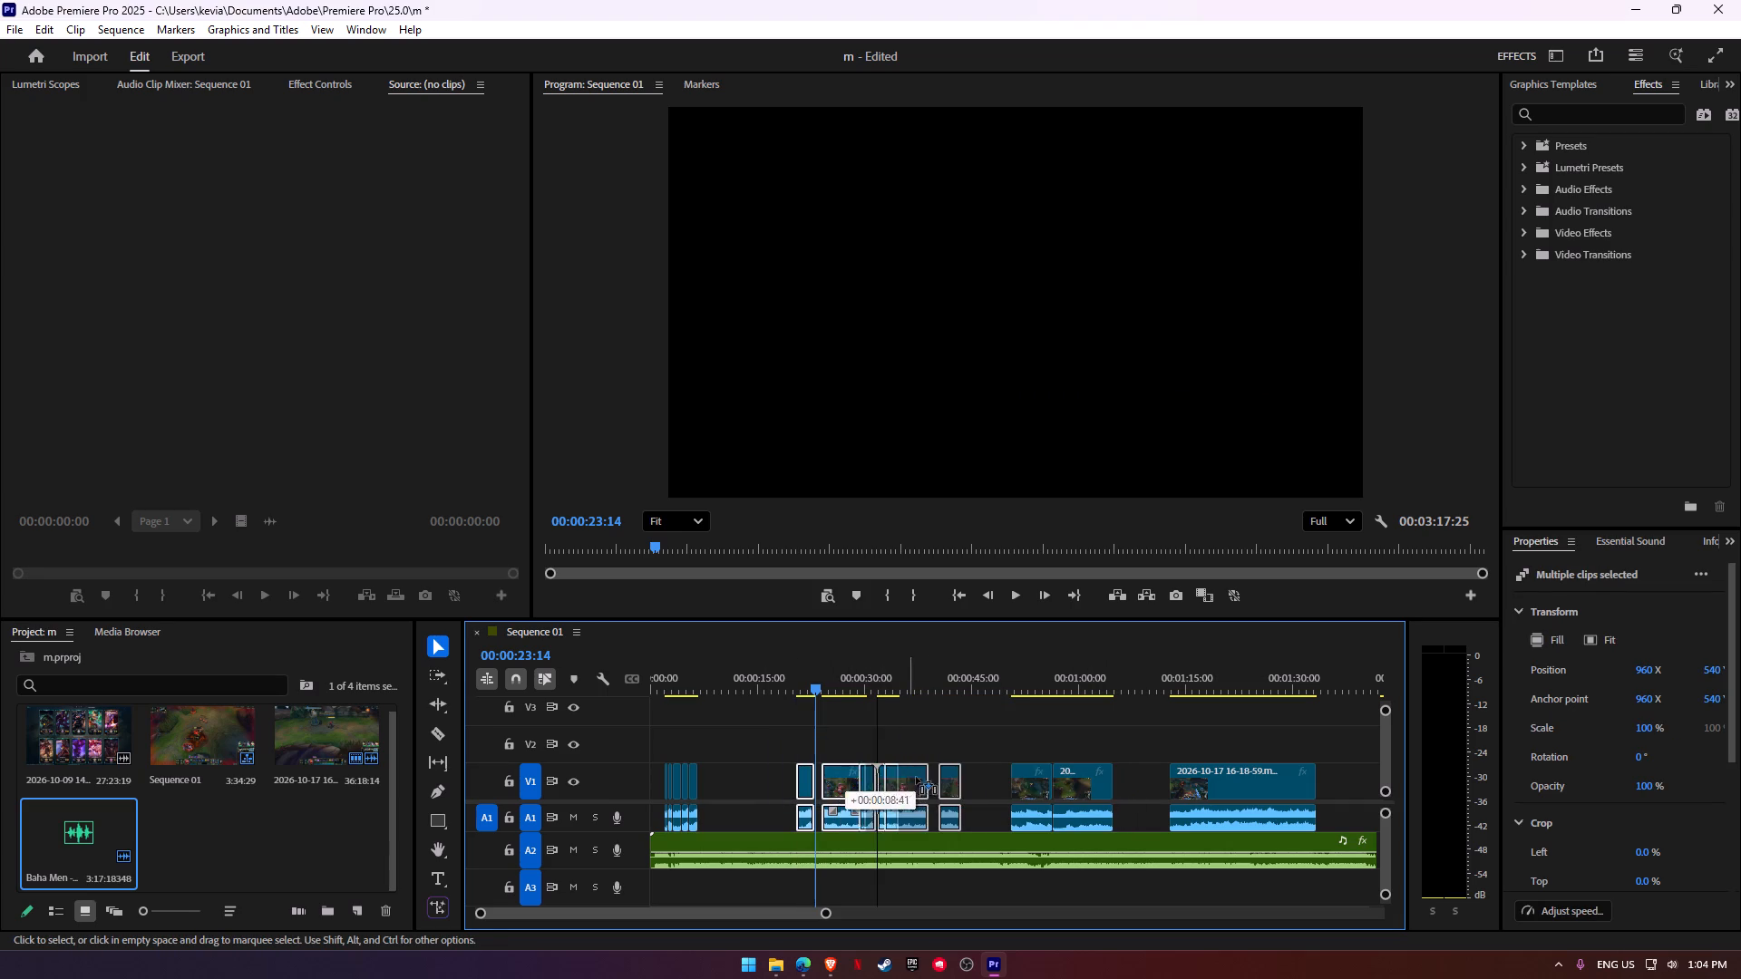
left_click_drag(916, 777, 932, 777)
Move the two kill pieces ahead of the leftover clips and close the gap between them and the montage.
left_click_drag(1006, 739, 1084, 791)
left_click_drag(1089, 780, 800, 787)
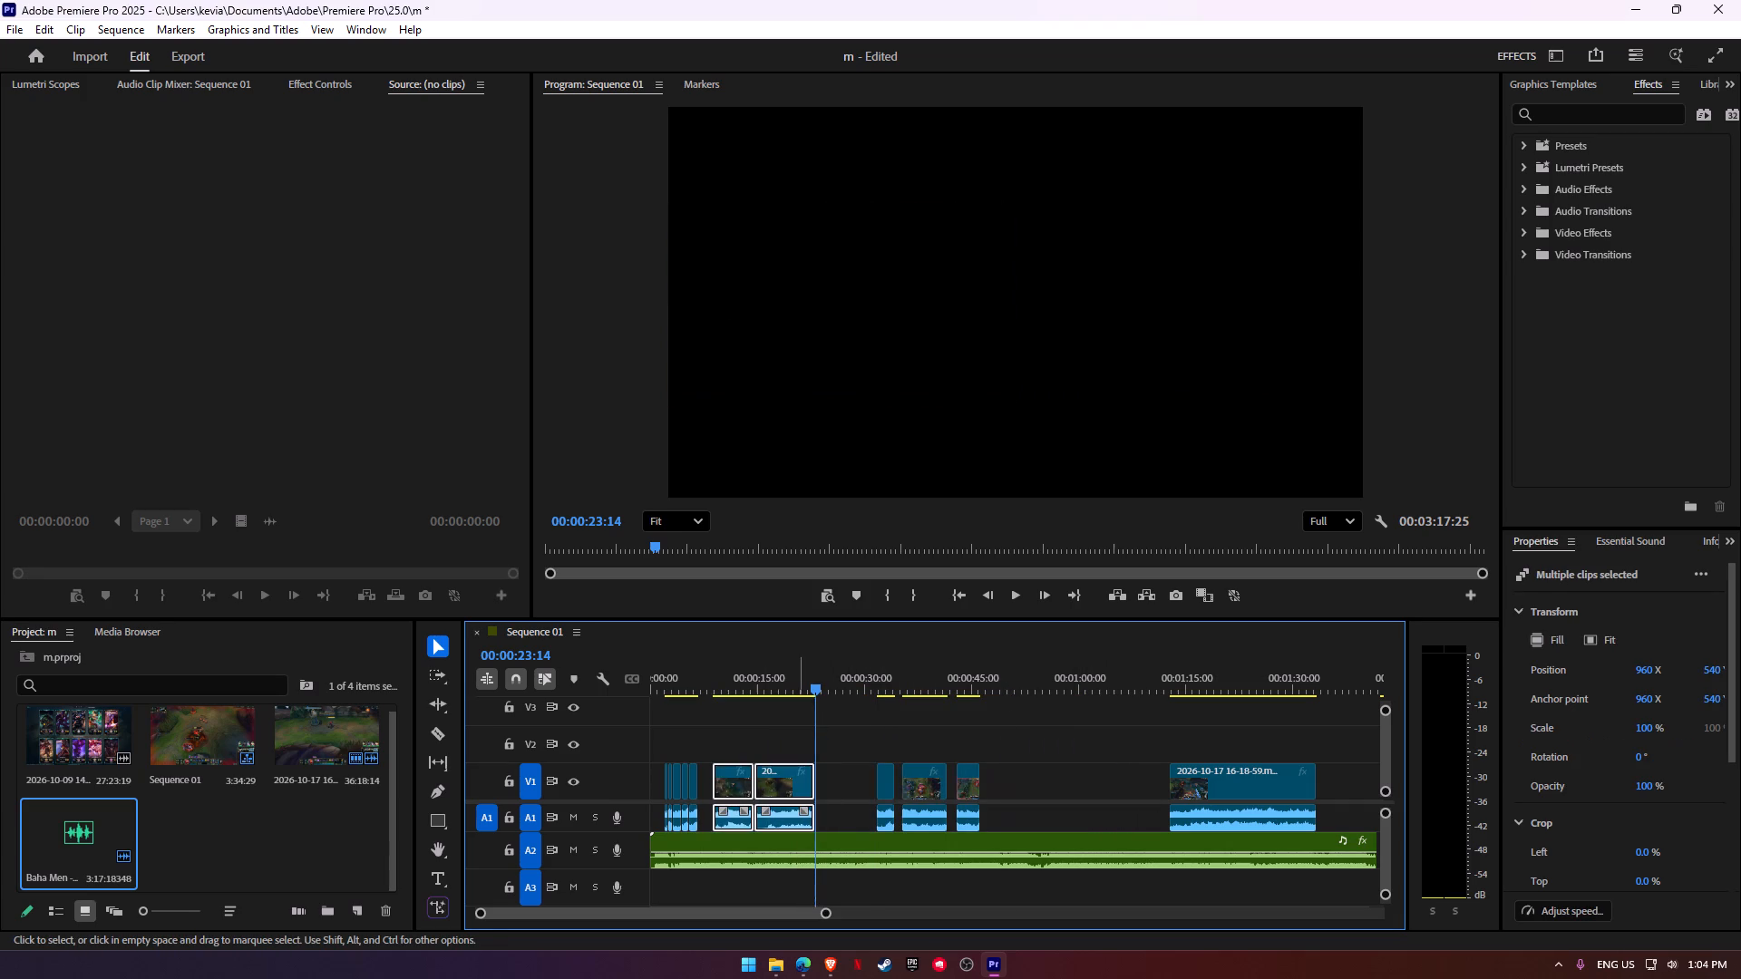
left_click(706, 778)
key("BackSpace")
Play the opening of the montage up to 00:00:03:08.
scroll(677, 822, "up", 7, "alt")
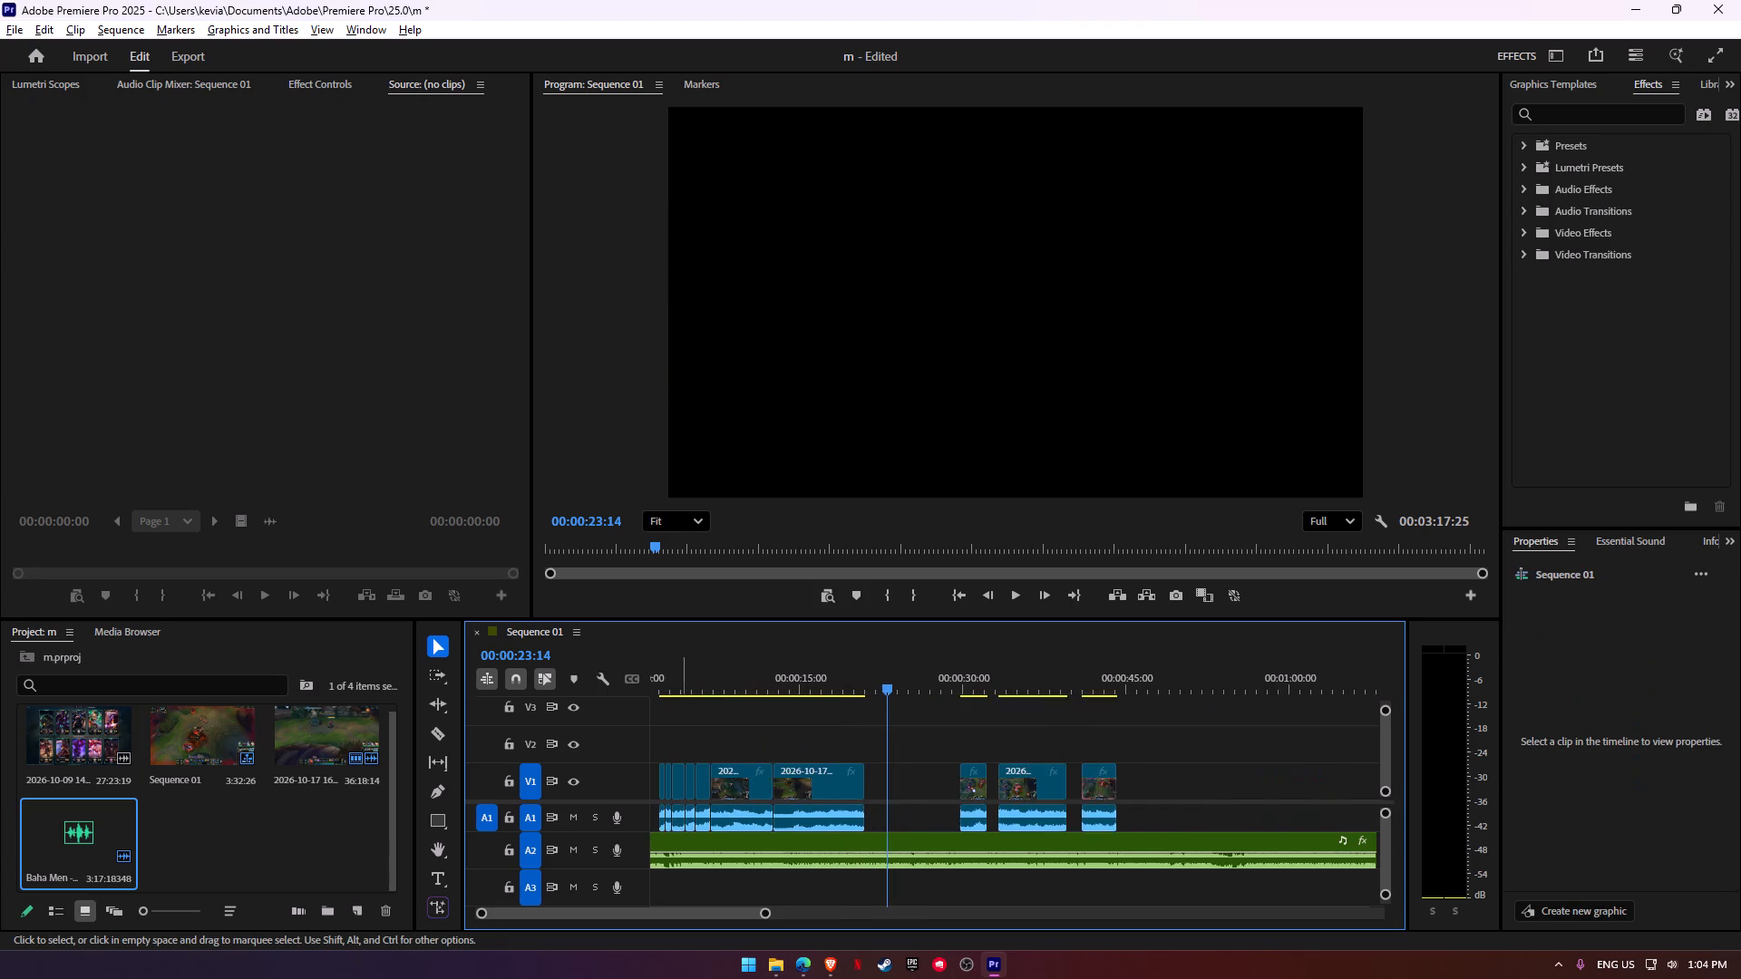
scroll(681, 822, "up", 2, "alt")
left_click_drag(667, 916, 627, 916)
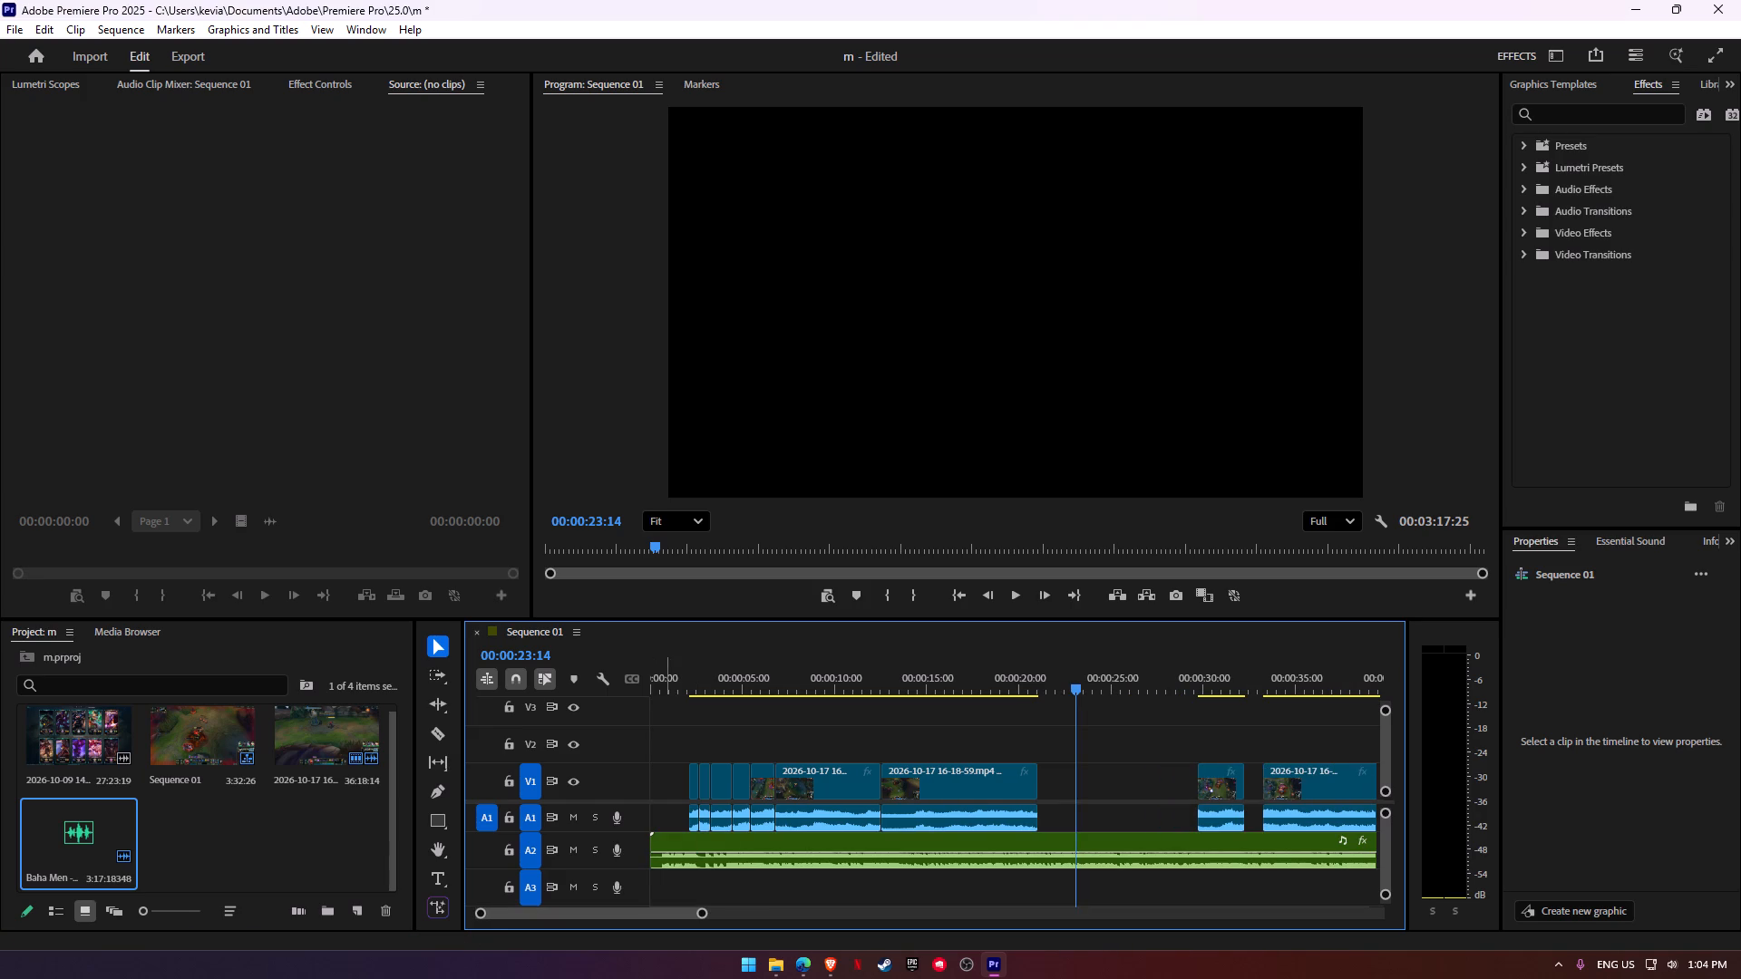
left_click(666, 675)
key("space")
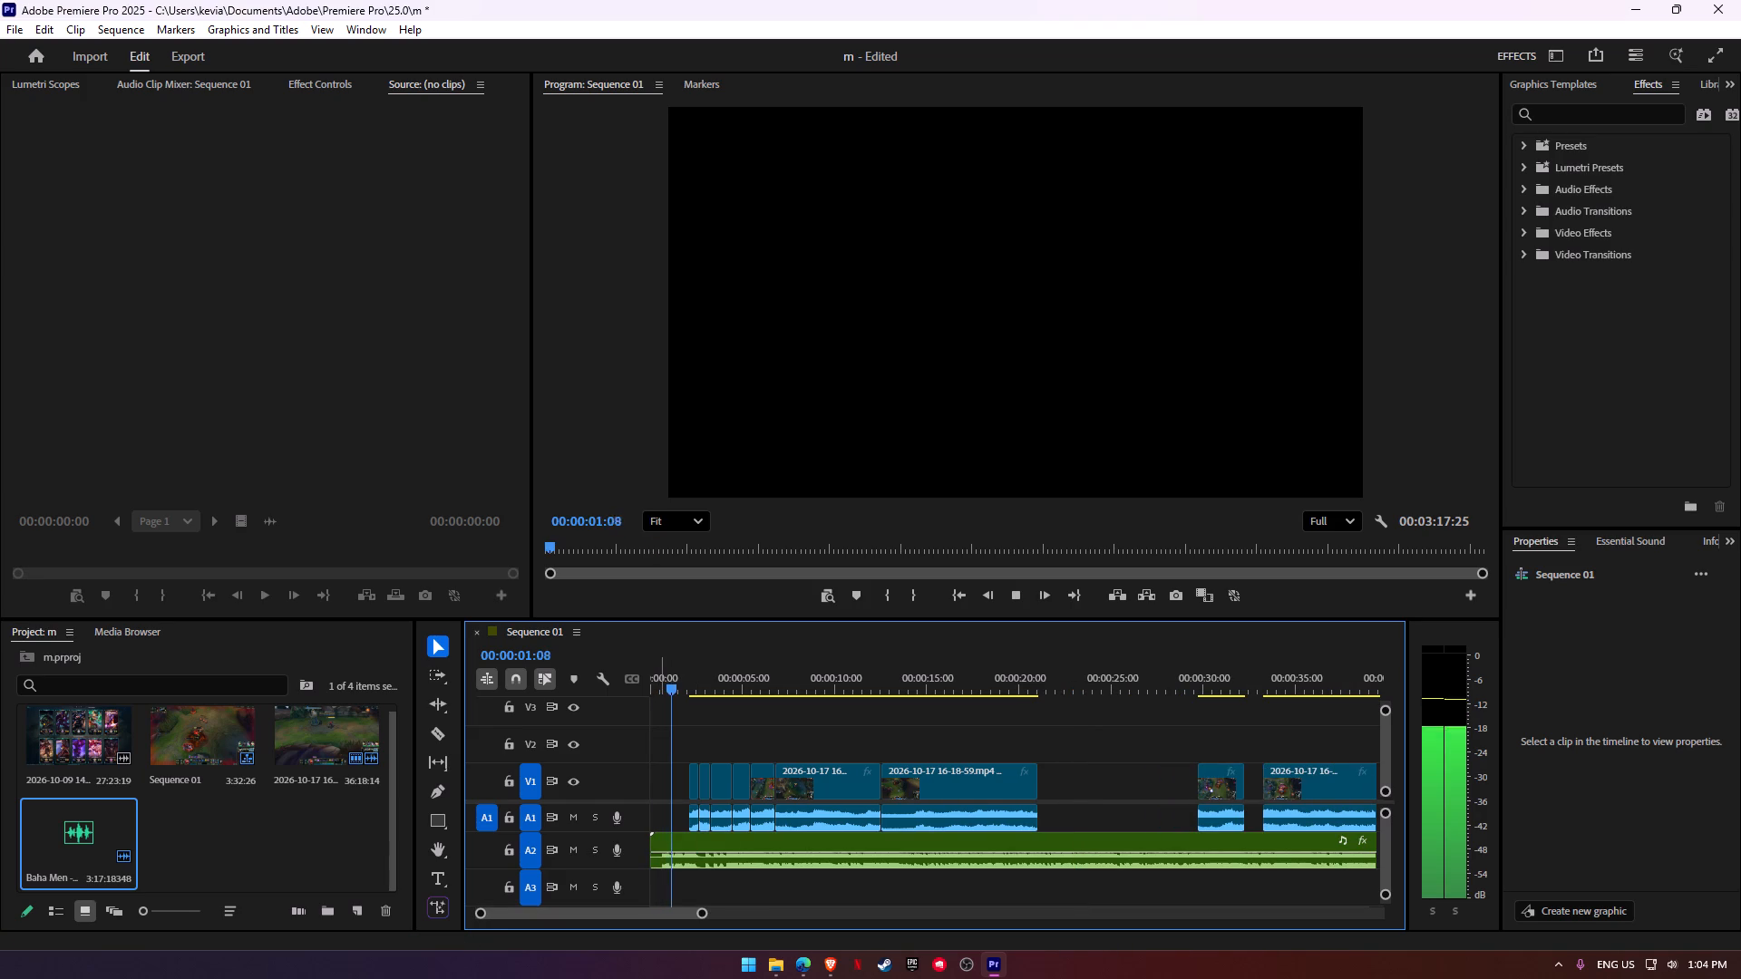
key("space")
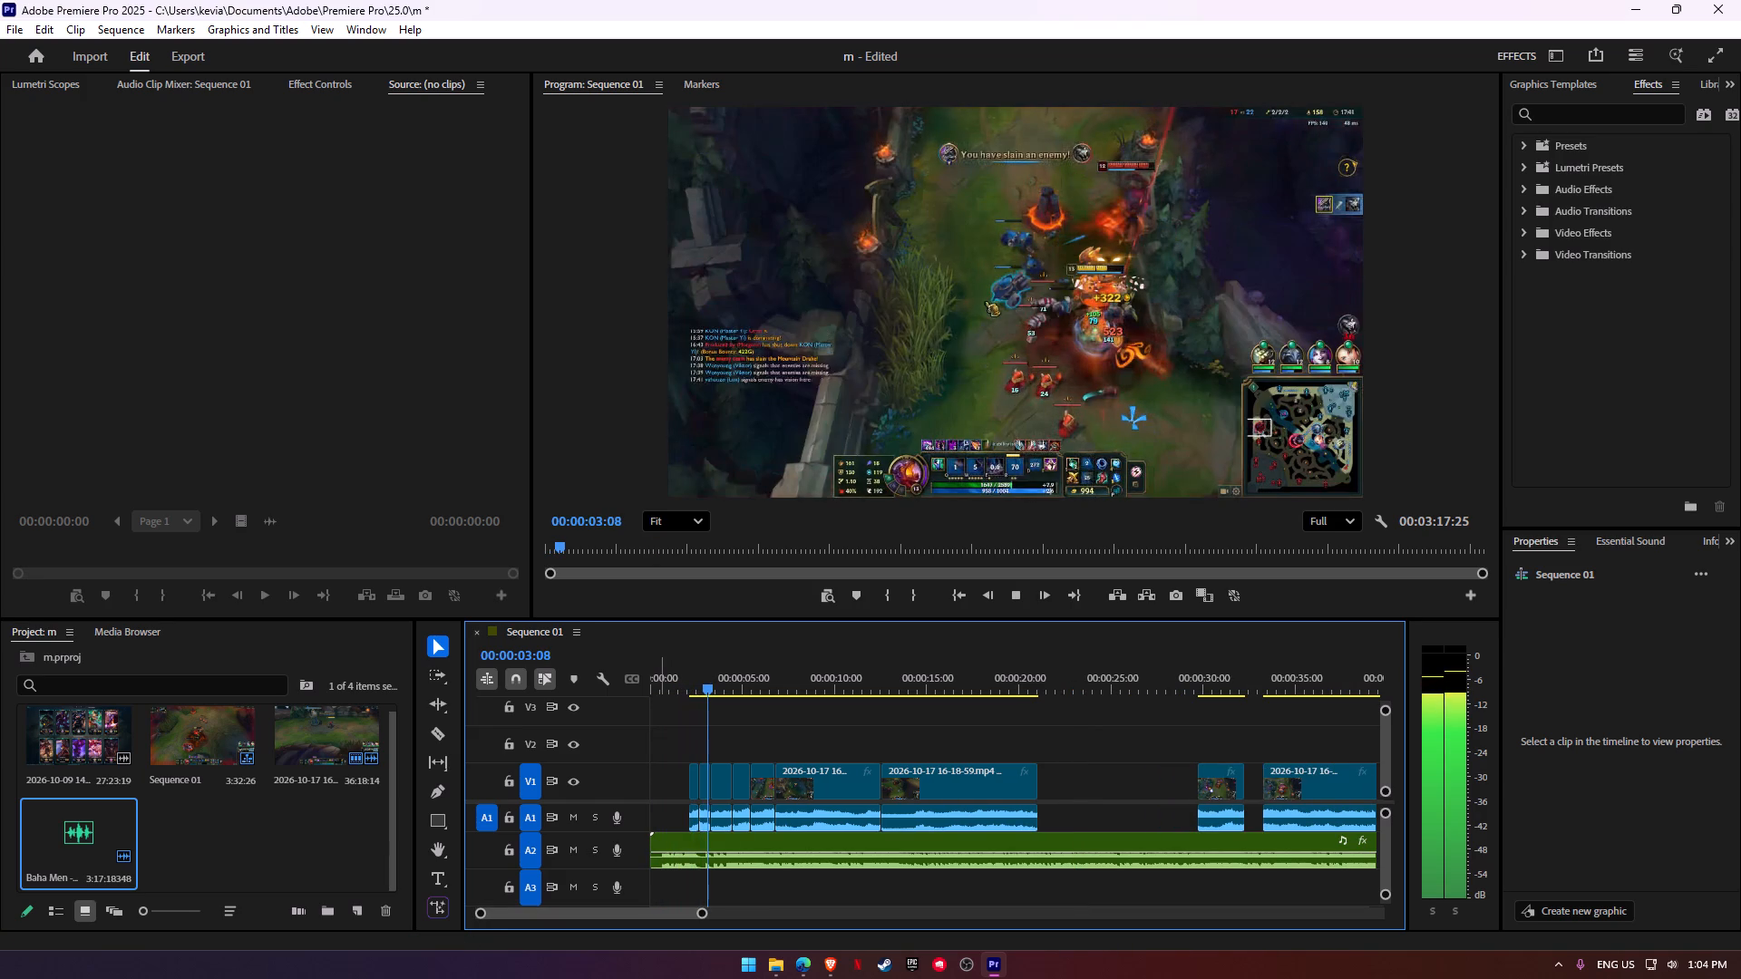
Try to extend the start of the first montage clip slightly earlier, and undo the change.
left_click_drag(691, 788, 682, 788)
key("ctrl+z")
Play the montage with the song from just before its first clip to 00:00:19:22.
scroll(679, 786, "up", 9, "alt")
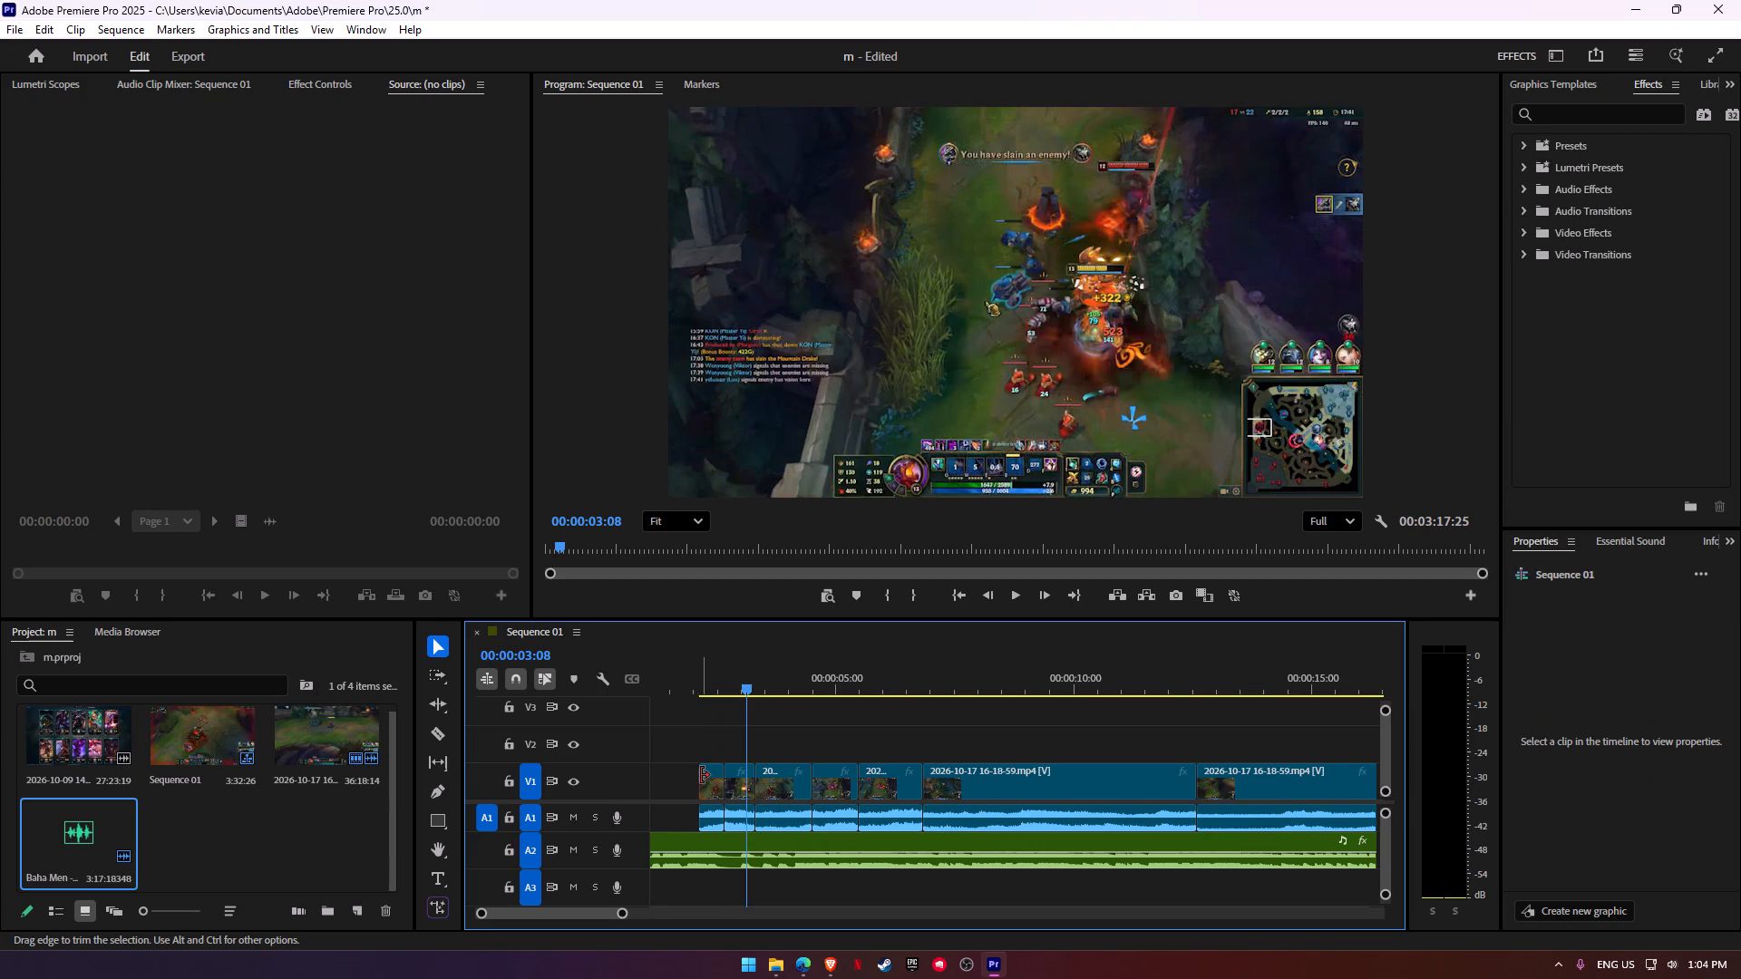
left_click(701, 775)
left_click(686, 674)
key("space")
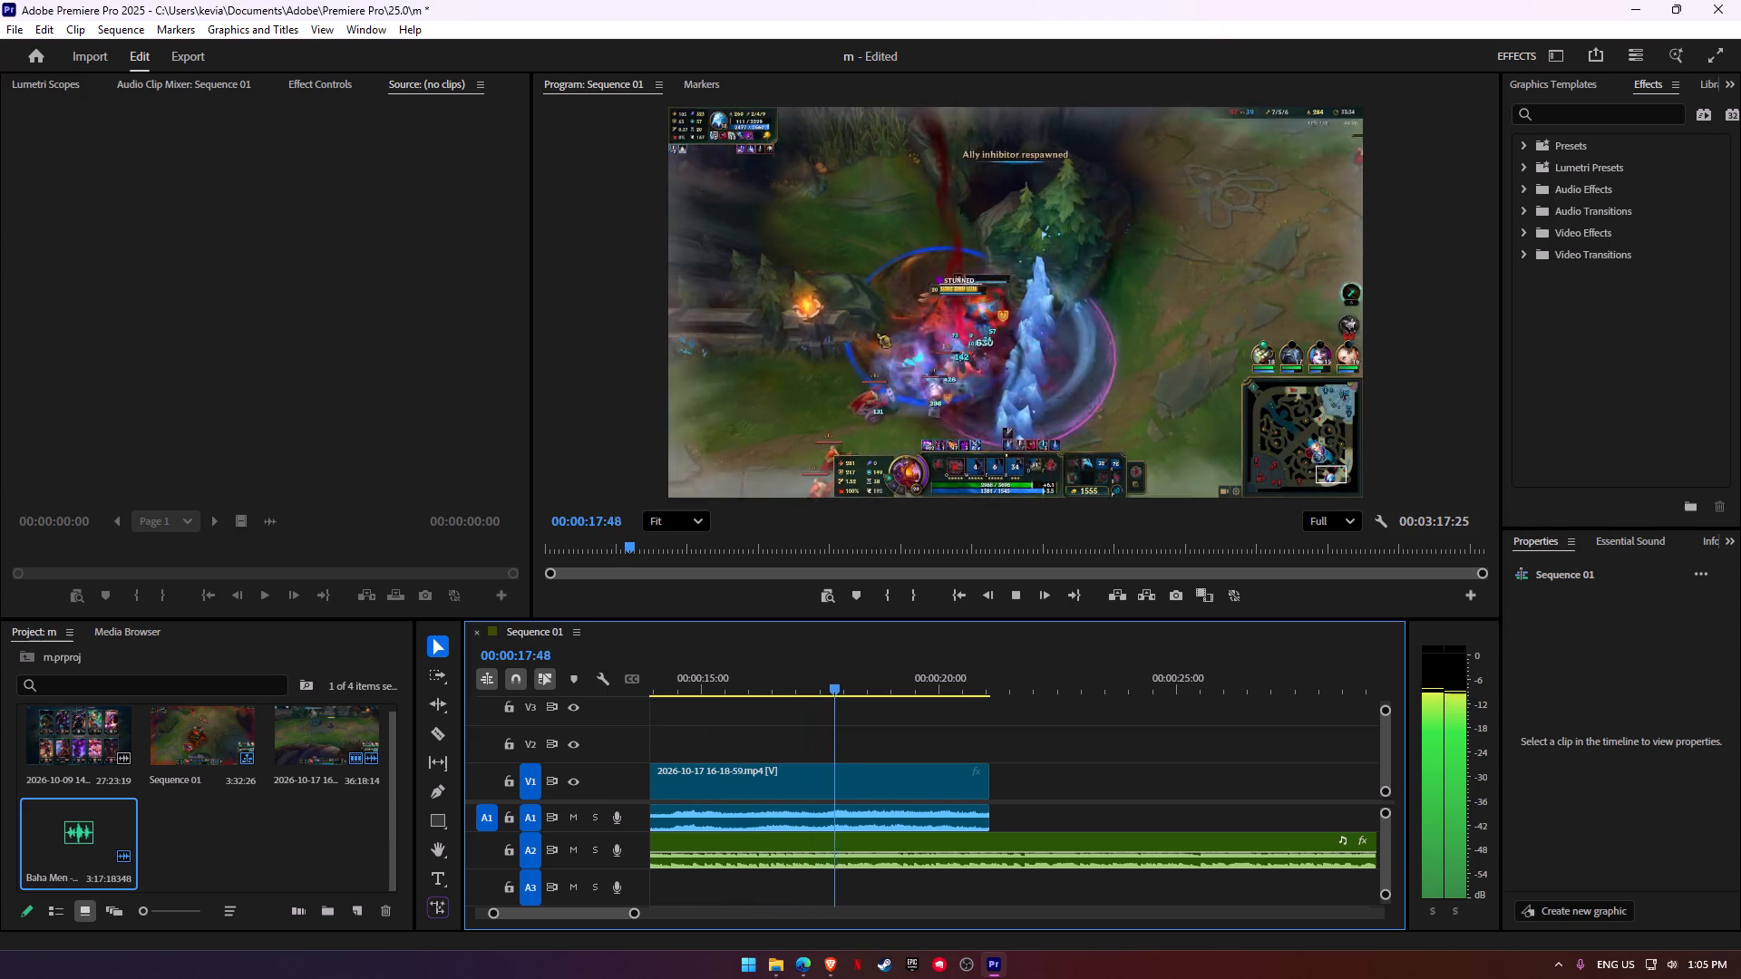
key("space")
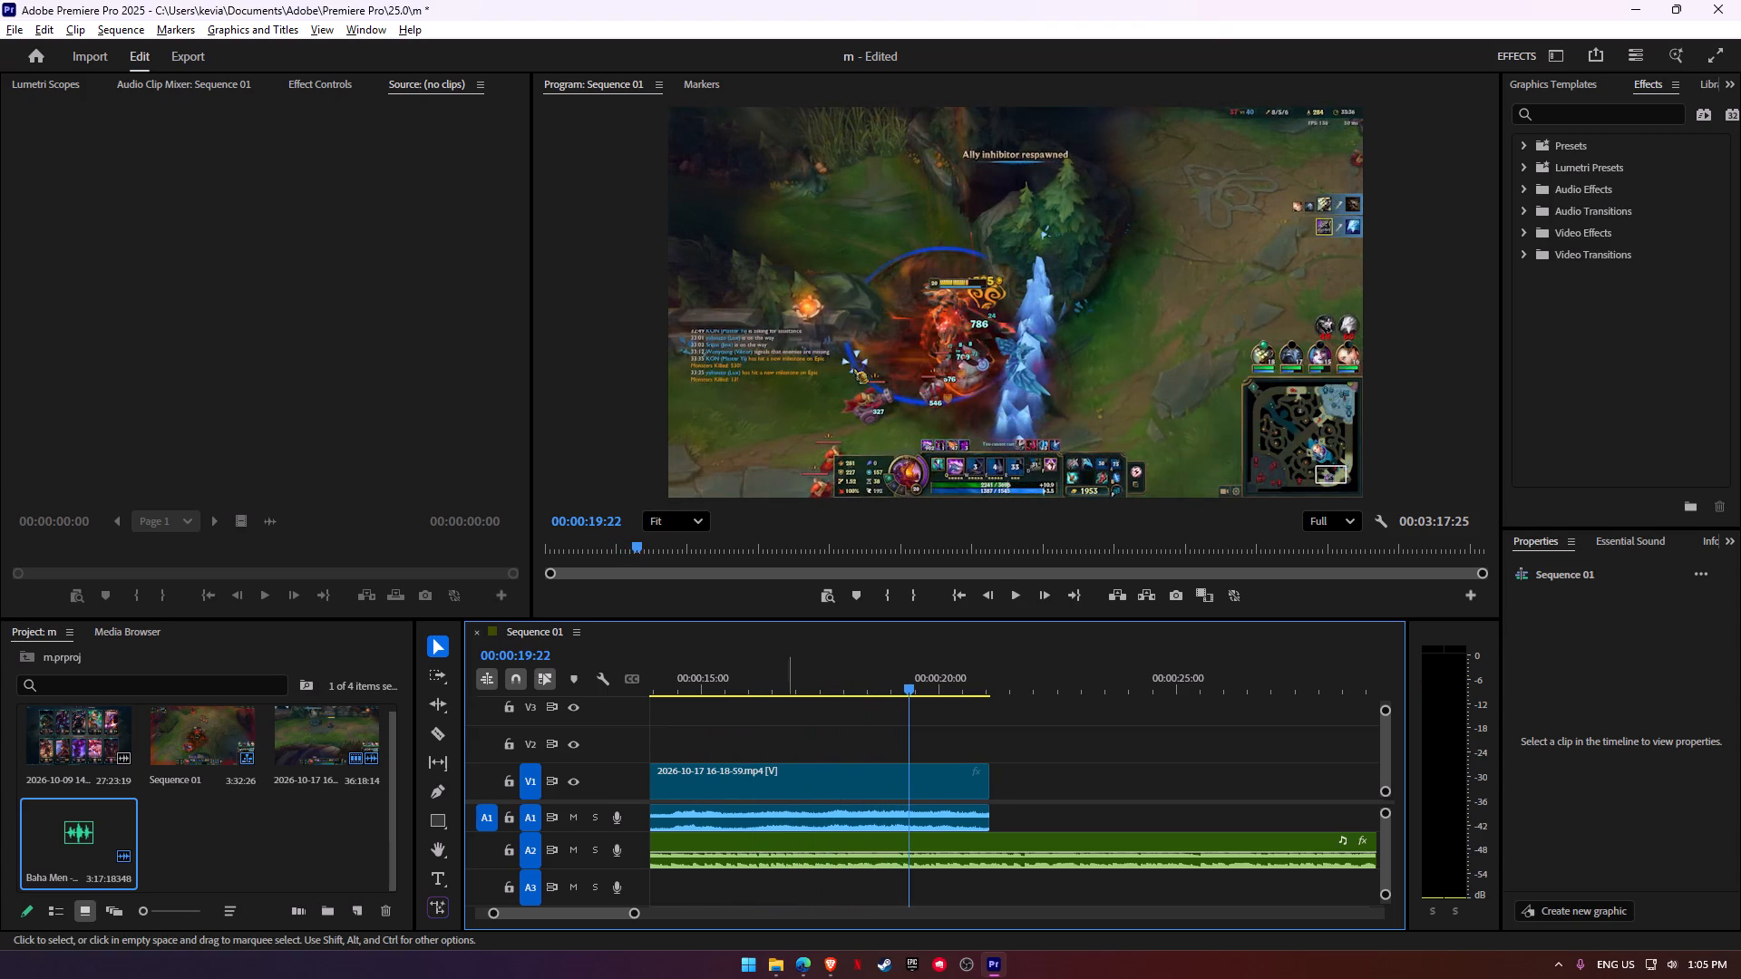
Move the three leftover clips behind the montage further along to about 00:00:56.
scroll(795, 752, "down", 14, "alt")
left_click_drag(890, 732, 1112, 829)
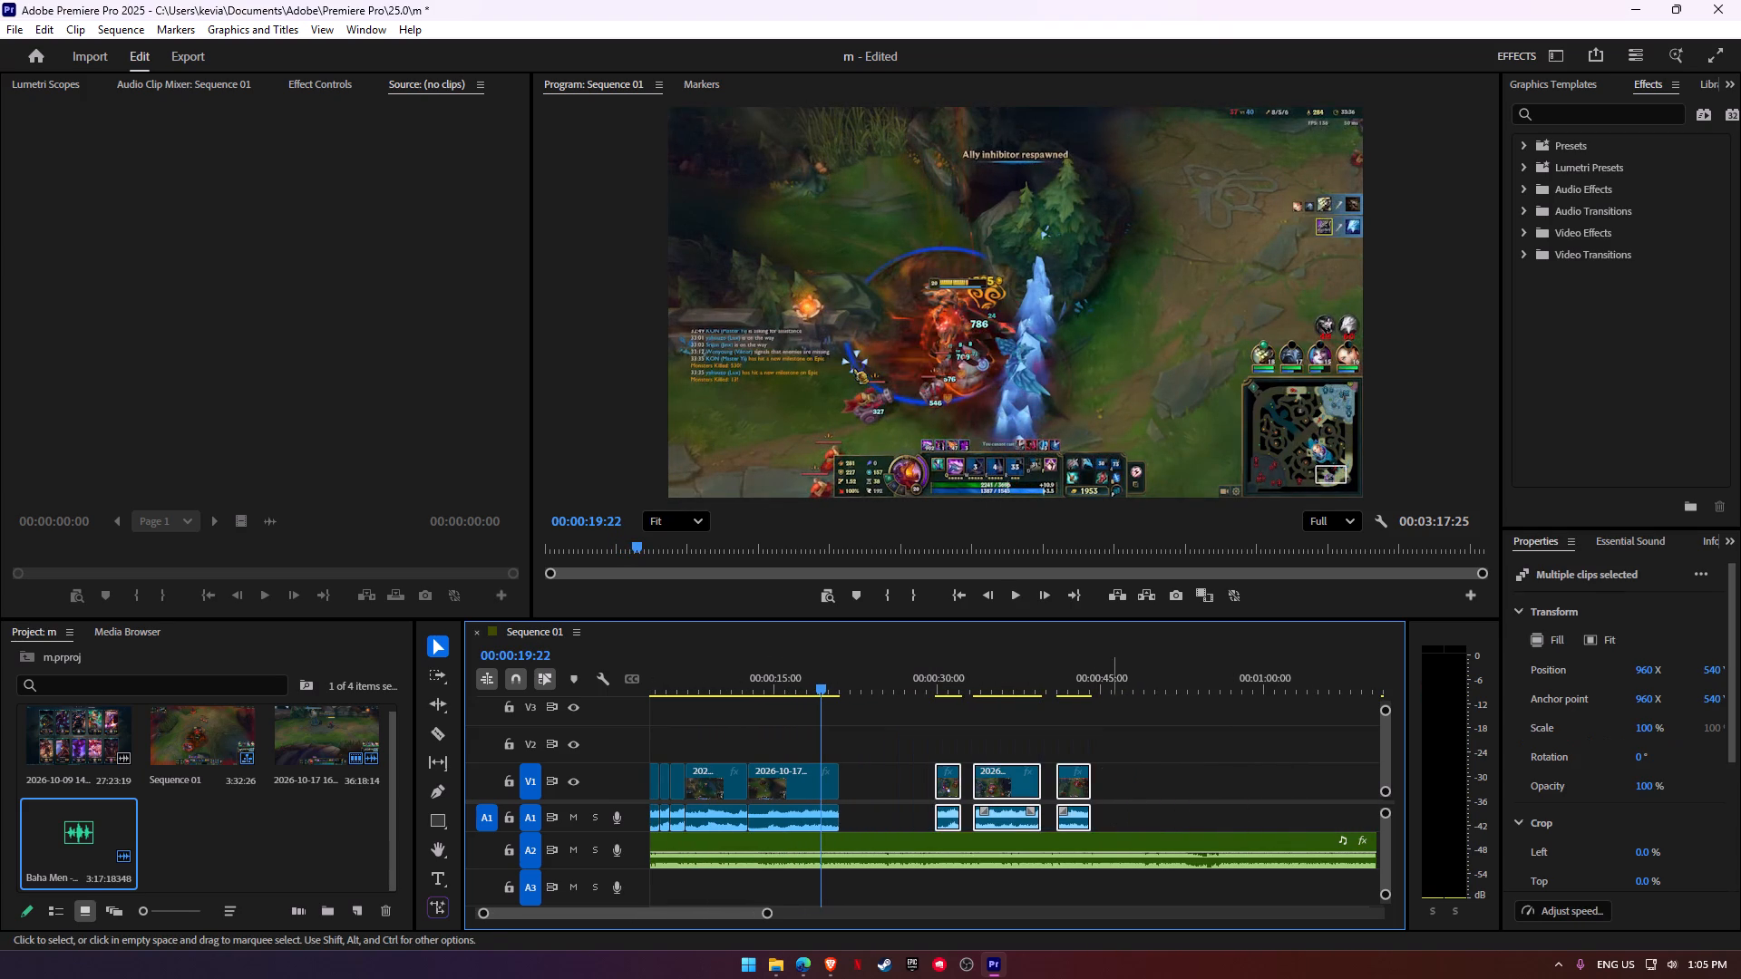
left_click_drag(1074, 779, 1352, 780)
Listen to the song beyond the montage for a suitable point and split it at about 00:00:30.
scroll(1159, 805, "down", 10, "alt")
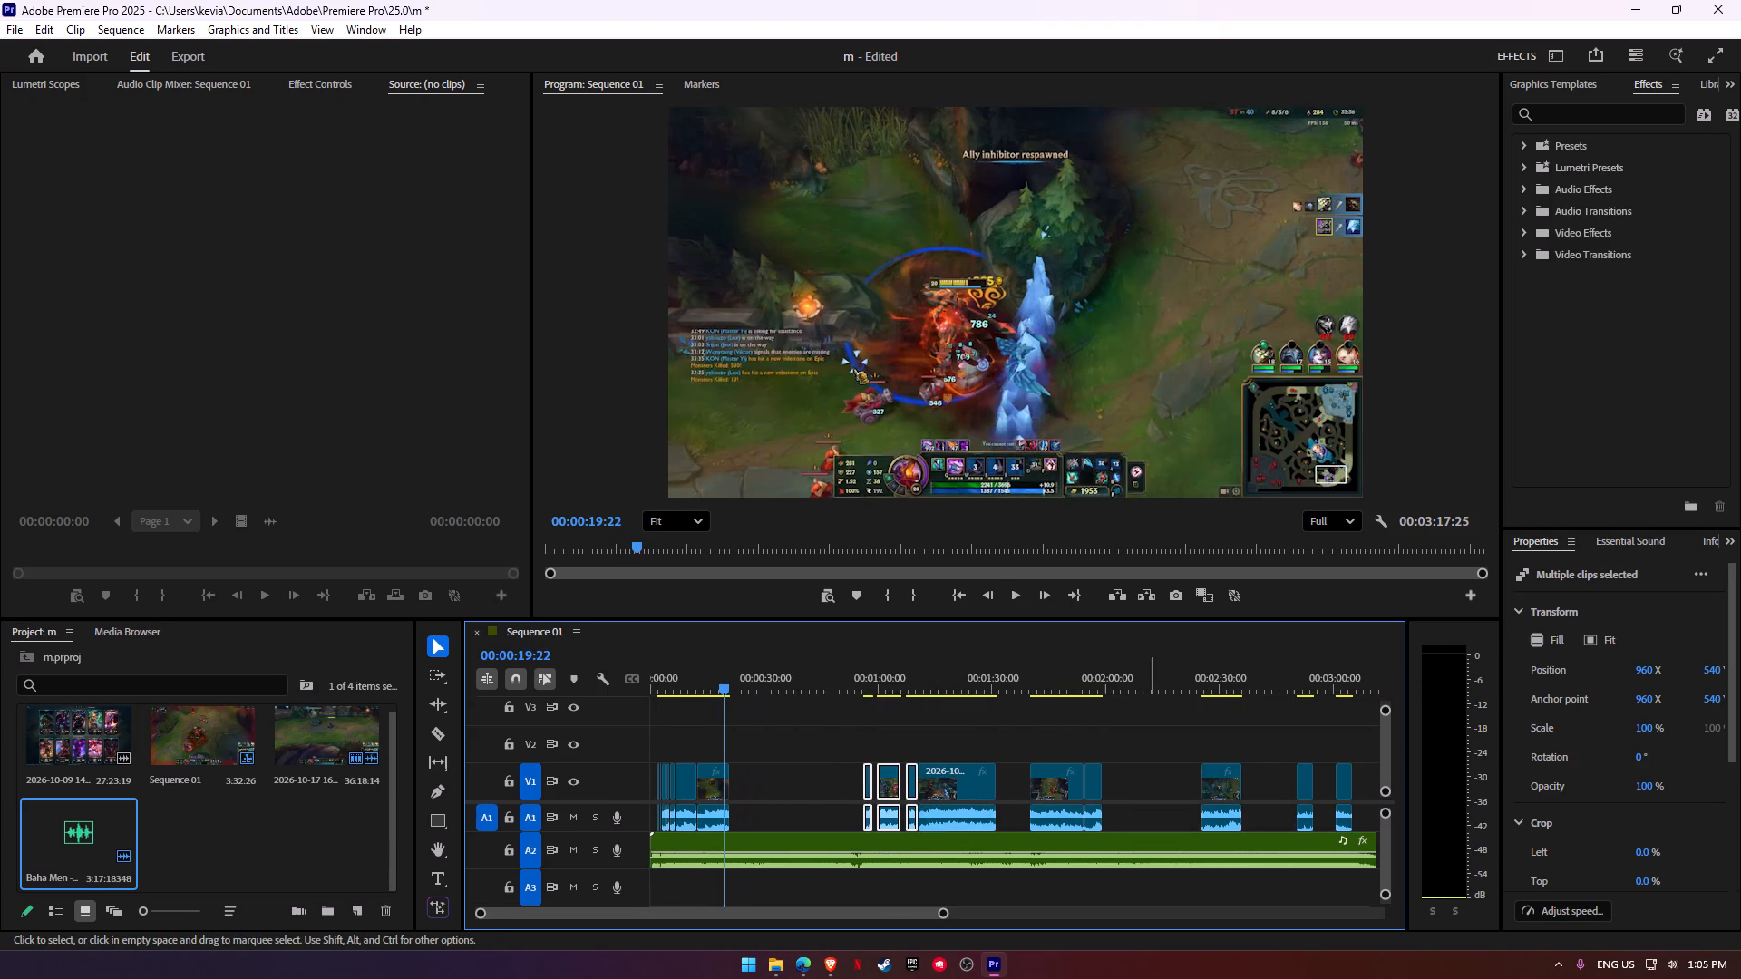
left_click(888, 661)
left_click(810, 677)
key("space")
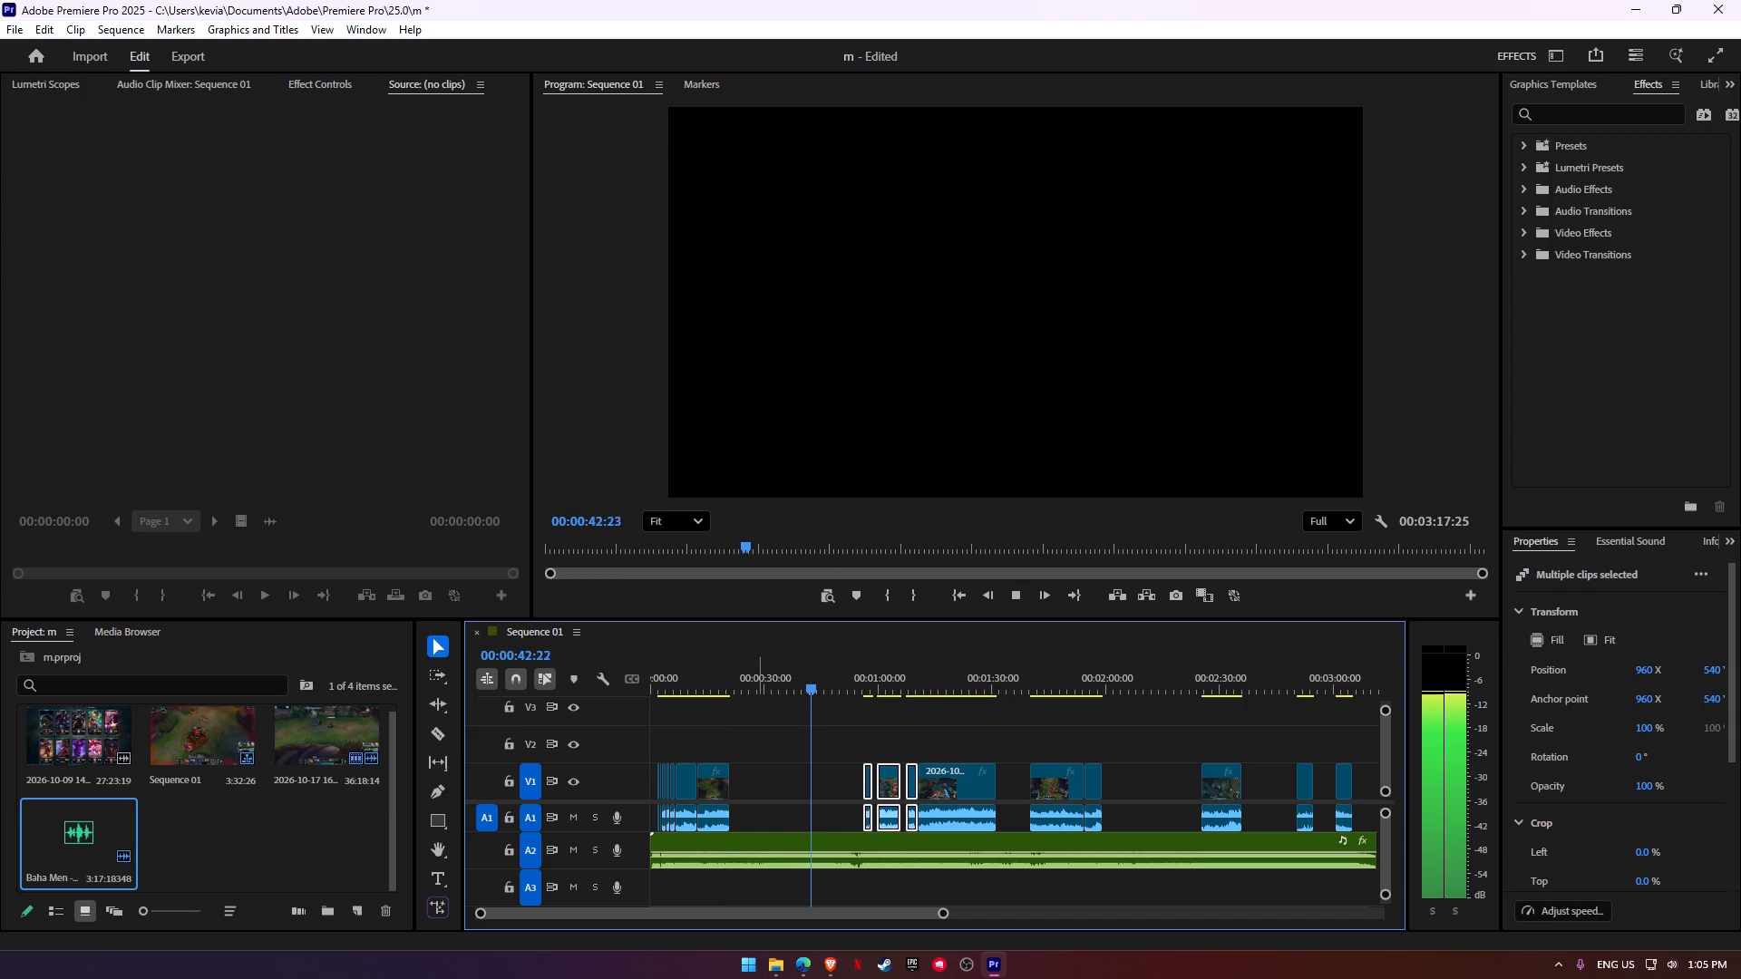
left_click(764, 672)
key("space")
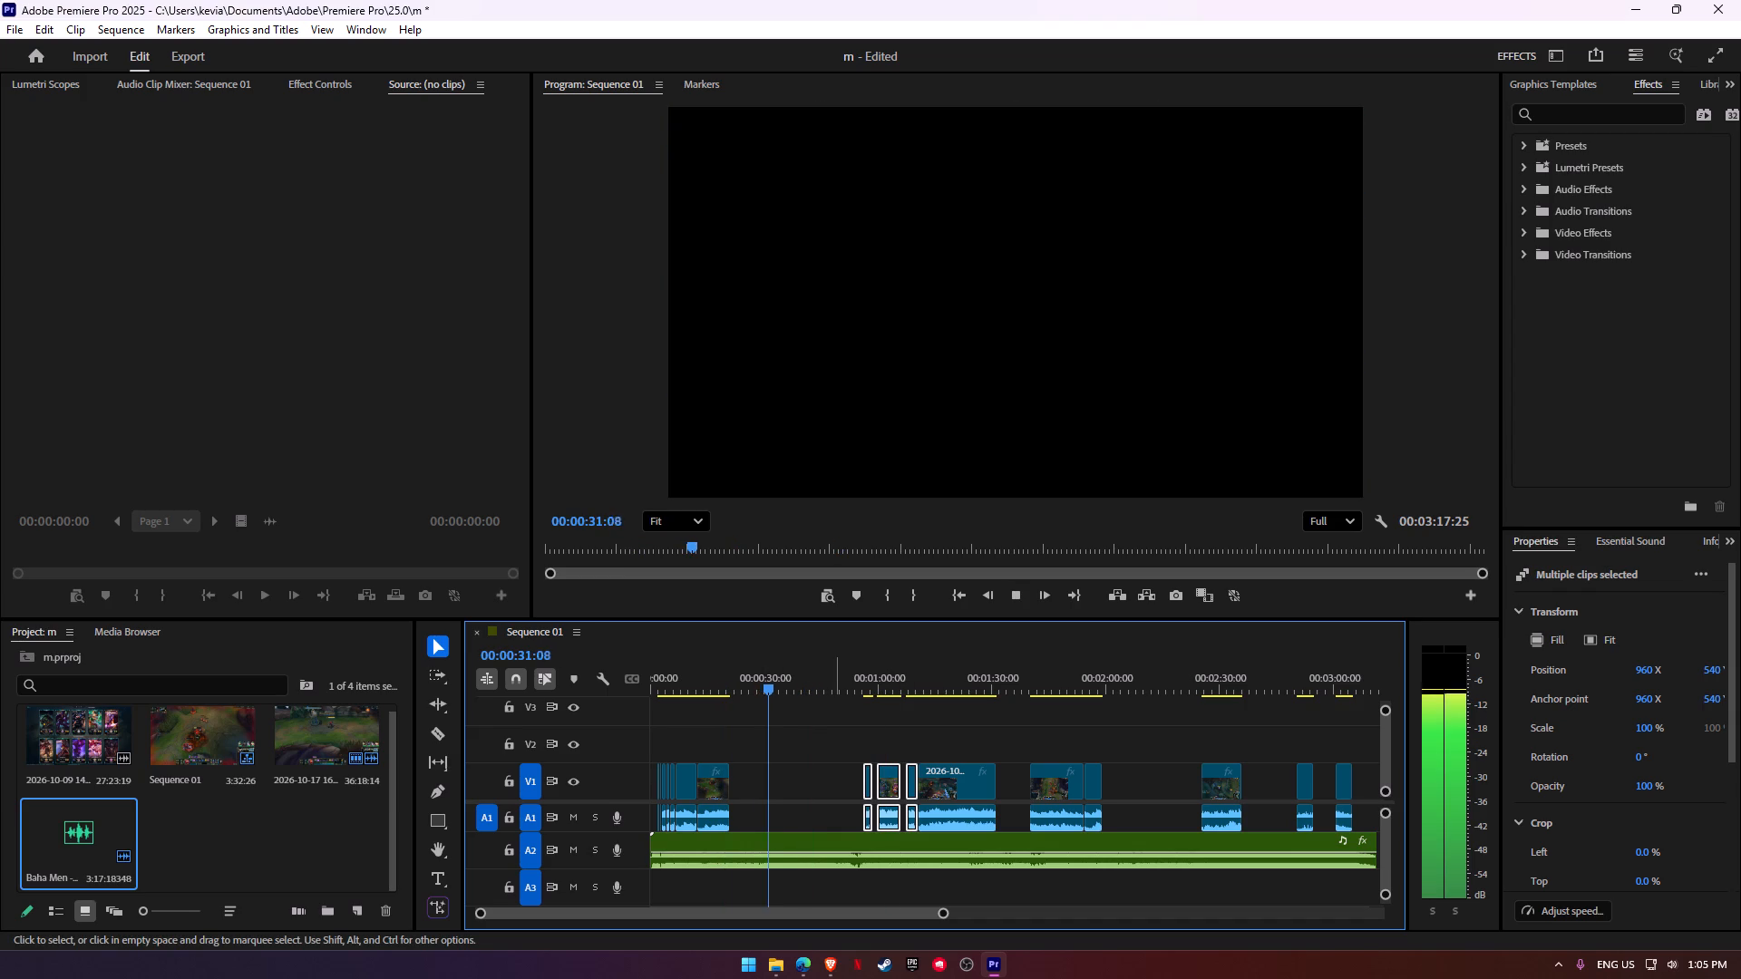
key("space")
left_click(741, 675)
key("space")
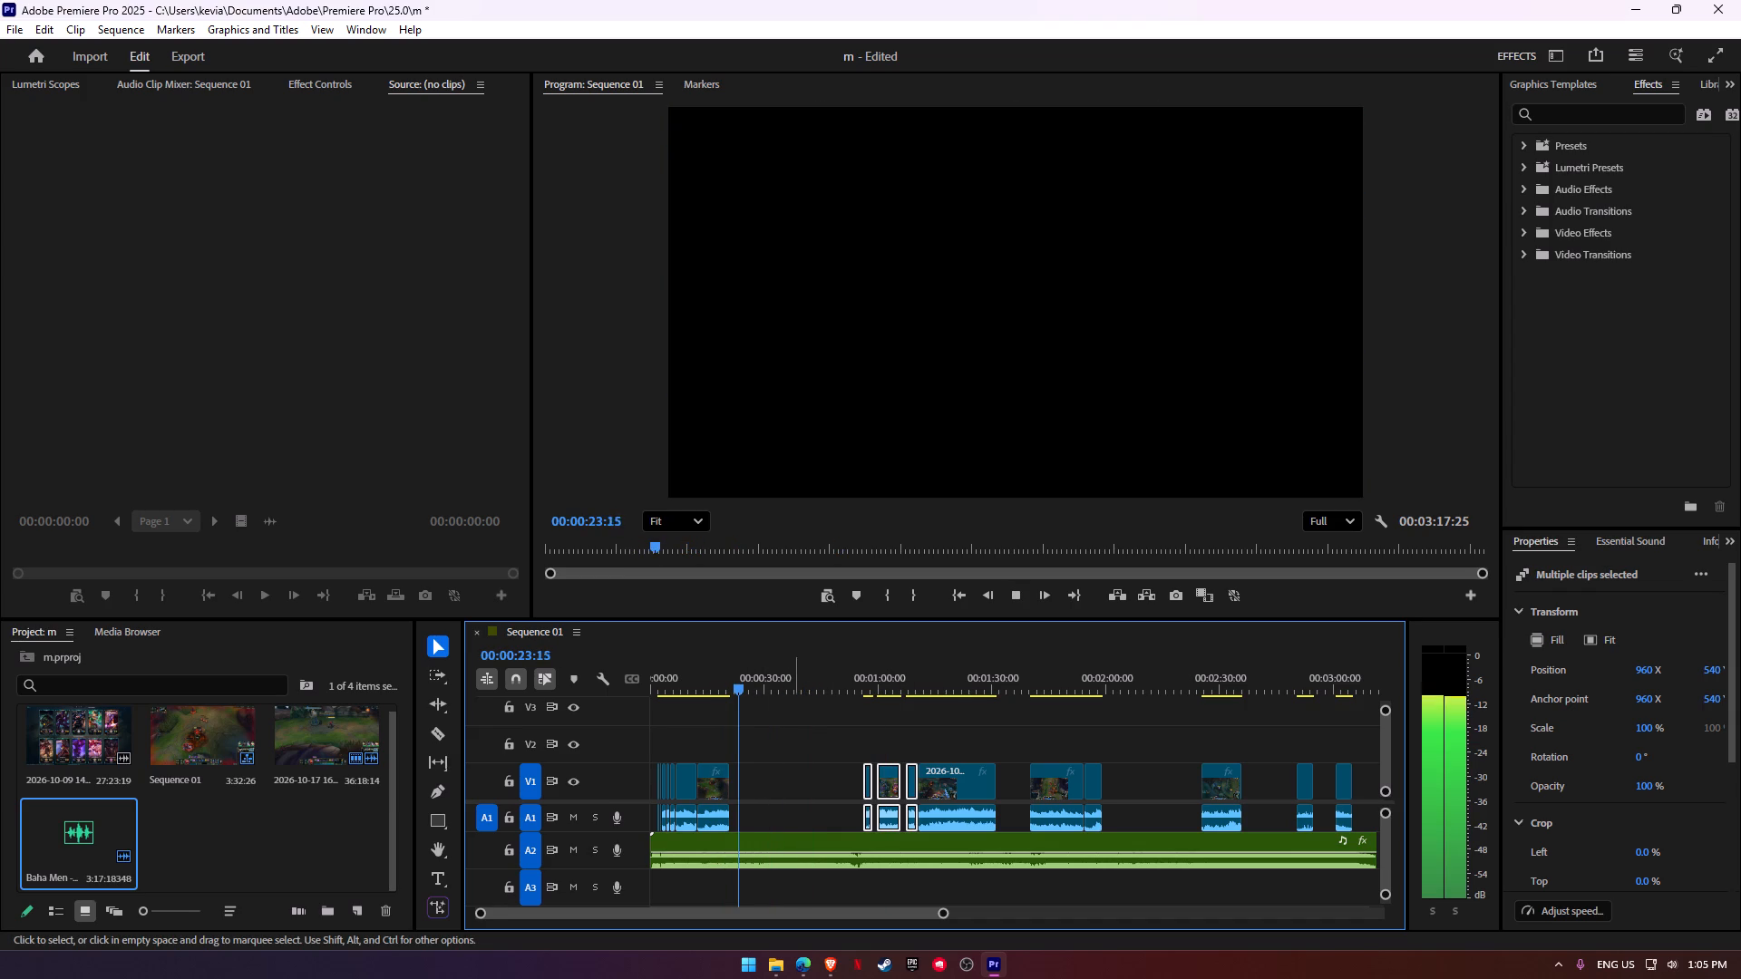
scroll(744, 821, "up", 16, "alt")
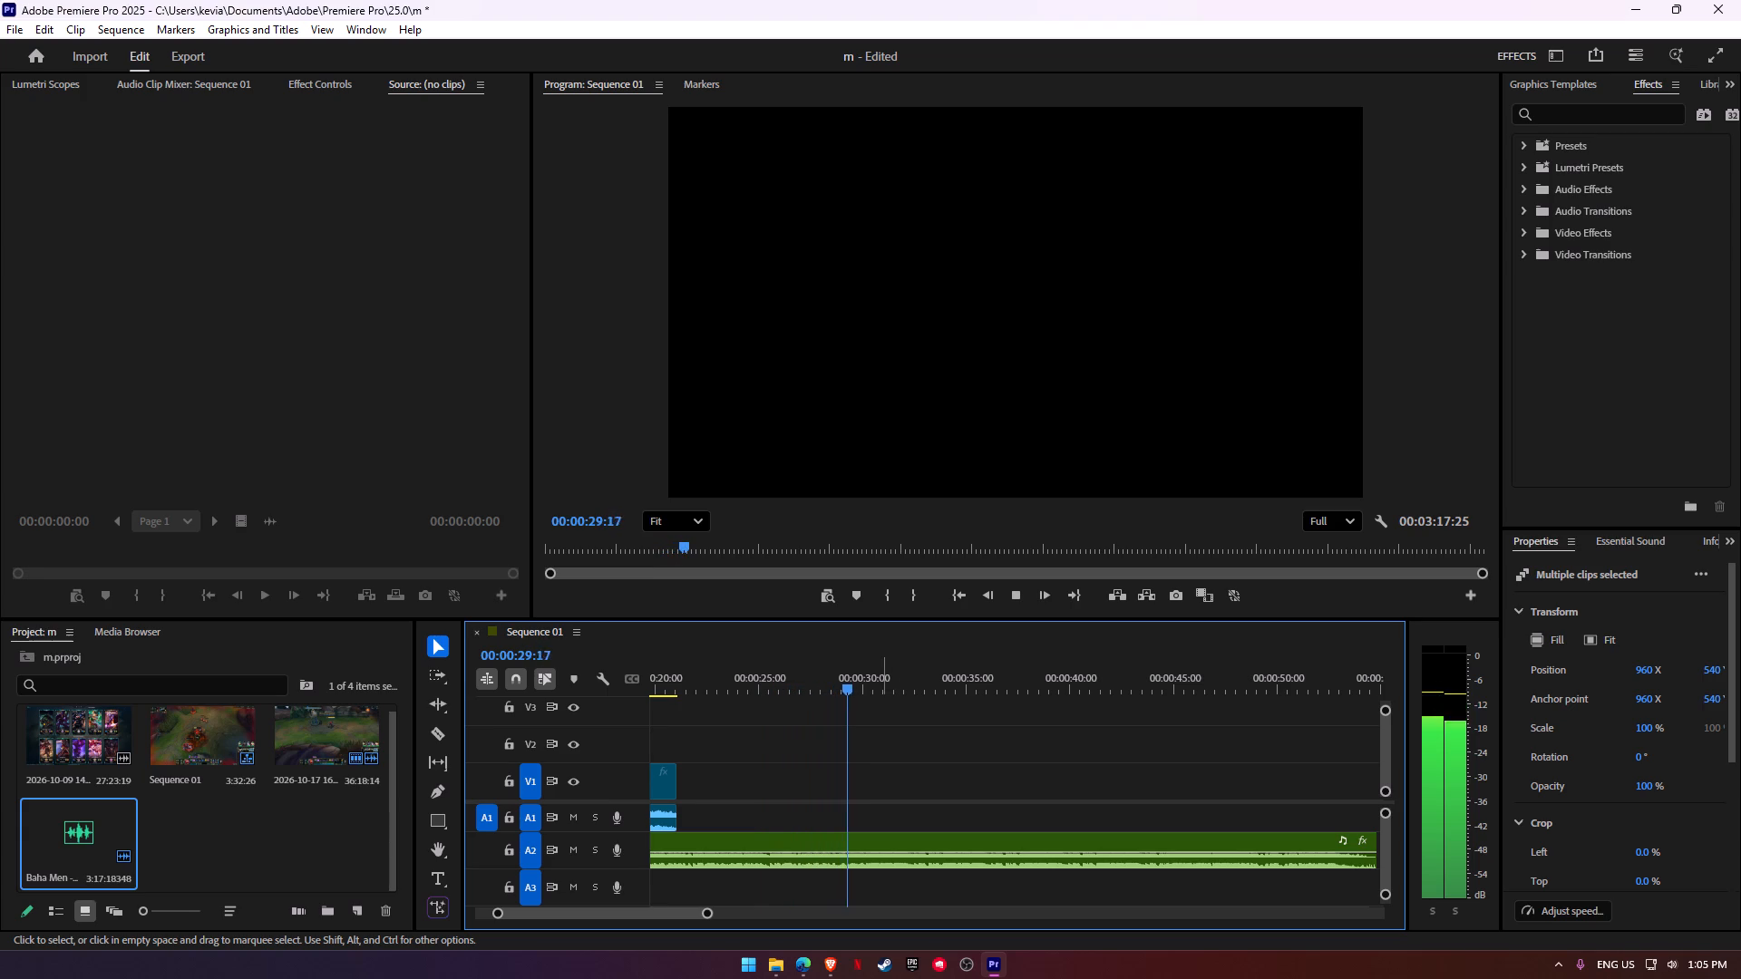
key("space")
key("c")
left_click(865, 845)
key("space")
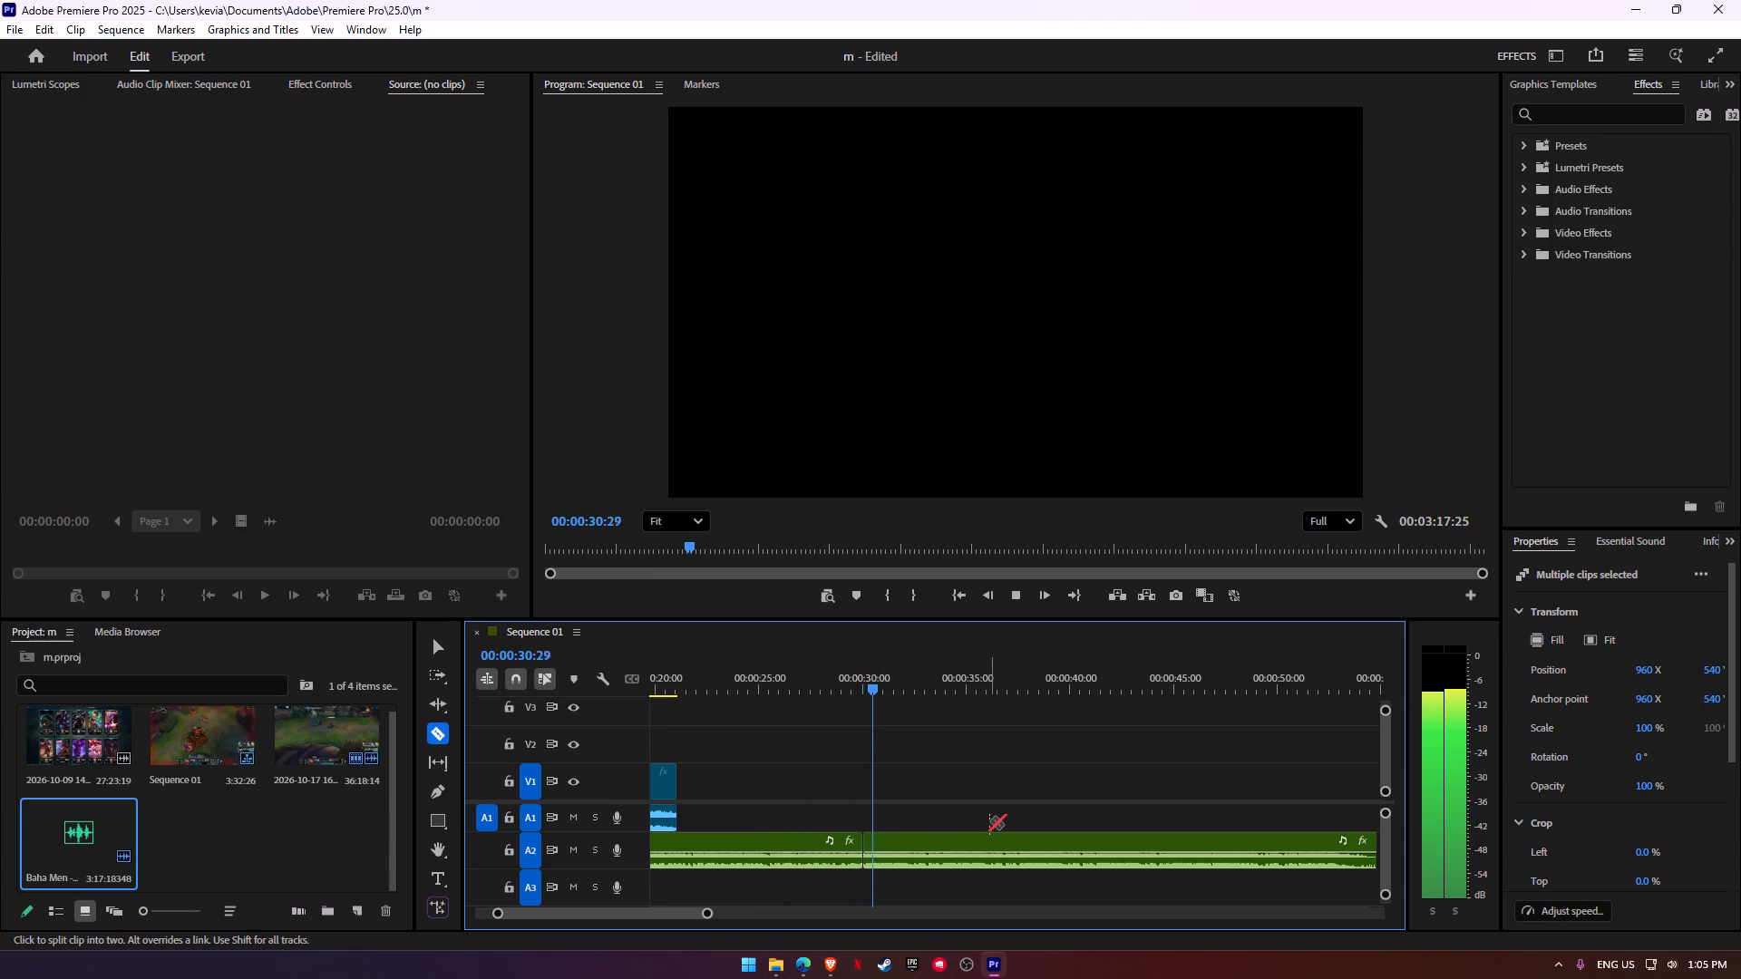
key("v")
Move all the leftover clips behind the montage further along, starting at about 00:02:38.
scroll(991, 796, "down", 16, "alt")
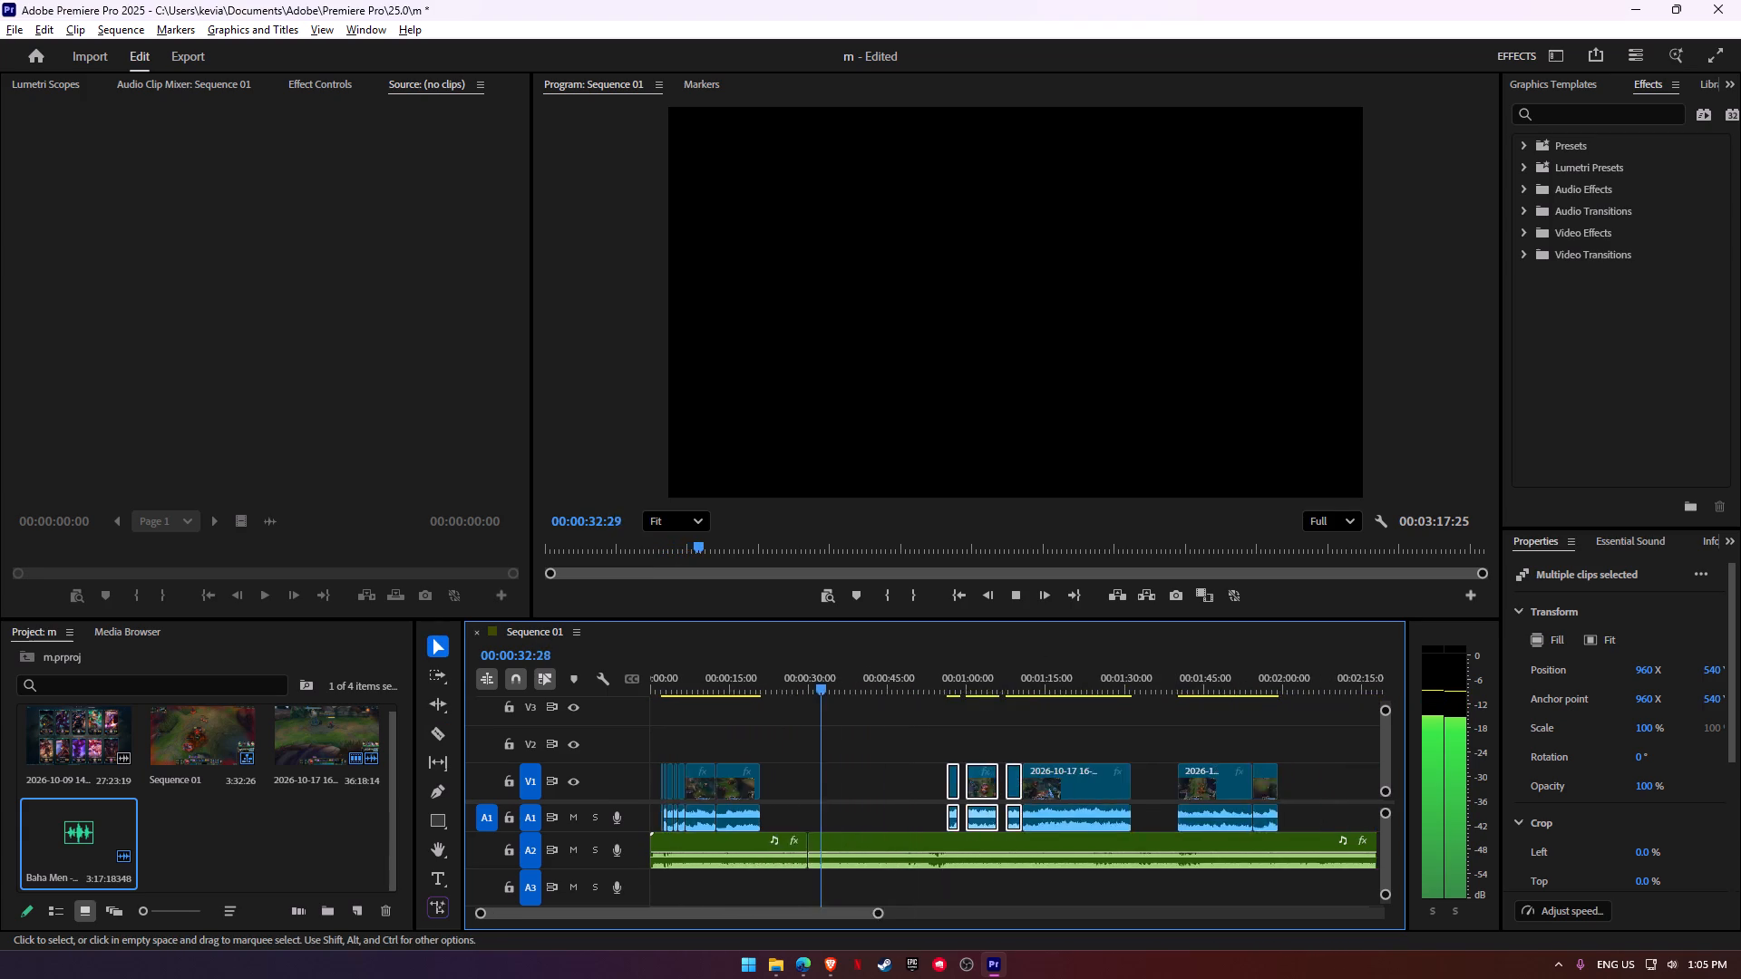
scroll(1018, 797, "down", 2, "alt")
scroll(945, 802, "down", 4, "alt")
left_click_drag(741, 753, 1091, 819)
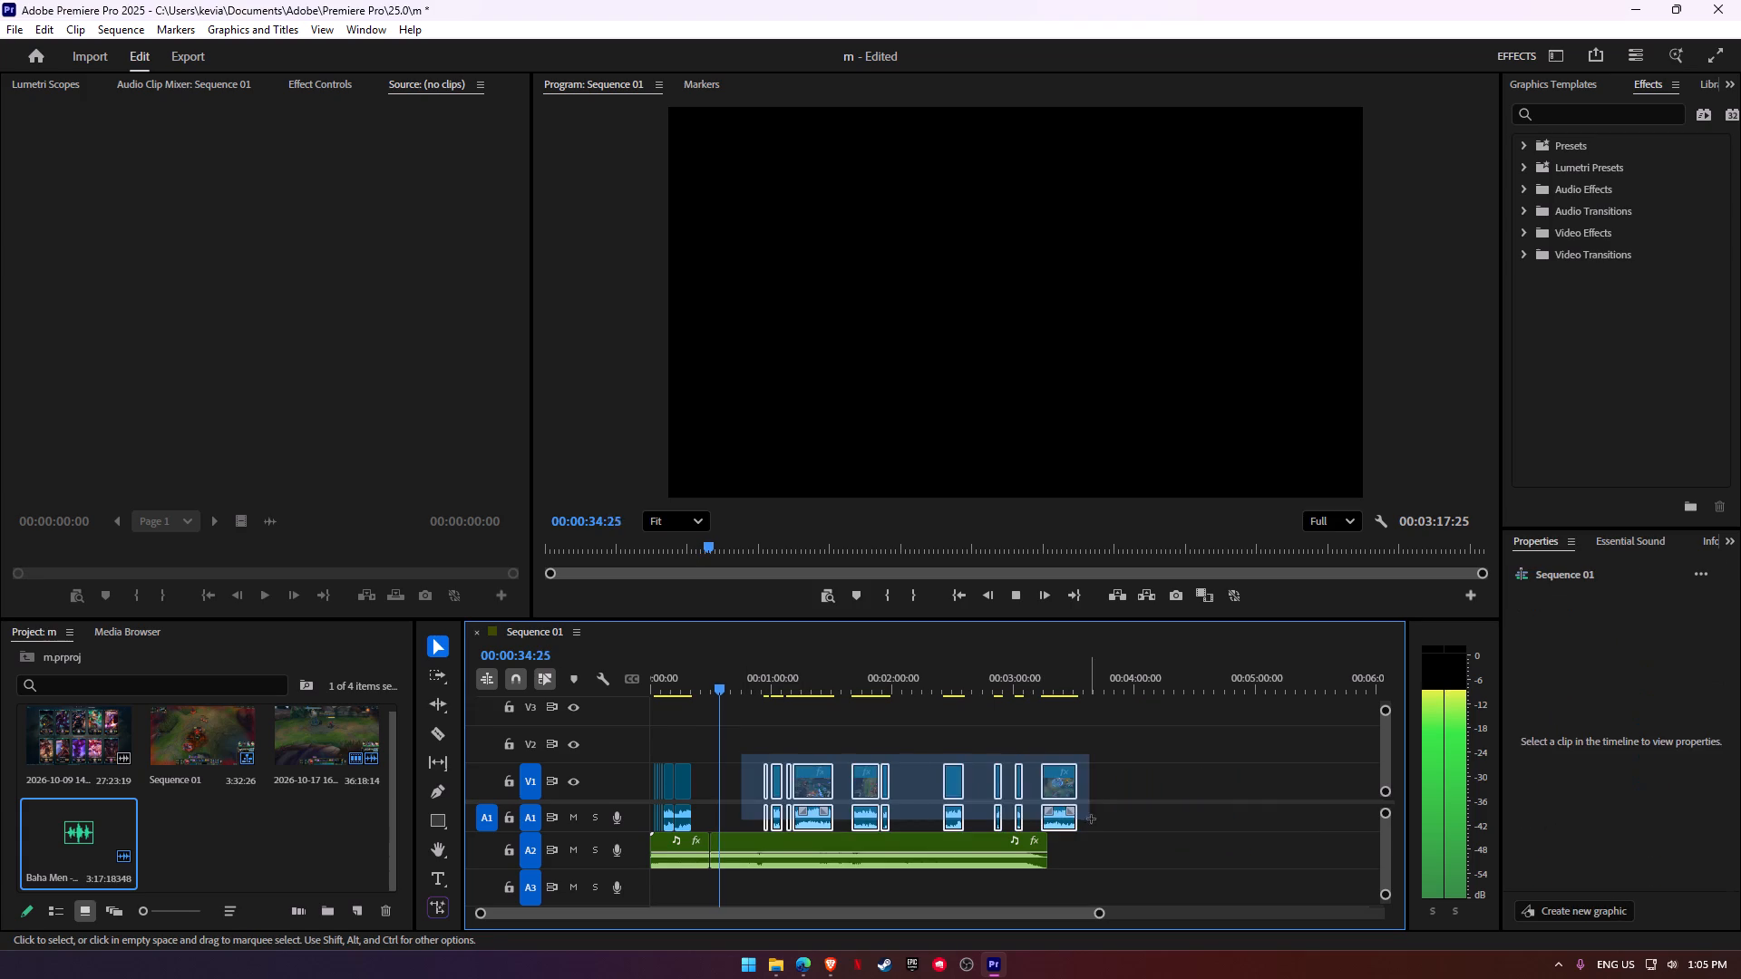
left_click_drag(1091, 819, 1091, 816)
left_click_drag(1055, 783, 1262, 781)
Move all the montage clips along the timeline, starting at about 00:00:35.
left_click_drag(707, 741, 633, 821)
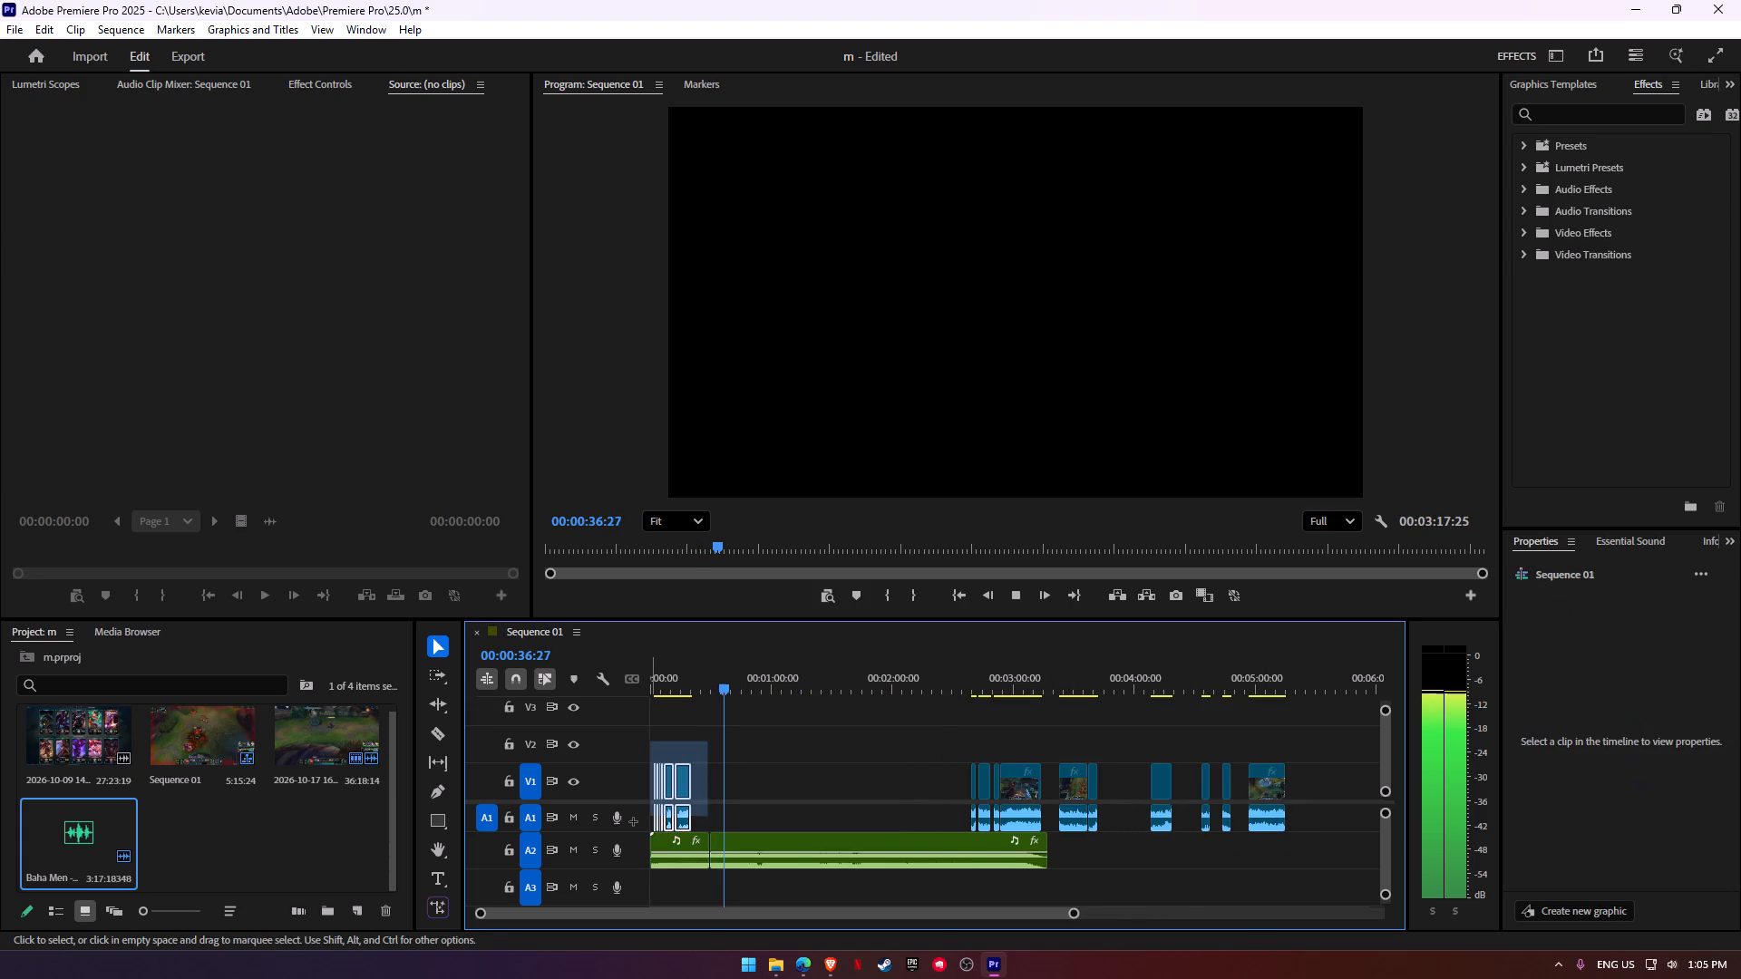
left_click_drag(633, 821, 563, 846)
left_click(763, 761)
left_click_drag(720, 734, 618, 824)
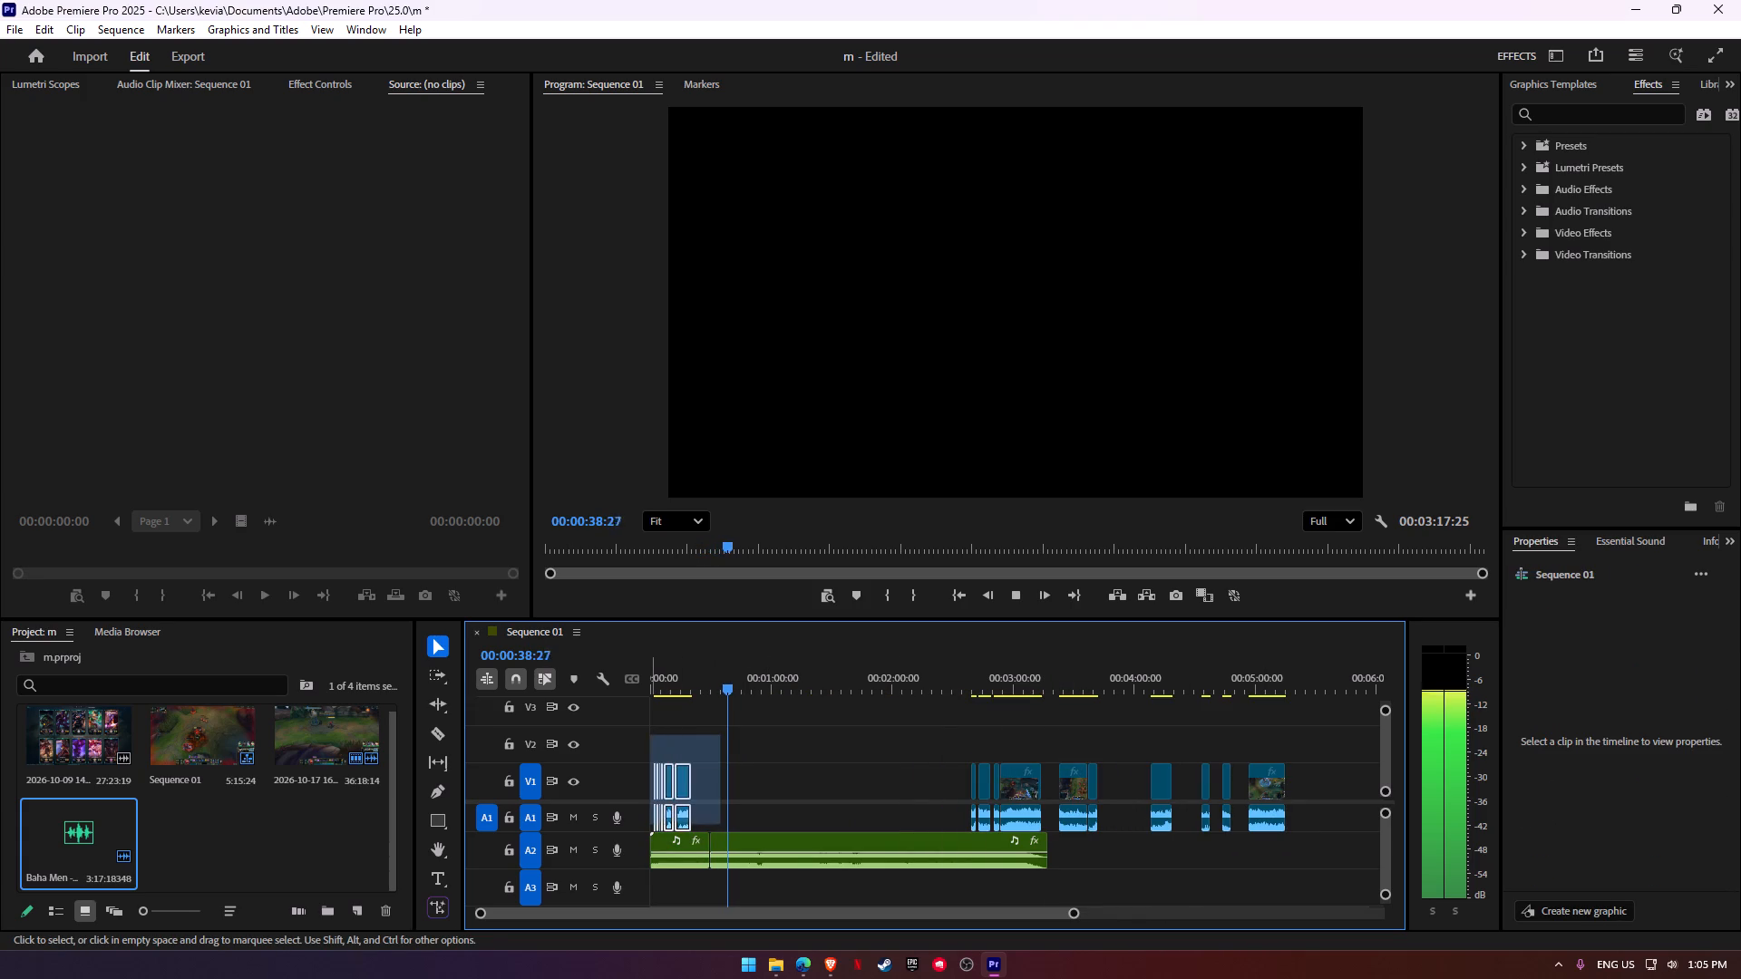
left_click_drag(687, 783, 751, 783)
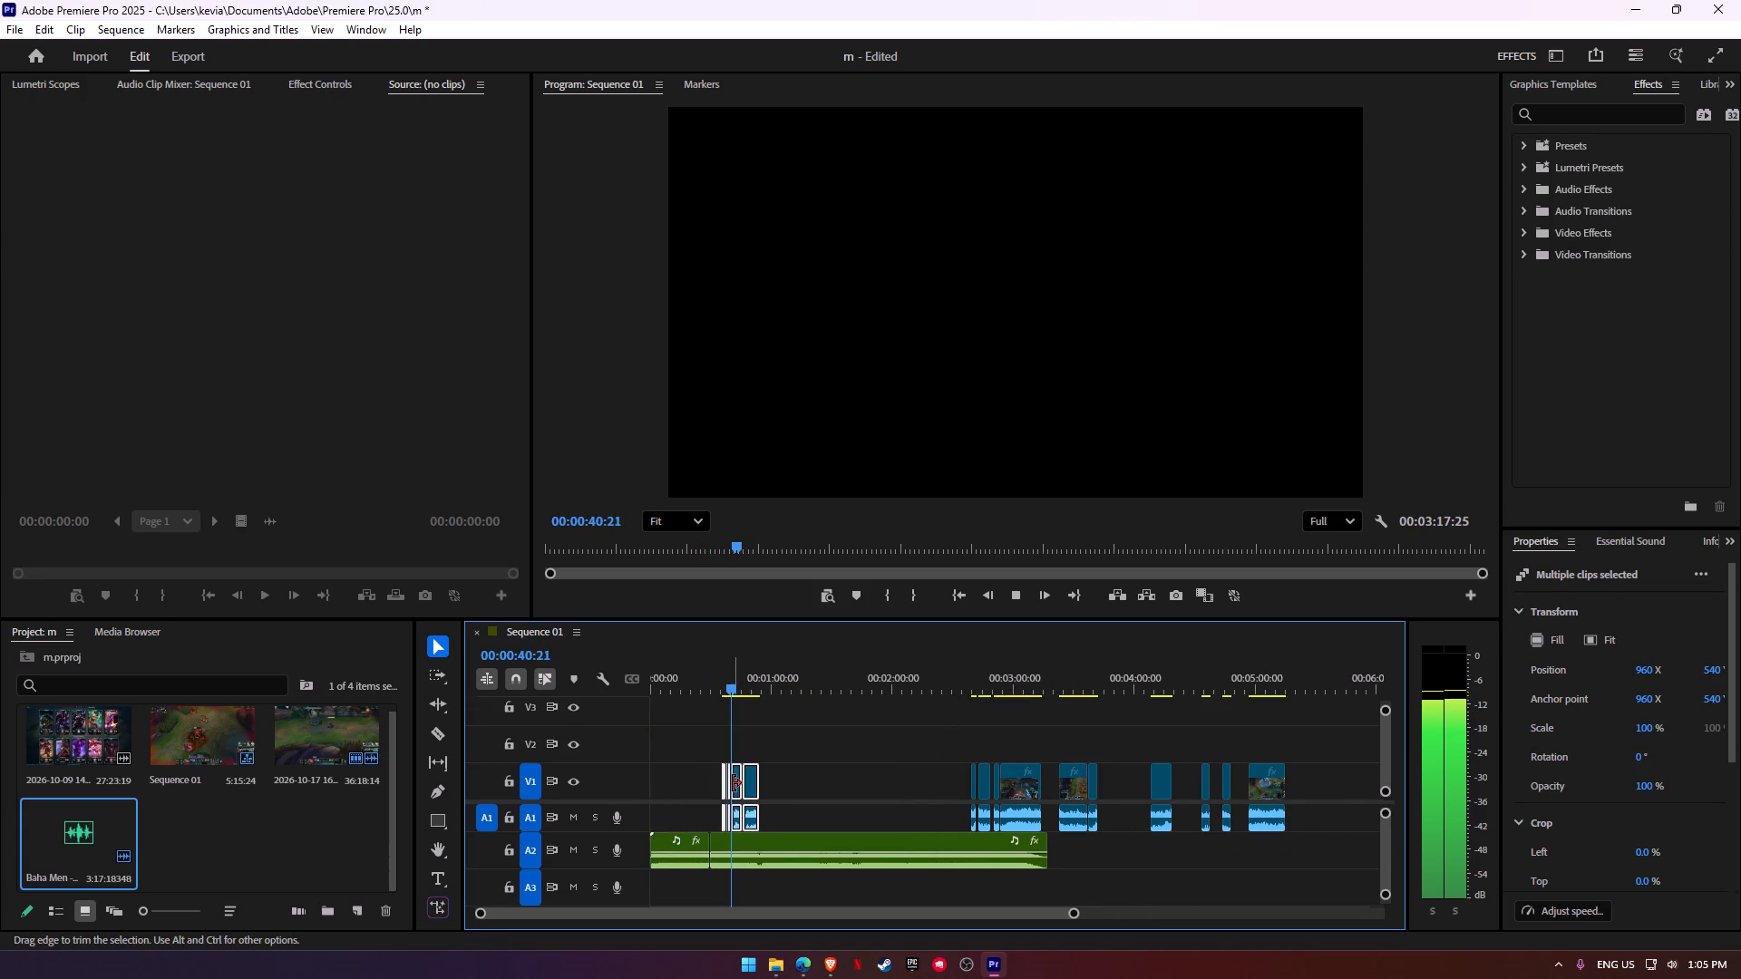
Play the song from 00:00:29:51 to find the beat and move all the montage clips to start at 00:00:31:58.
scroll(733, 783, "up", 10, "alt")
scroll(684, 769, "down", 2, "alt")
scroll(606, 757, "down", 3, "alt")
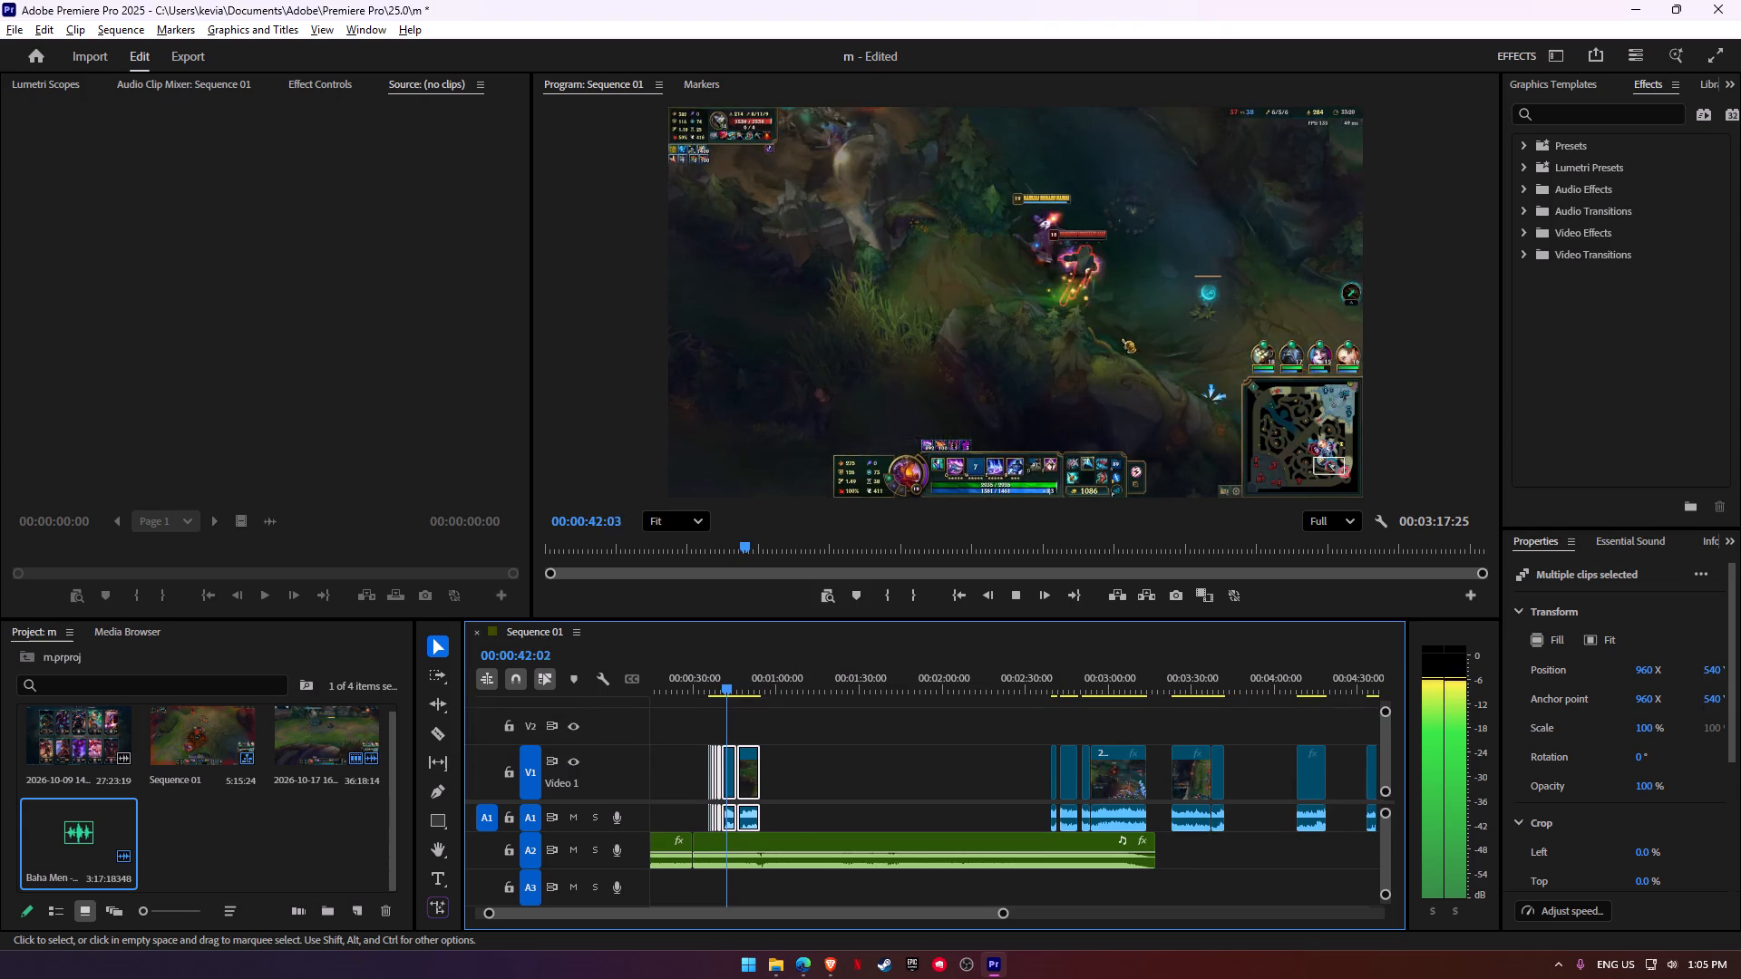
scroll(606, 757, "down", 2, "alt")
scroll(663, 797, "up", 18, "alt")
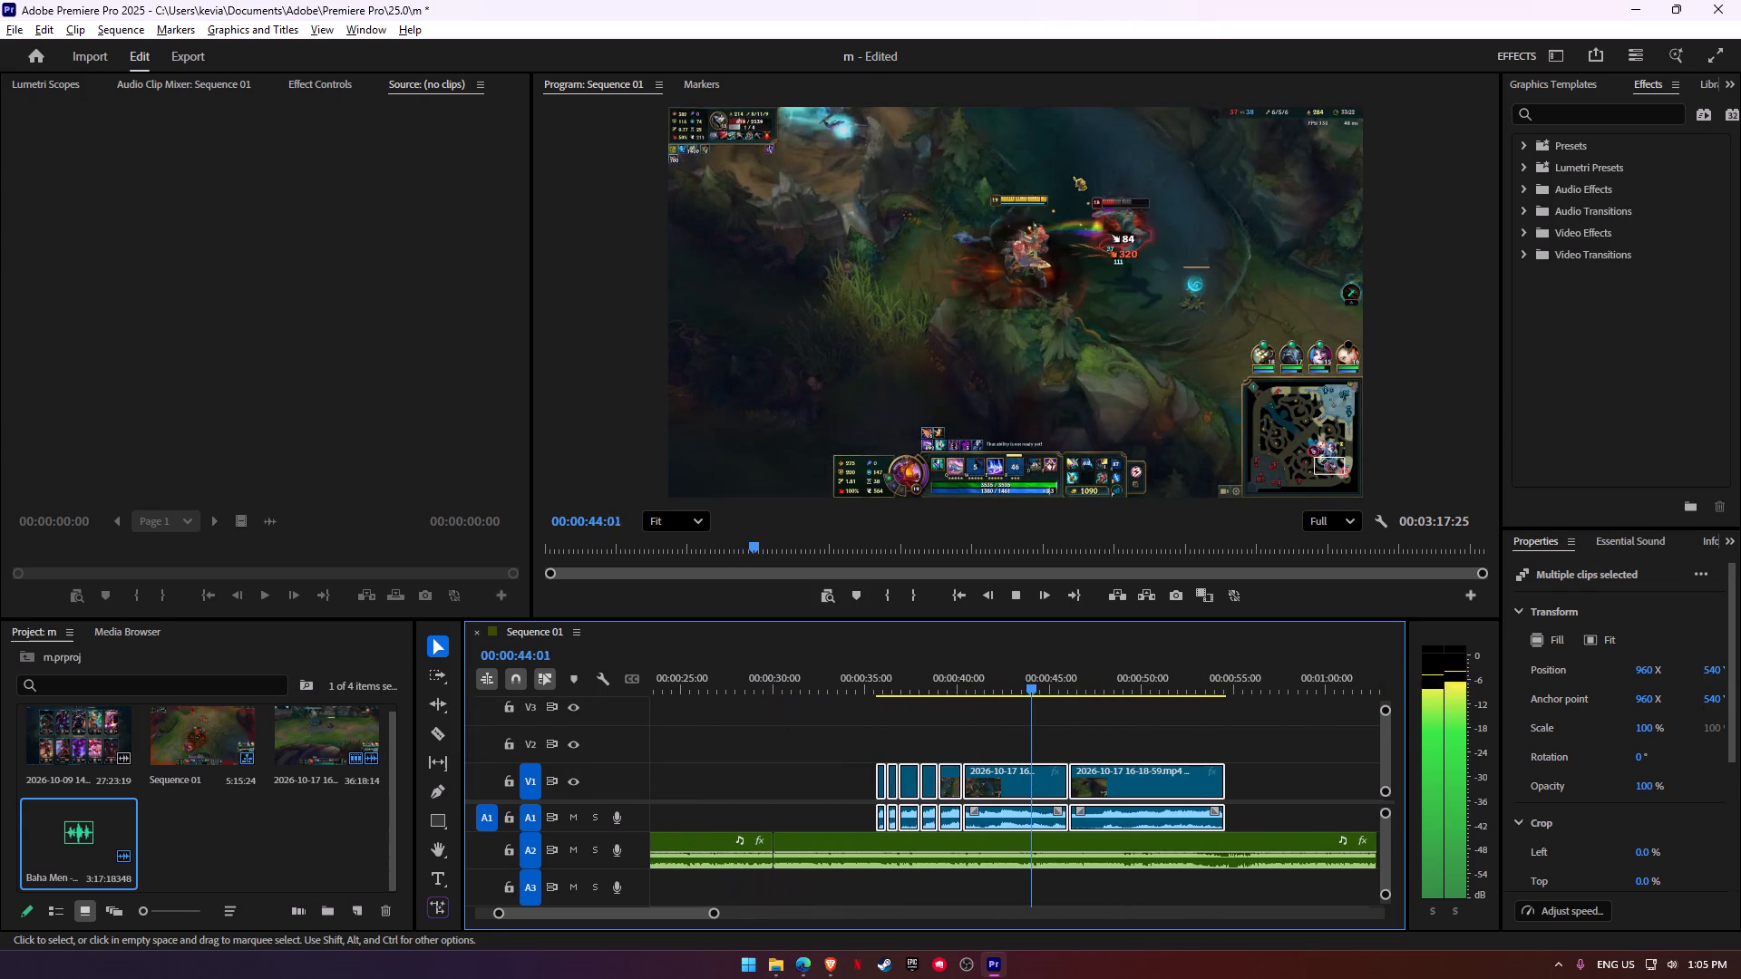
scroll(606, 771, "up", 1, "alt")
left_click(772, 661)
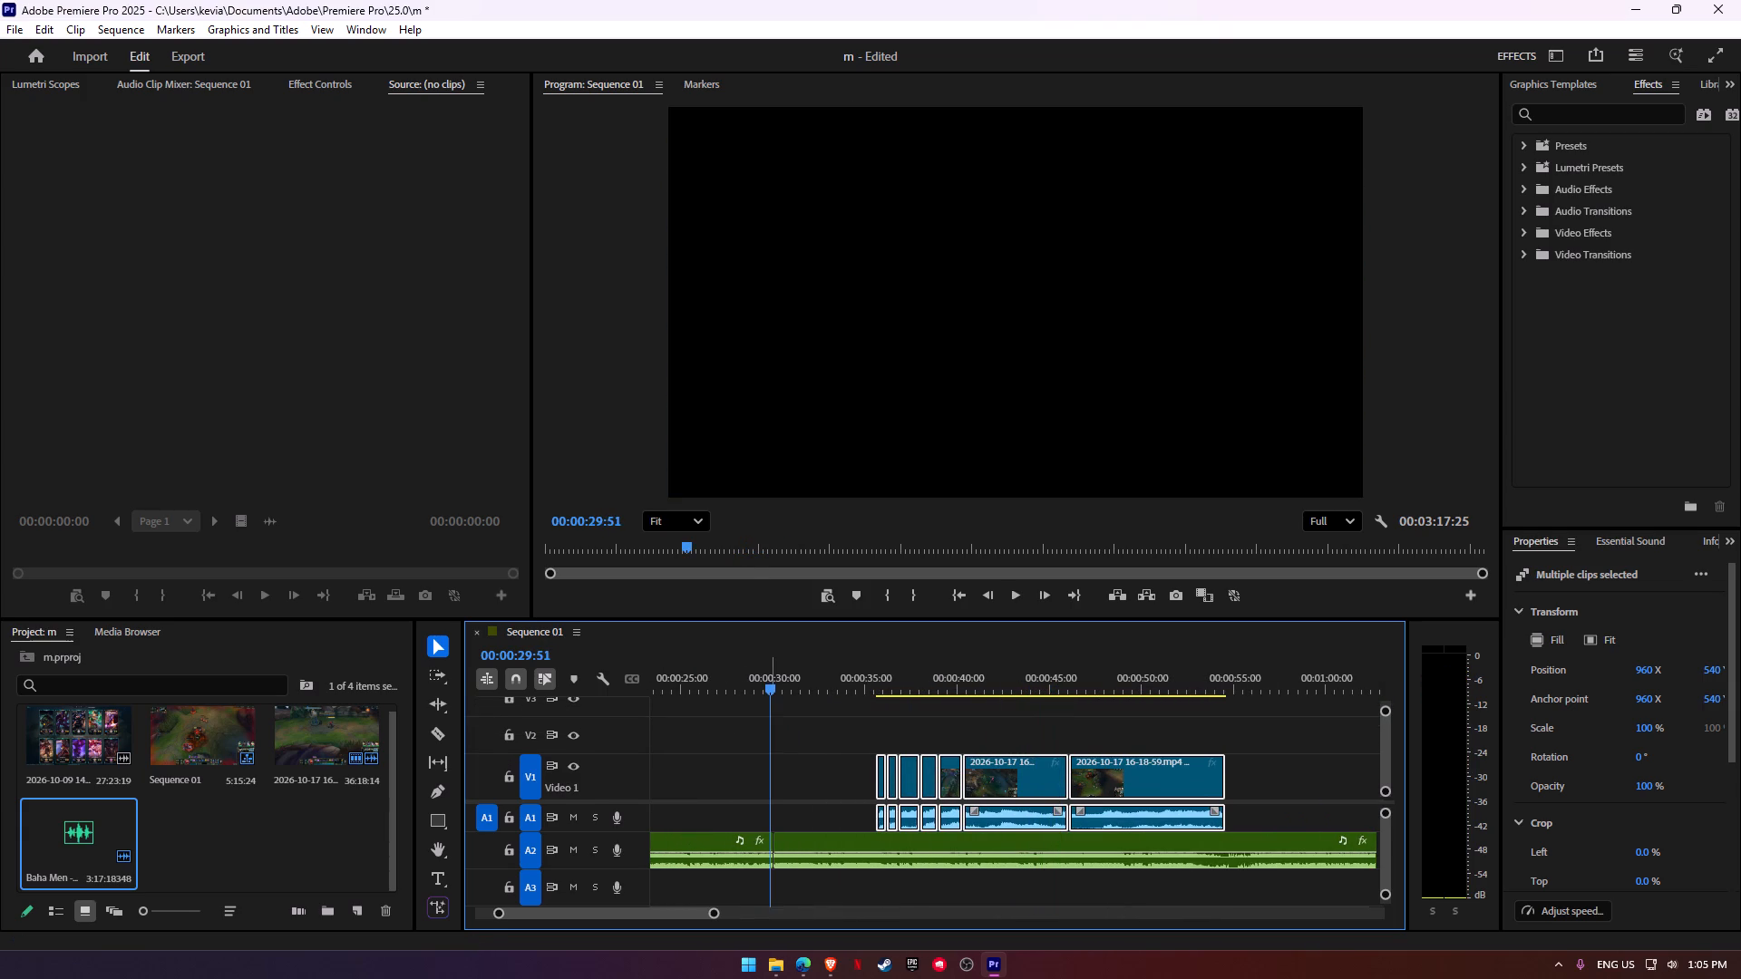
key("space")
left_click_drag(830, 736, 1246, 827)
key("space")
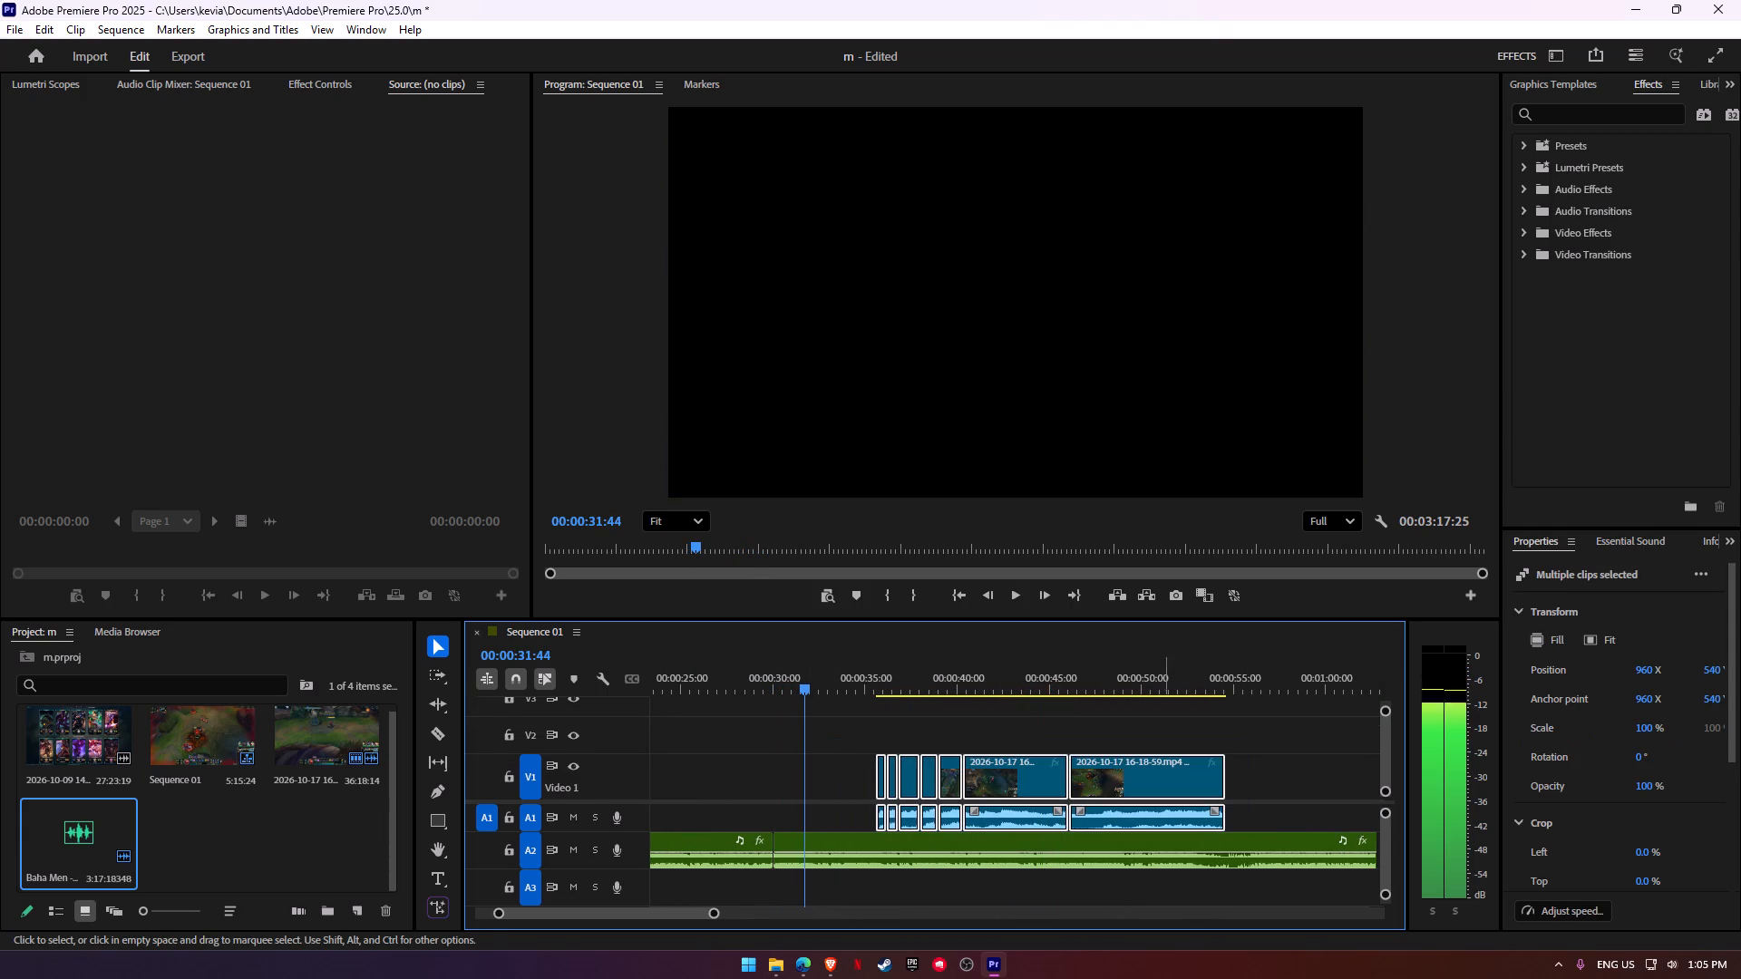
key("space")
key("space")
left_click_drag(929, 771, 865, 771)
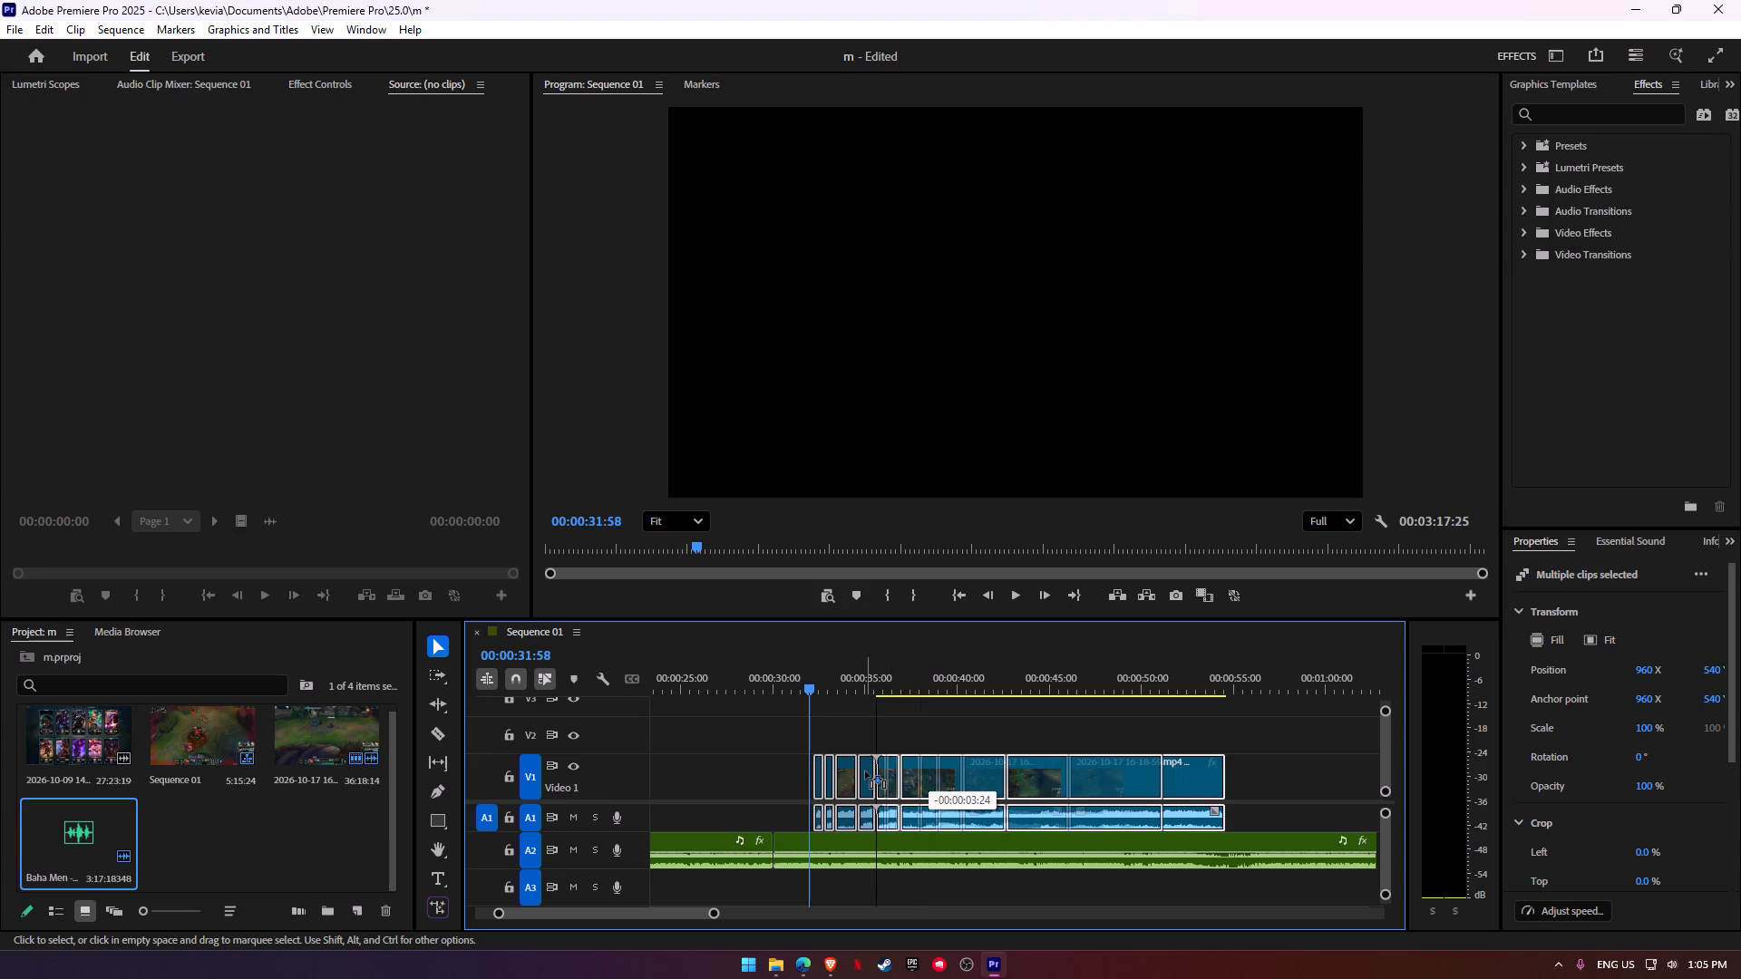
left_click_drag(865, 771, 863, 771)
Replay the song just before the montage and split it at 00:00:30:28.
scroll(802, 754, "up", 7, "alt")
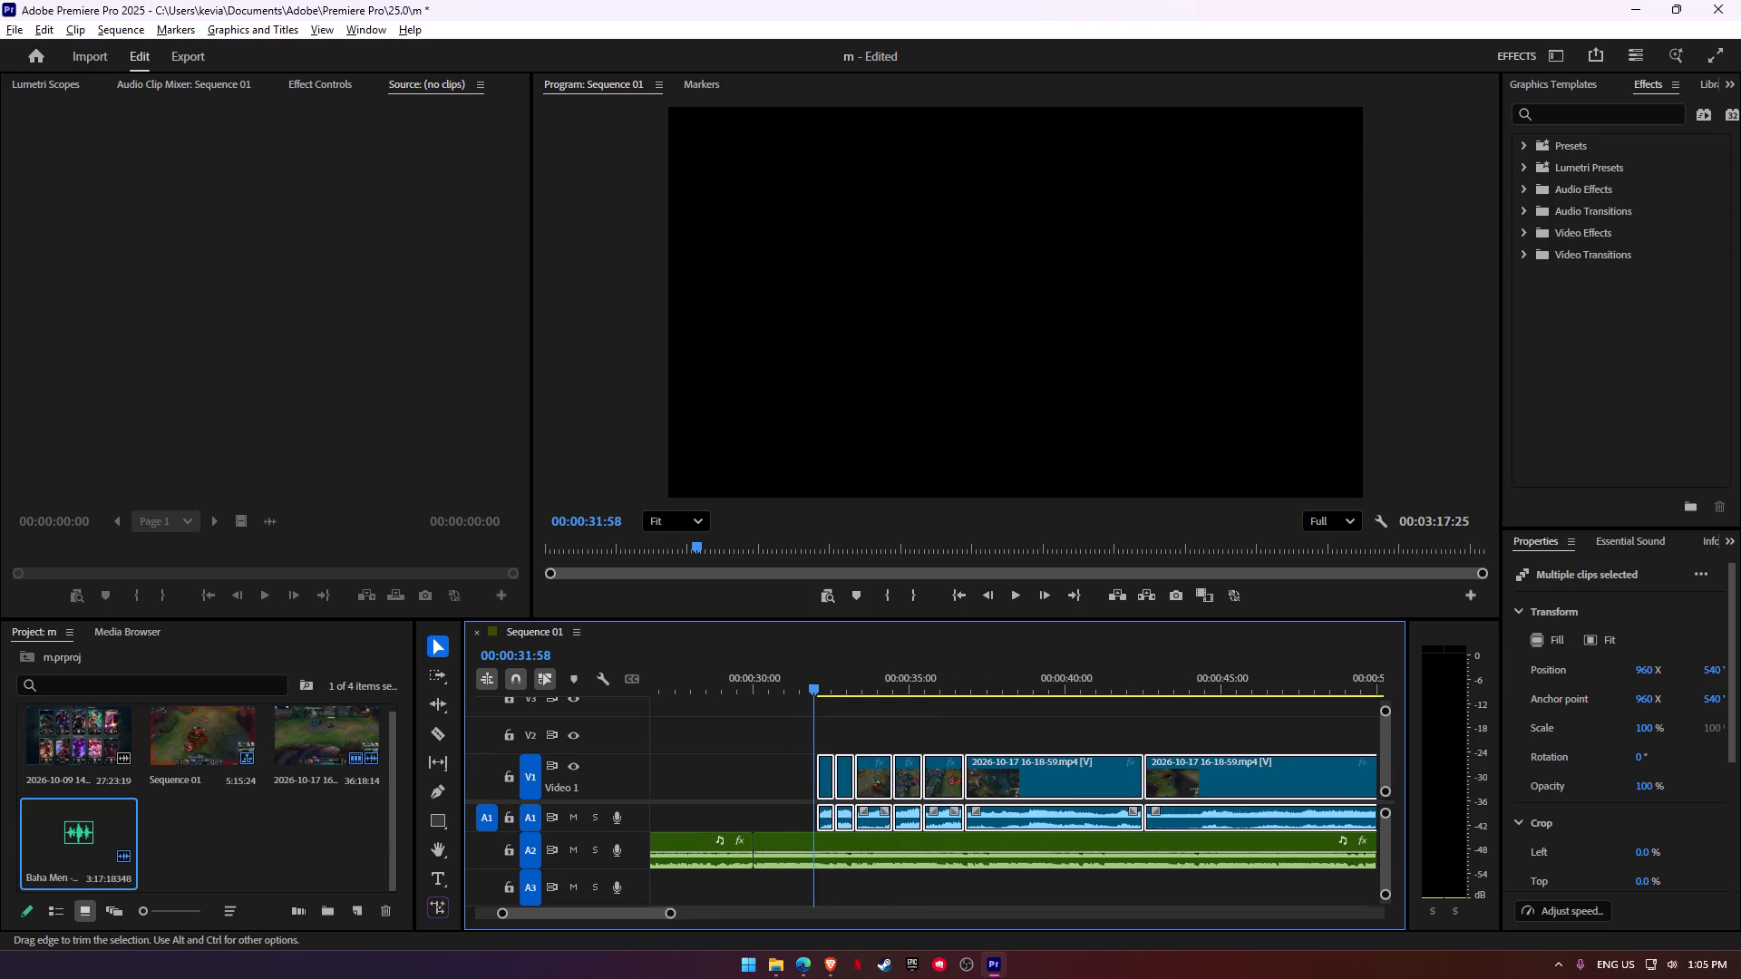
scroll(802, 754, "up", 3, "alt")
left_click(845, 783)
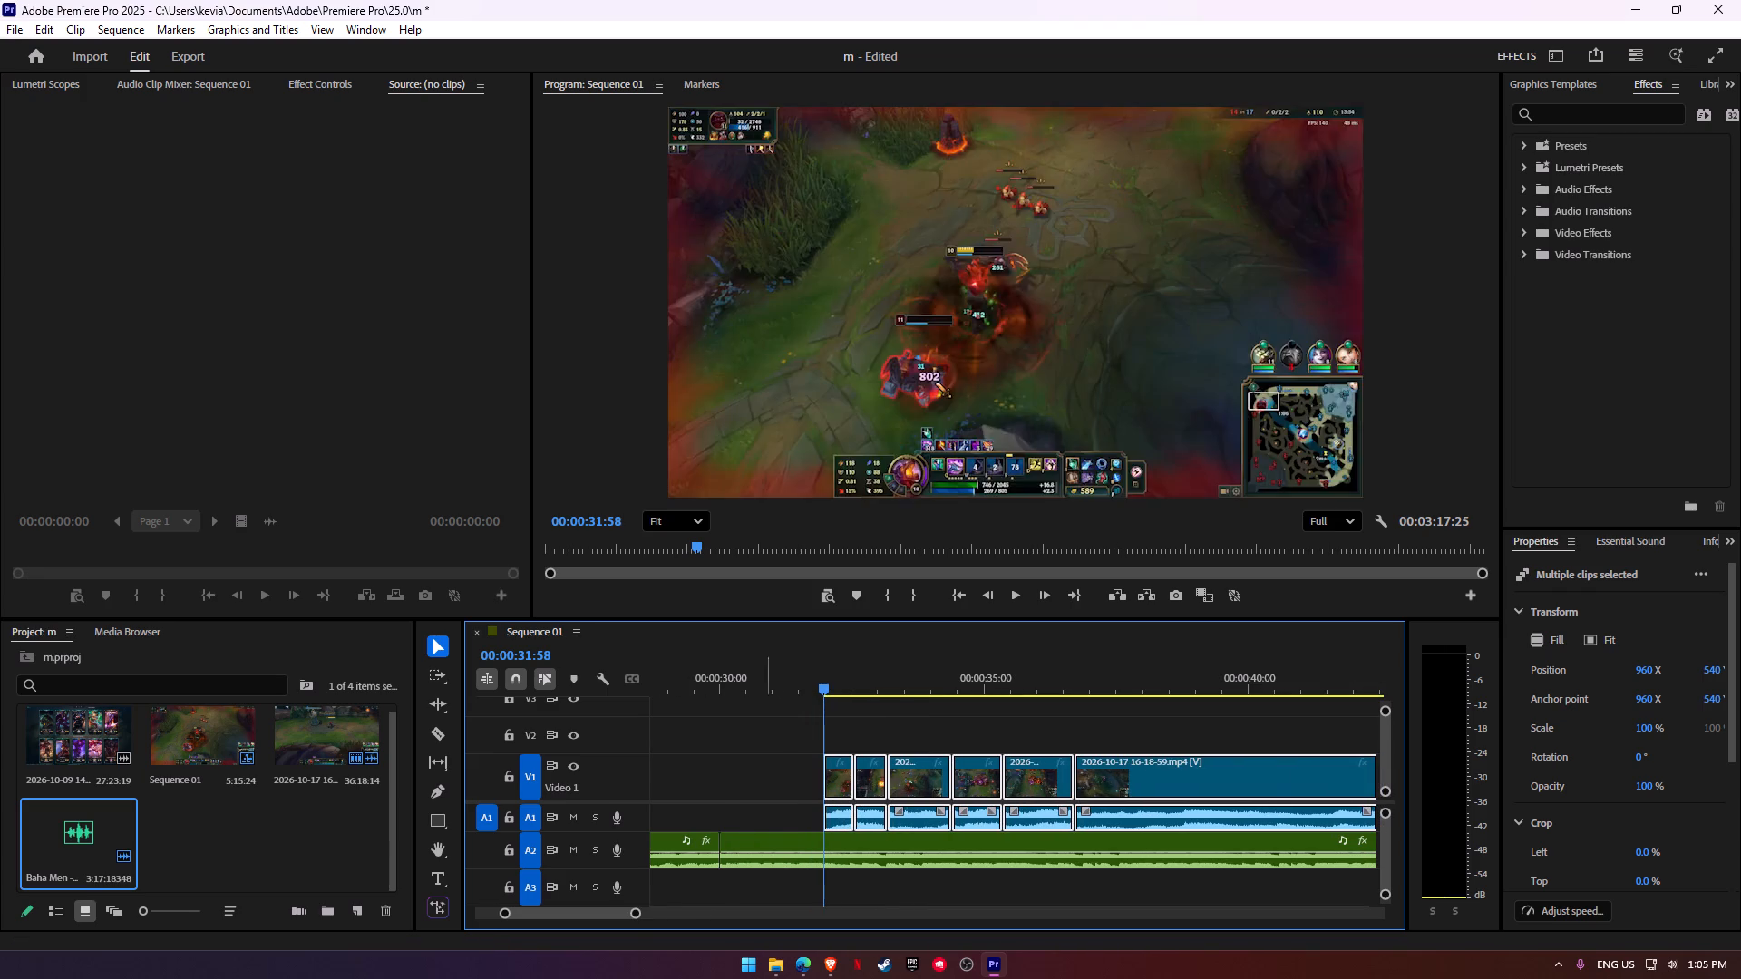
left_click(728, 675)
key("space")
key("space")
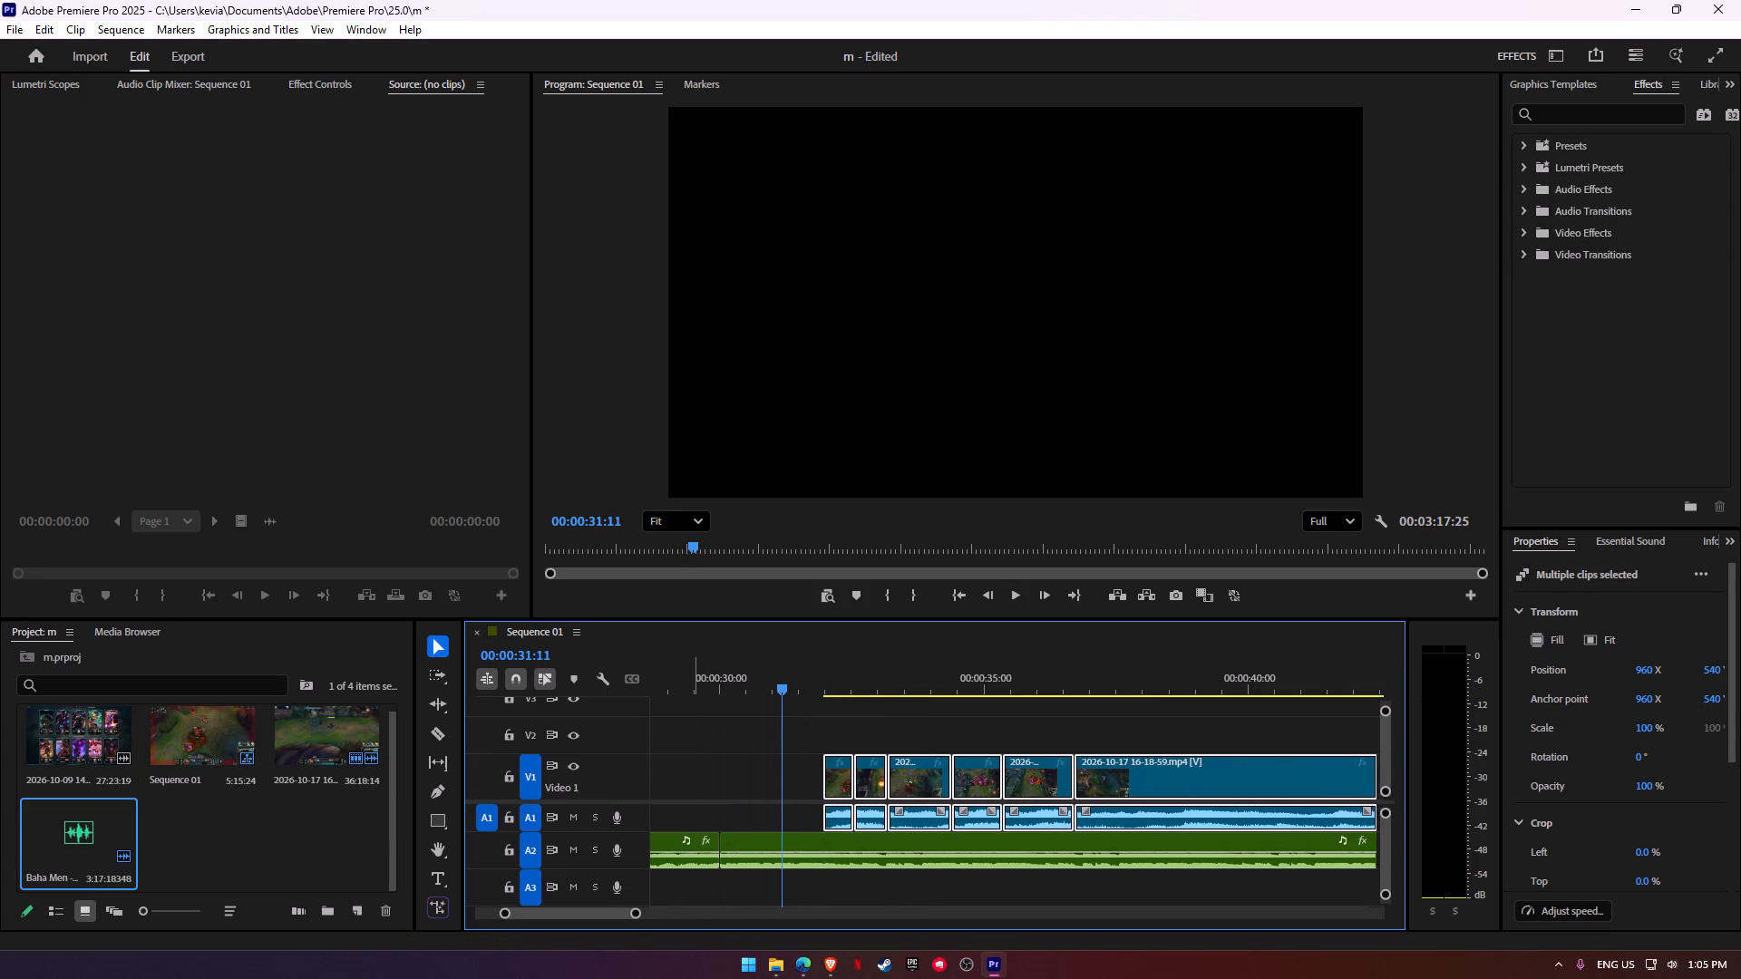
left_click(695, 674)
key("space")
key("space")
key("c")
left_click(746, 838)
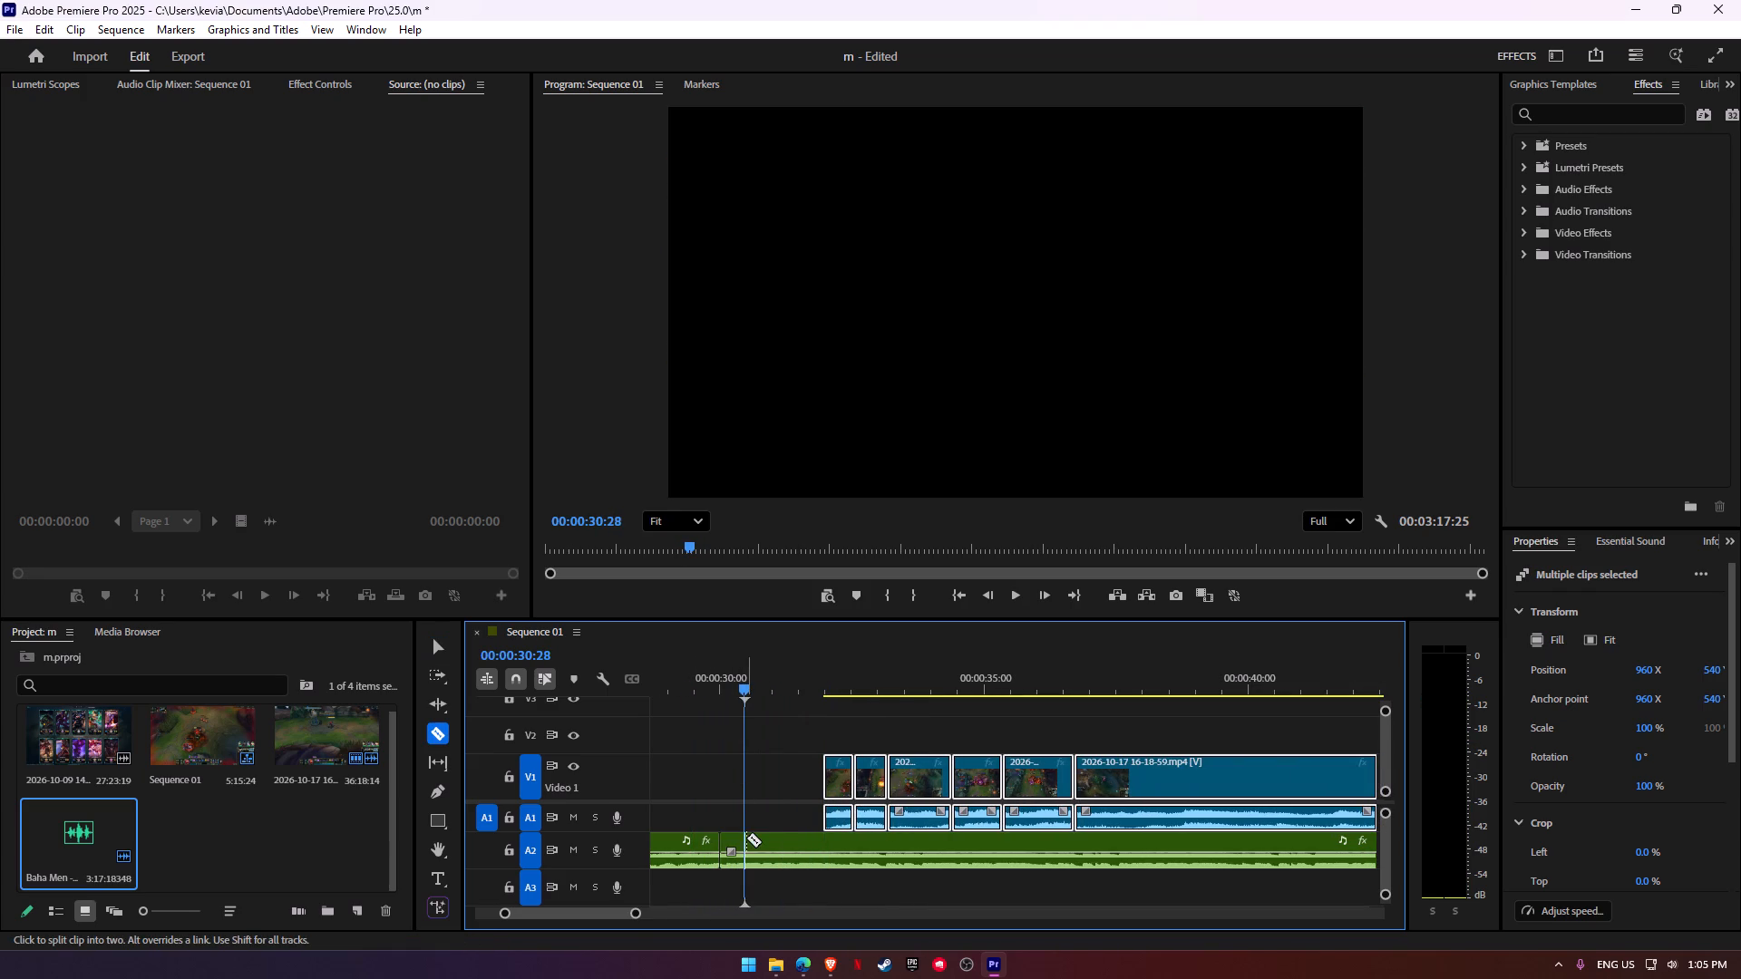
key("v")
left_click(747, 838)
key("c")
key("v")
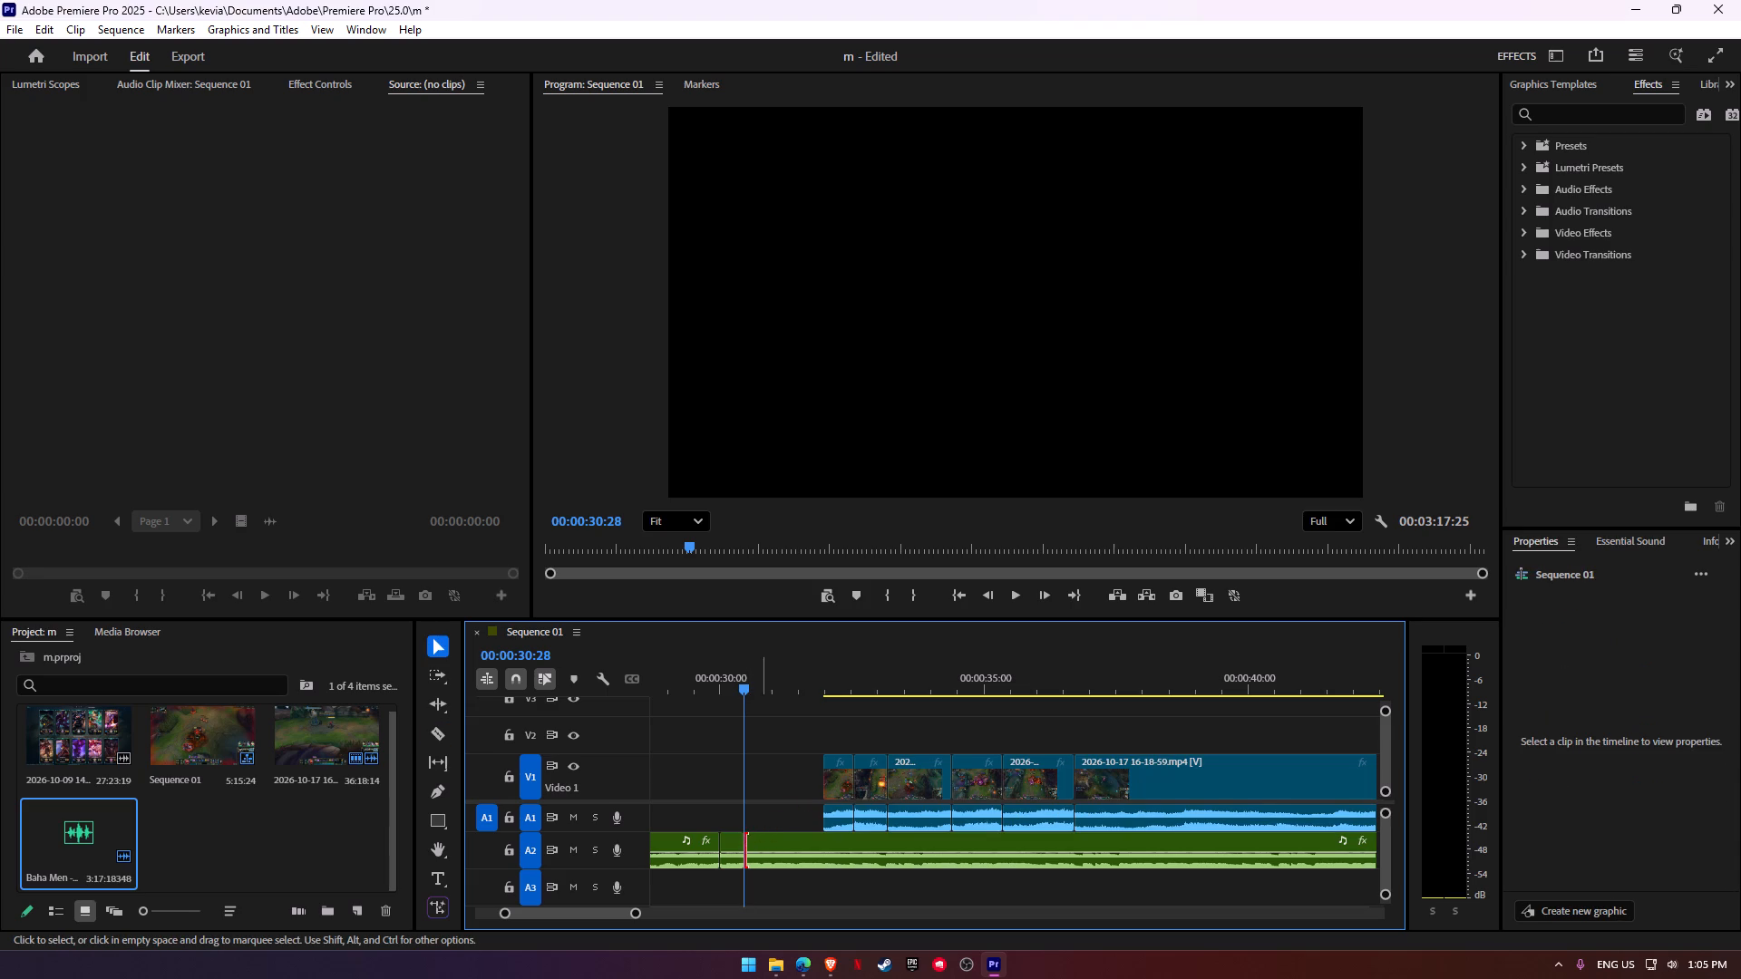
Play the montage, split its second-to-last clip at 00:00:38:35, delete the part before the cut and close the gap.
key("space")
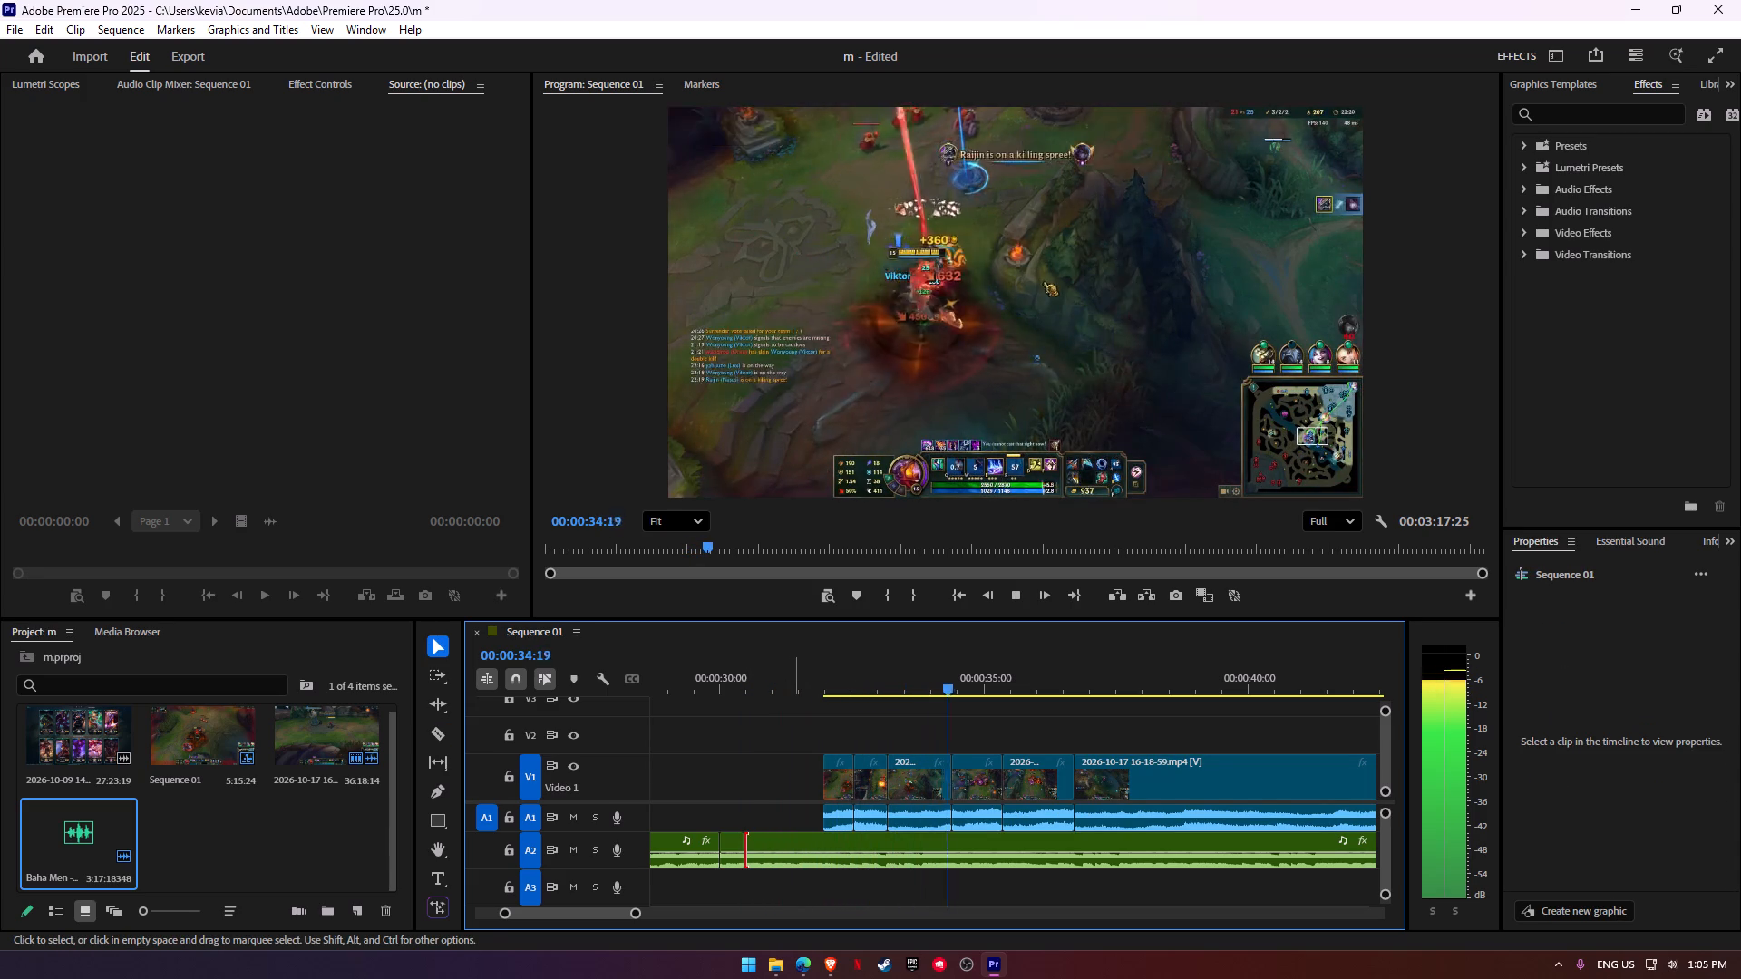
scroll(938, 783, "down", 11, "alt")
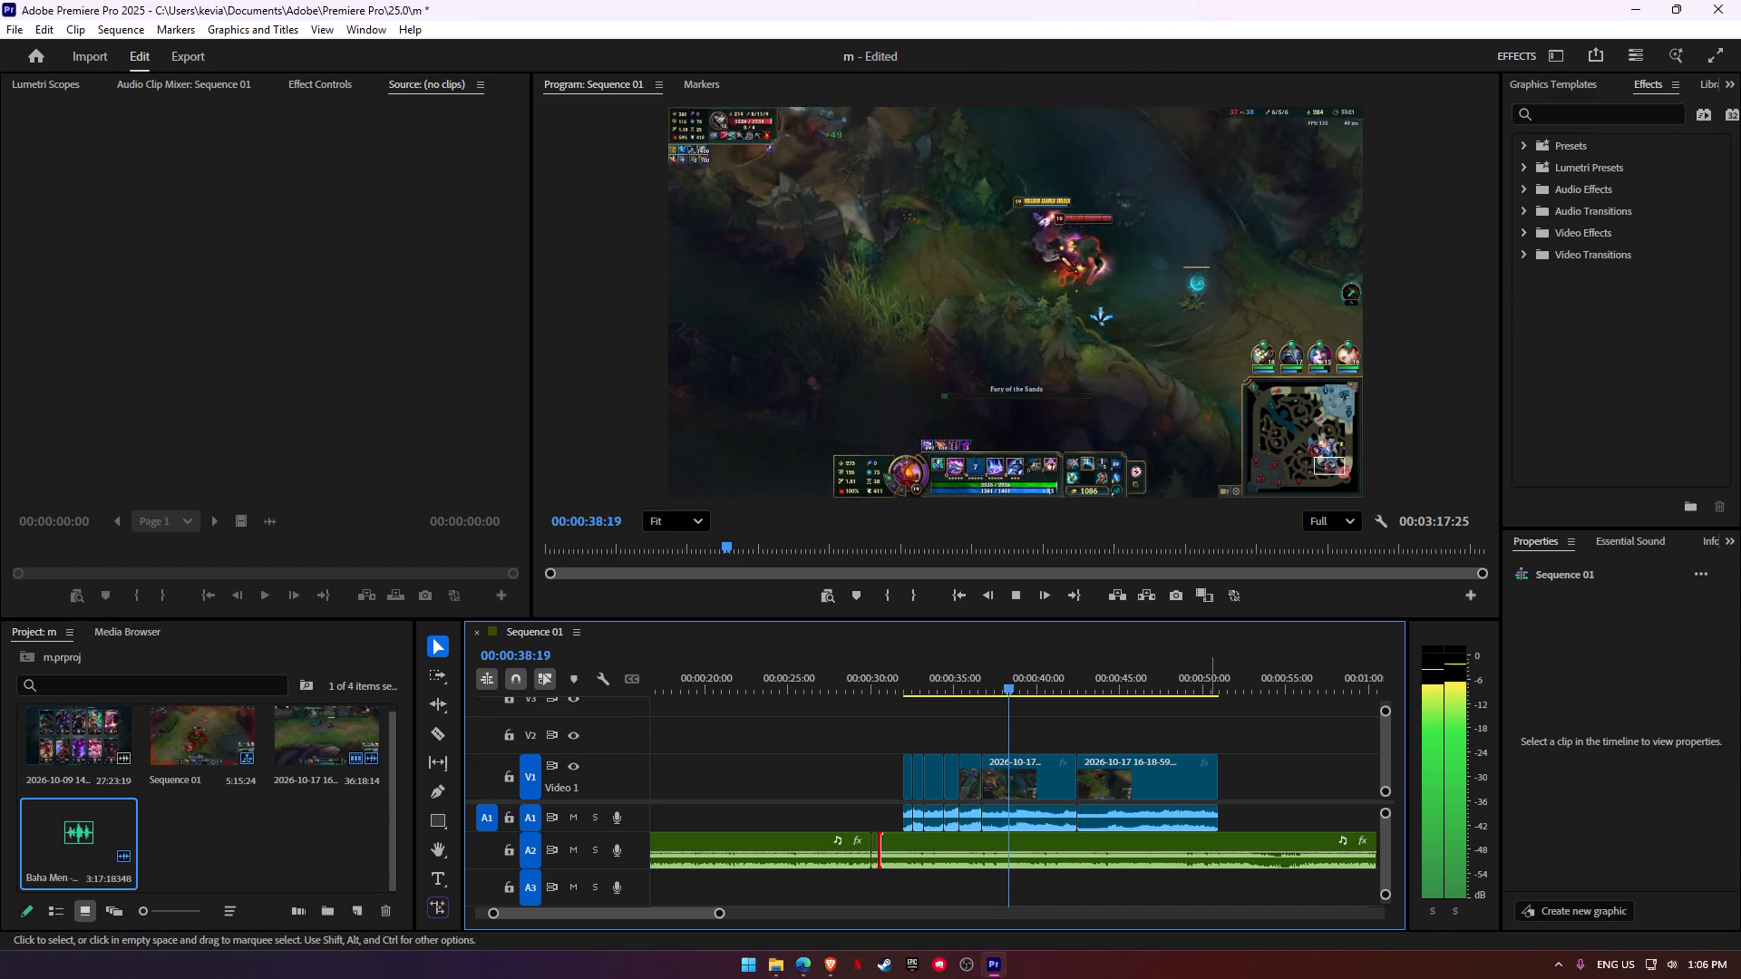
key("space")
key("c")
left_click(1016, 778)
key("v")
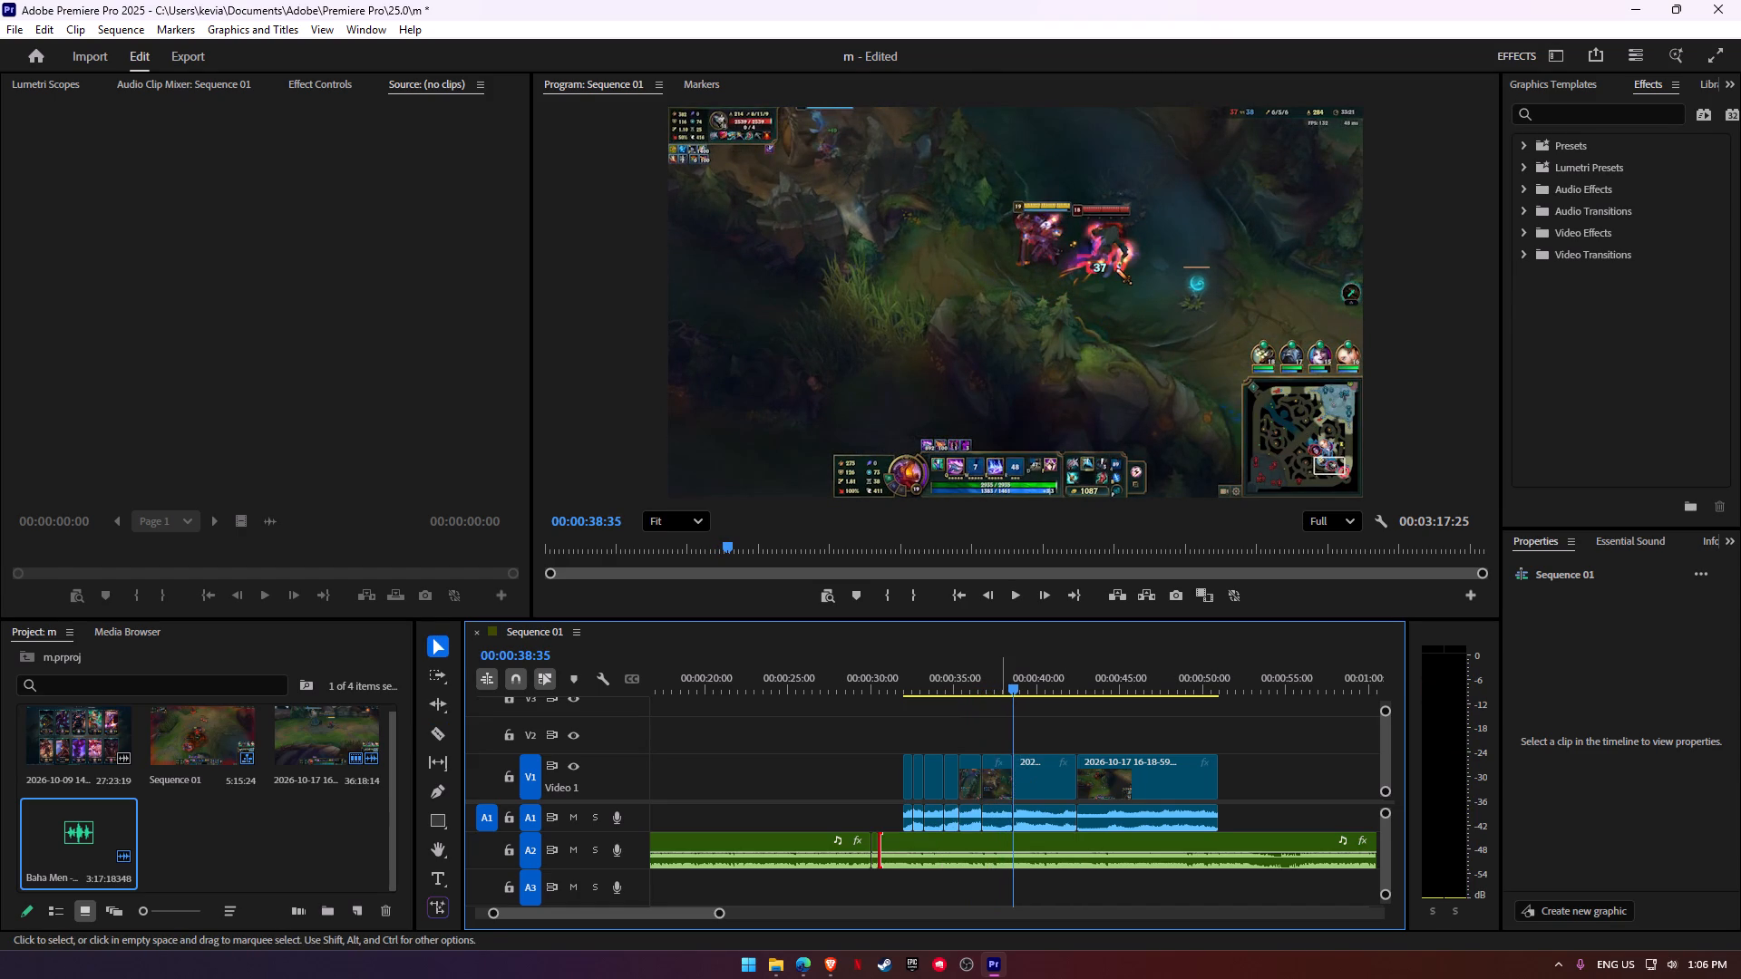
left_click(1000, 778)
key("BackSpace")
left_click(1000, 778)
key("BackSpace")
Play the montage from about 00:00:35 through the trimmed second-to-last clip to the start of the last clip.
key("space")
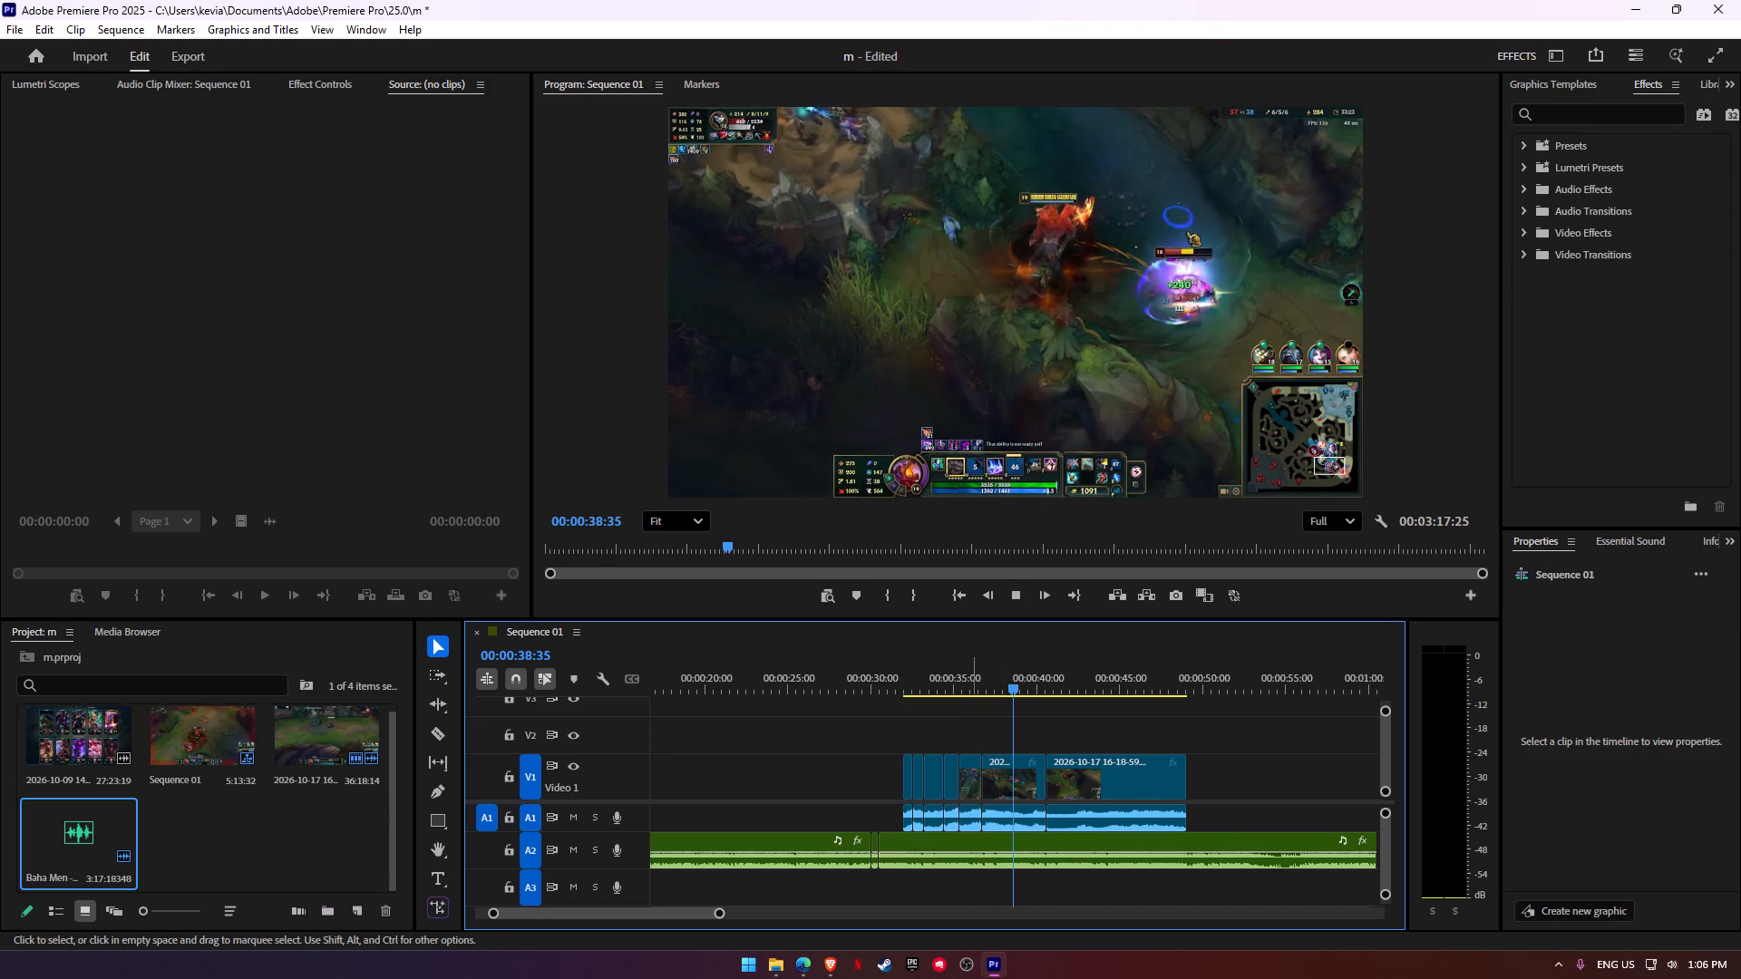
left_click(987, 661)
key("space")
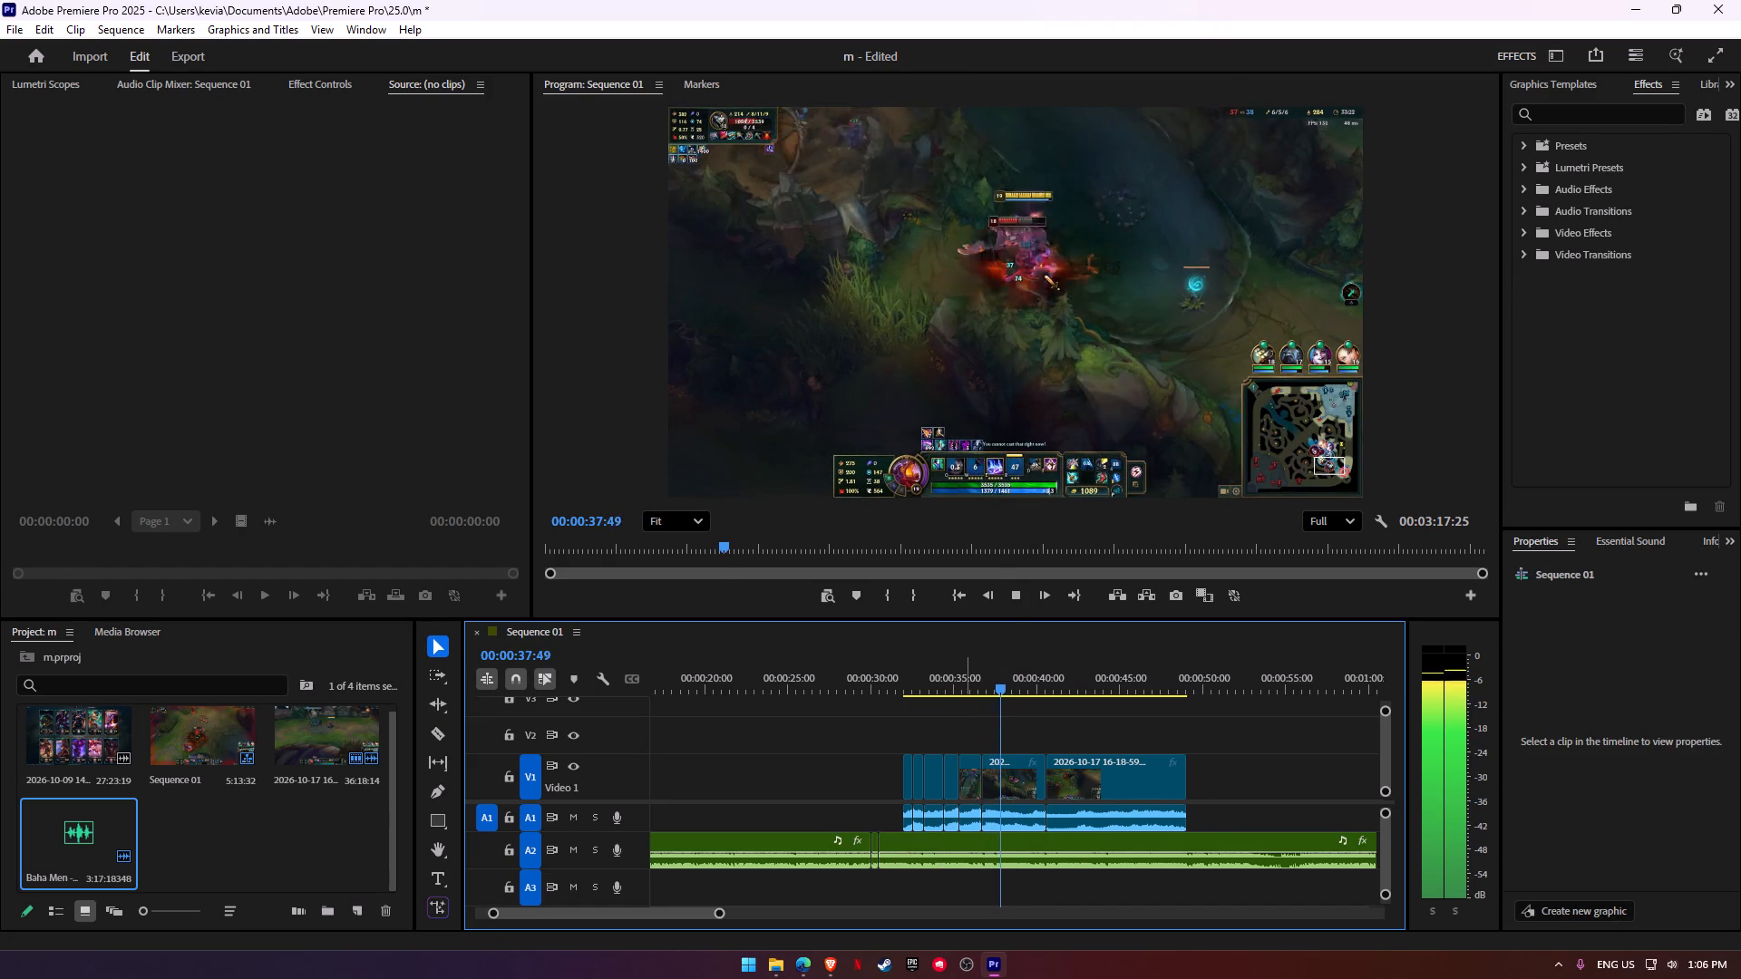
key("space")
left_click(965, 673)
key("space")
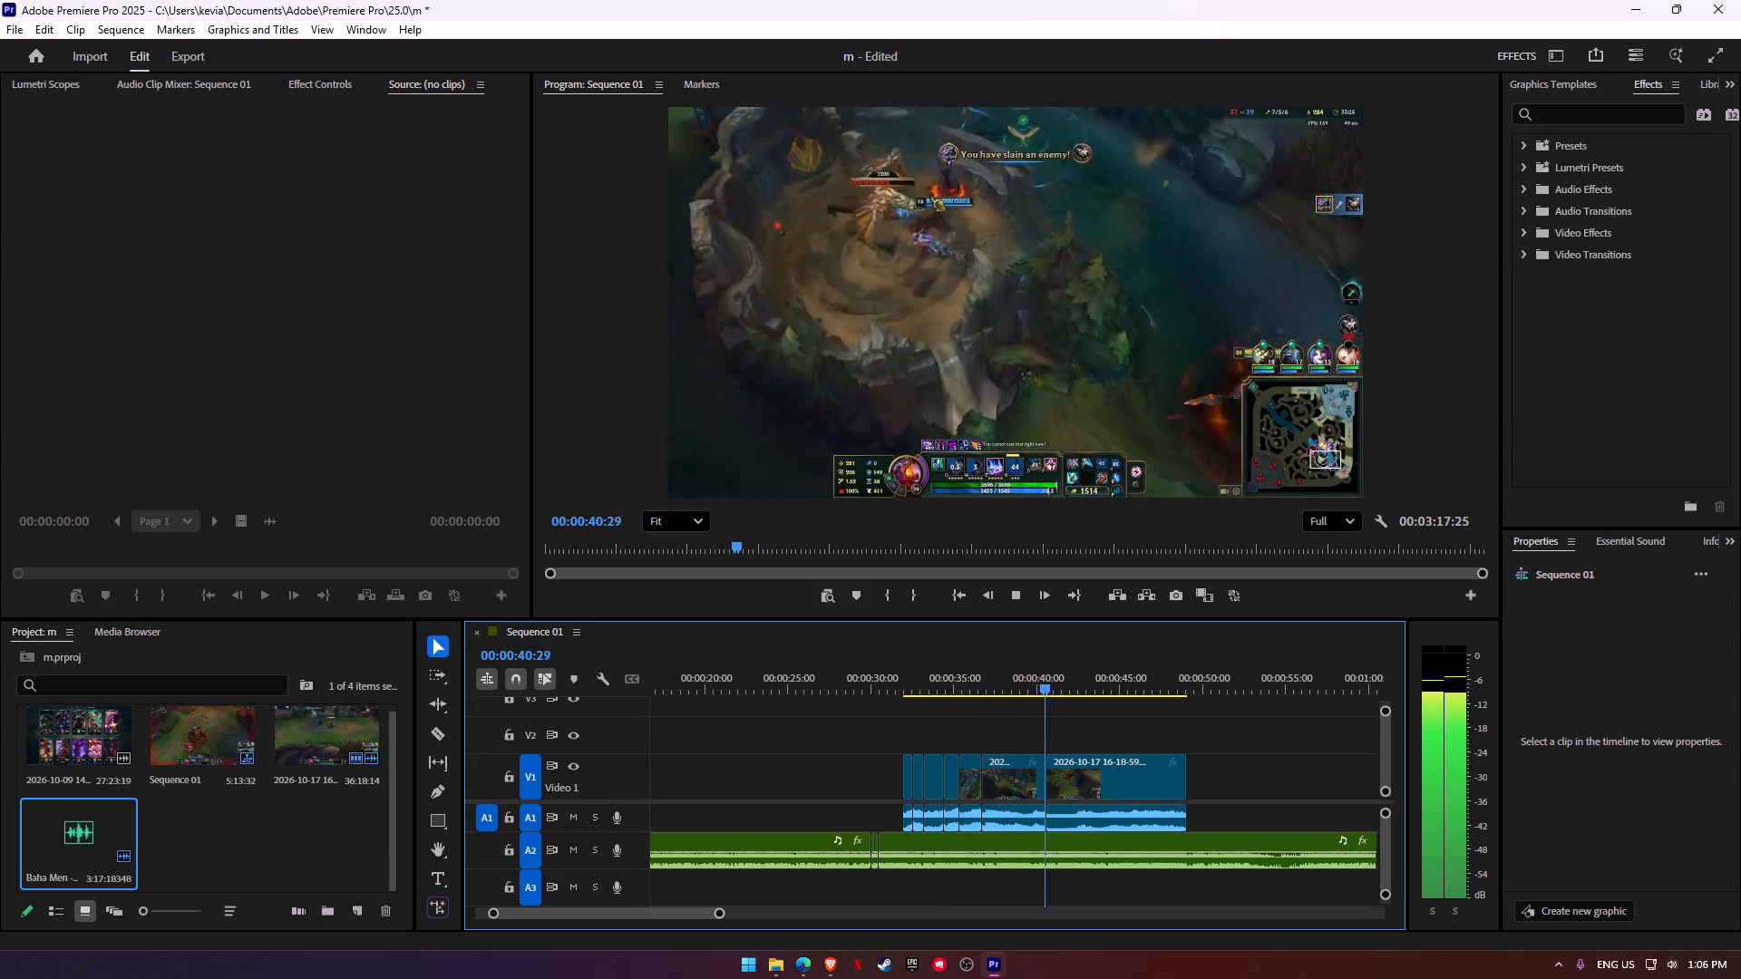
key("space")
Split the last montage clip at 00:00:42:06, delete the part before the cut and close the gap.
key("space")
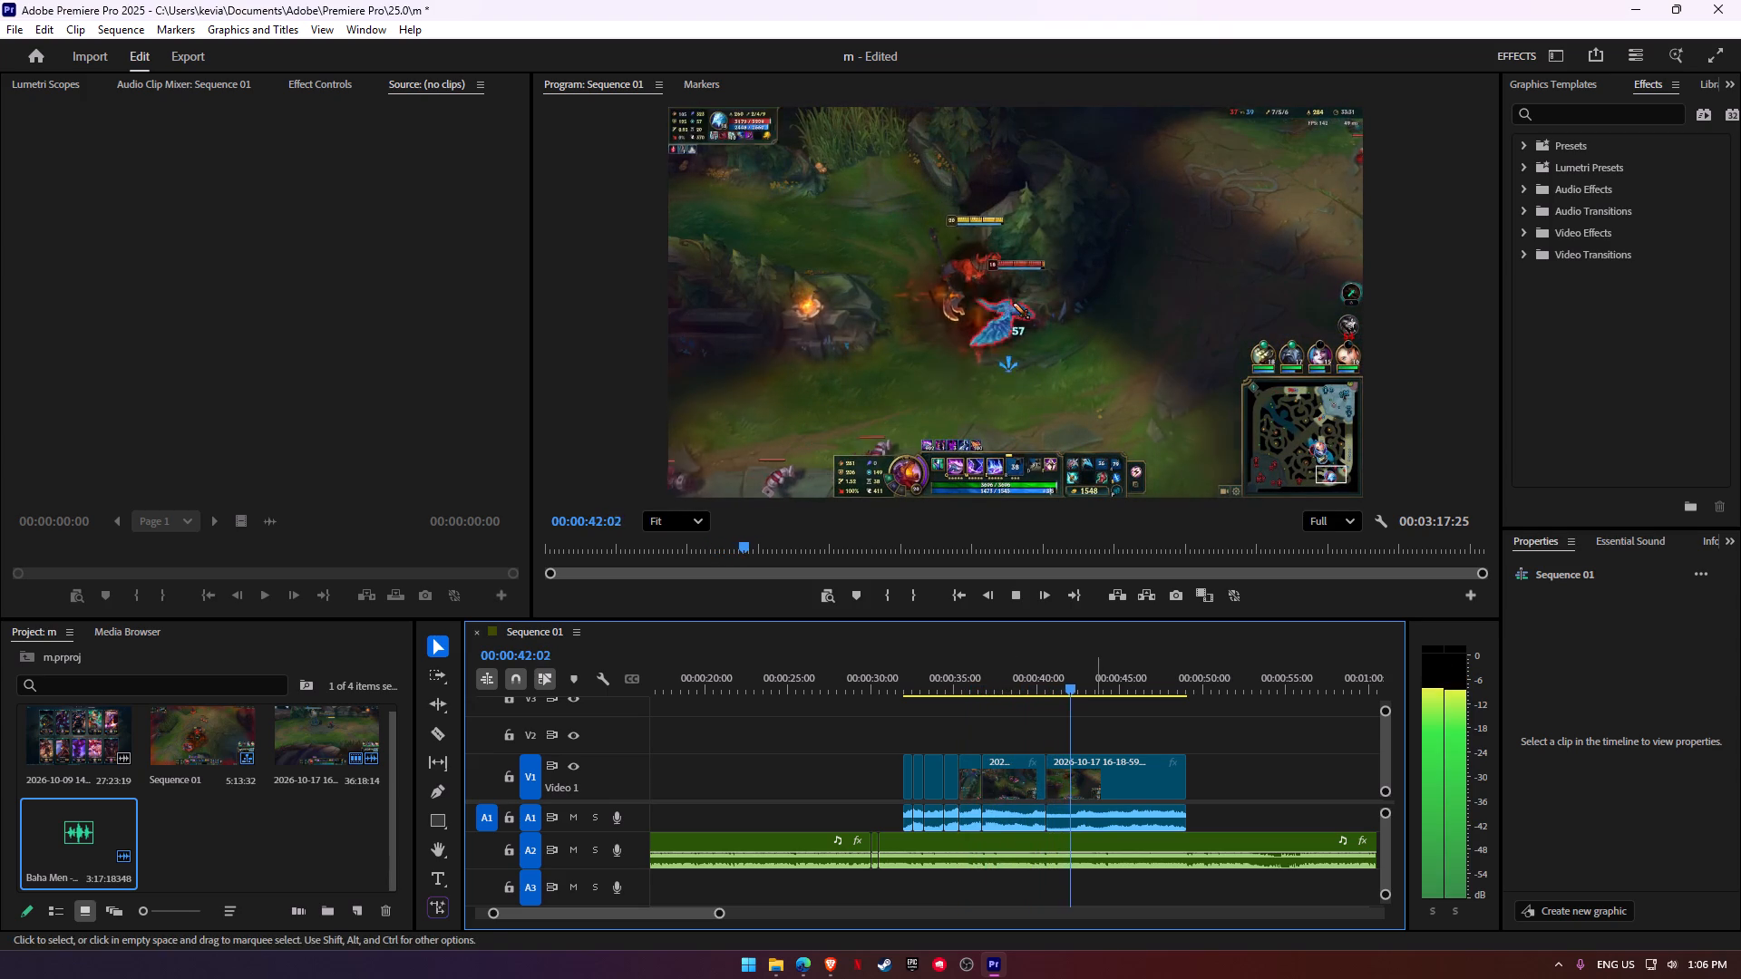
key("space")
key("c")
left_click(1074, 767)
key("v")
left_click(1061, 771)
key("BackSpace")
left_click(1055, 777)
left_click(1056, 779)
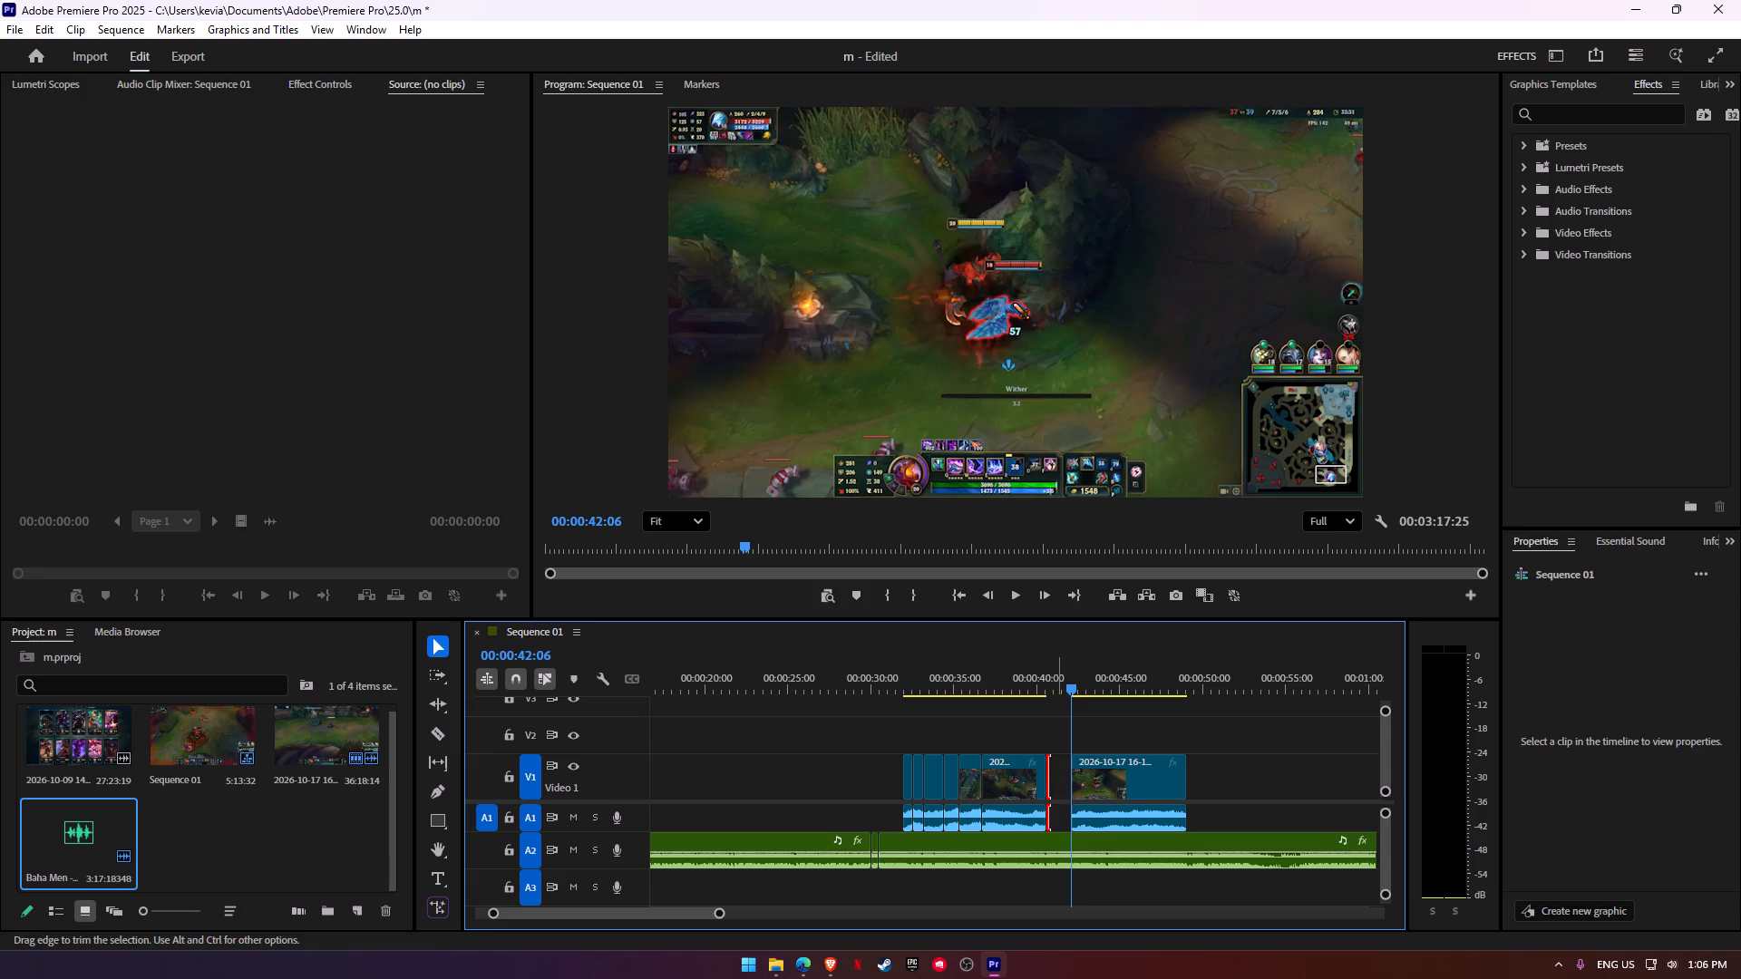
key("BackSpace")
Play the last montage clip, split it at 00:00:46:30 and delete the part after the cut.
left_click(1030, 675)
key("space")
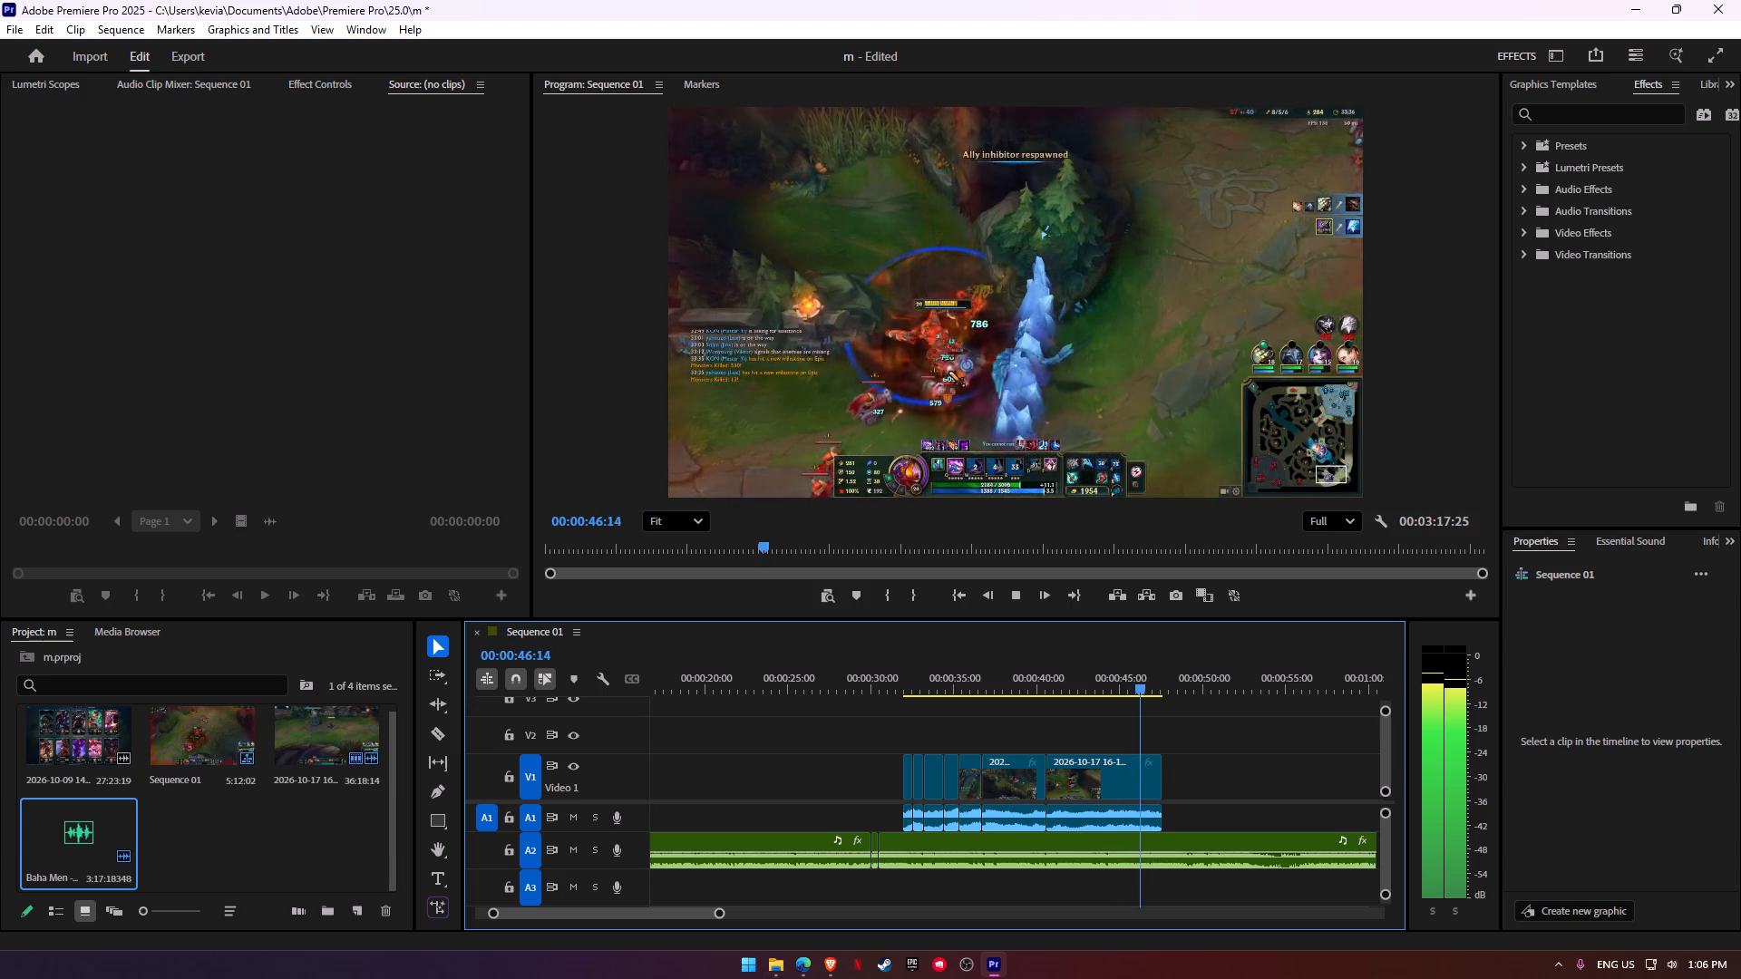
key("space")
left_click(1138, 688)
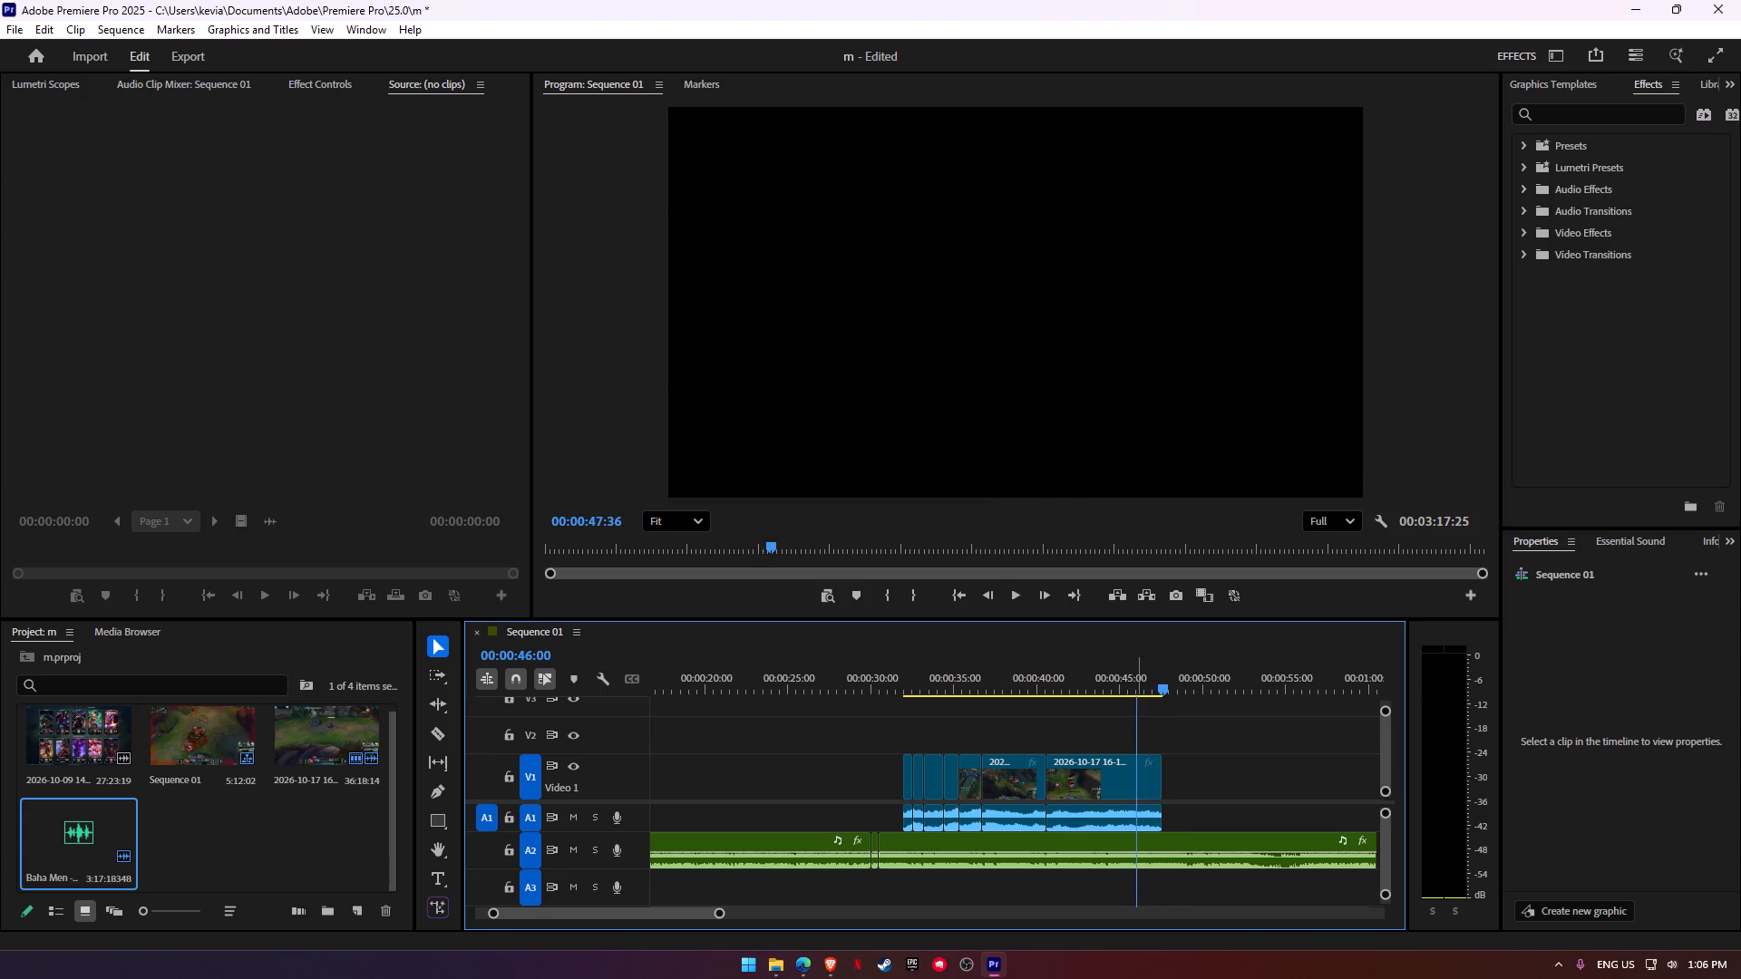
key("space")
key("space")
key("c")
left_click(1144, 777)
key("v")
left_click(1150, 779)
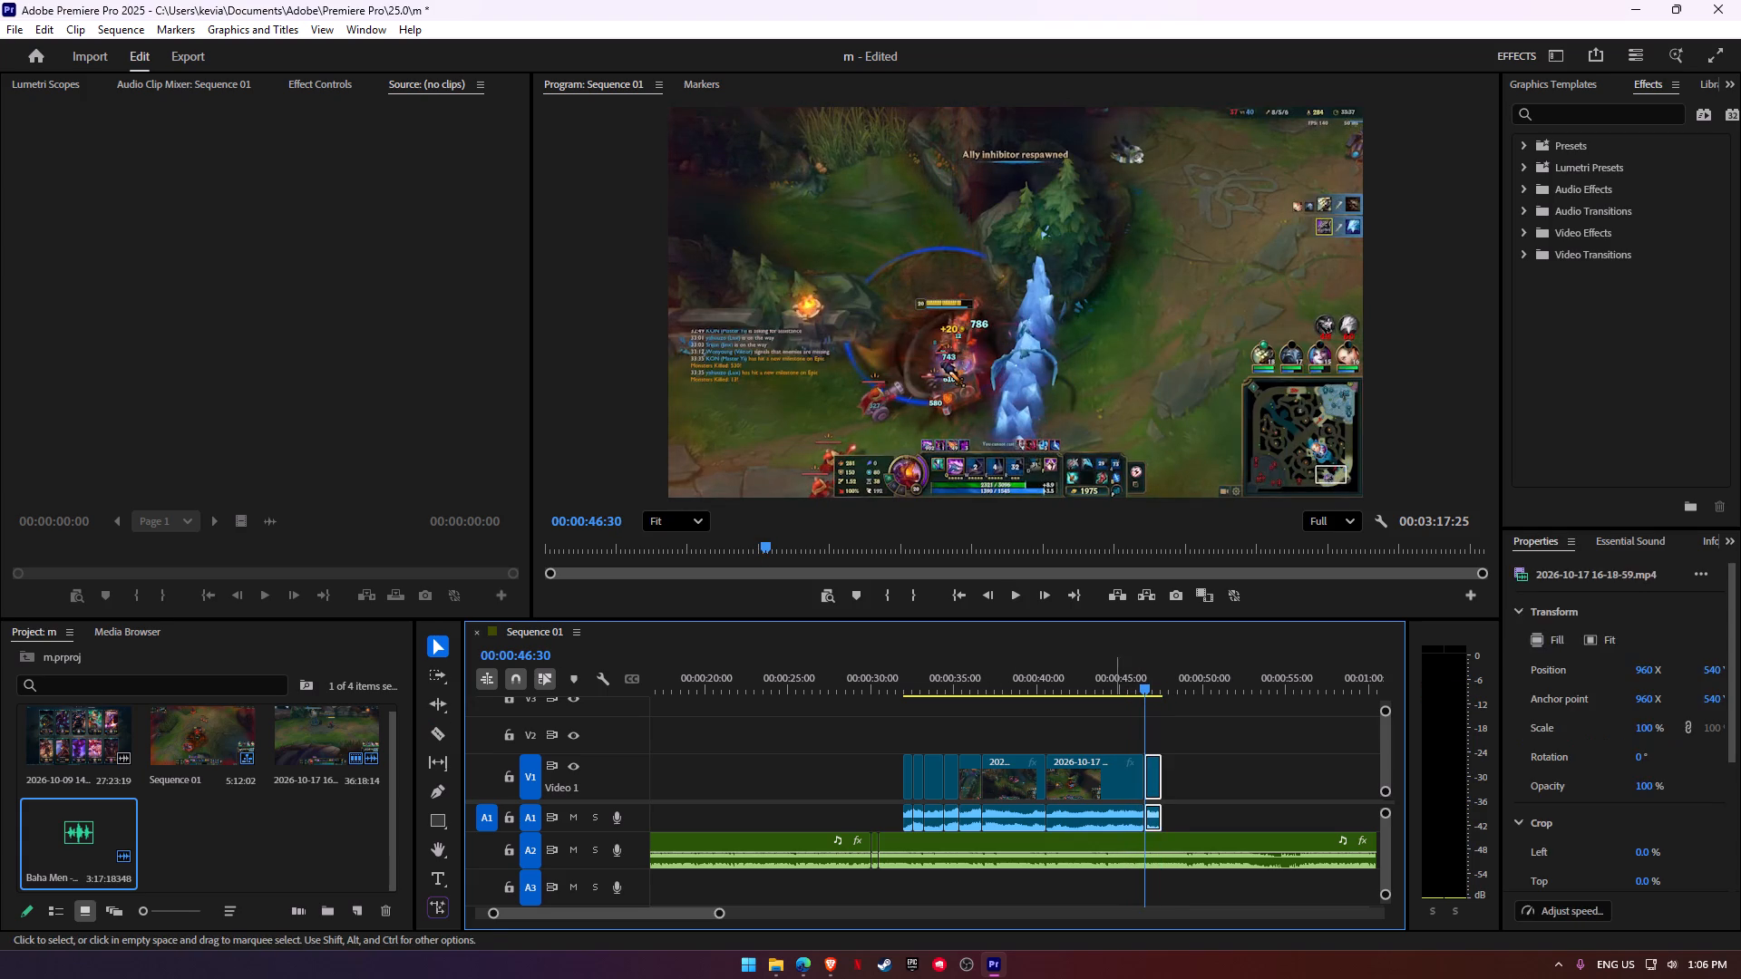
key("BackSpace")
Move all the montage clips together about 31 seconds earlier so they start just after the beginning of the song.
left_click_drag(834, 724, 1175, 819)
left_click_drag(1098, 788, 586, 800)
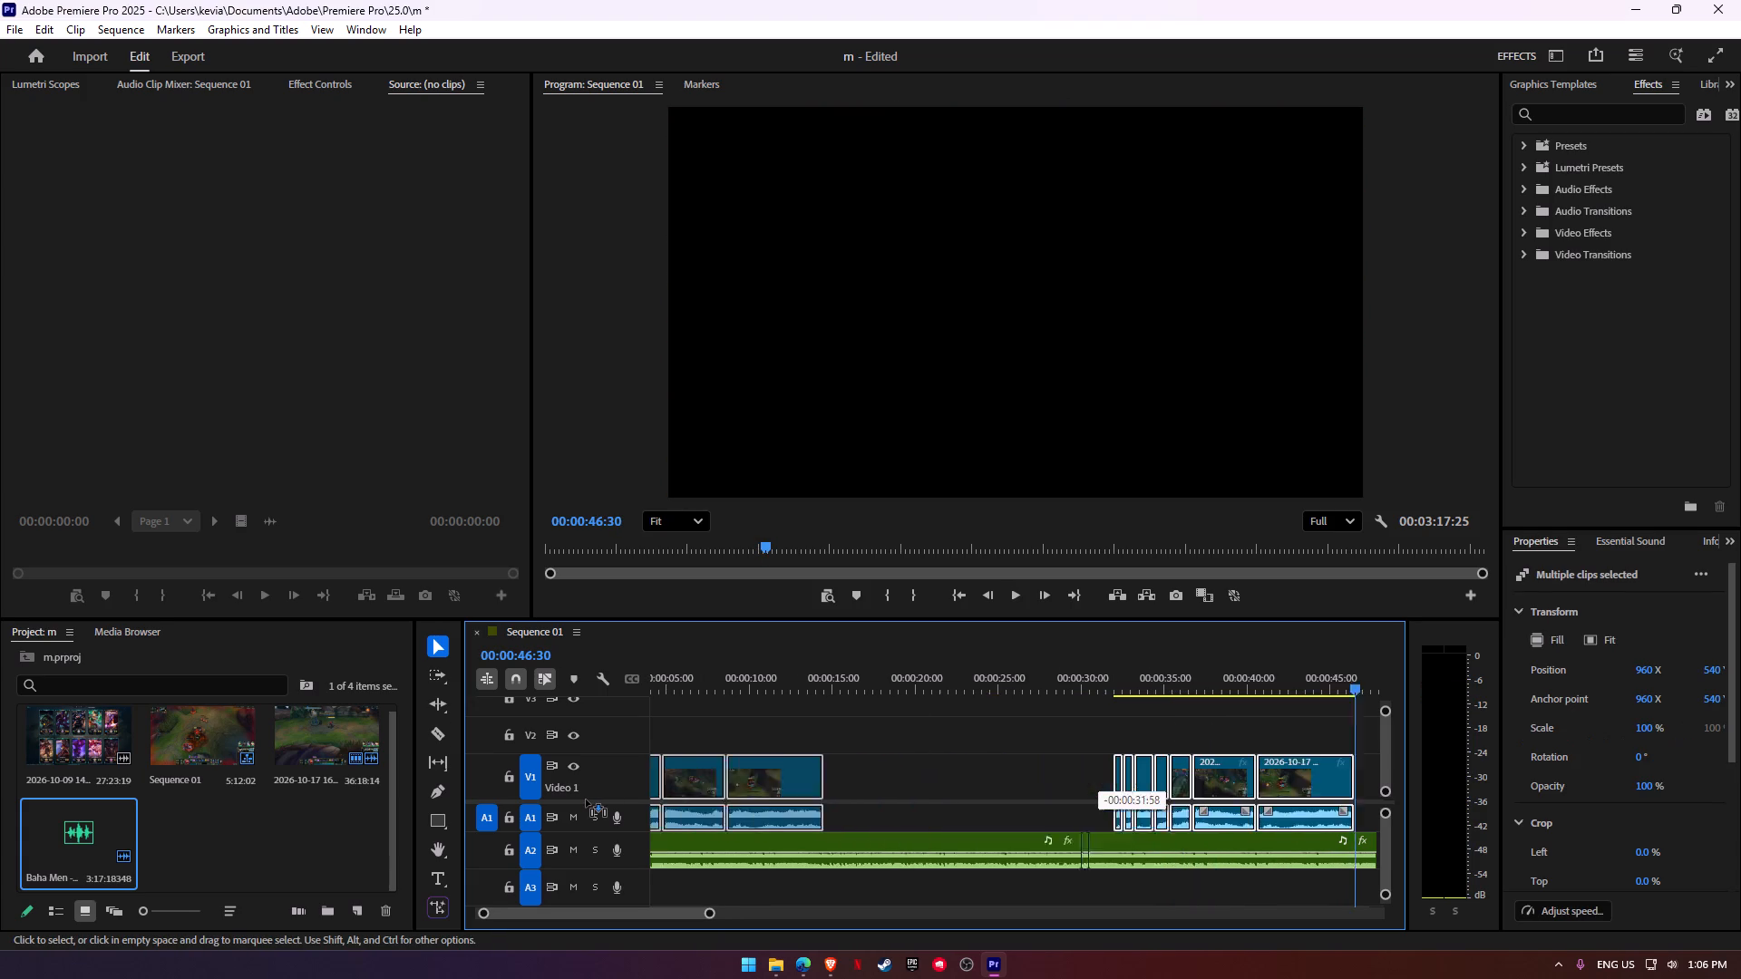
left_click_drag(586, 800, 771, 798)
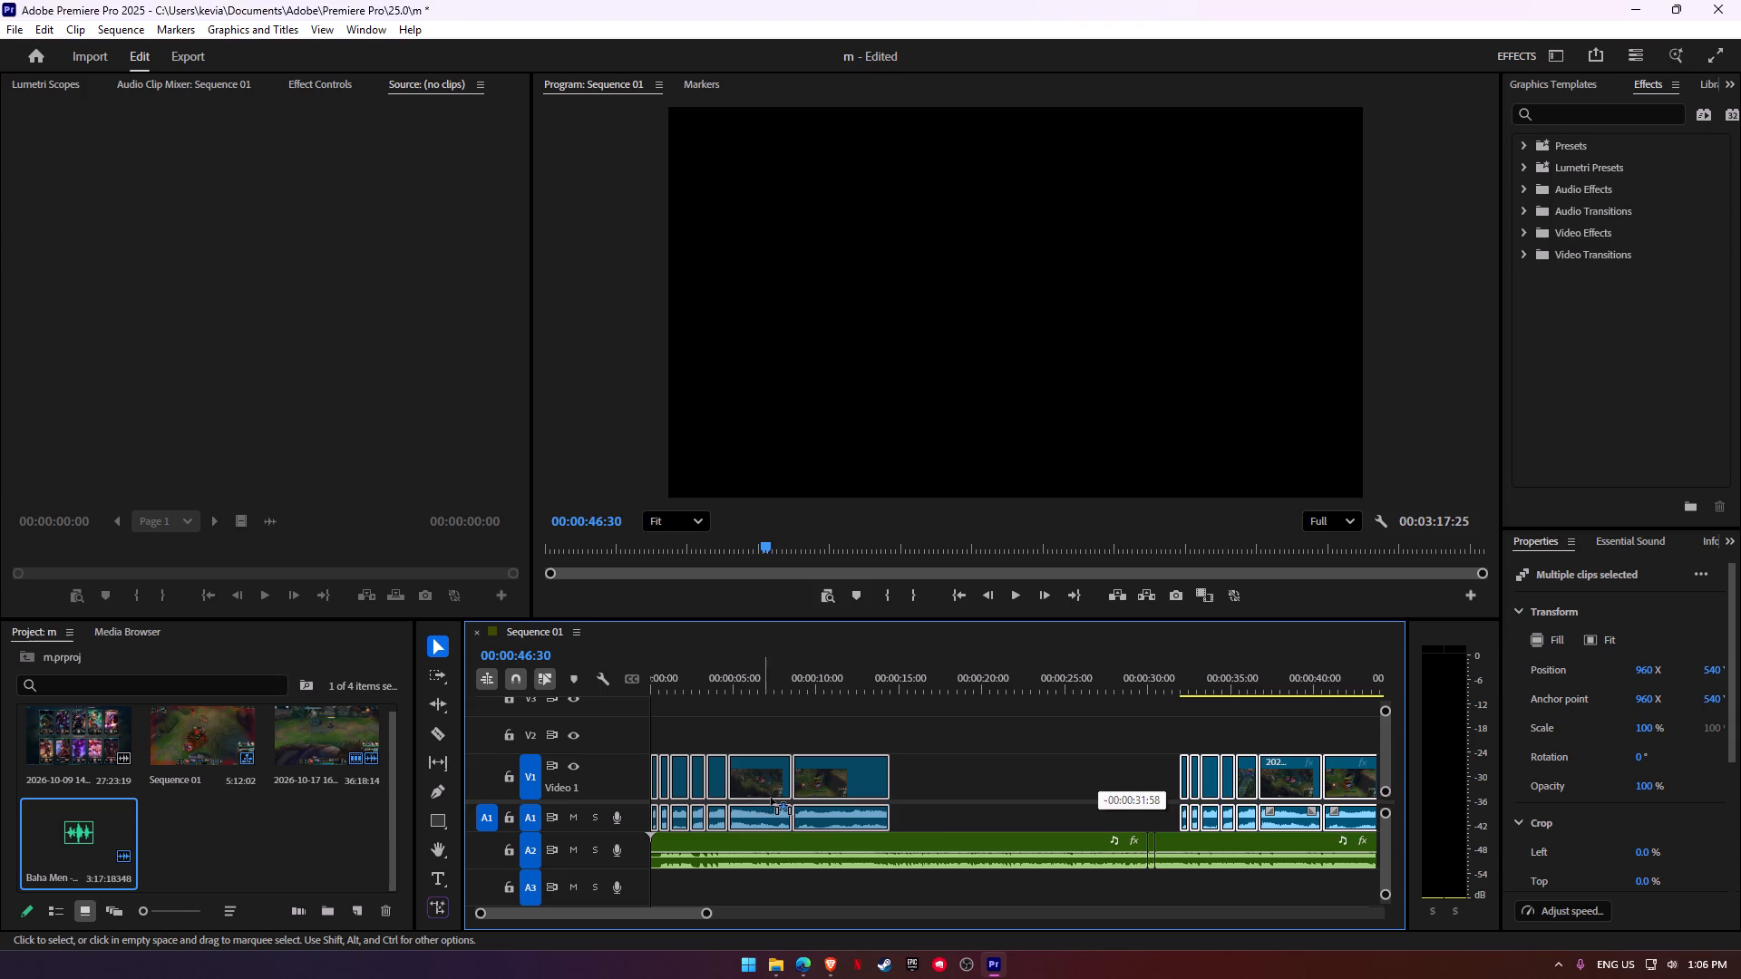
left_click_drag(771, 798, 857, 795)
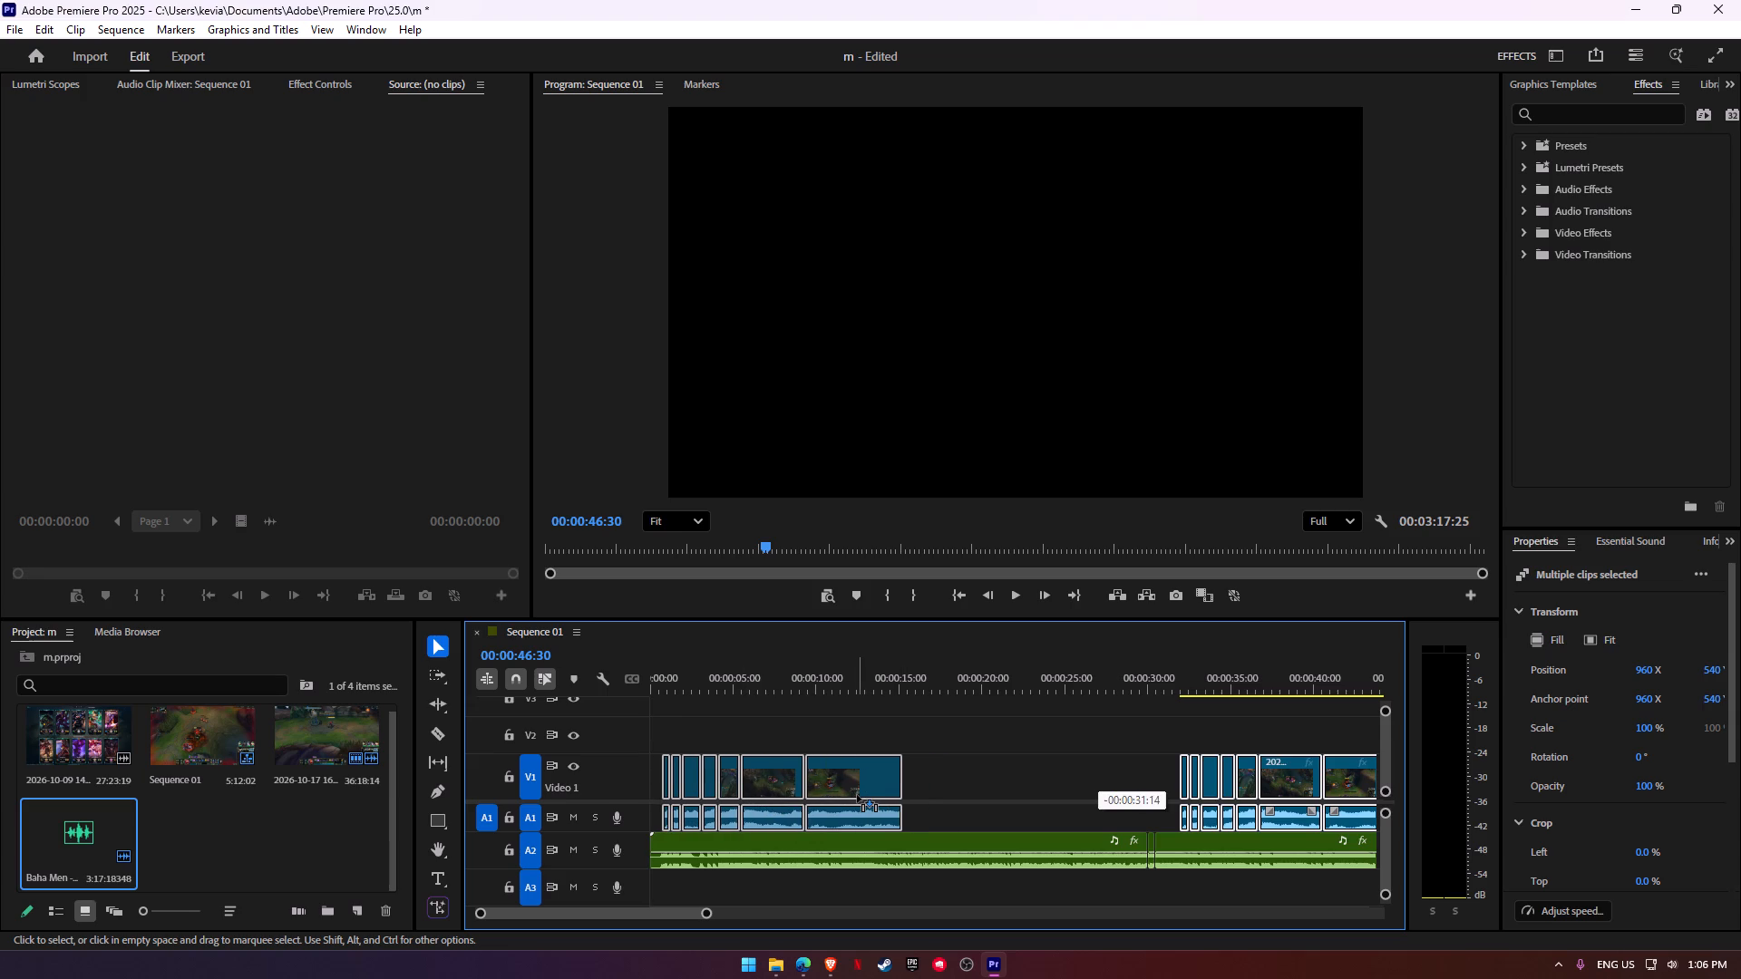
left_click_drag(857, 795, 856, 795)
Play the sequence from the start against the song and shift the whole montage about 1 second later.
left_click(666, 690)
left_click_drag(666, 690, 659, 690)
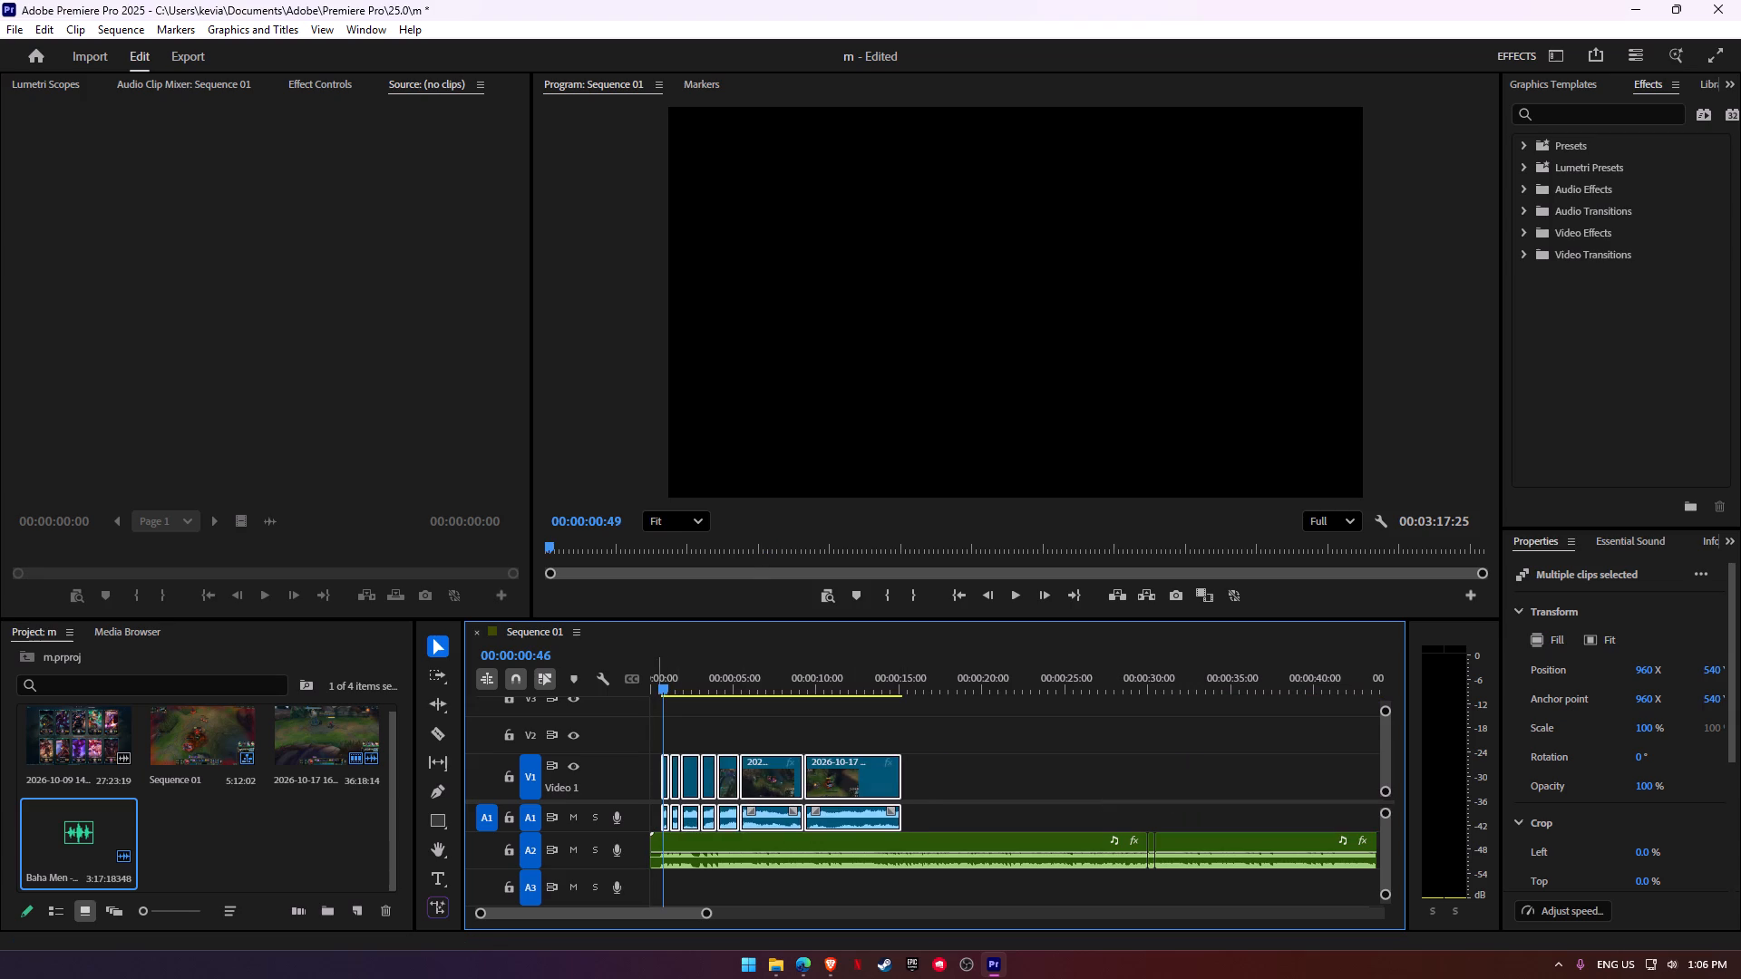
left_click_drag(659, 690, 649, 685)
left_click(658, 683)
left_click_drag(663, 685, 647, 685)
key("space")
left_click(975, 748)
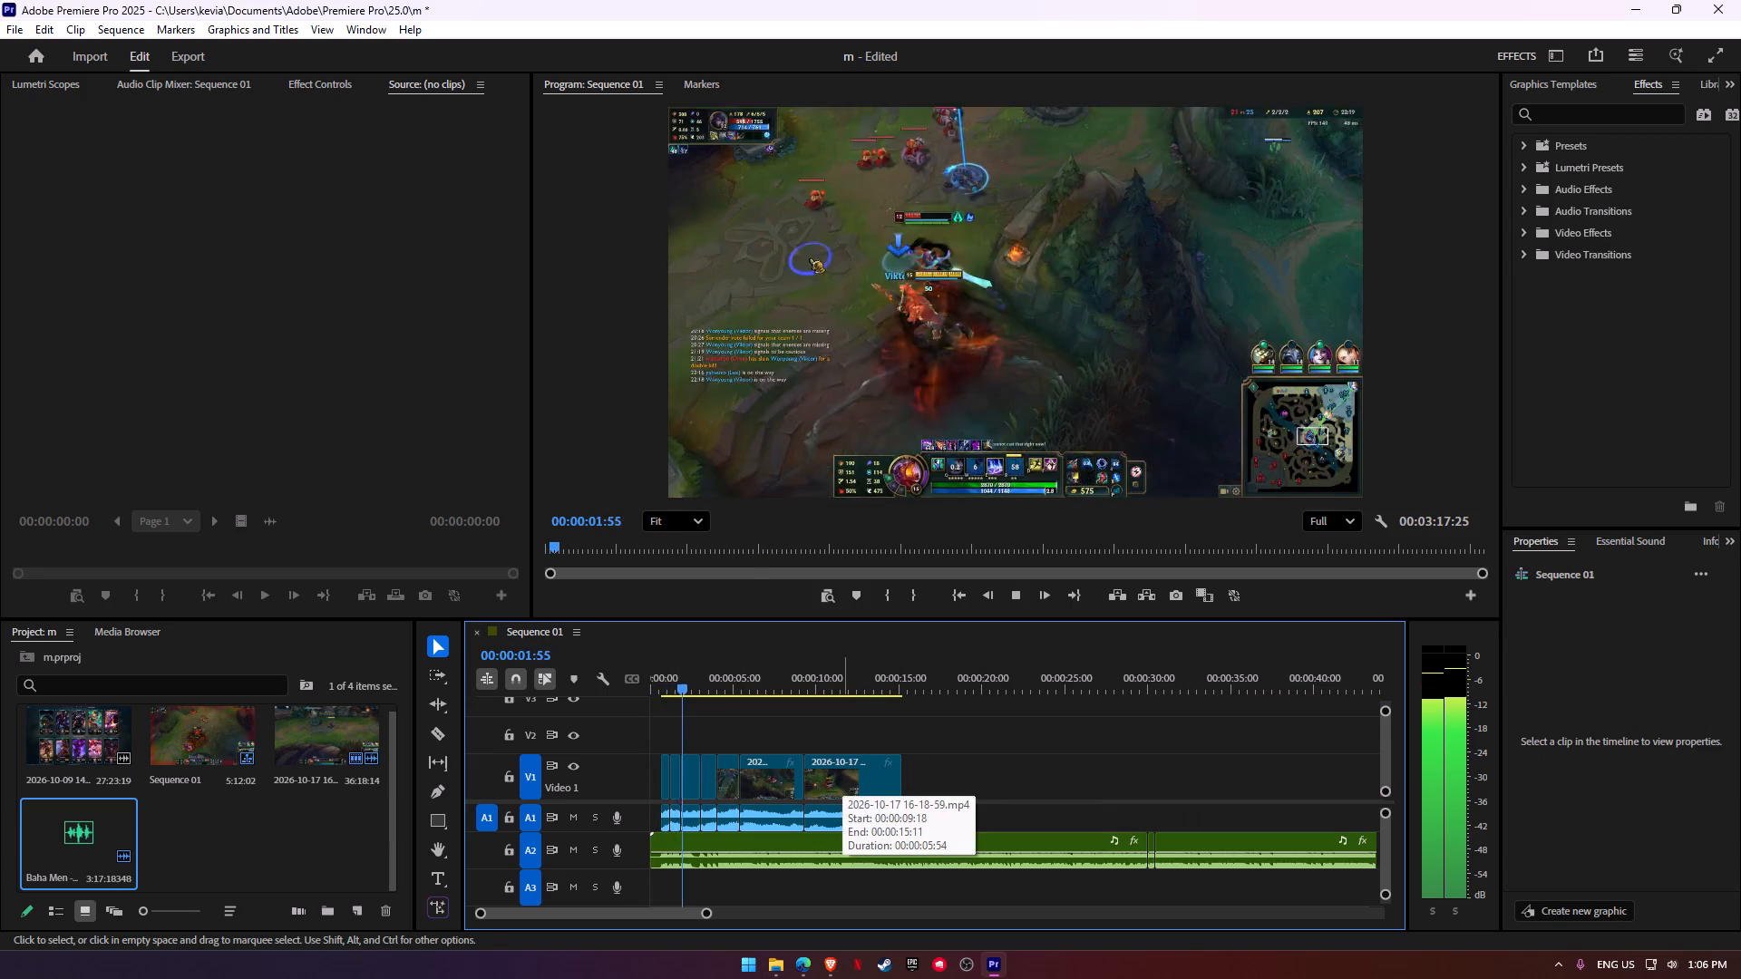
key("space")
left_click_drag(655, 732, 911, 789)
left_click_drag(870, 775, 880, 775)
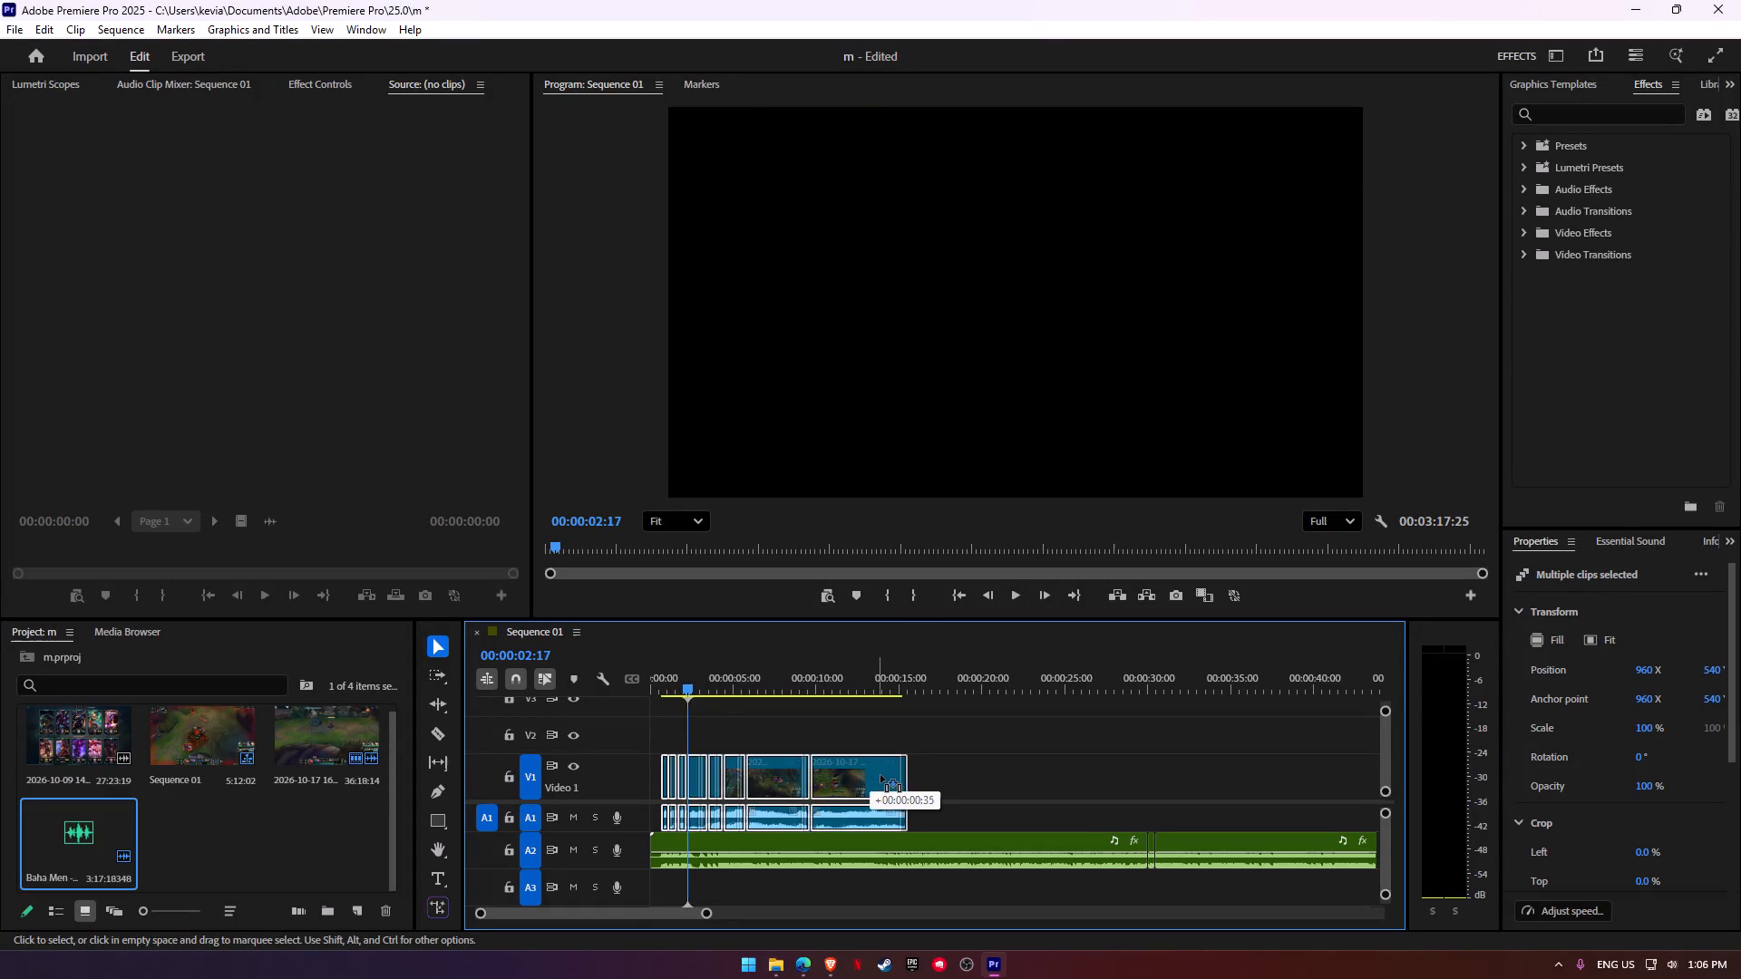
left_click_drag(880, 775, 883, 775)
Play the opening again and shift all the montage clips about 00:00:00:47 later.
left_click(663, 682)
key("space")
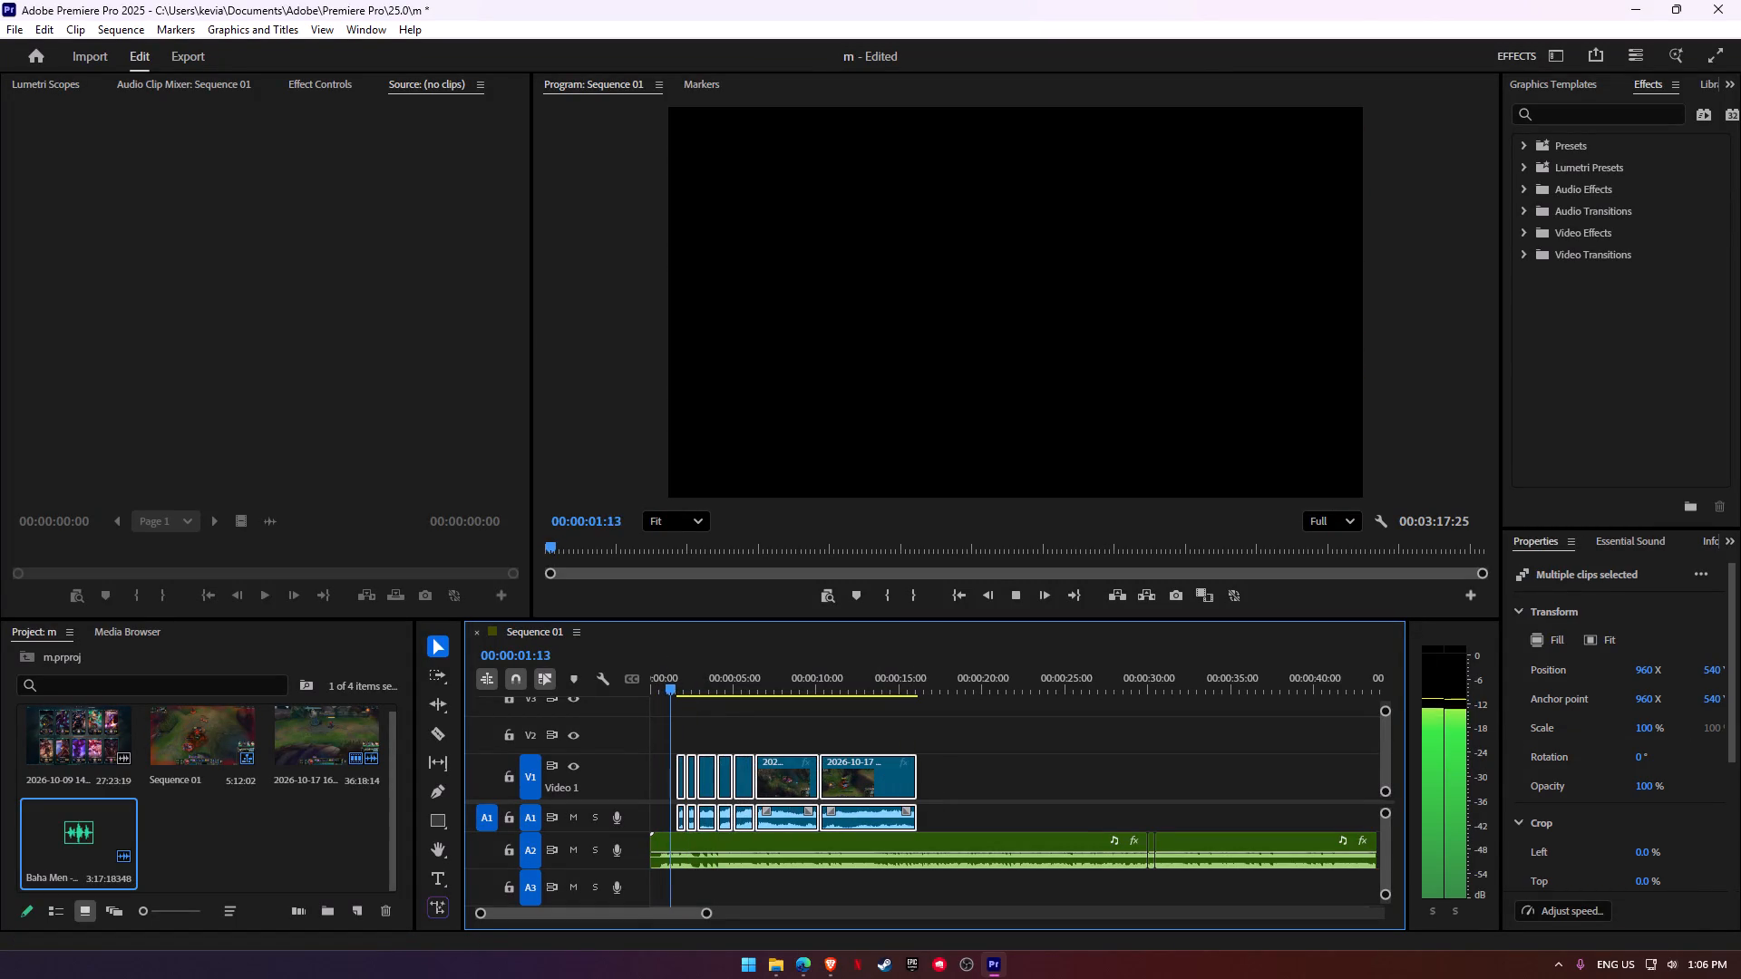
key("space")
left_click_drag(663, 728, 870, 800)
left_click_drag(877, 778, 891, 775)
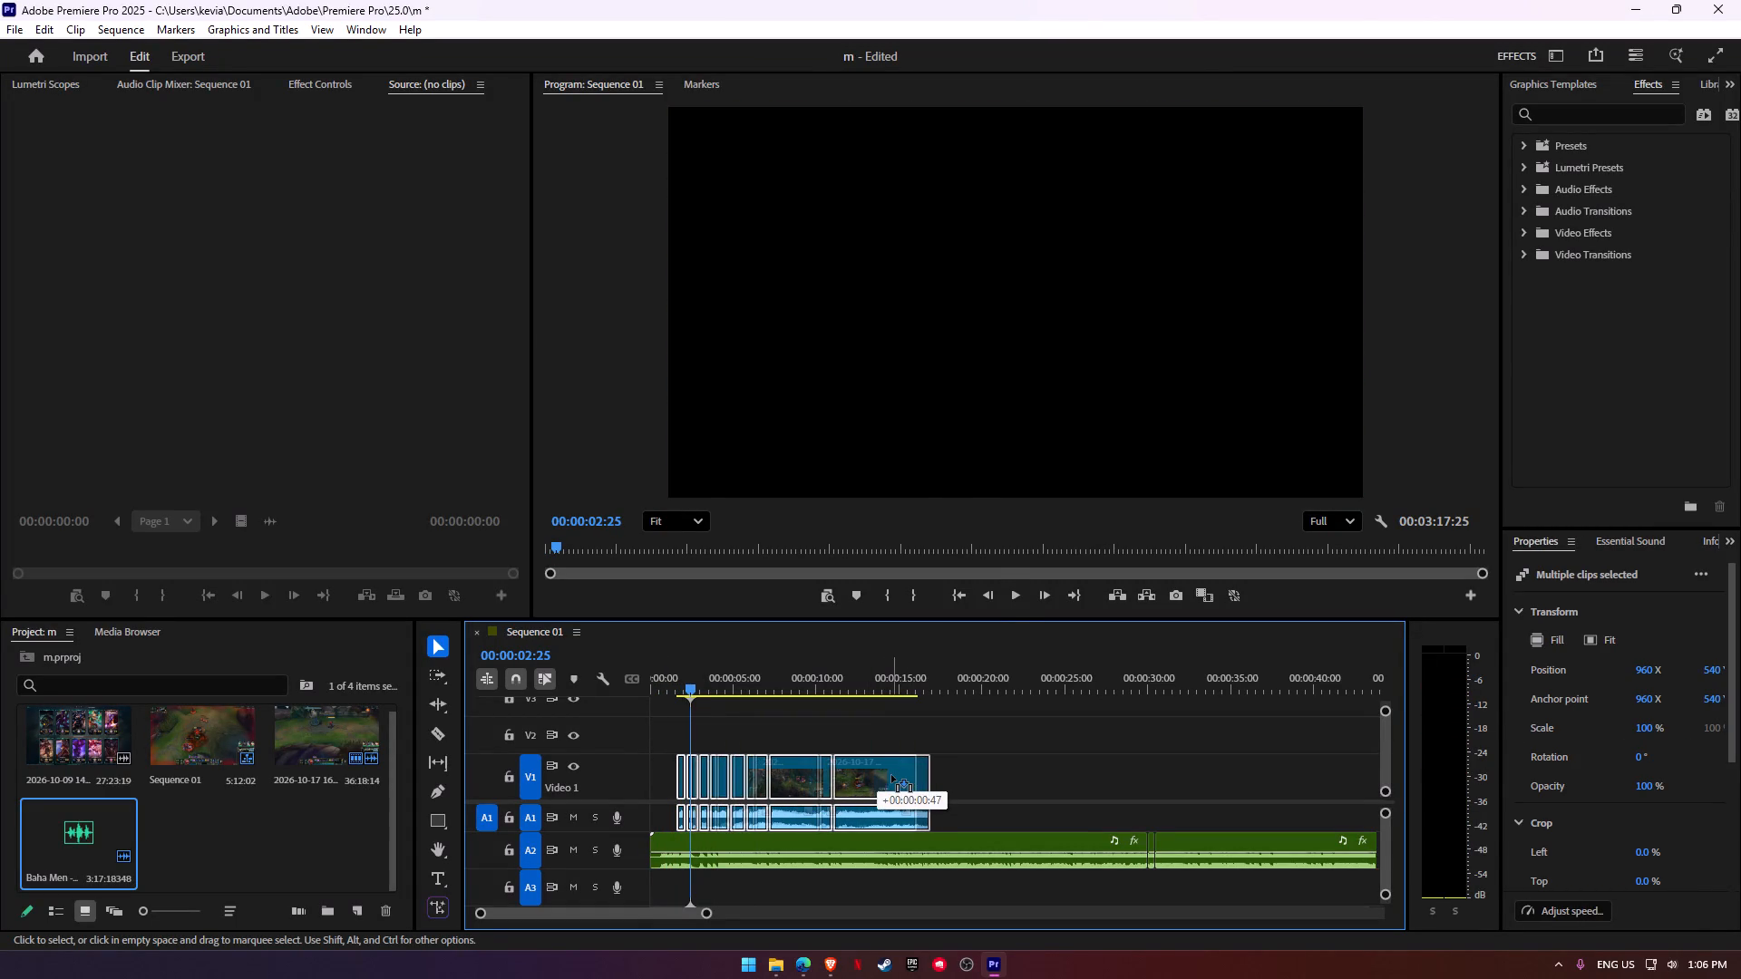
left_click_drag(891, 775, 890, 775)
Replay the opening and shift all the montage clips about 00:00:00:35 earlier.
left_click(671, 685)
key("space")
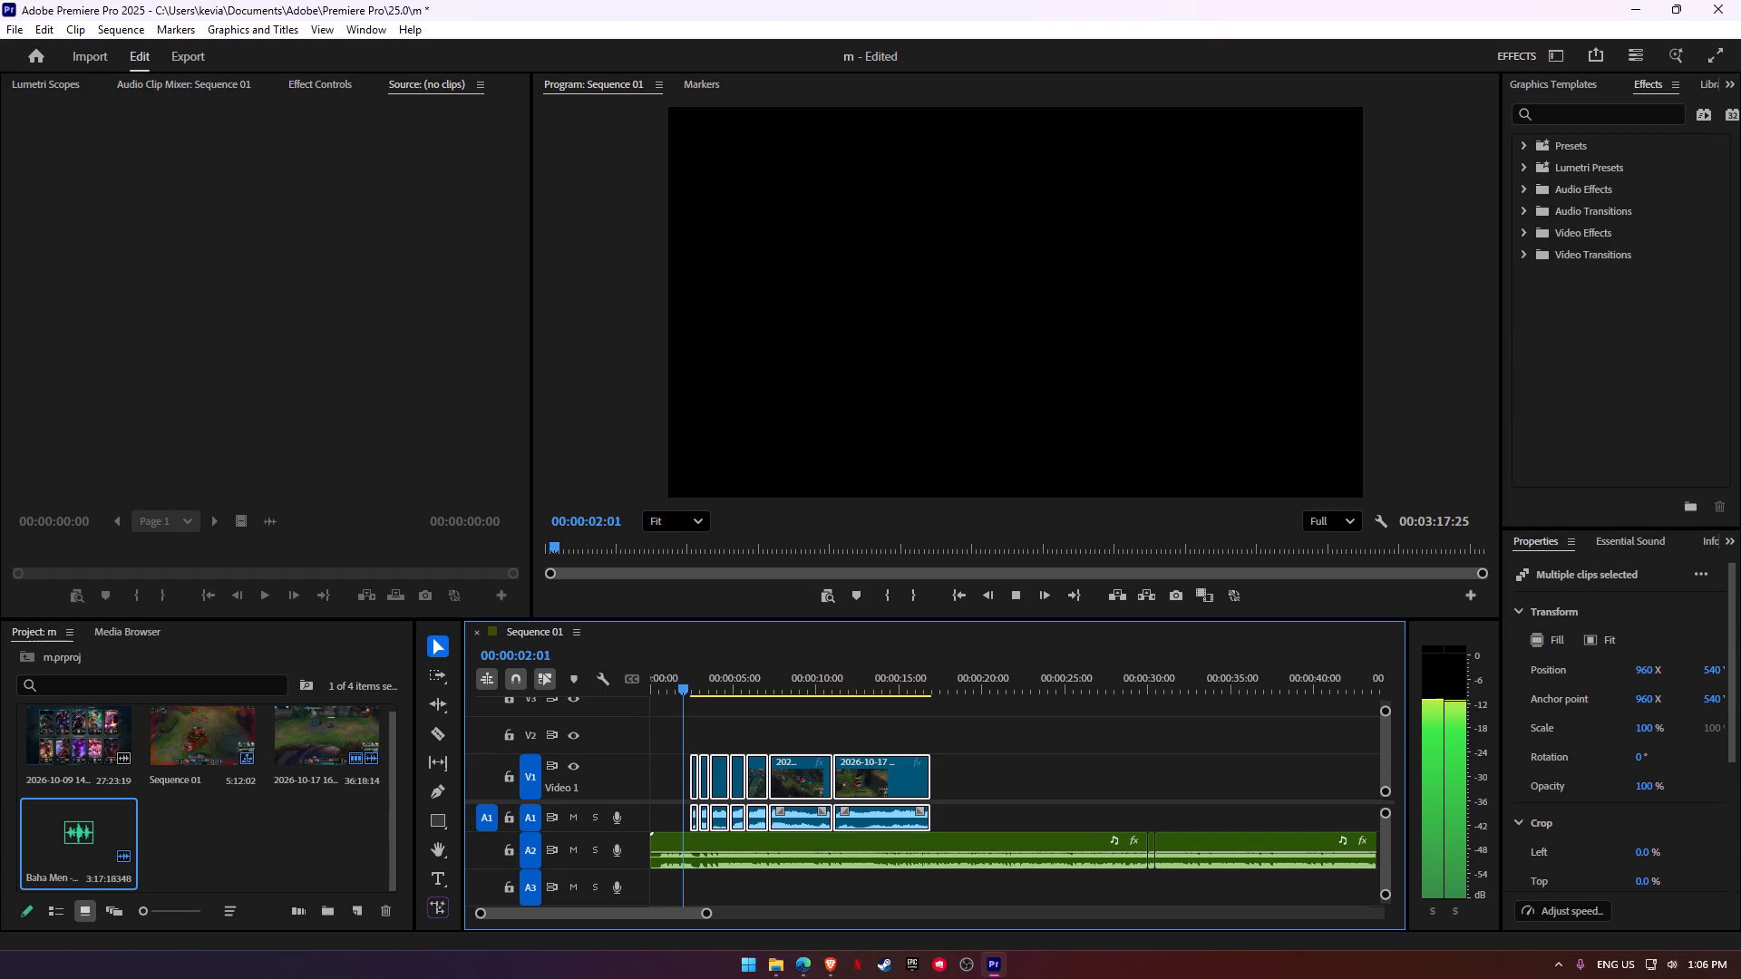
key("space")
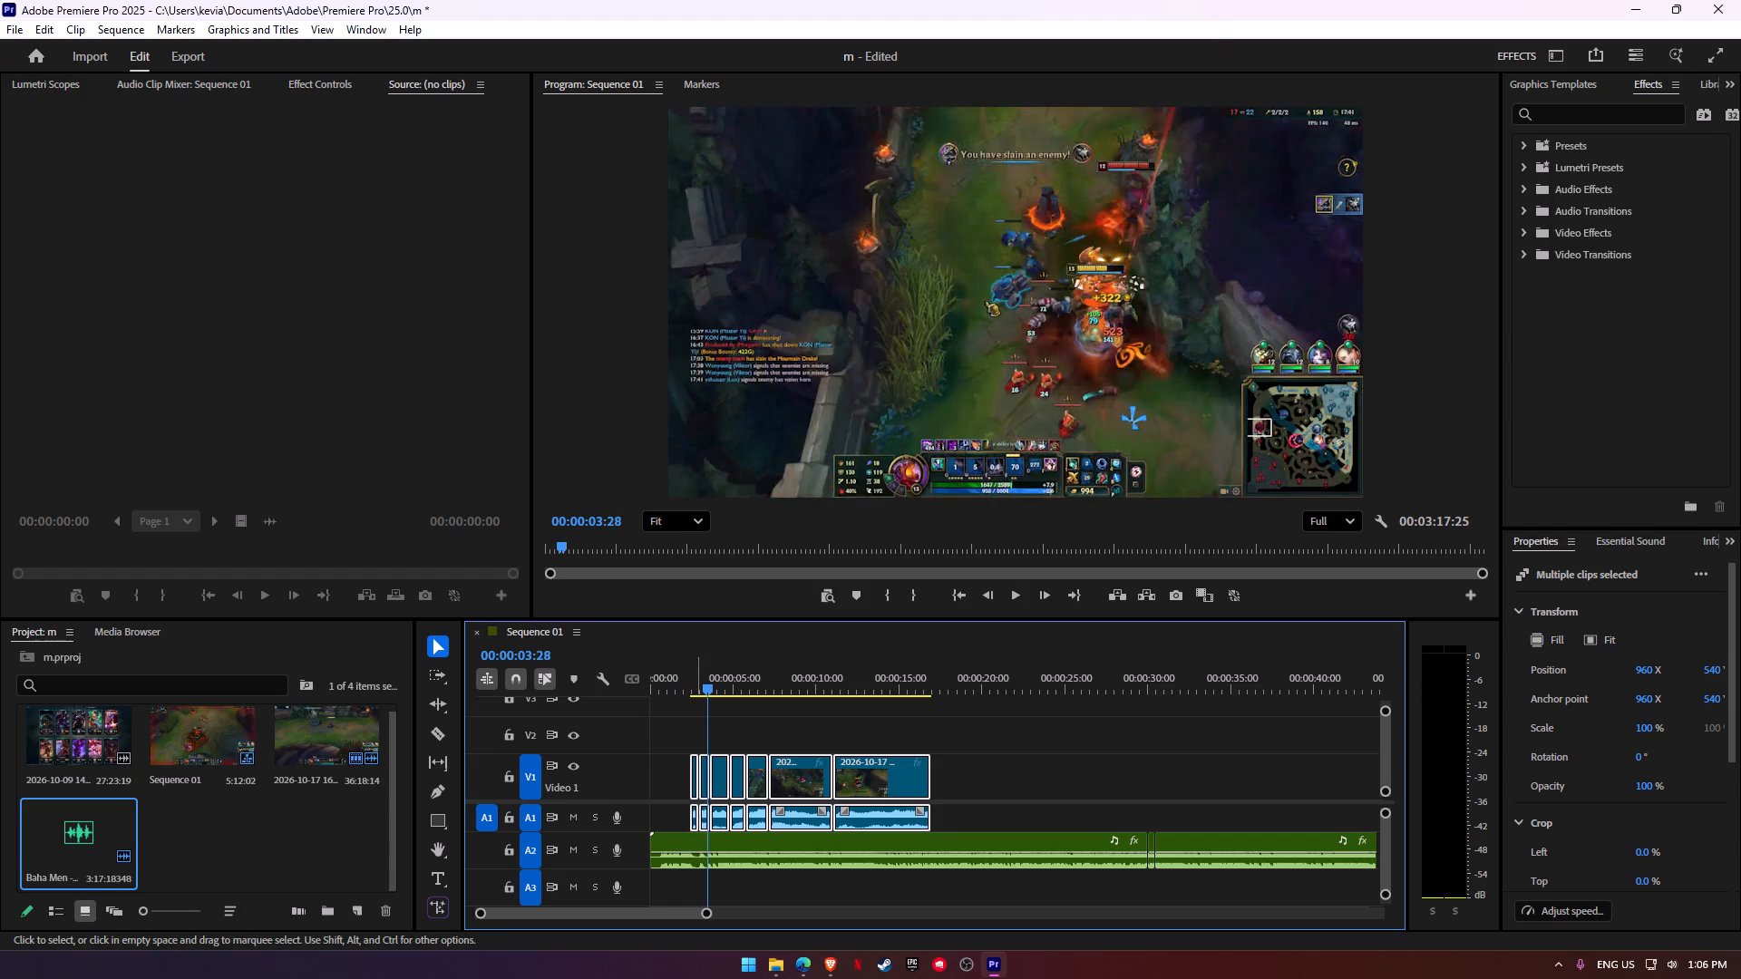
left_click(902, 783)
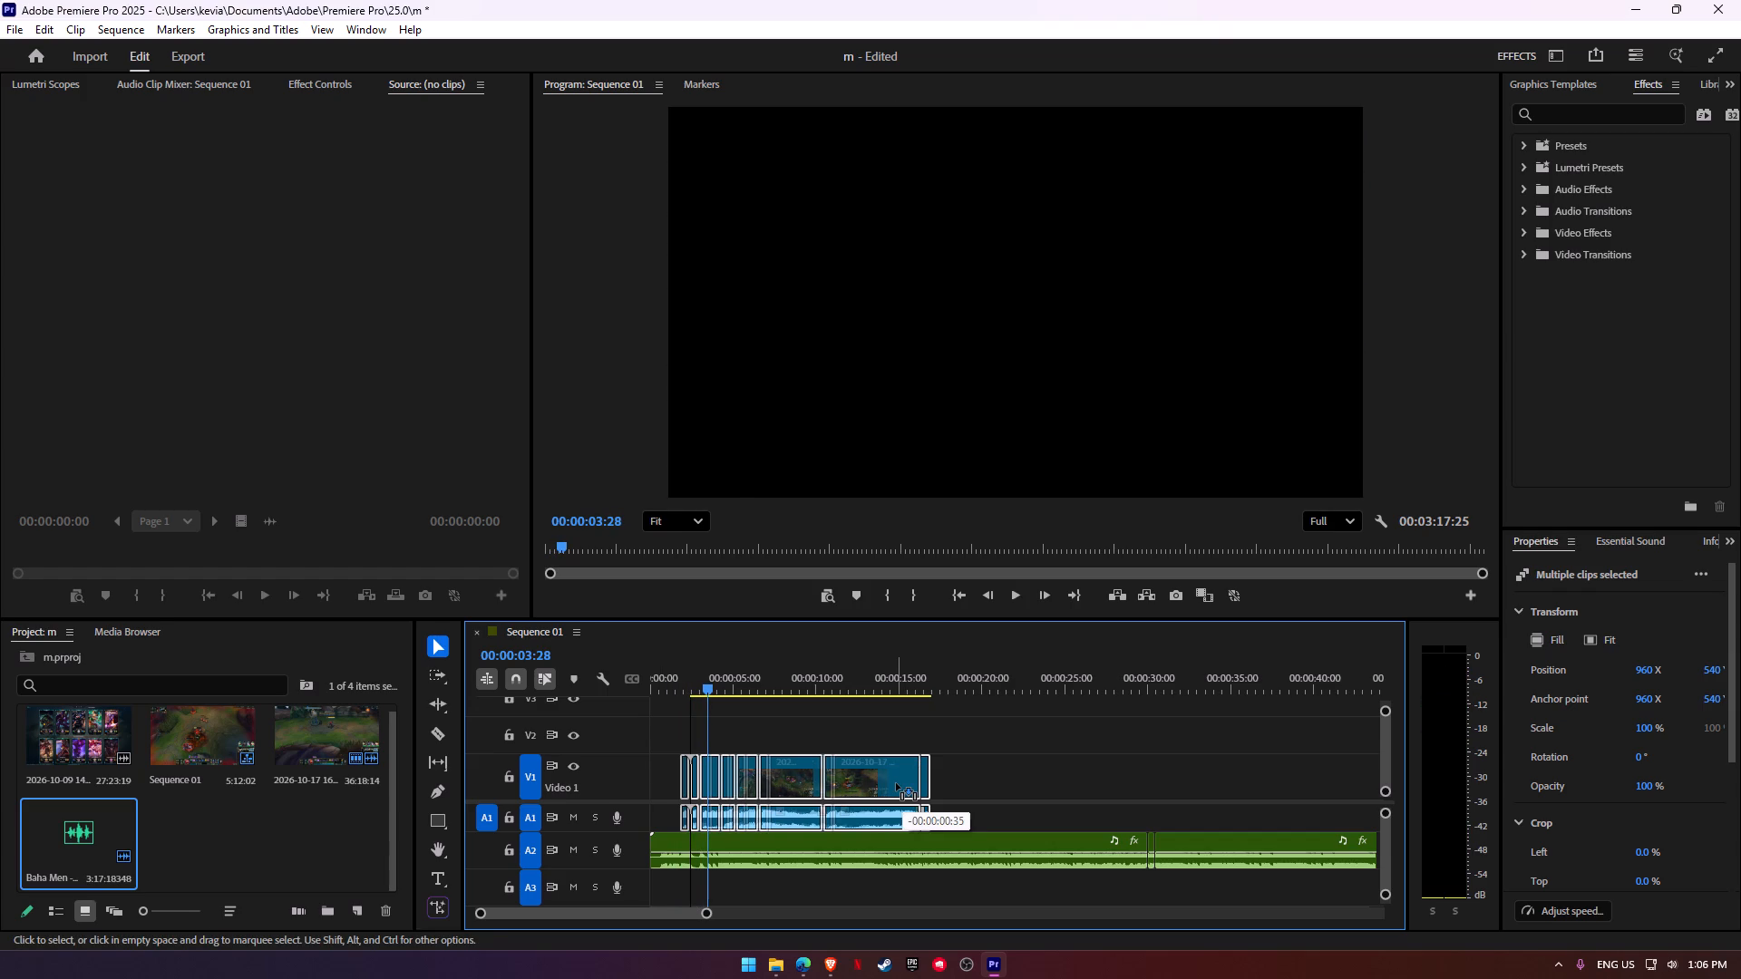
Play the montage from just before its first clip to about 00:00:07:52 to check its timing against the song.
left_click(676, 683)
key("space")
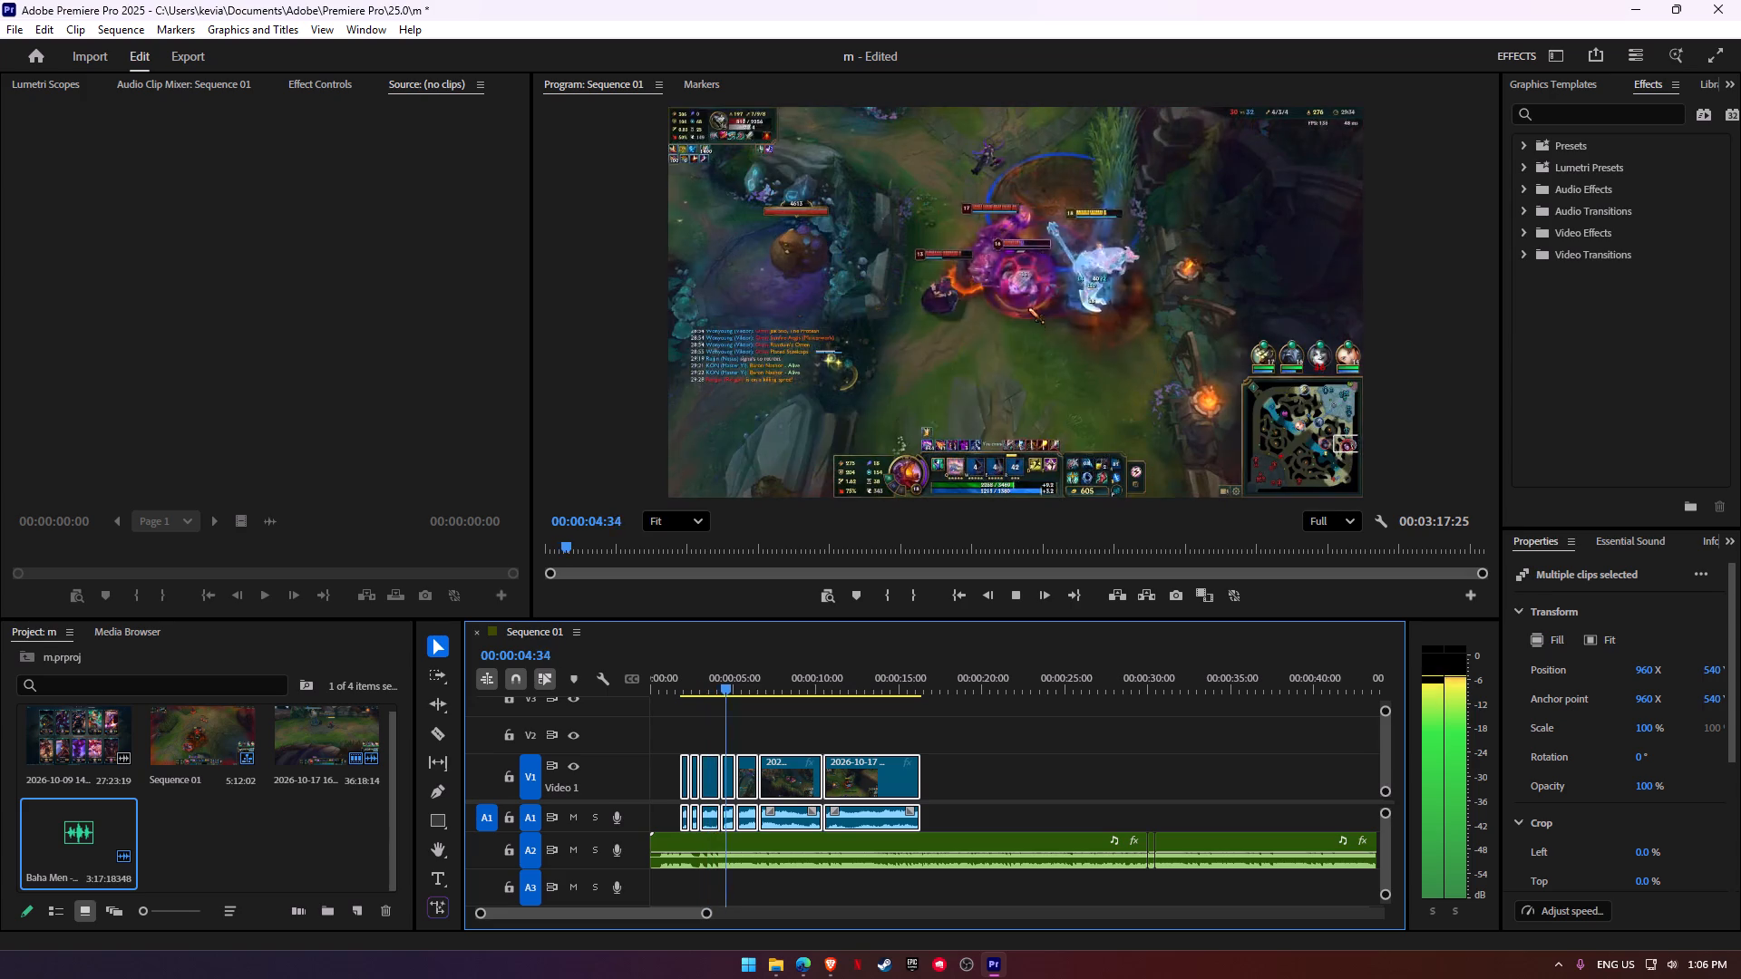
key("space")
key("space")
left_click(1036, 767)
key("space")
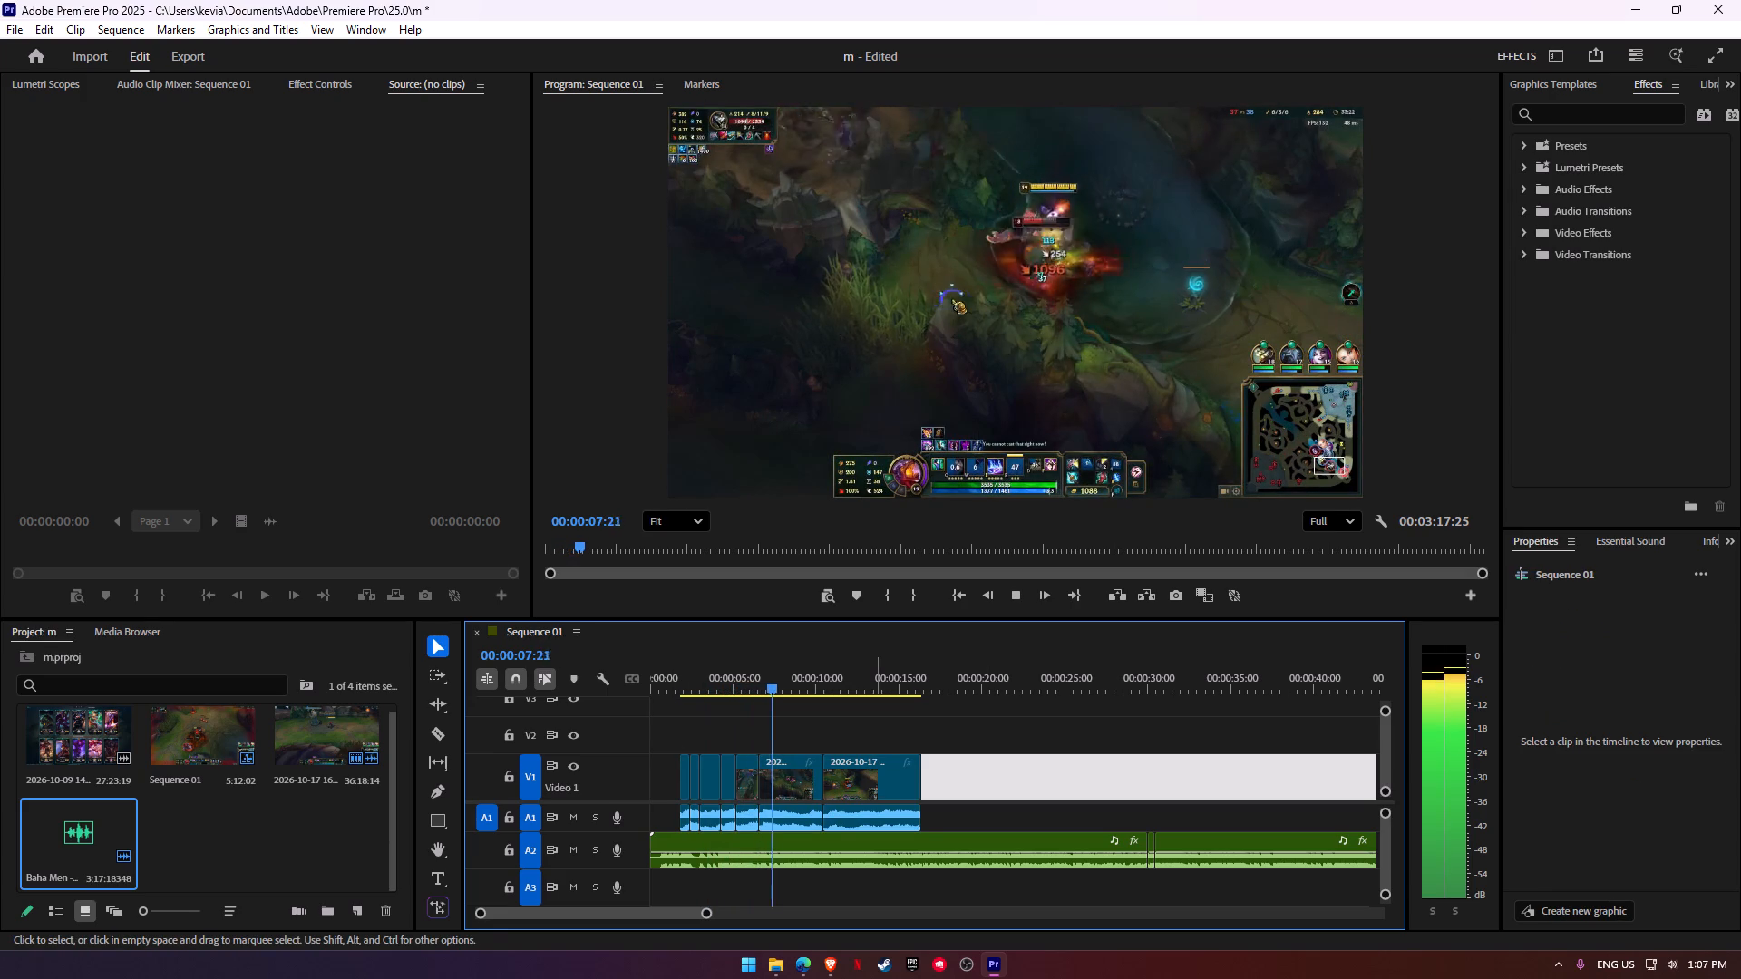
key("space")
Move the first montage clip slightly earlier and extend the start of the second clip back to meet it.
scroll(677, 775, "up", 16, "alt")
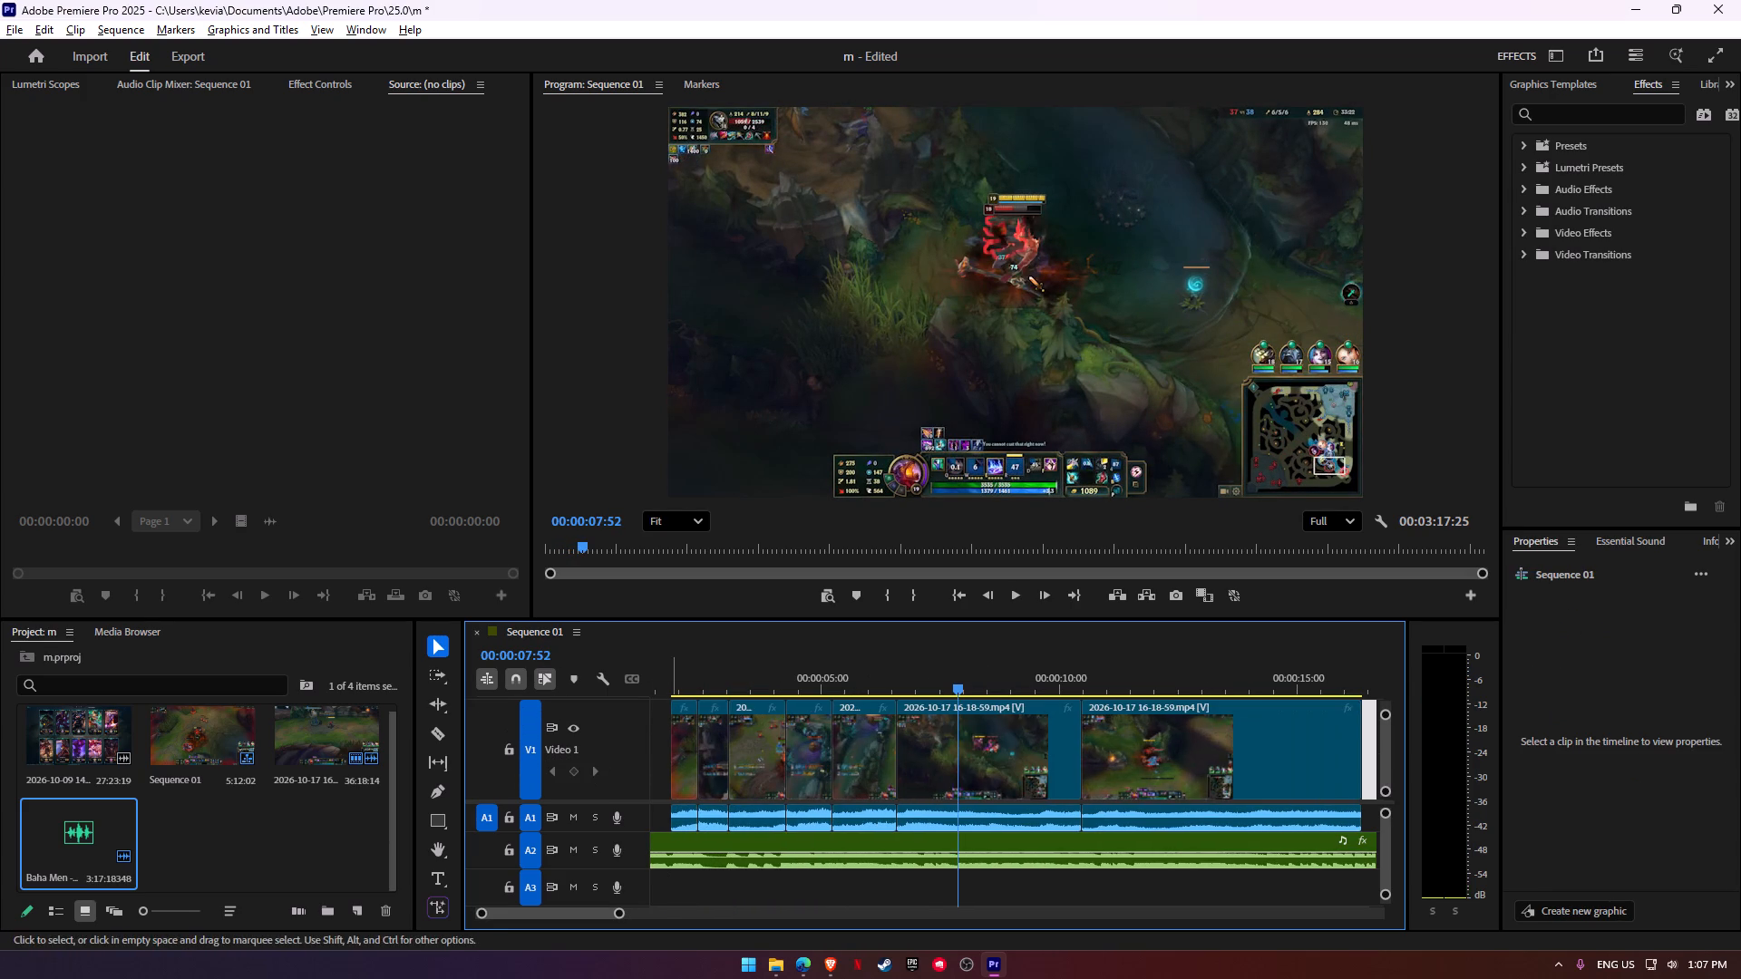
scroll(637, 757, "down", 3, "alt")
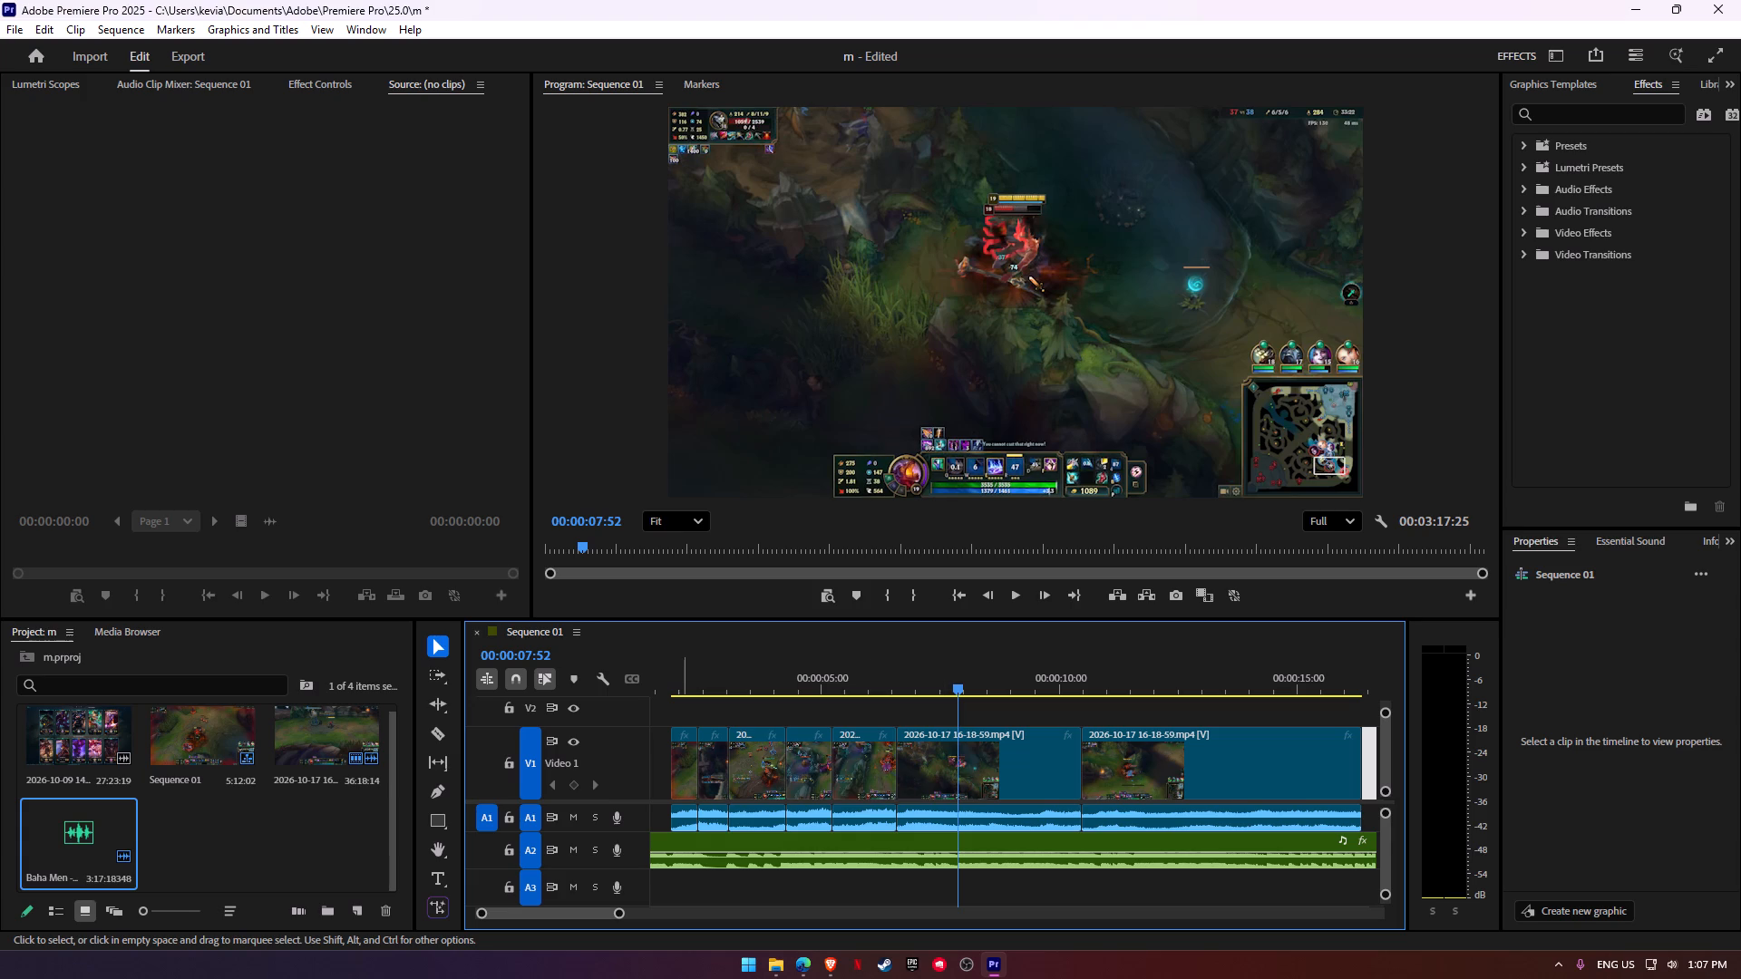
left_click(679, 748)
left_click(681, 754)
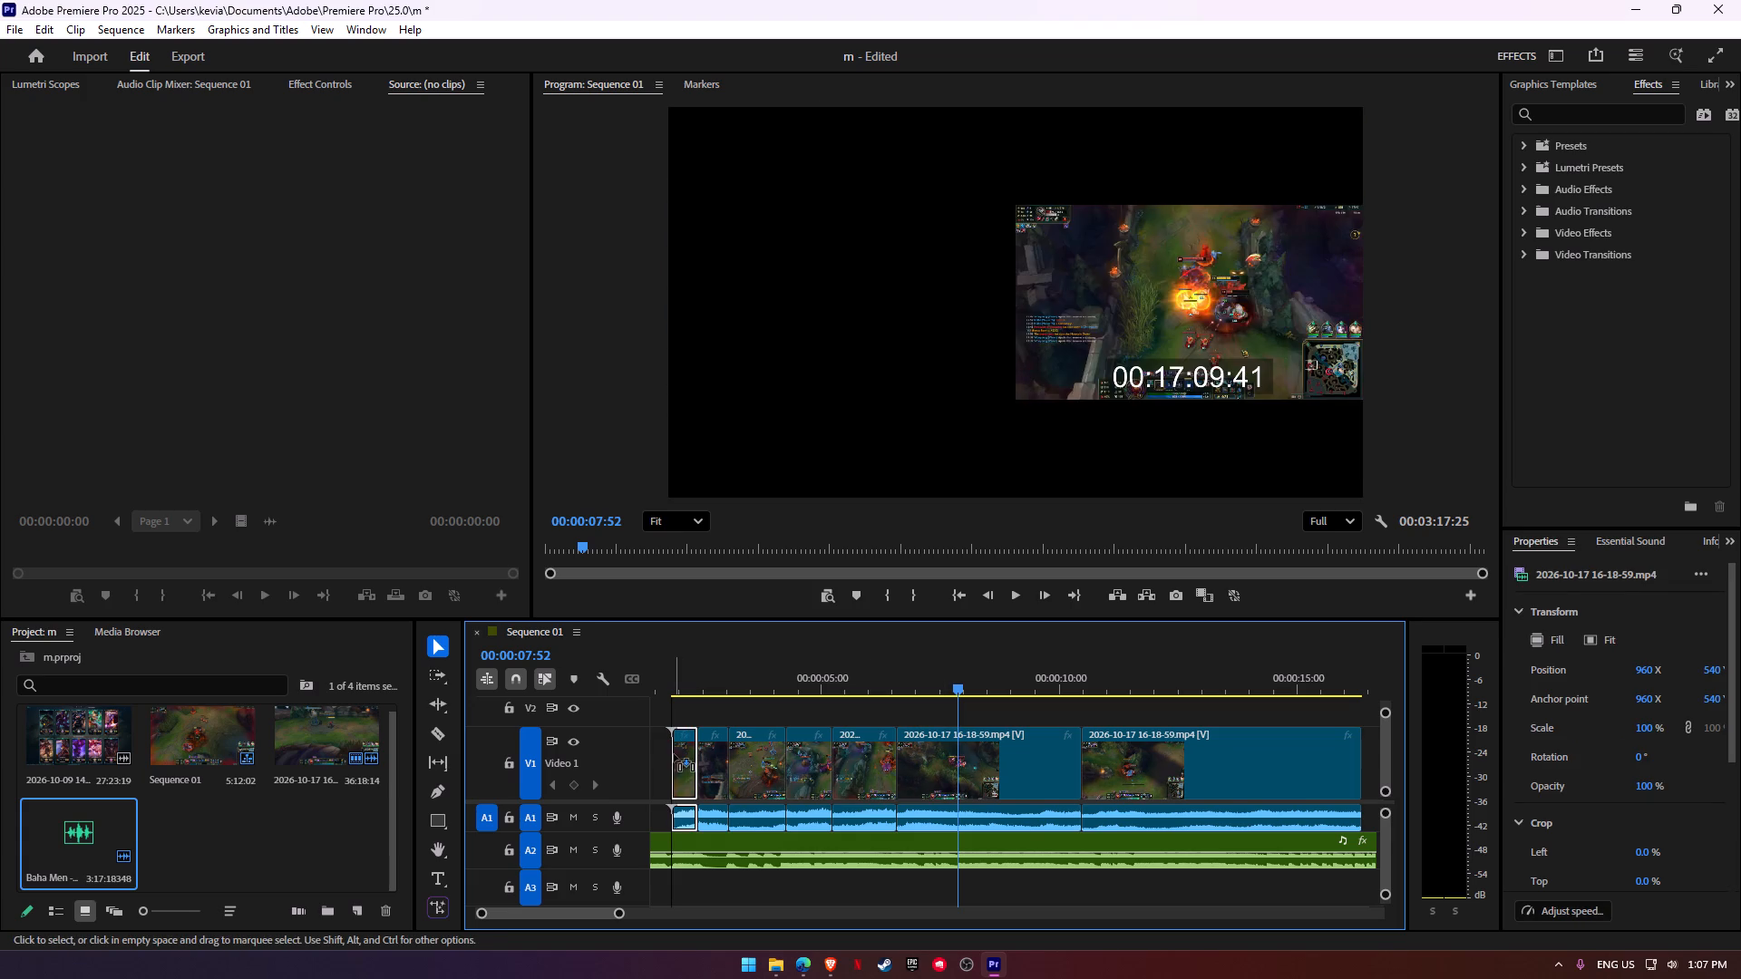
left_click(681, 756)
scroll(659, 832, "up", 4, "alt")
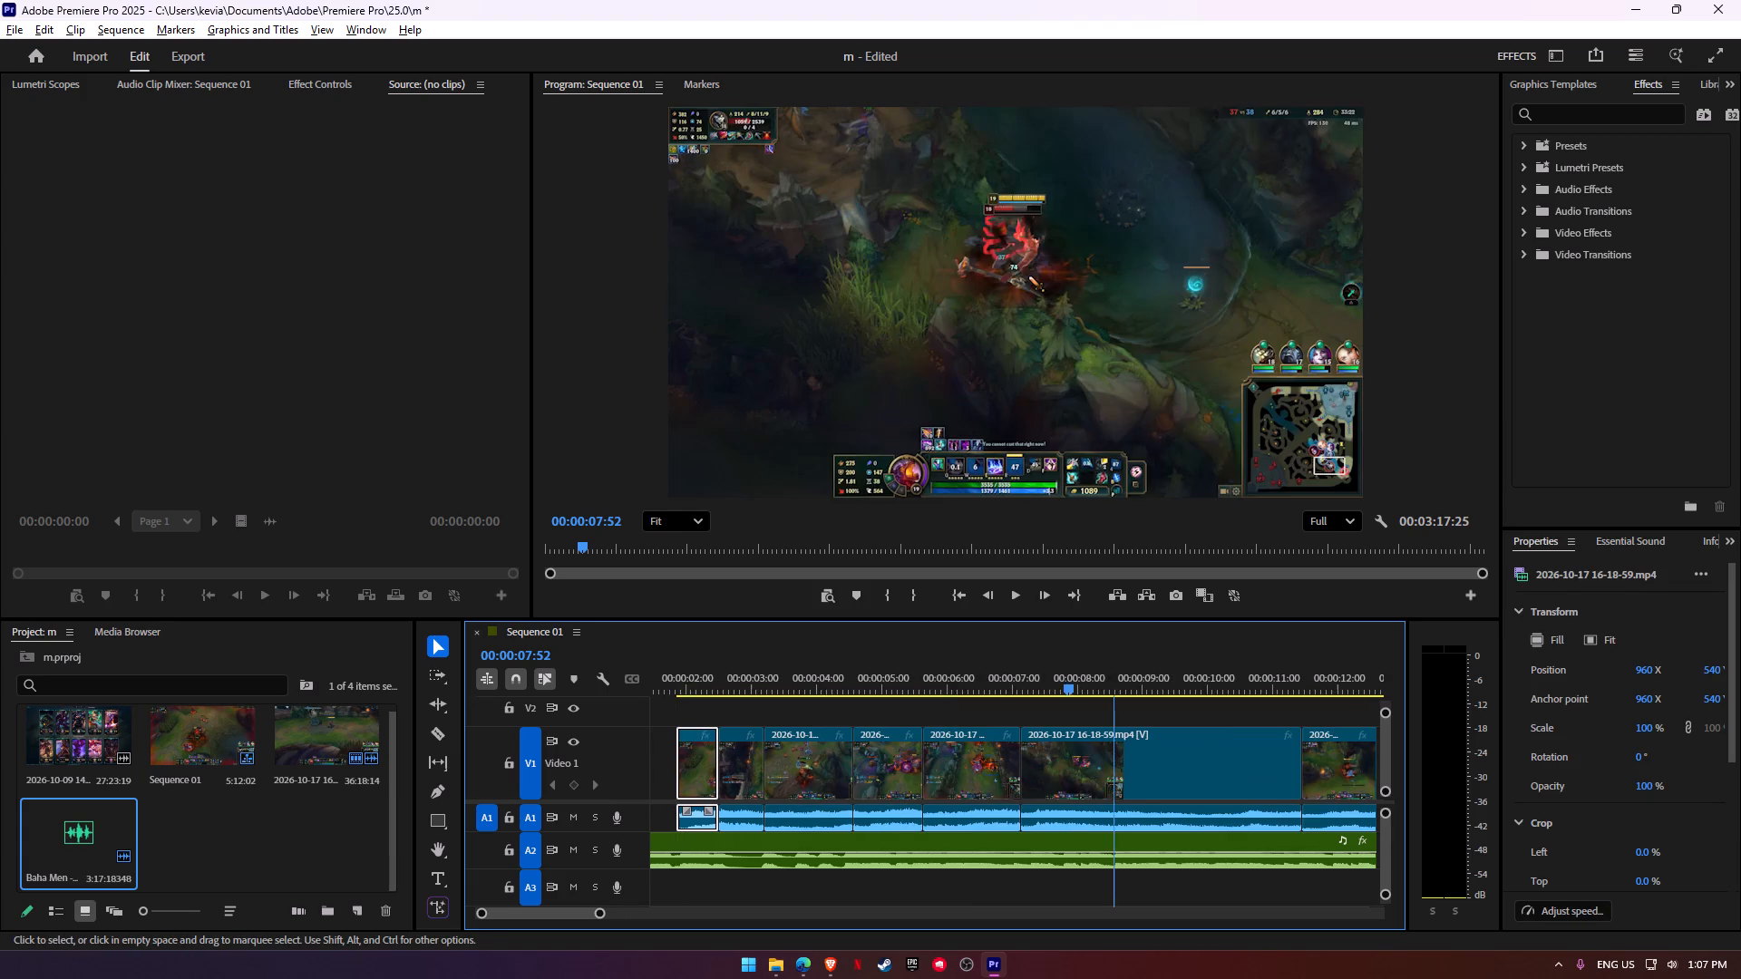
left_click_drag(565, 914, 557, 914)
left_click_drag(802, 759, 783, 761)
left_click_drag(831, 764, 814, 764)
Play the last montage clip, split it and the song at 00:00:15:49, and delete the clip part after the cut.
left_click(743, 675)
key("space")
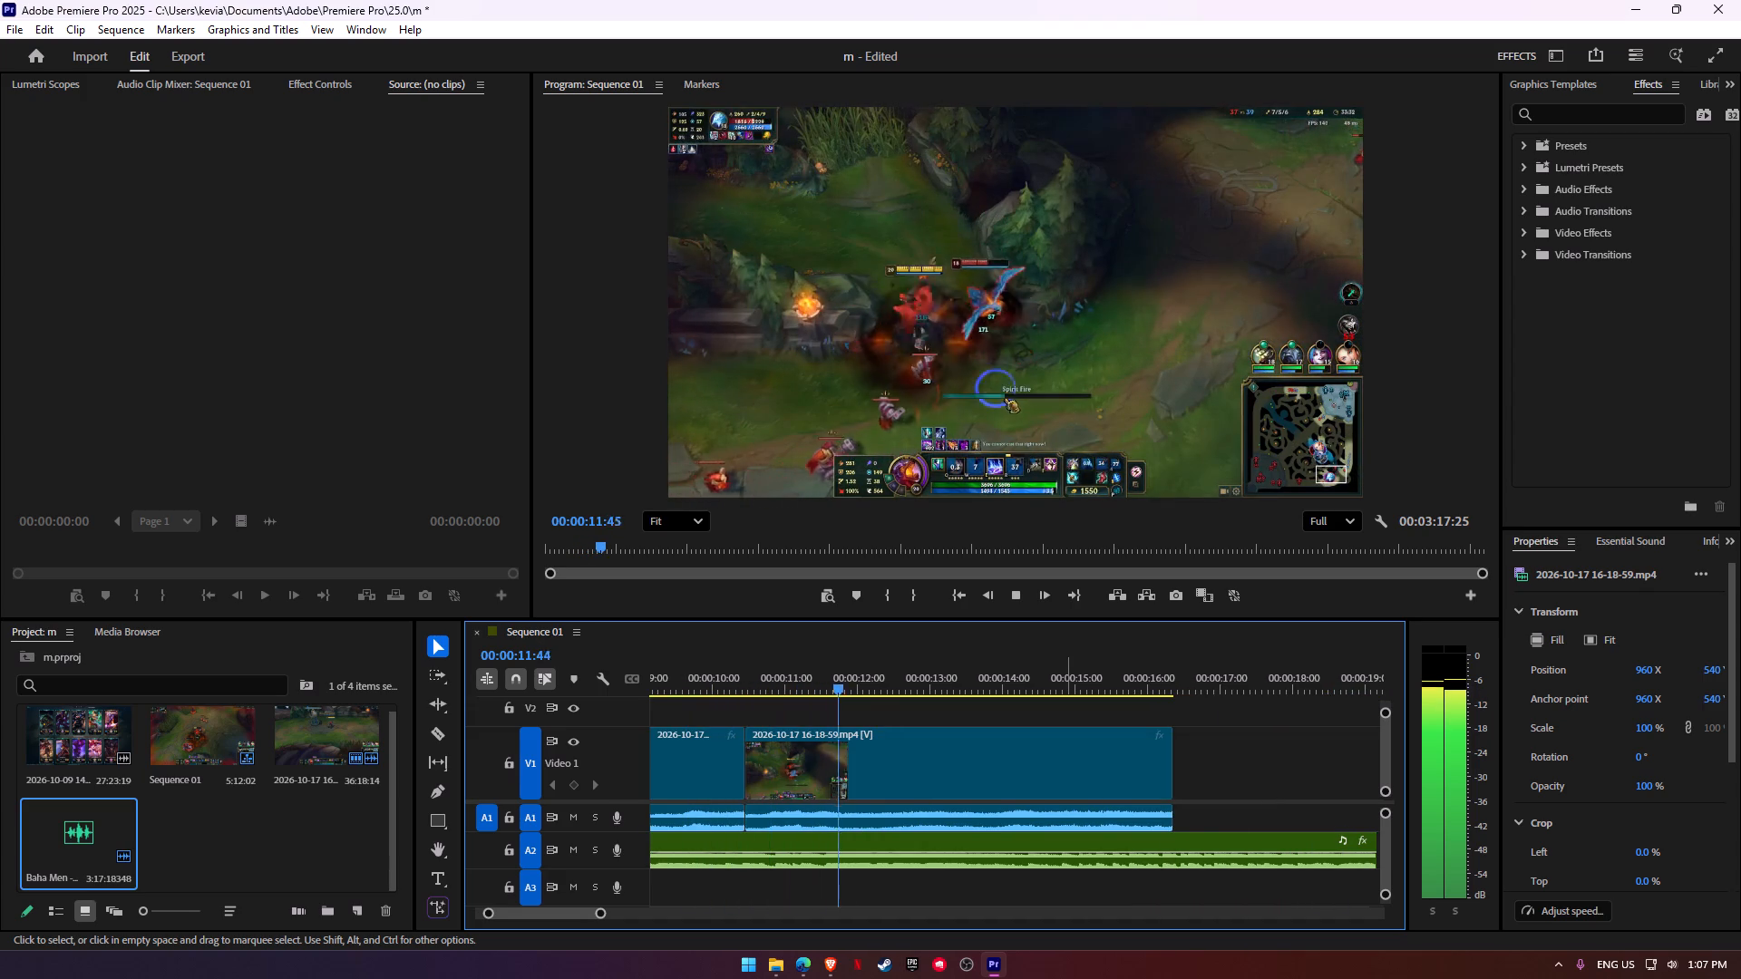
scroll(1036, 778, "down", 3, "alt")
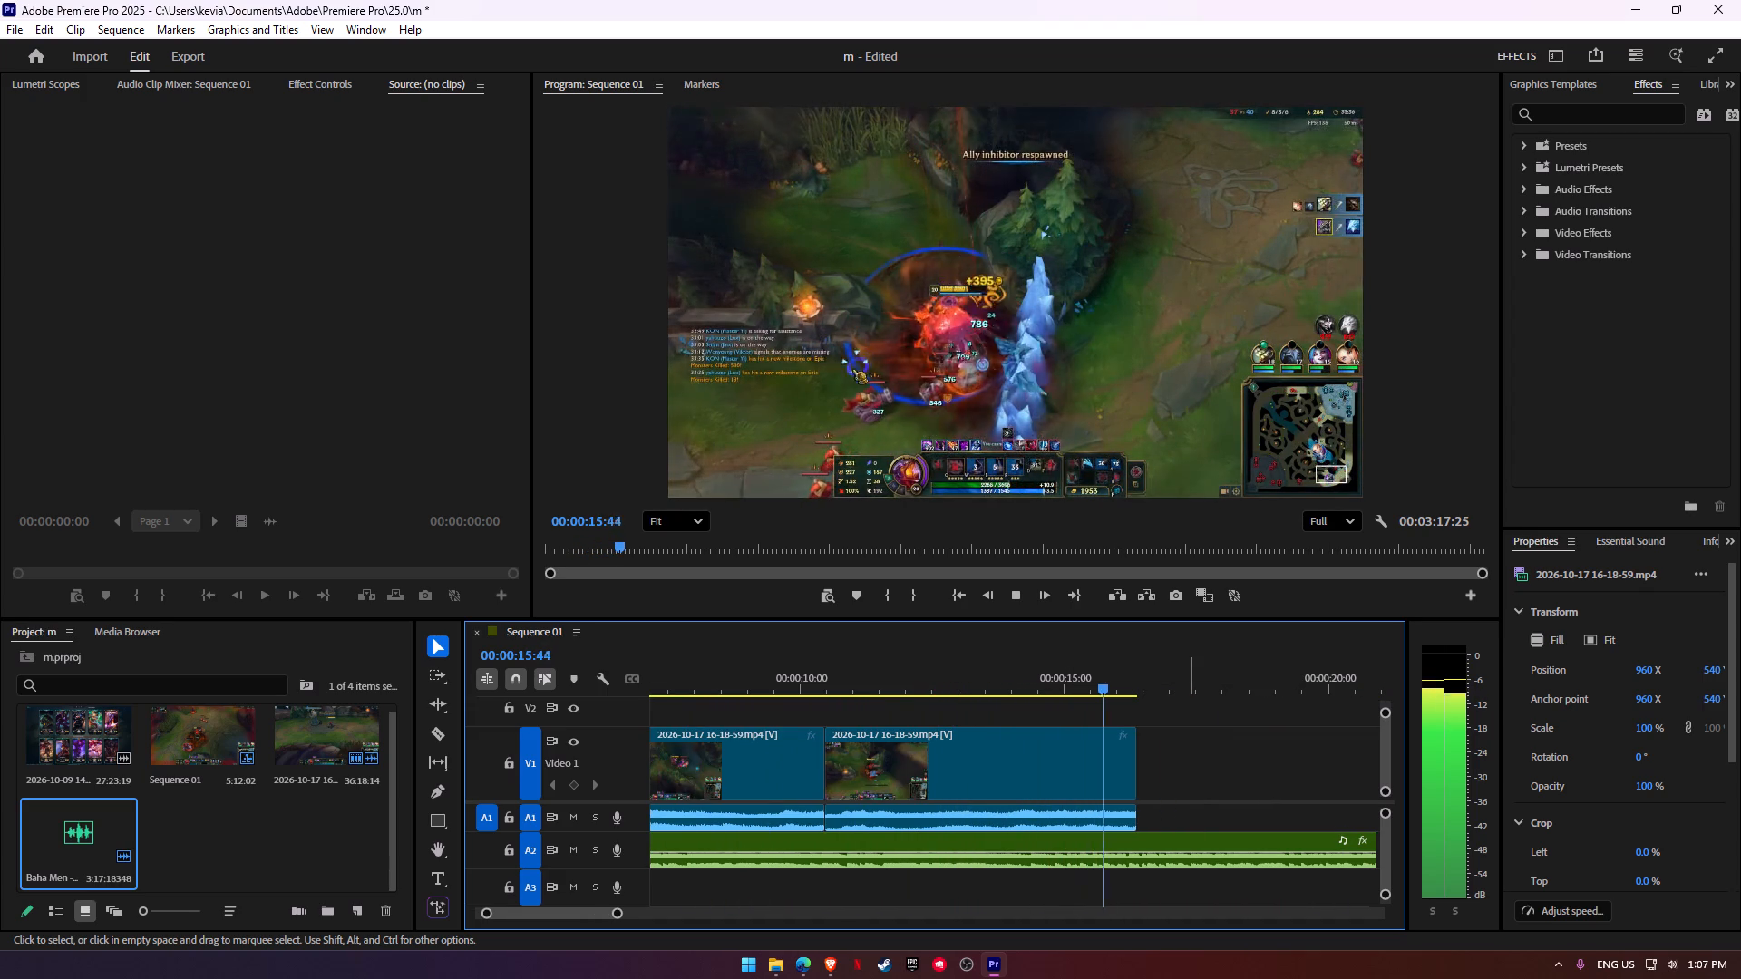
key("space")
left_click(1033, 667)
key("space")
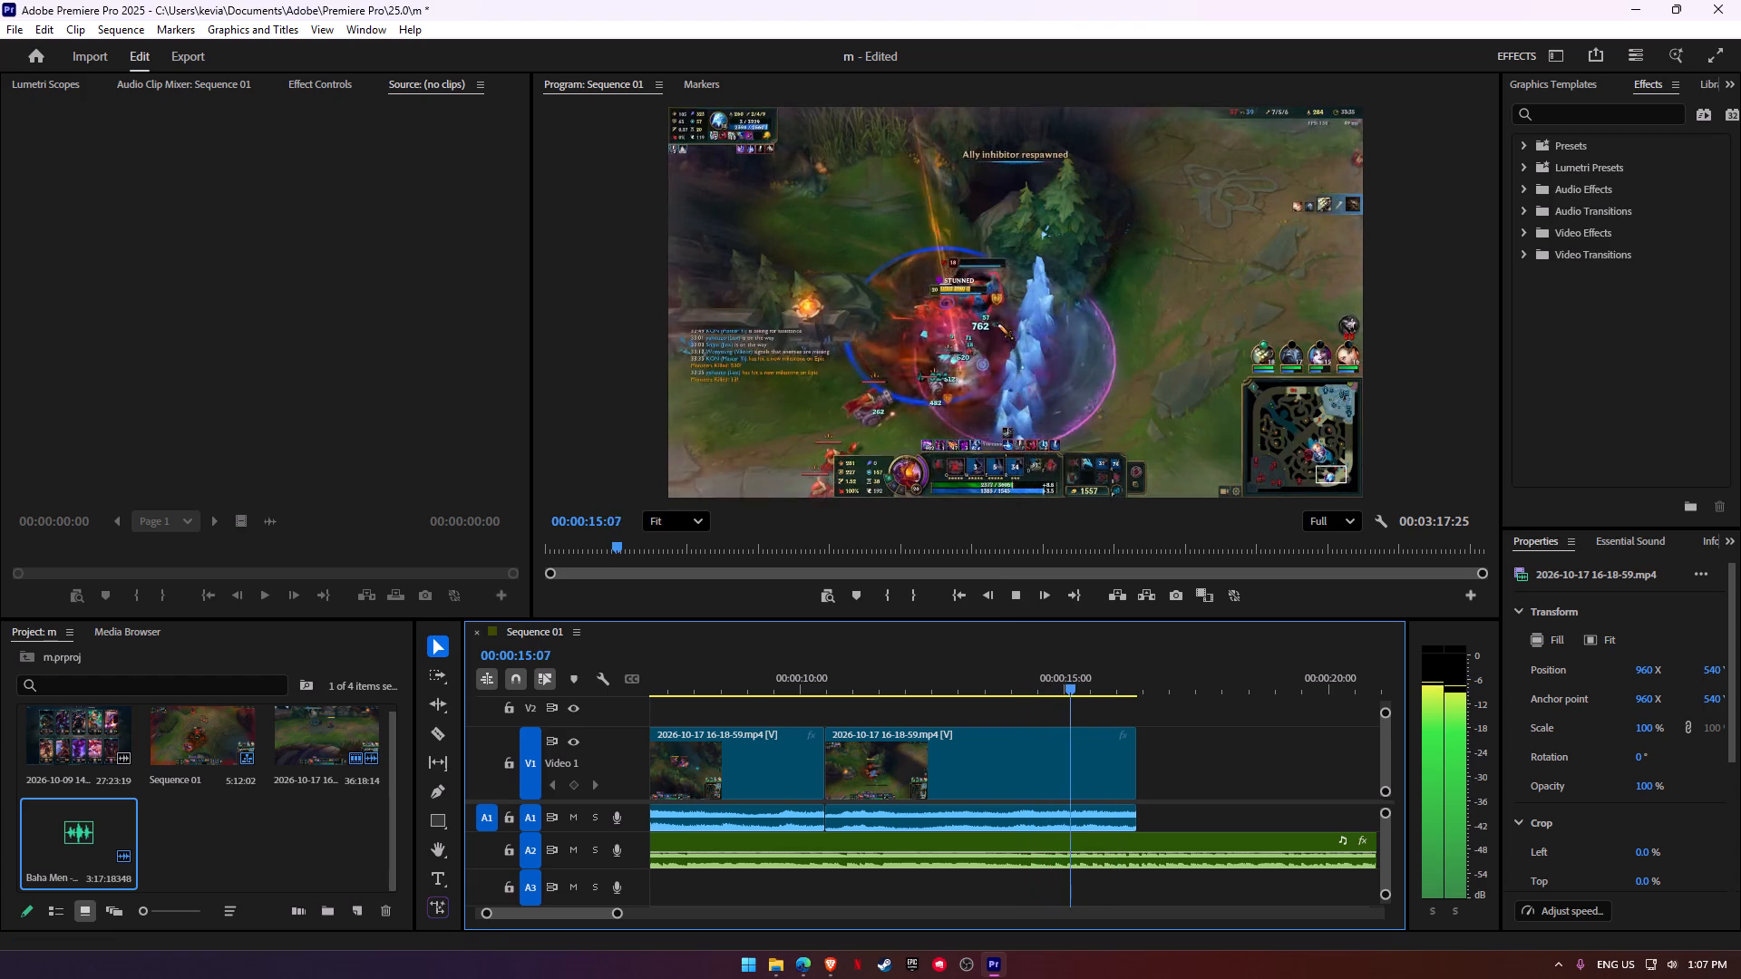
key("space")
key("c")
left_click(1110, 848)
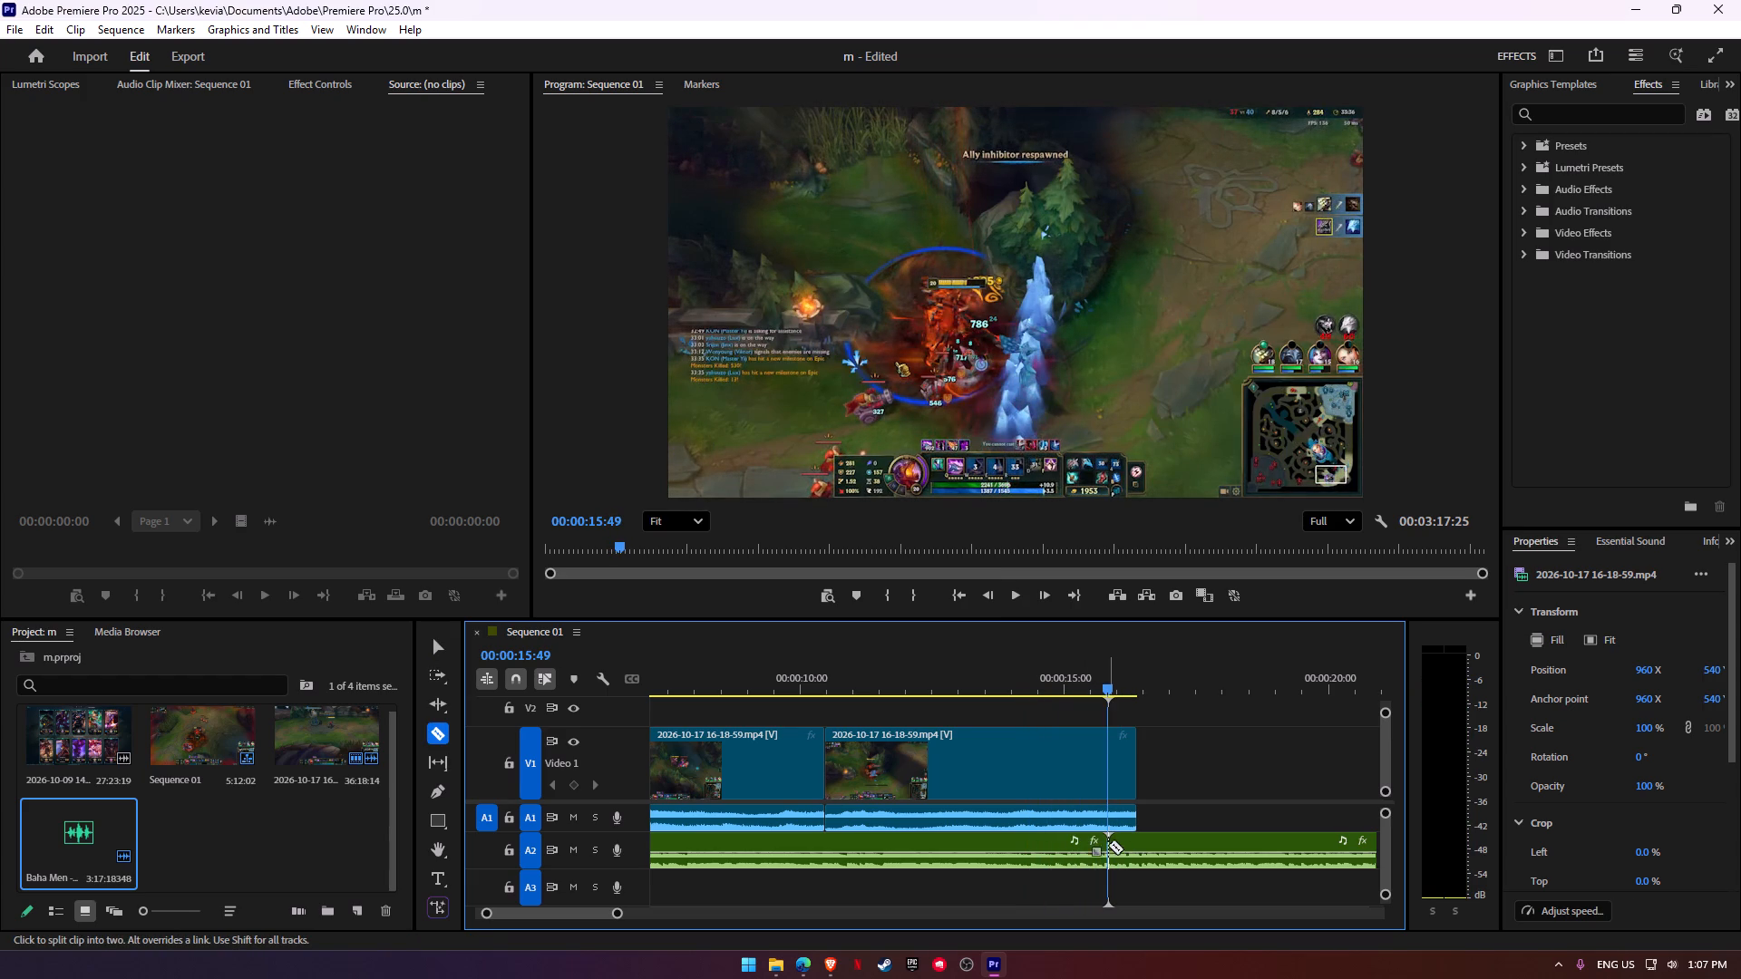
left_click(1108, 773)
key("v")
left_click(1125, 761)
key("BackSpace")
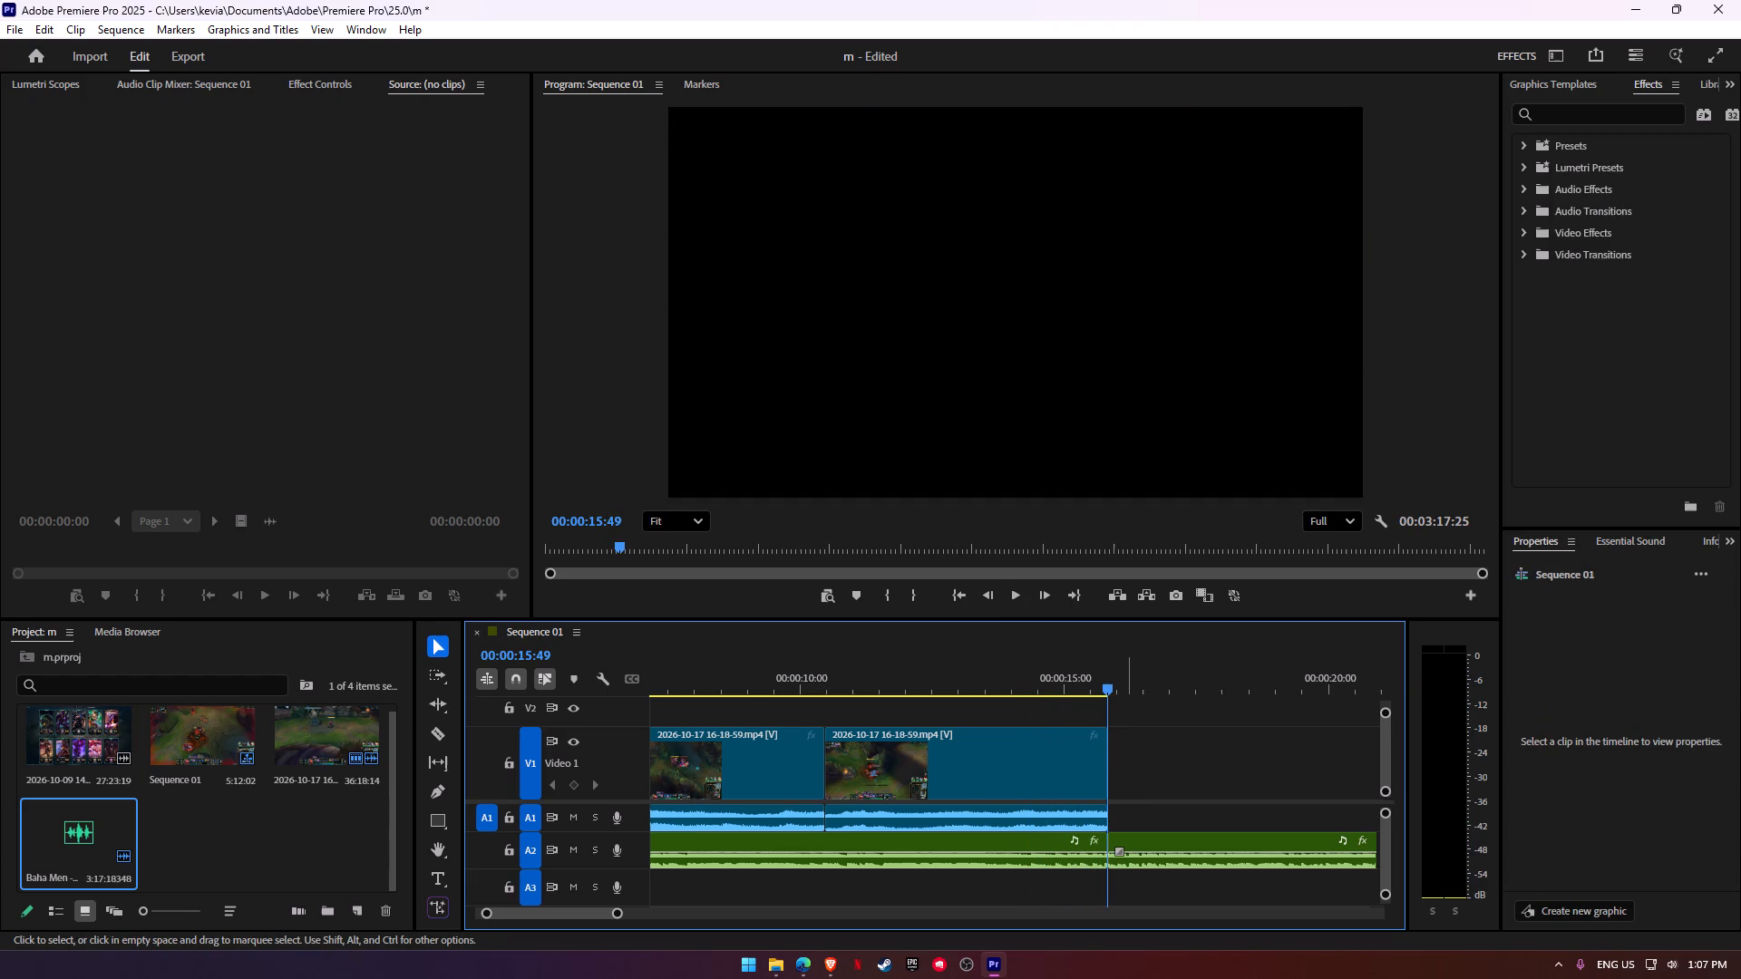
Move the song part after the cut slightly later to leave a gap behind the montage's end.
left_click_drag(1126, 836, 1150, 838)
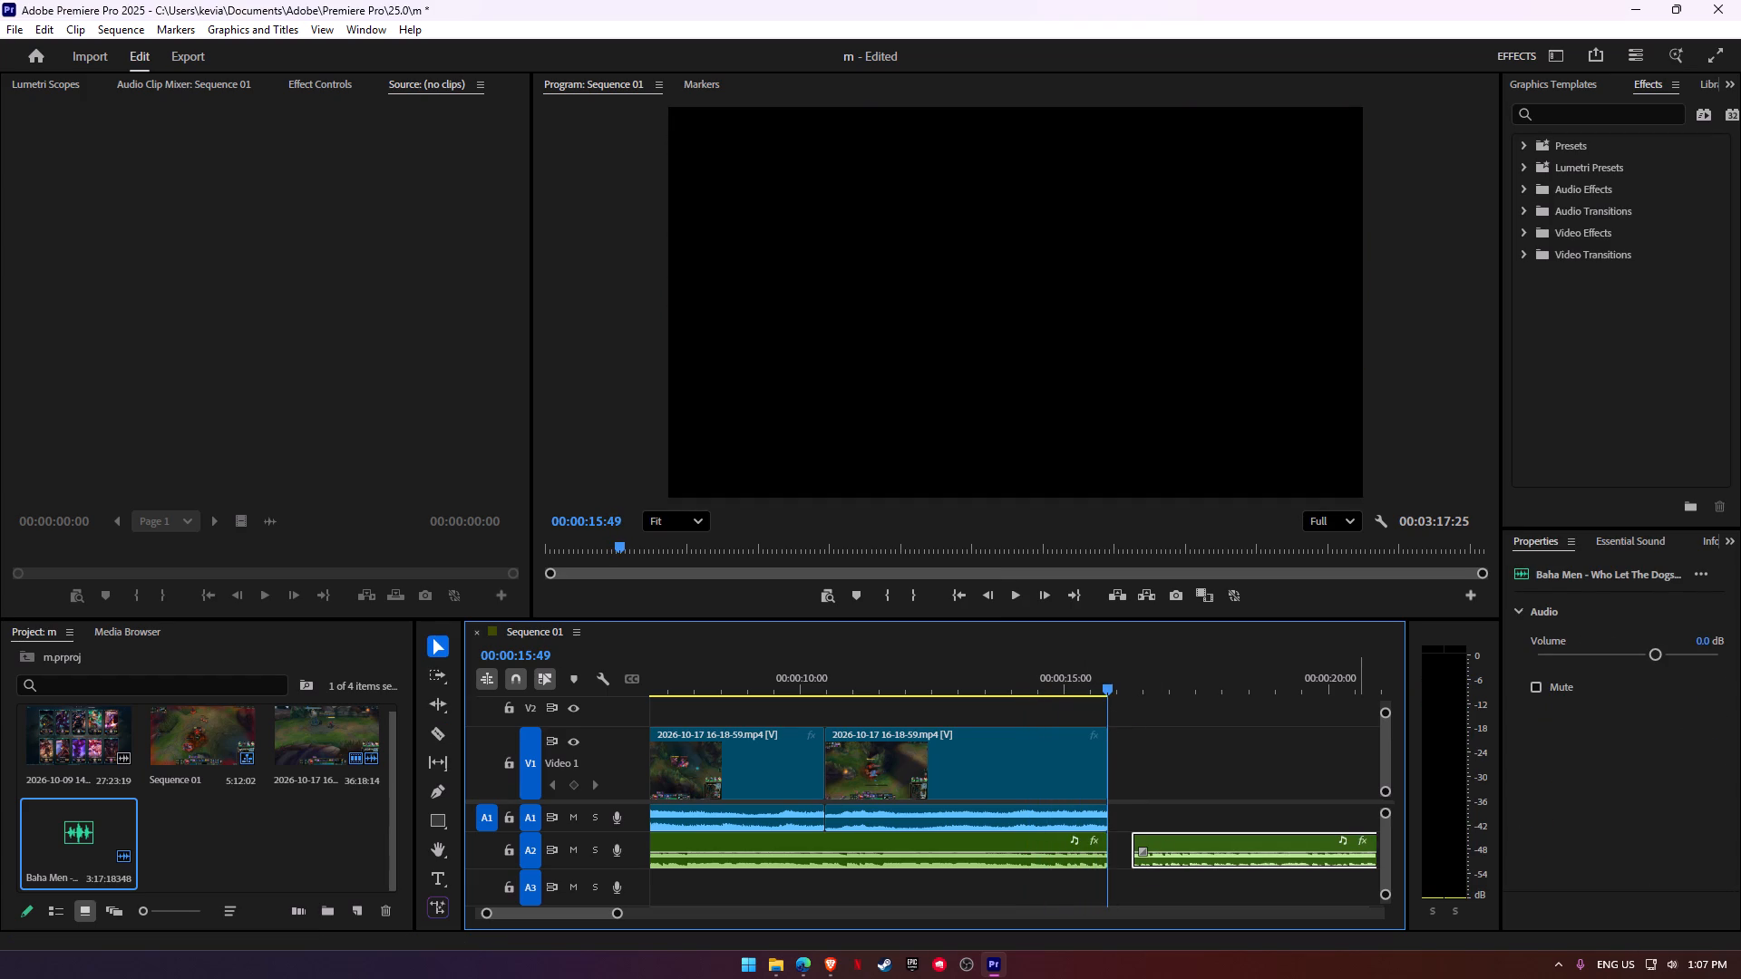
Apply an Exponential Fade to the end of the song under the last montage clip and play it back.
left_click(1522, 212)
left_click(1528, 239)
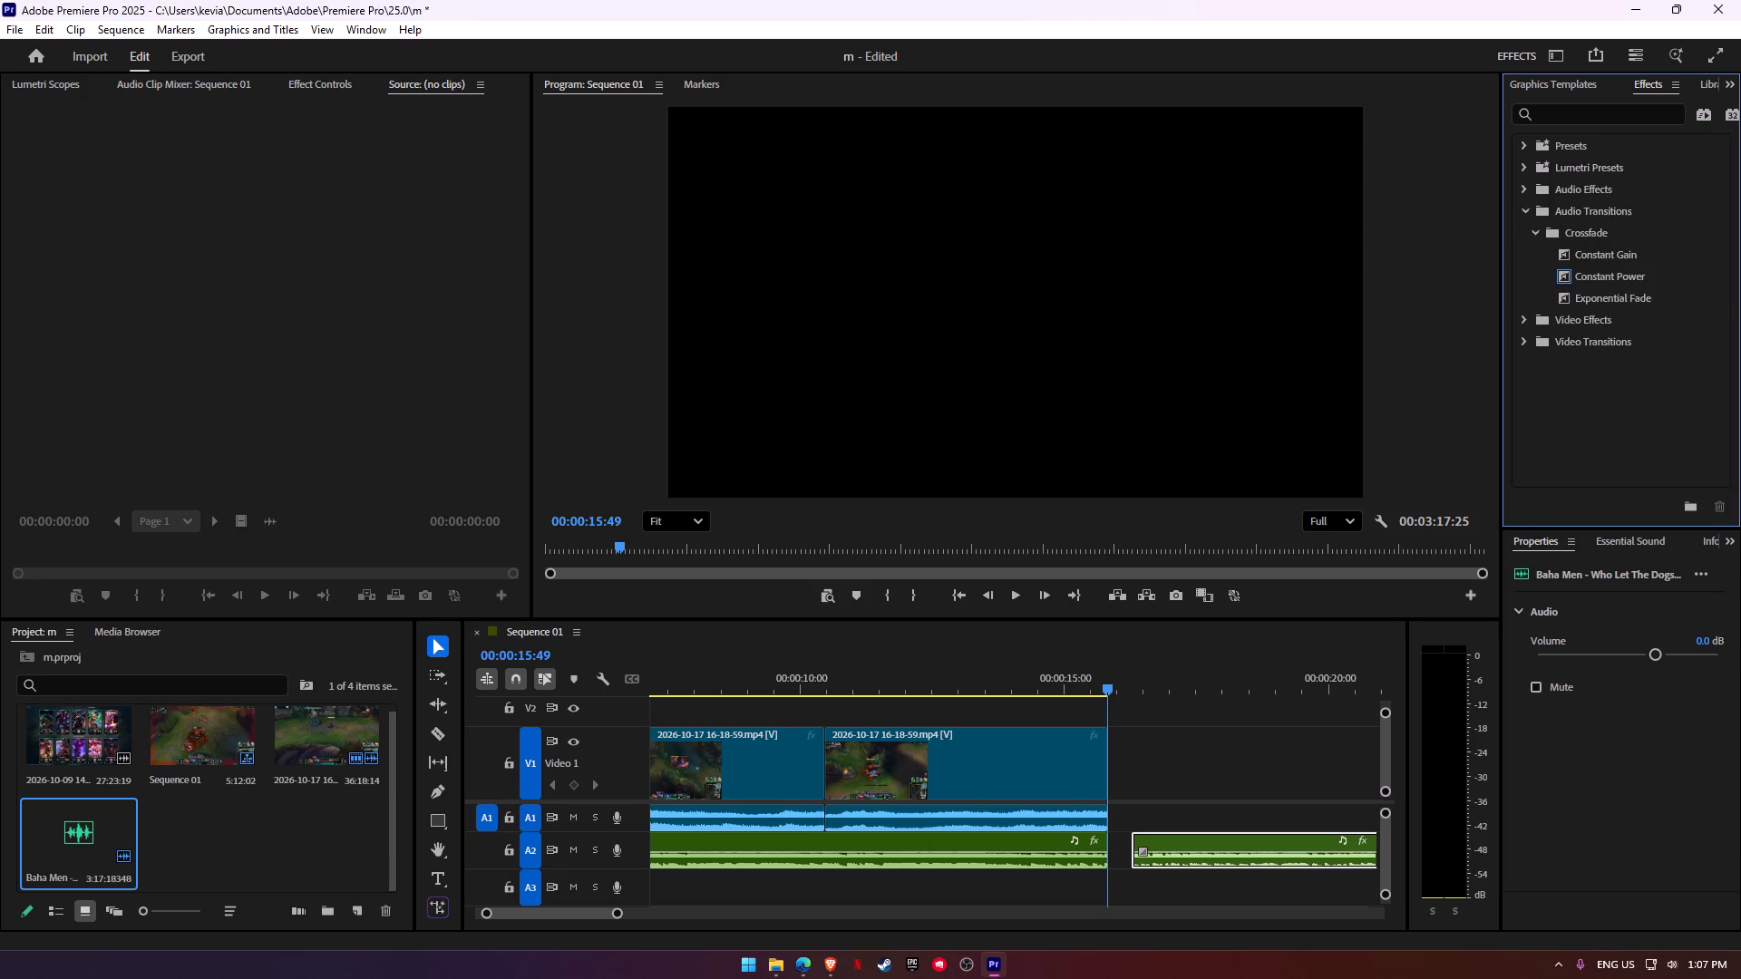
left_click_drag(1585, 298, 1099, 848)
left_click(957, 677)
key("space")
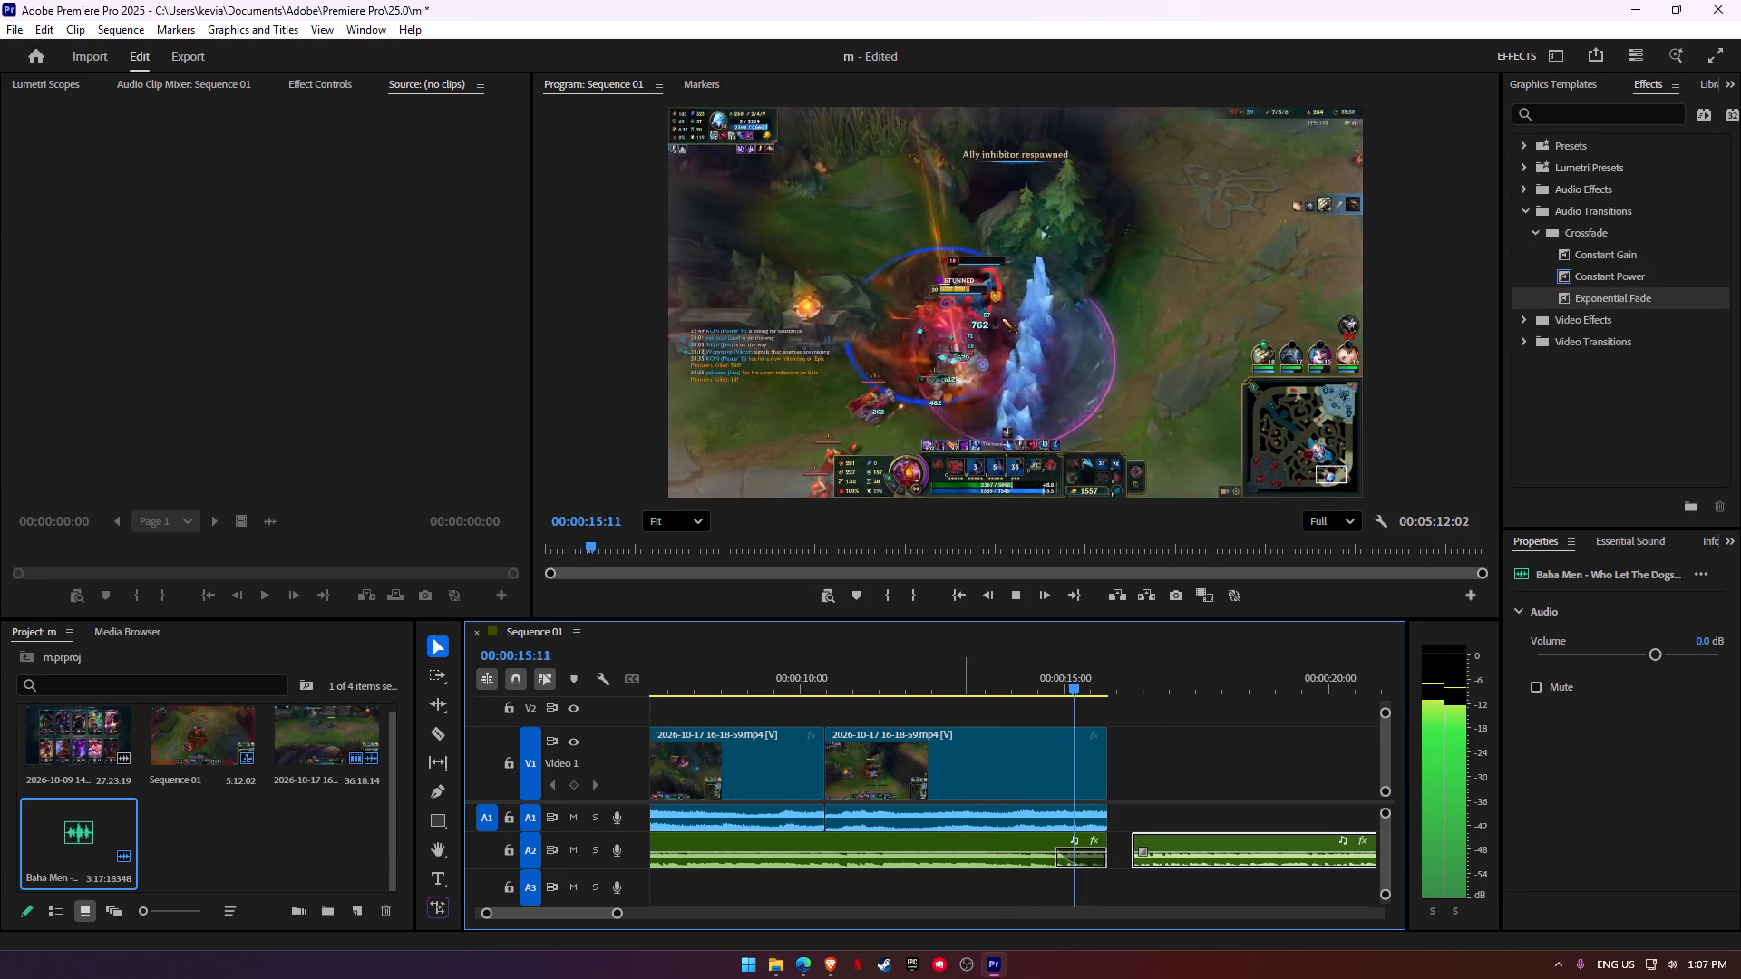
key("space")
Apply a Cross Dissolve to the end of the last montage clip.
left_click(1526, 343)
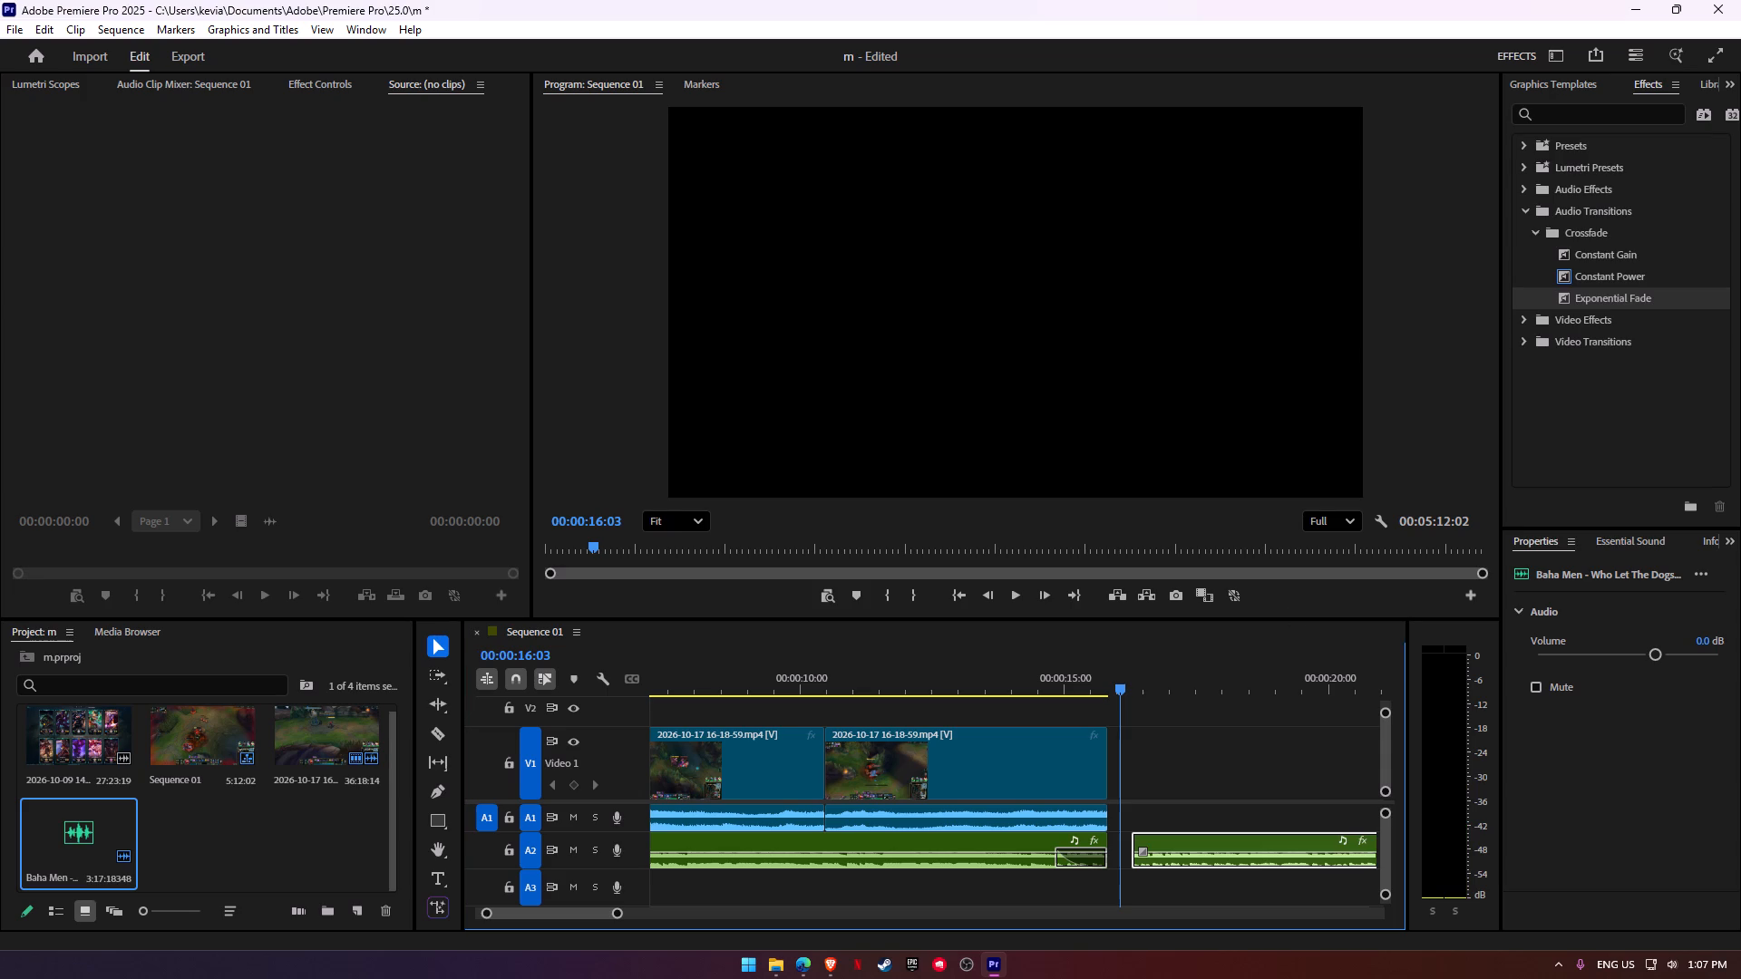
left_click(1542, 362)
left_click_drag(1579, 410, 1095, 752)
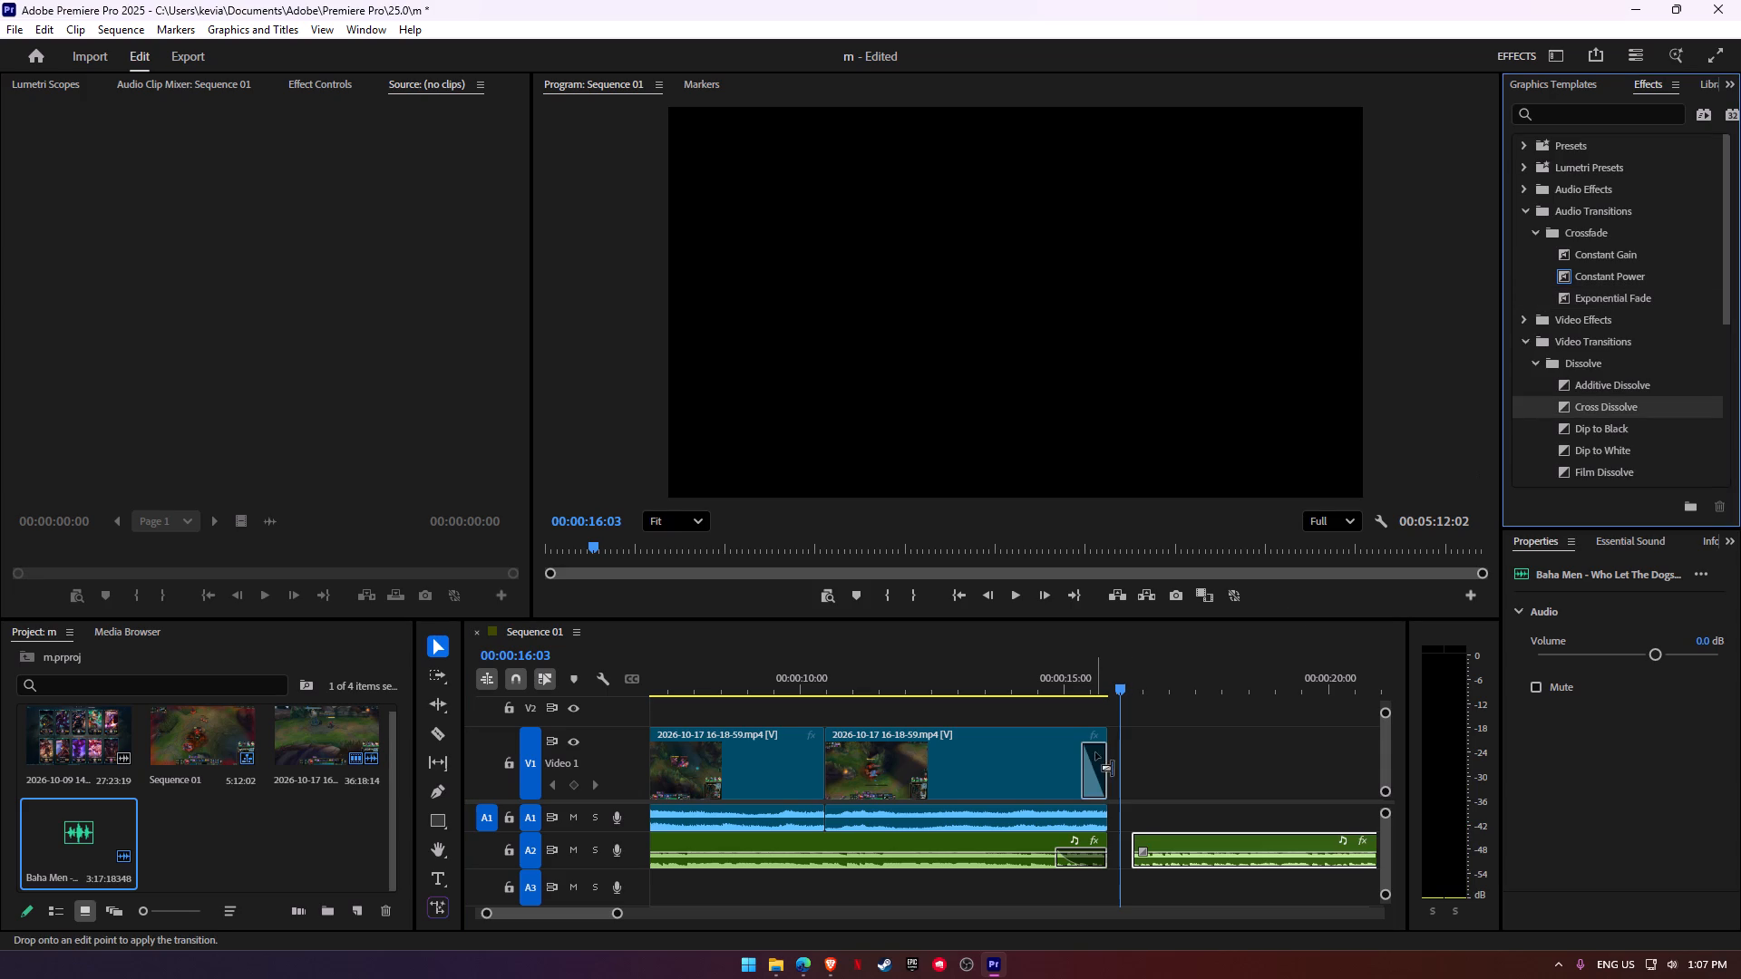
left_click_drag(1095, 752, 1097, 754)
Play the sequence from 00:00:00:00 through the first montage clips to review their timing with the song.
scroll(919, 791, "down", 10, "alt")
scroll(620, 761, "down", 5, "alt")
scroll(620, 761, "up", 1, "alt")
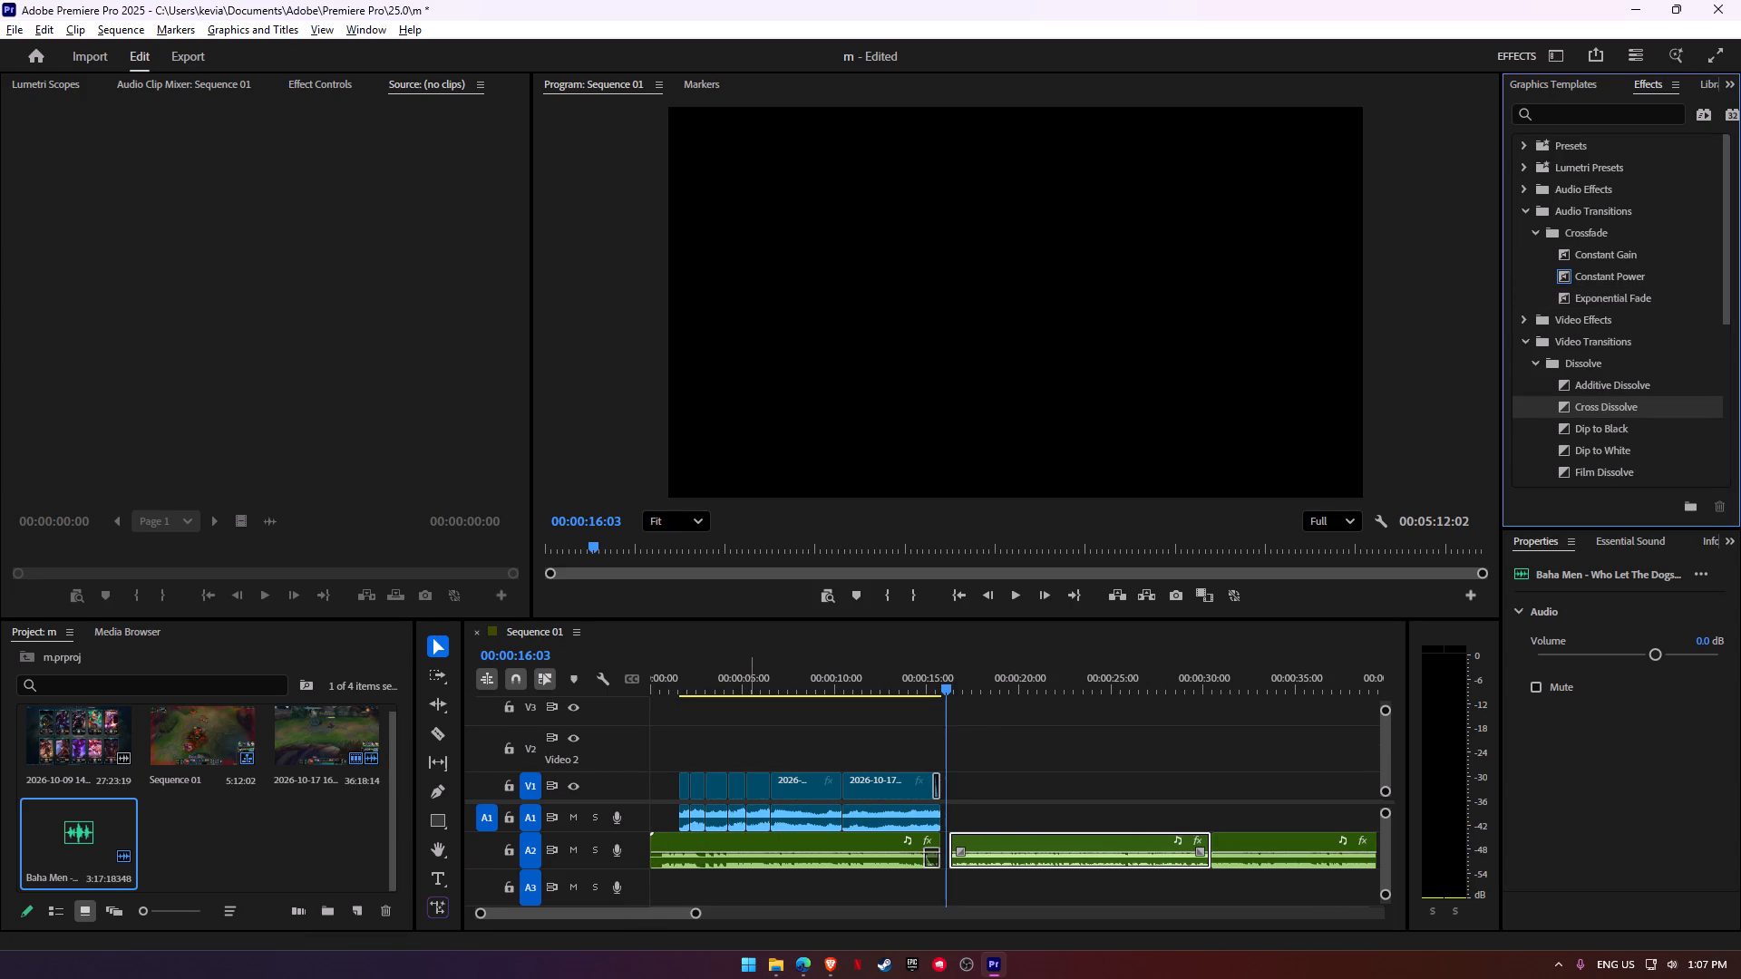
scroll(626, 742, "down", 1, "alt")
scroll(620, 785, "up", 1, "alt")
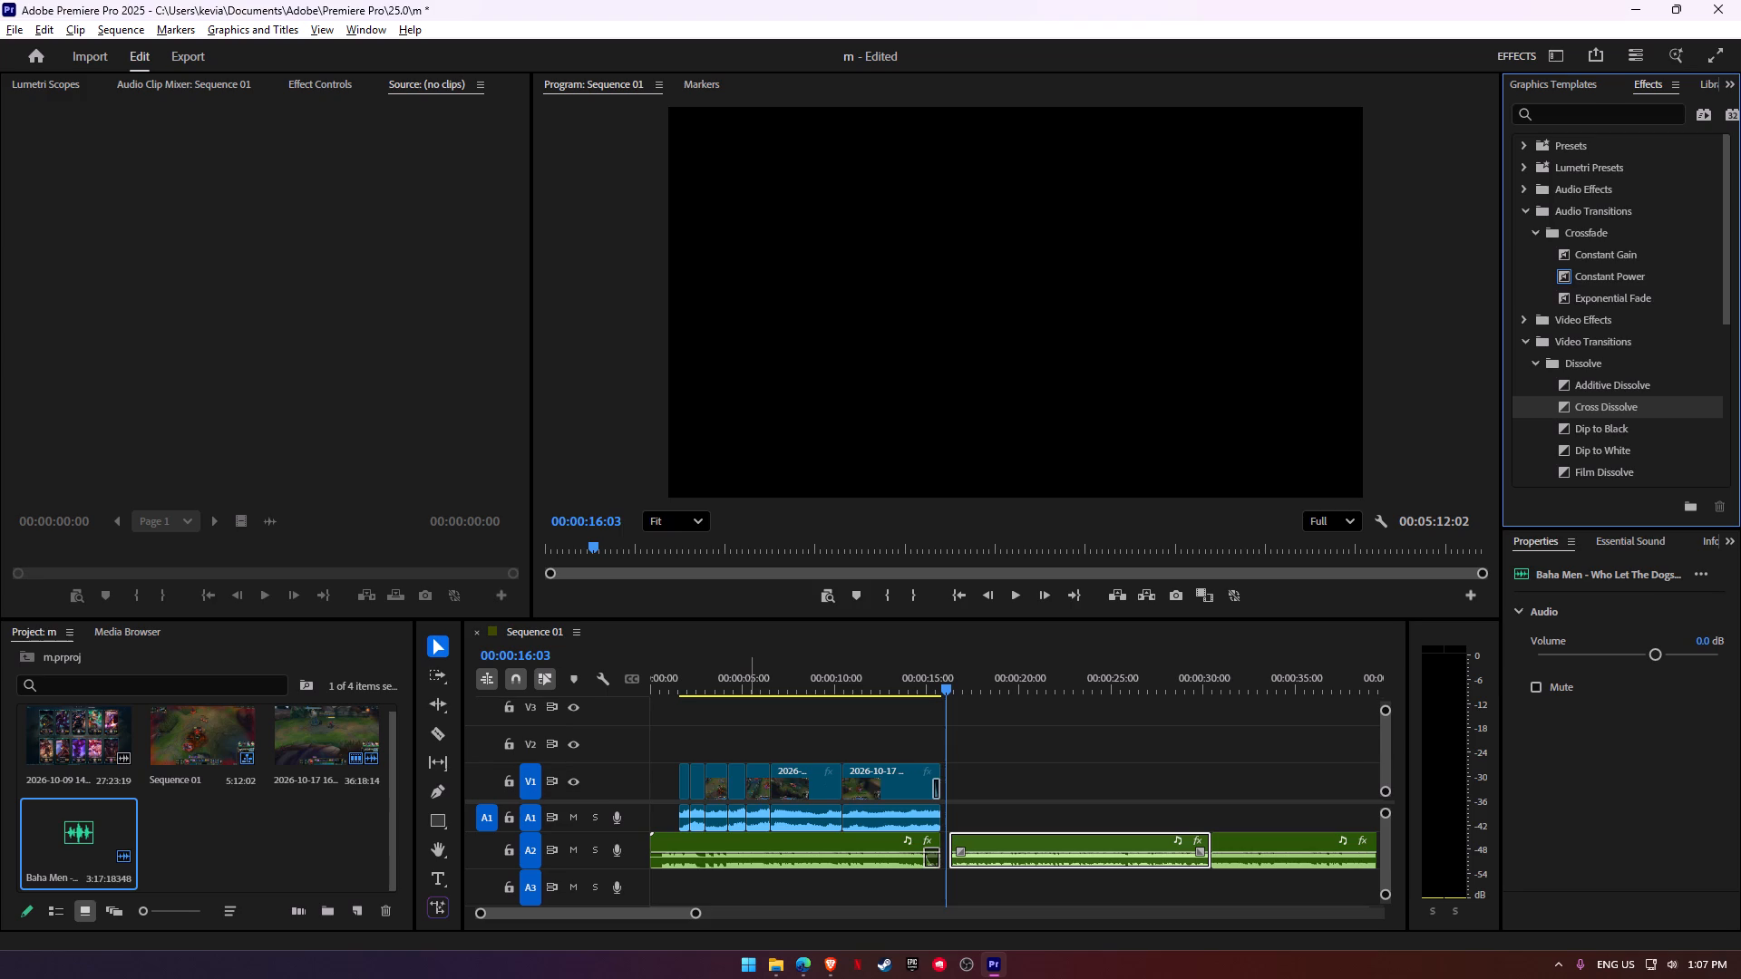
left_click_drag(647, 916, 559, 910)
left_click_drag(671, 675, 596, 675)
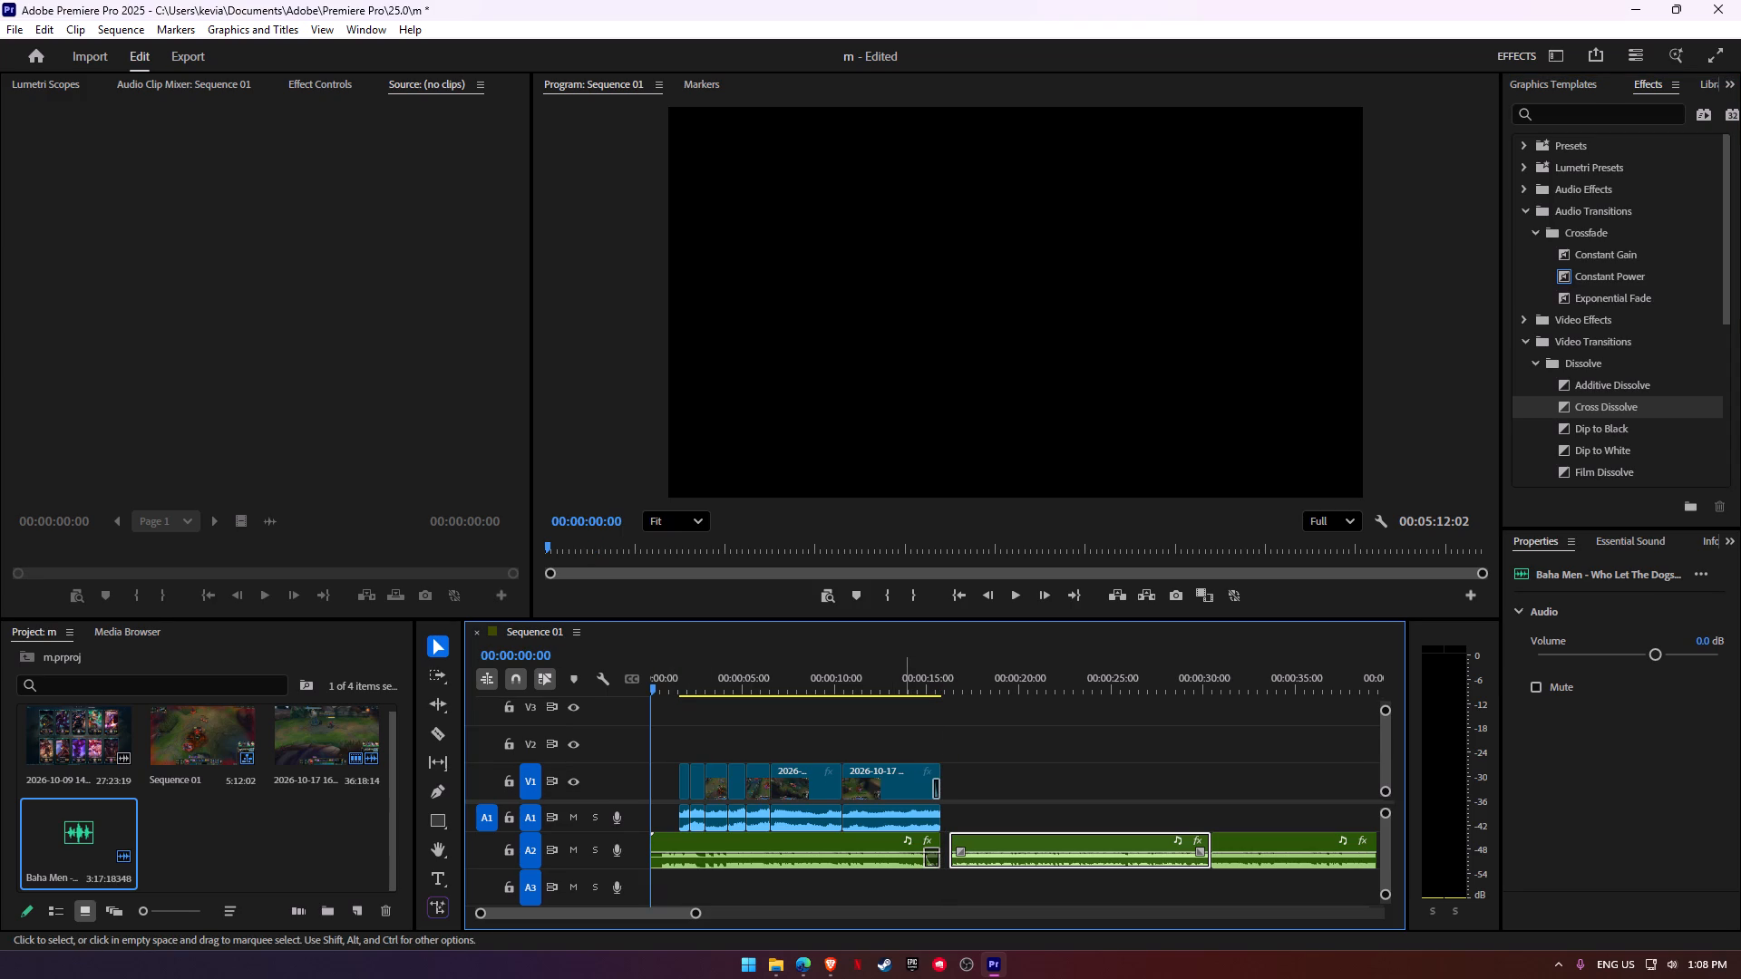
key("space")
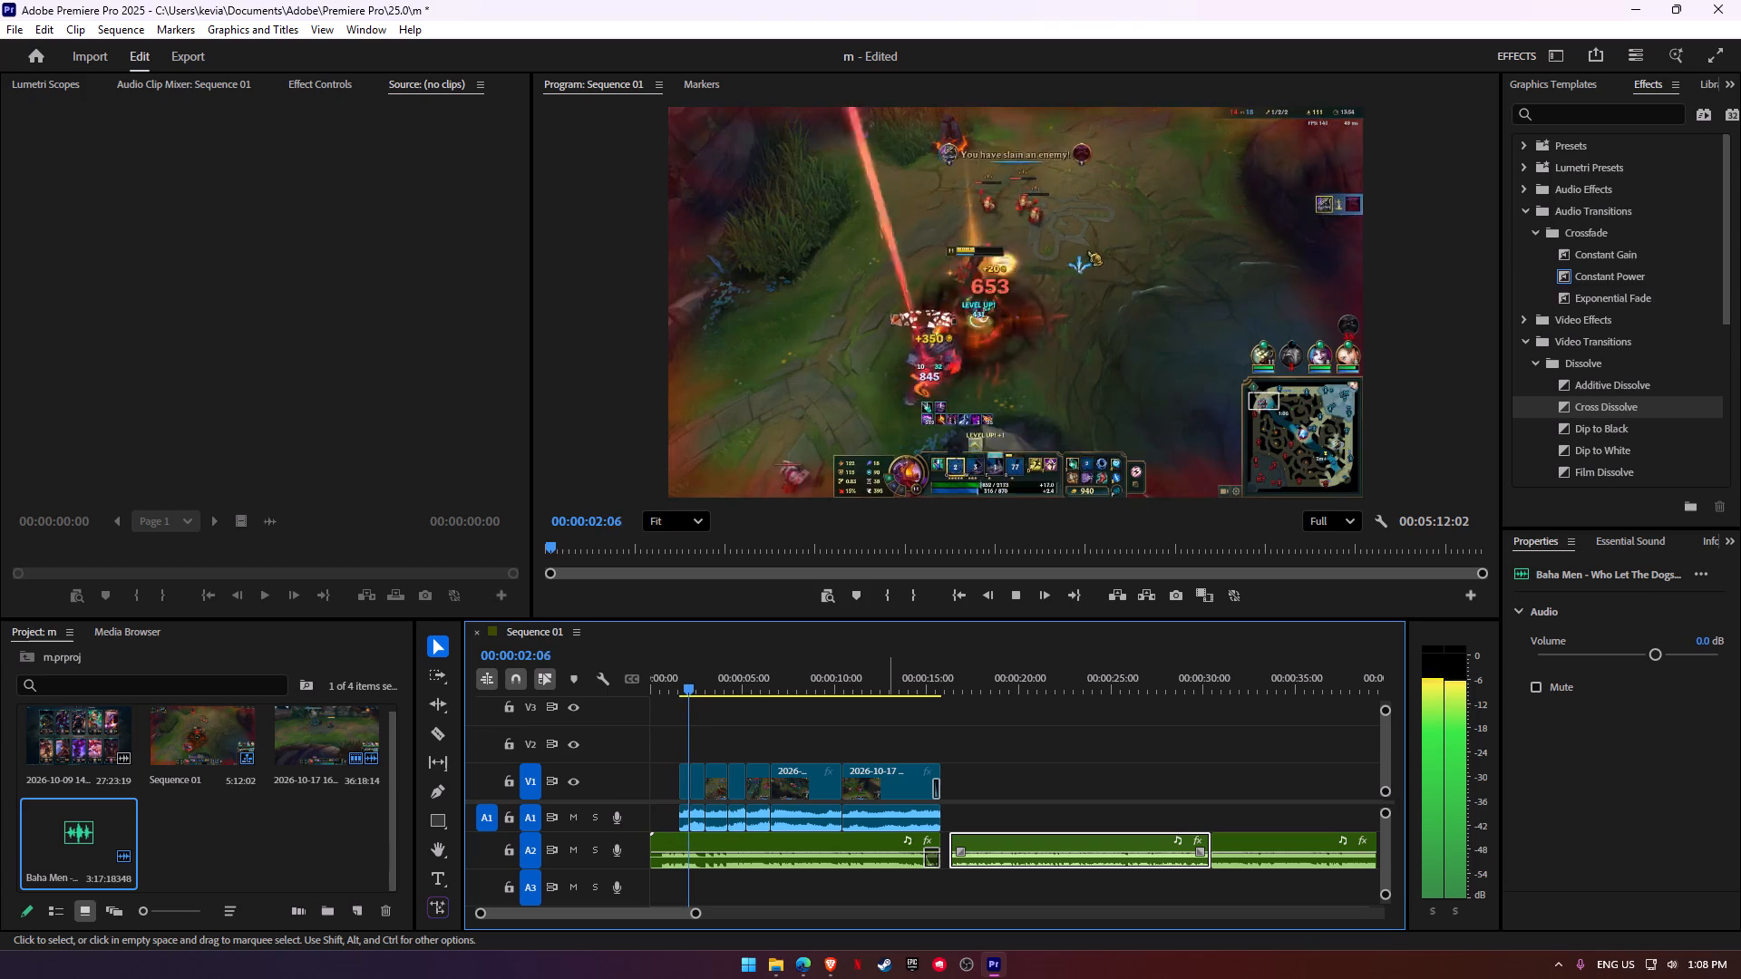
key("space")
Replay the opening in short bursts to check where the first clips fall against the song's beats.
scroll(685, 762, "up", 4, "alt")
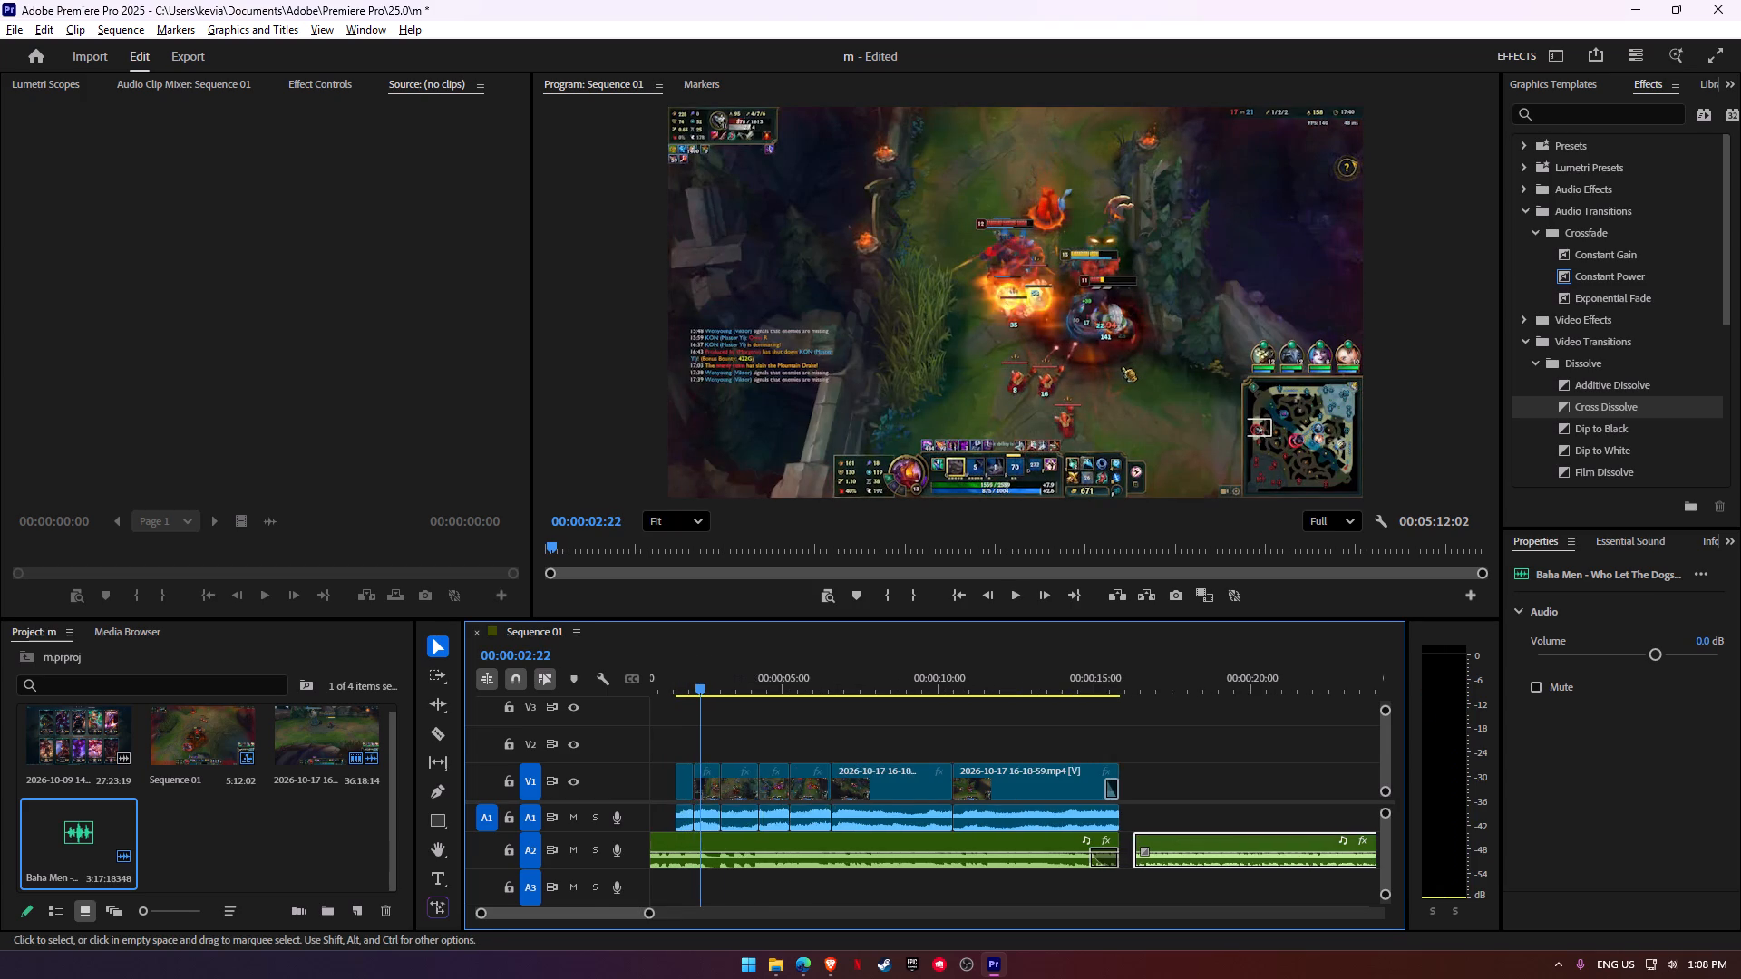
scroll(685, 762, "up", 6, "alt")
left_click_drag(576, 910, 511, 908)
left_click(669, 674)
key("space")
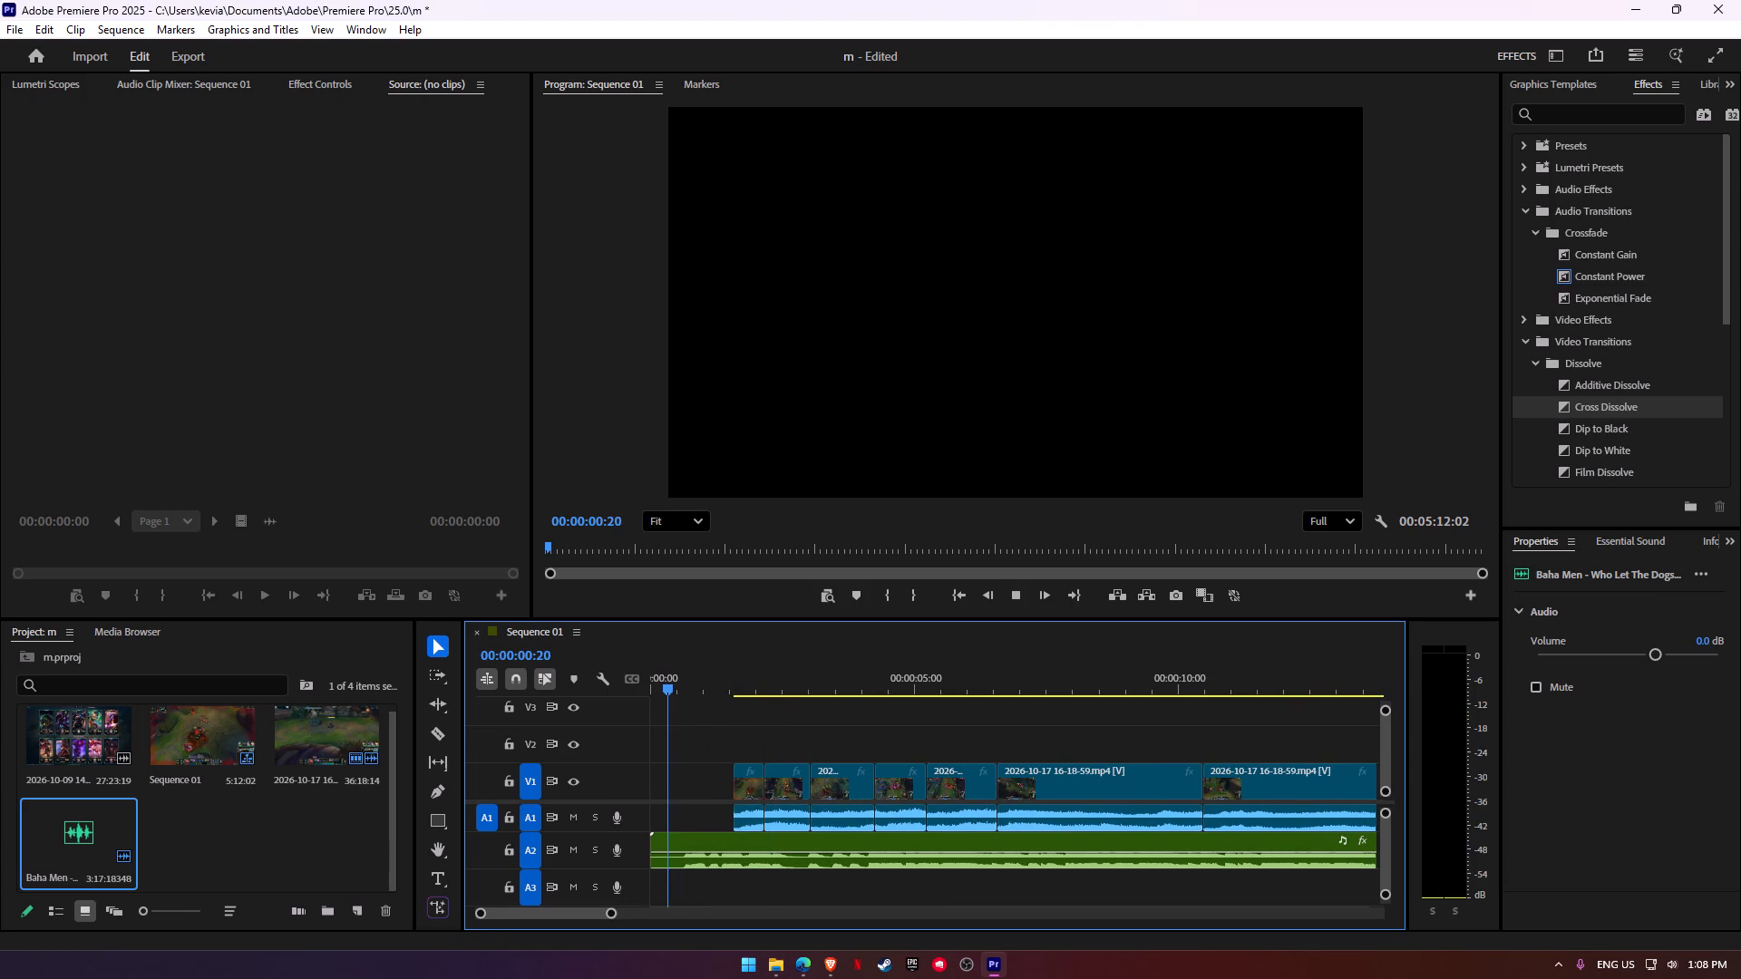
key("space")
key("space")
key("space")
key("space")
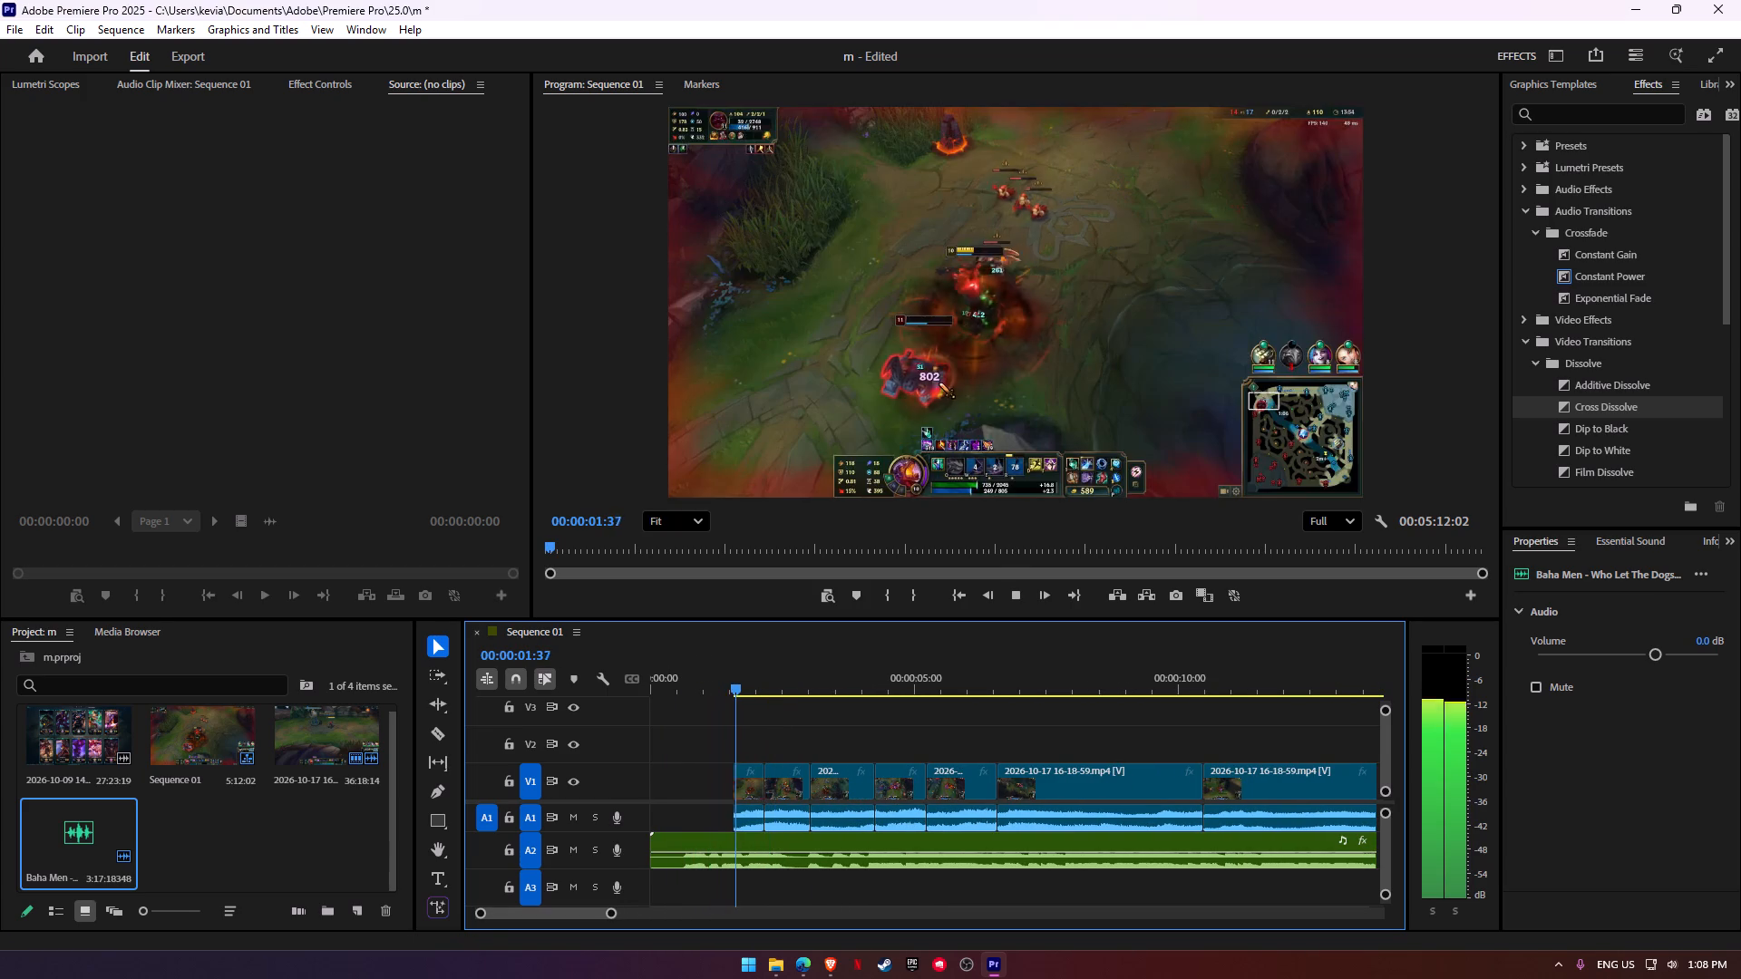
key("space")
key("space")
key("space")
scroll(1007, 775, "down", 4, "alt")
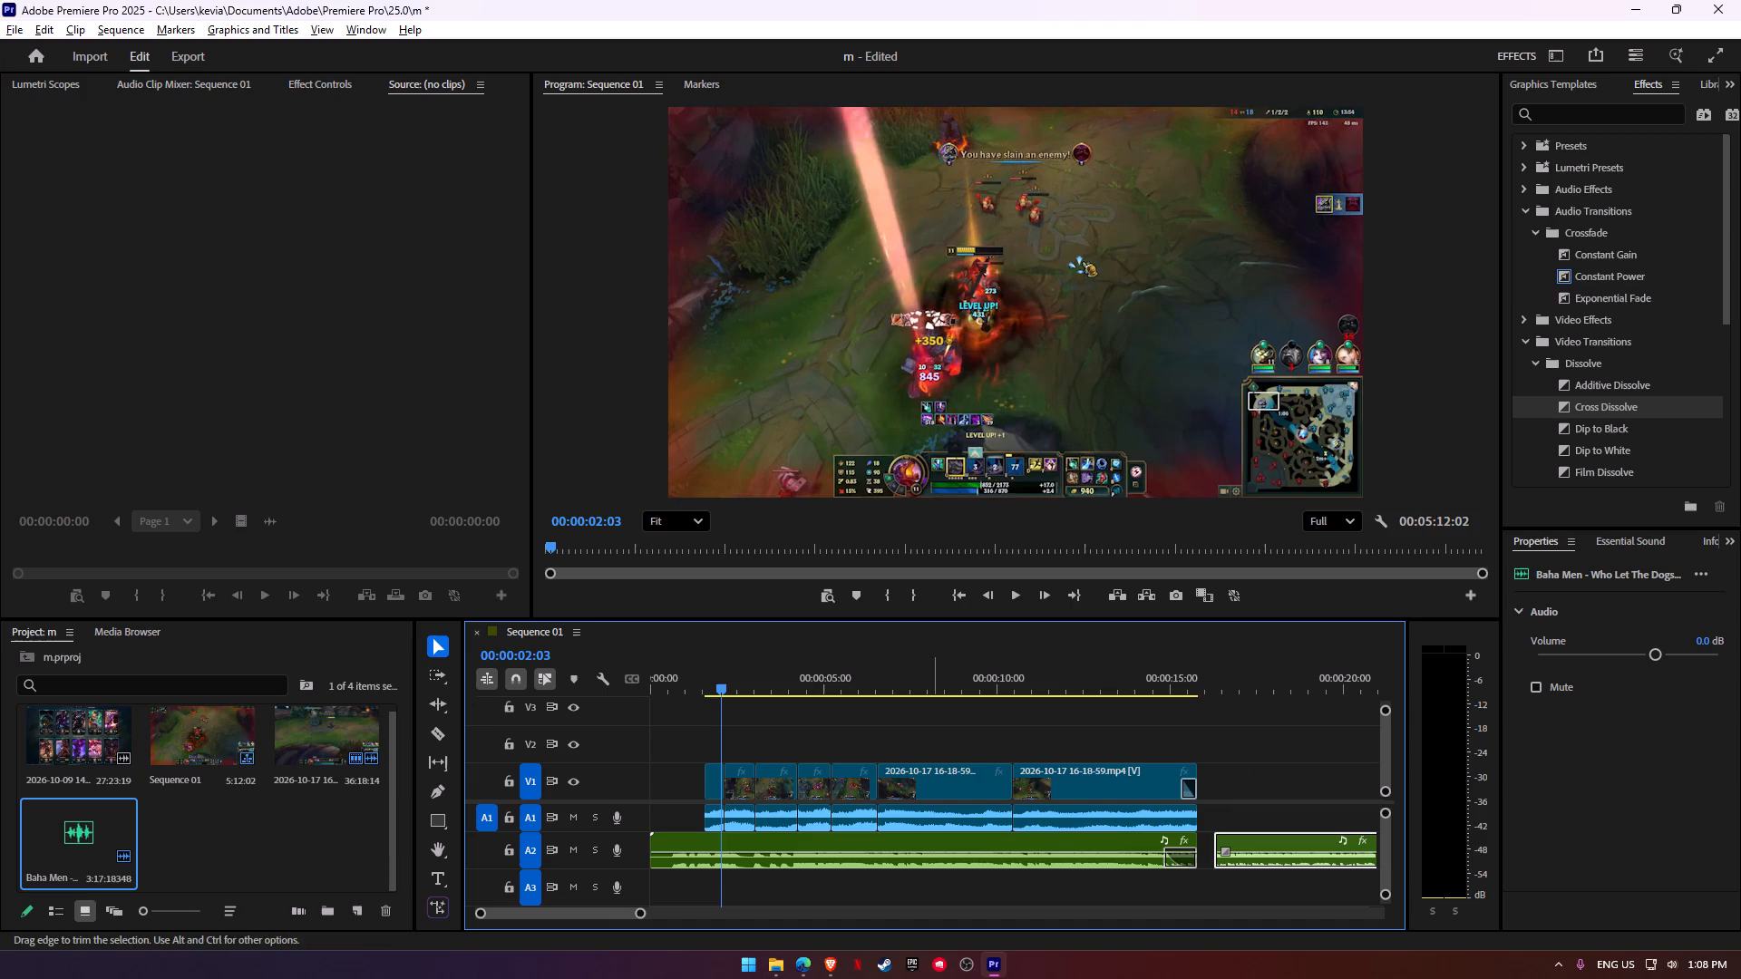
Move all the montage clips about 27 frames later against the song and play the sequence from near the start.
left_click_drag(690, 747, 1150, 801)
left_click_drag(1131, 778, 1144, 775)
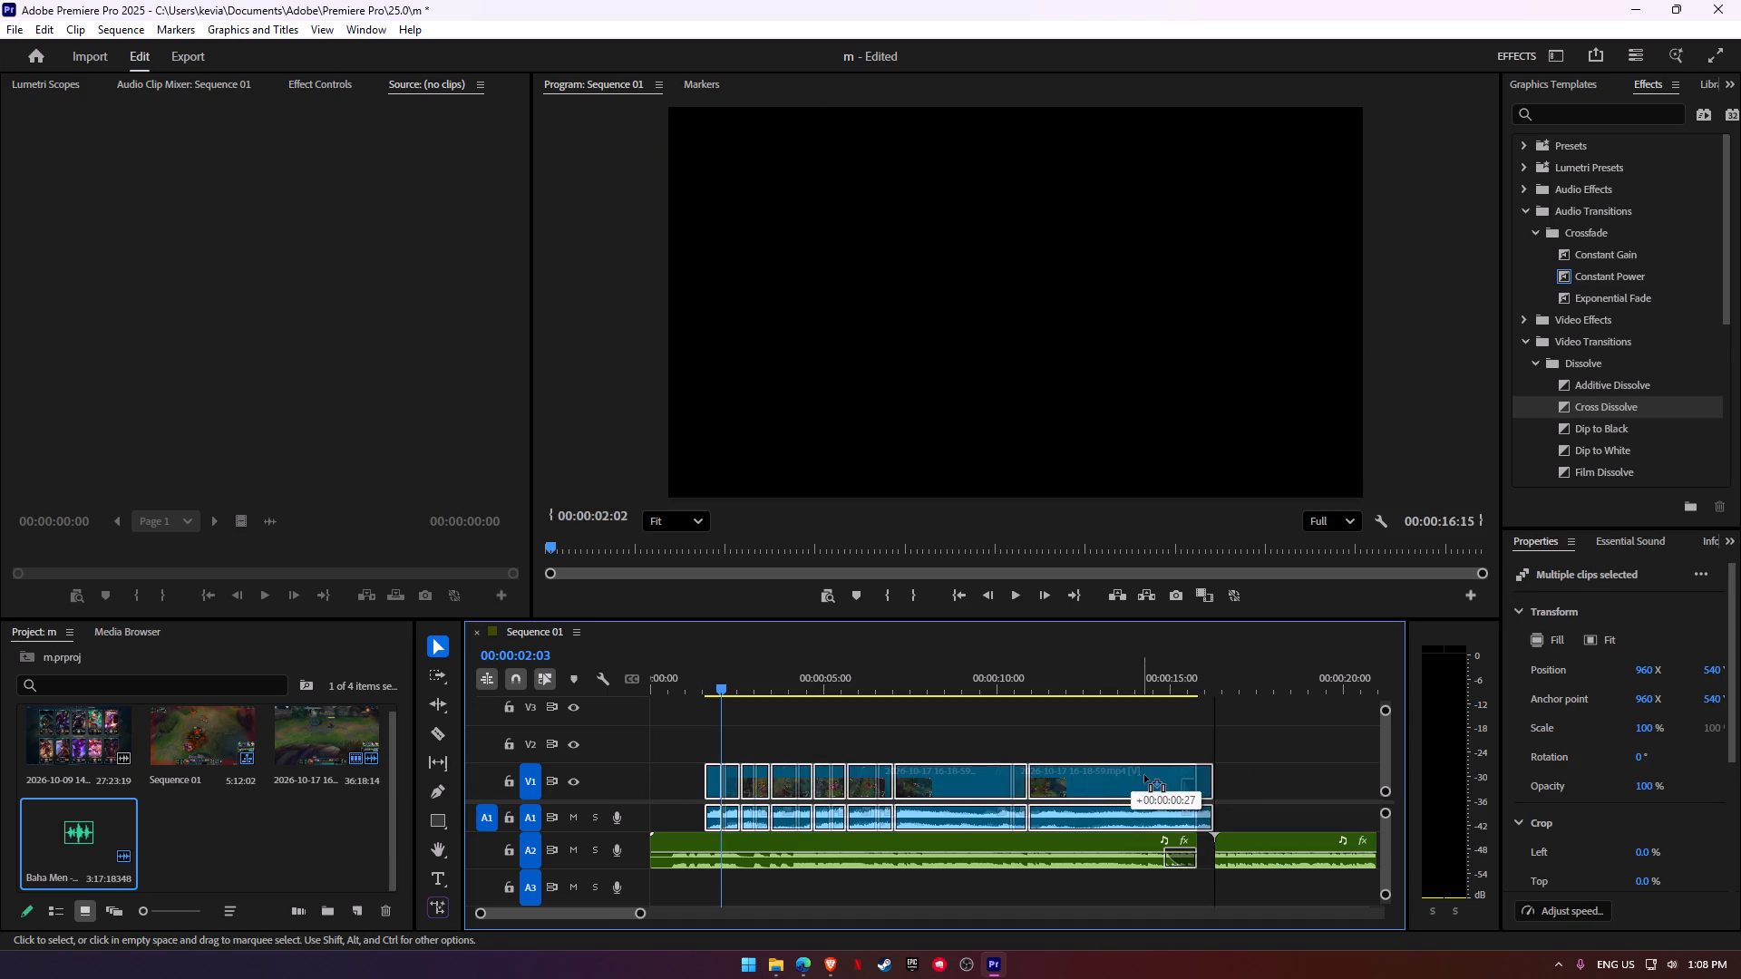
left_click_drag(1144, 775, 1146, 775)
left_click(674, 677)
key("space")
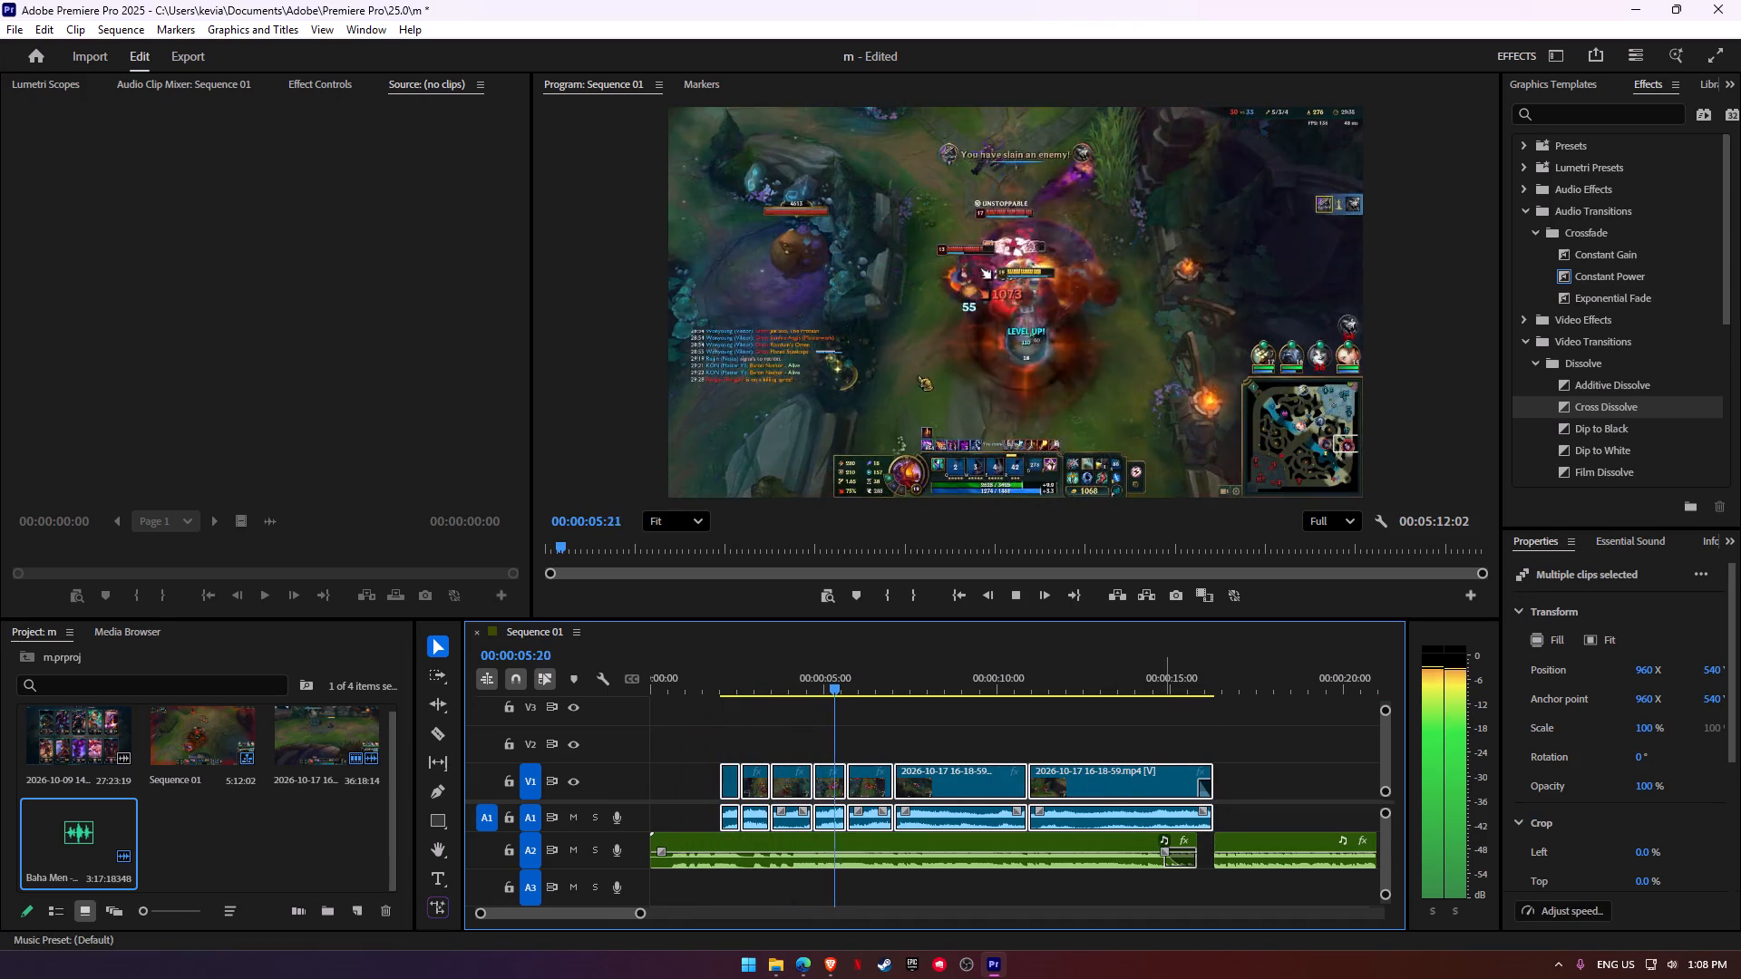
Extend the faded song segment to the end of the last montage clip and delete the leftover song segment after it.
left_click_drag(1193, 837, 1211, 837)
left_click(1272, 838)
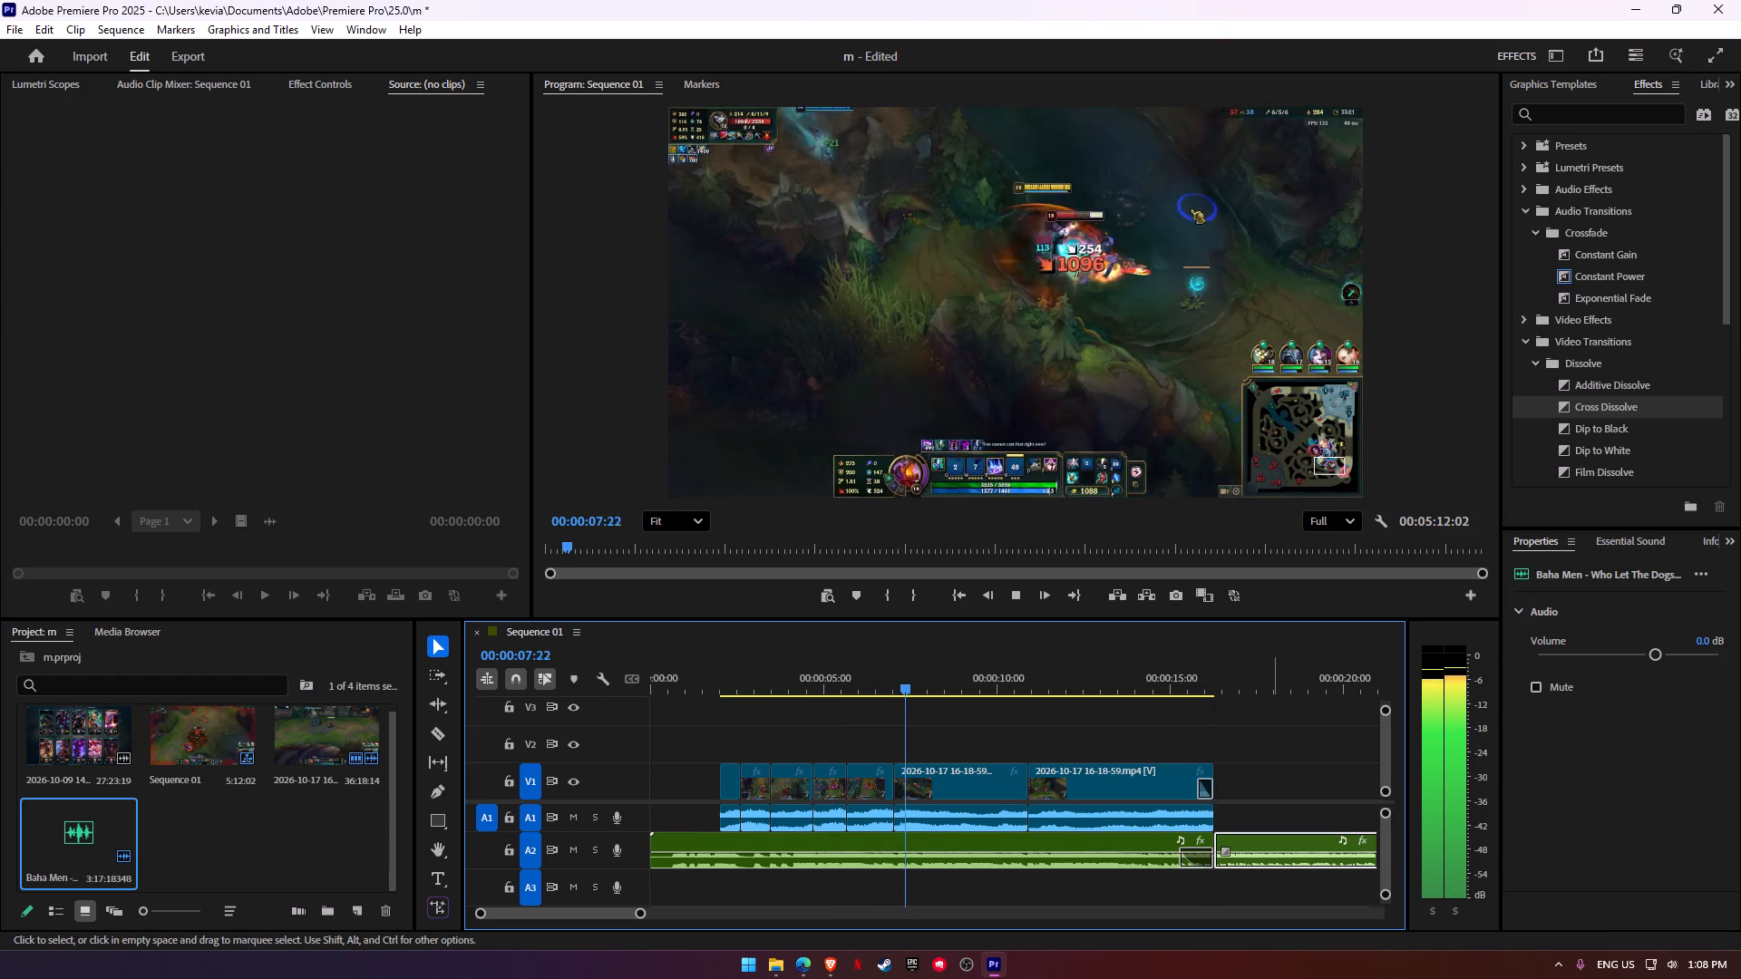
key("BackSpace")
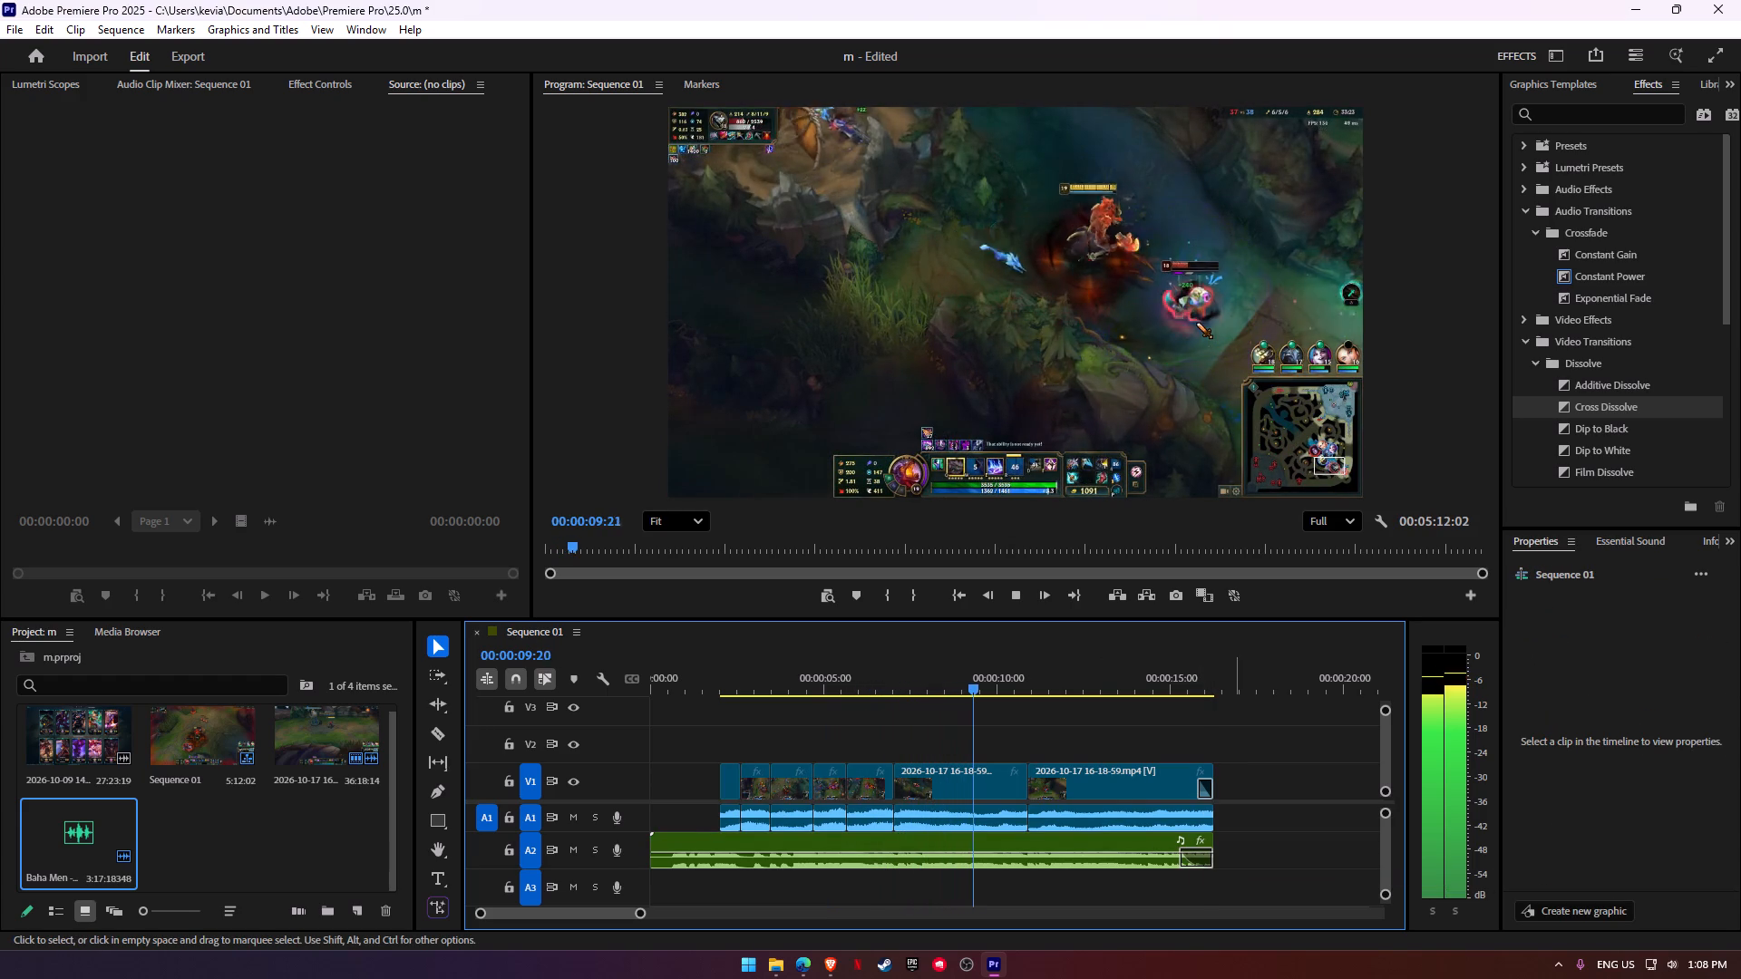
Scrub and replay the second-to-last montage clip to check its timing with the song.
key("space")
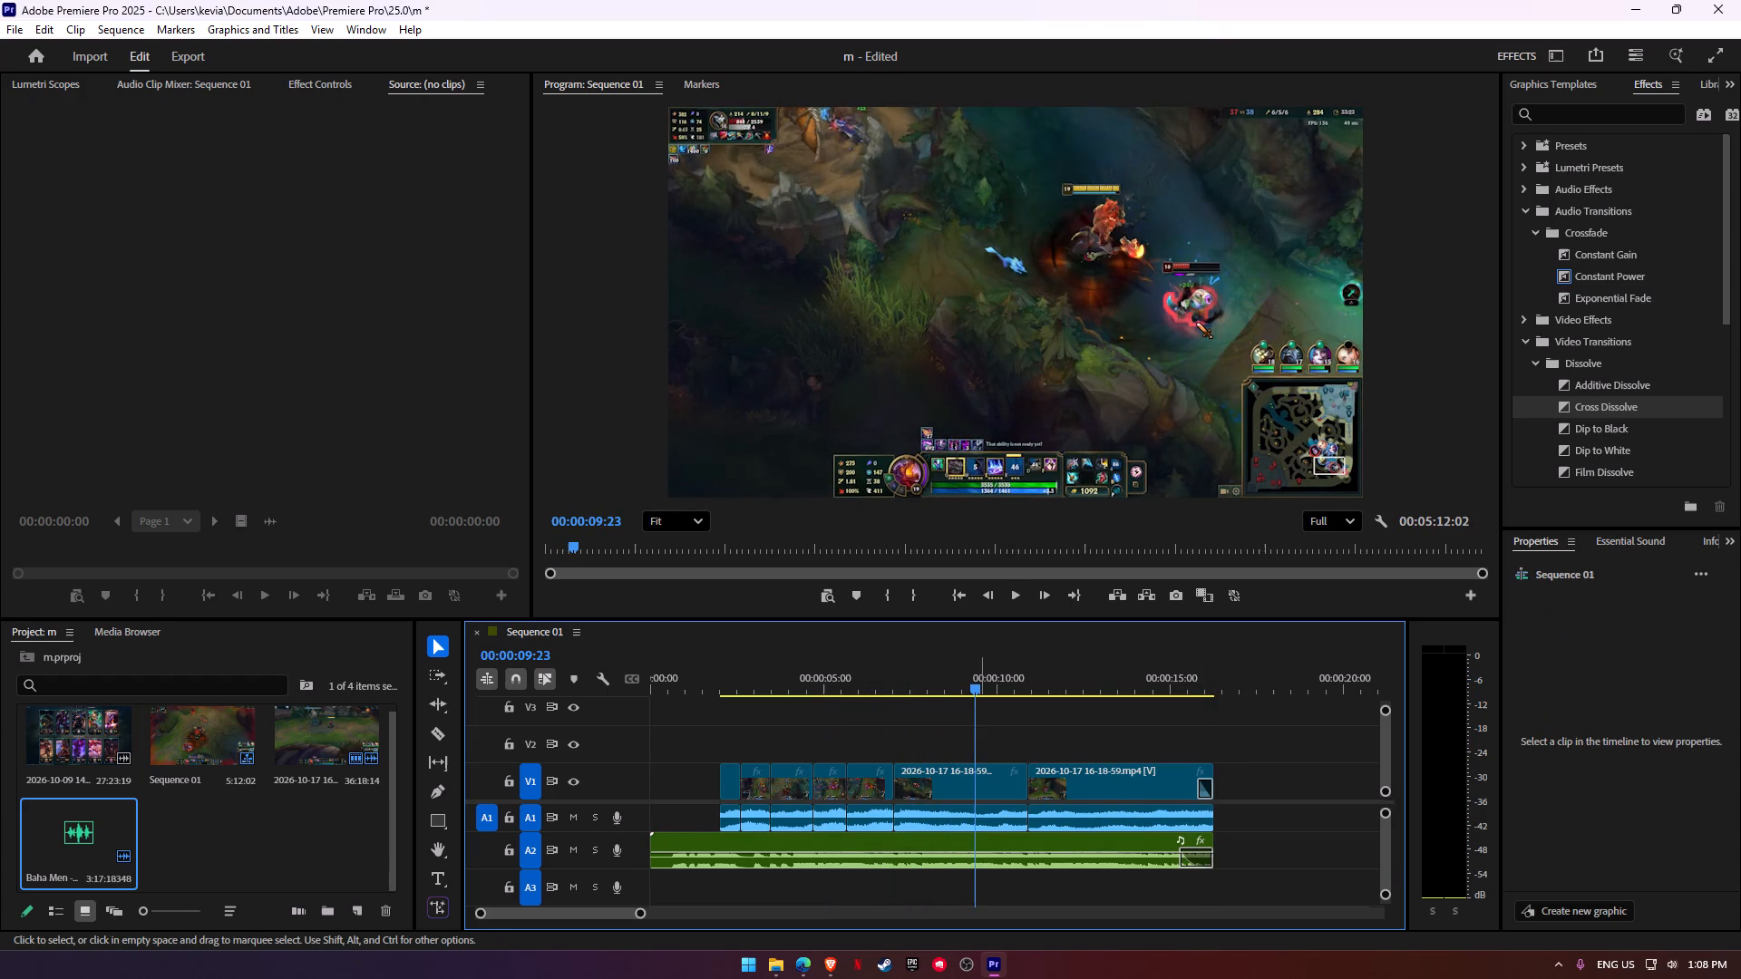
left_click(935, 677)
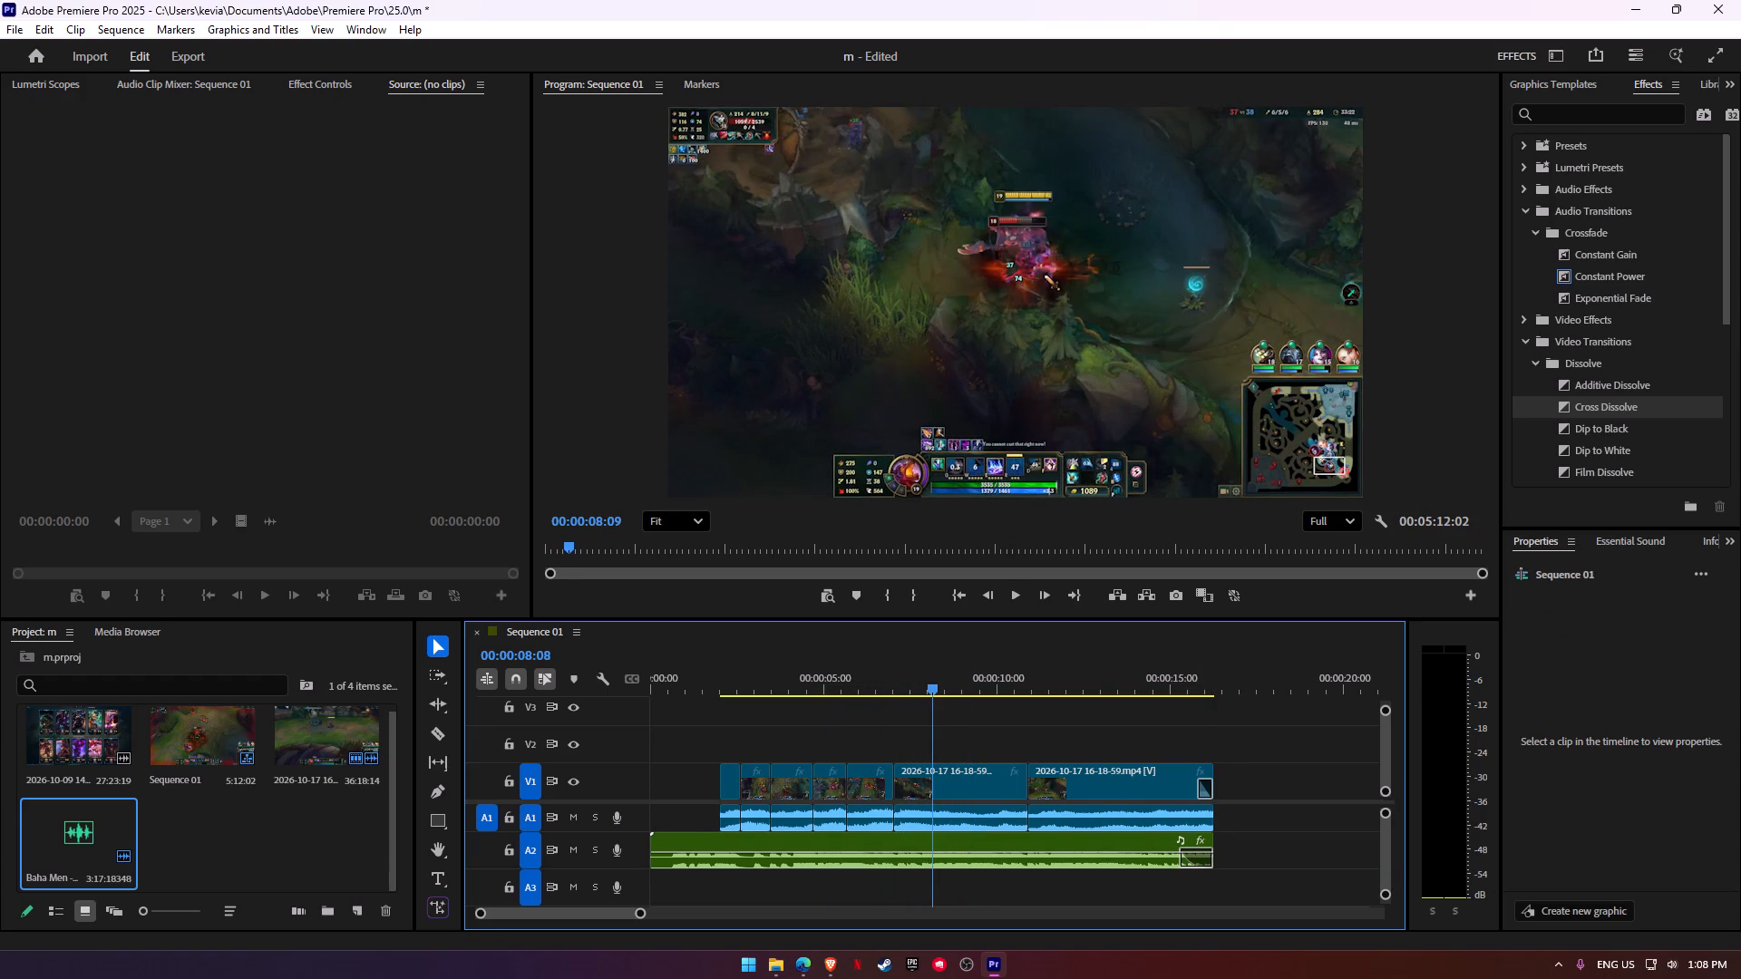
left_click_drag(929, 688, 957, 687)
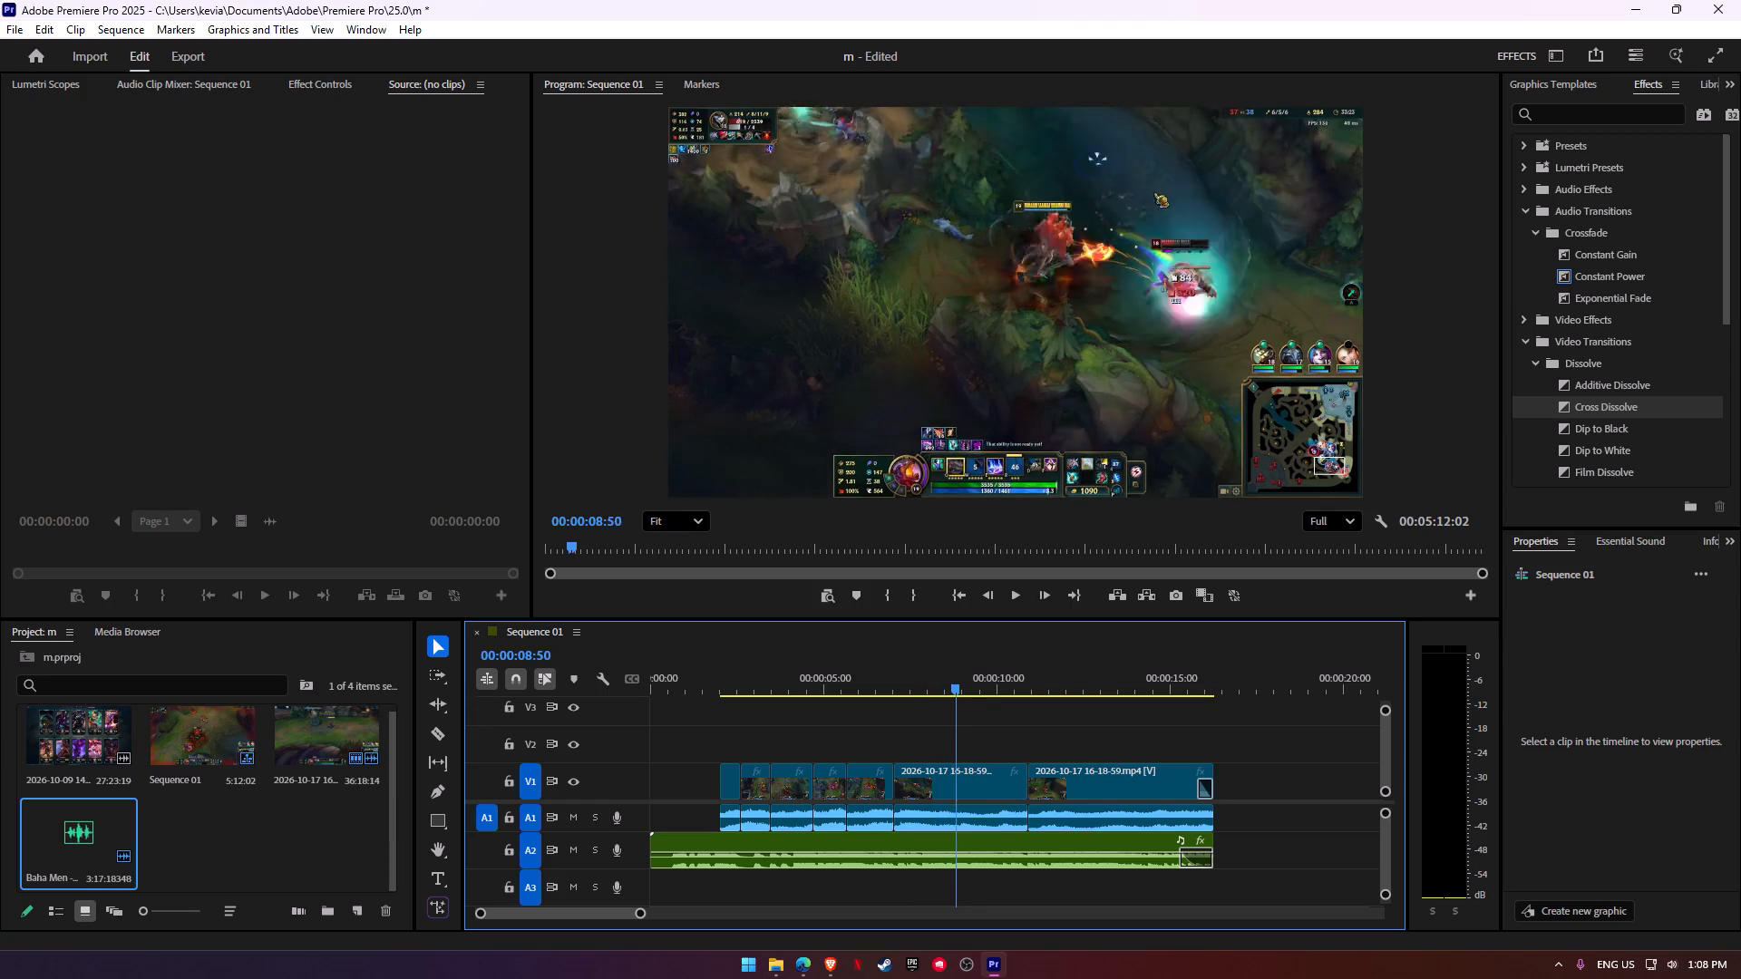
left_click_drag(957, 687, 879, 674)
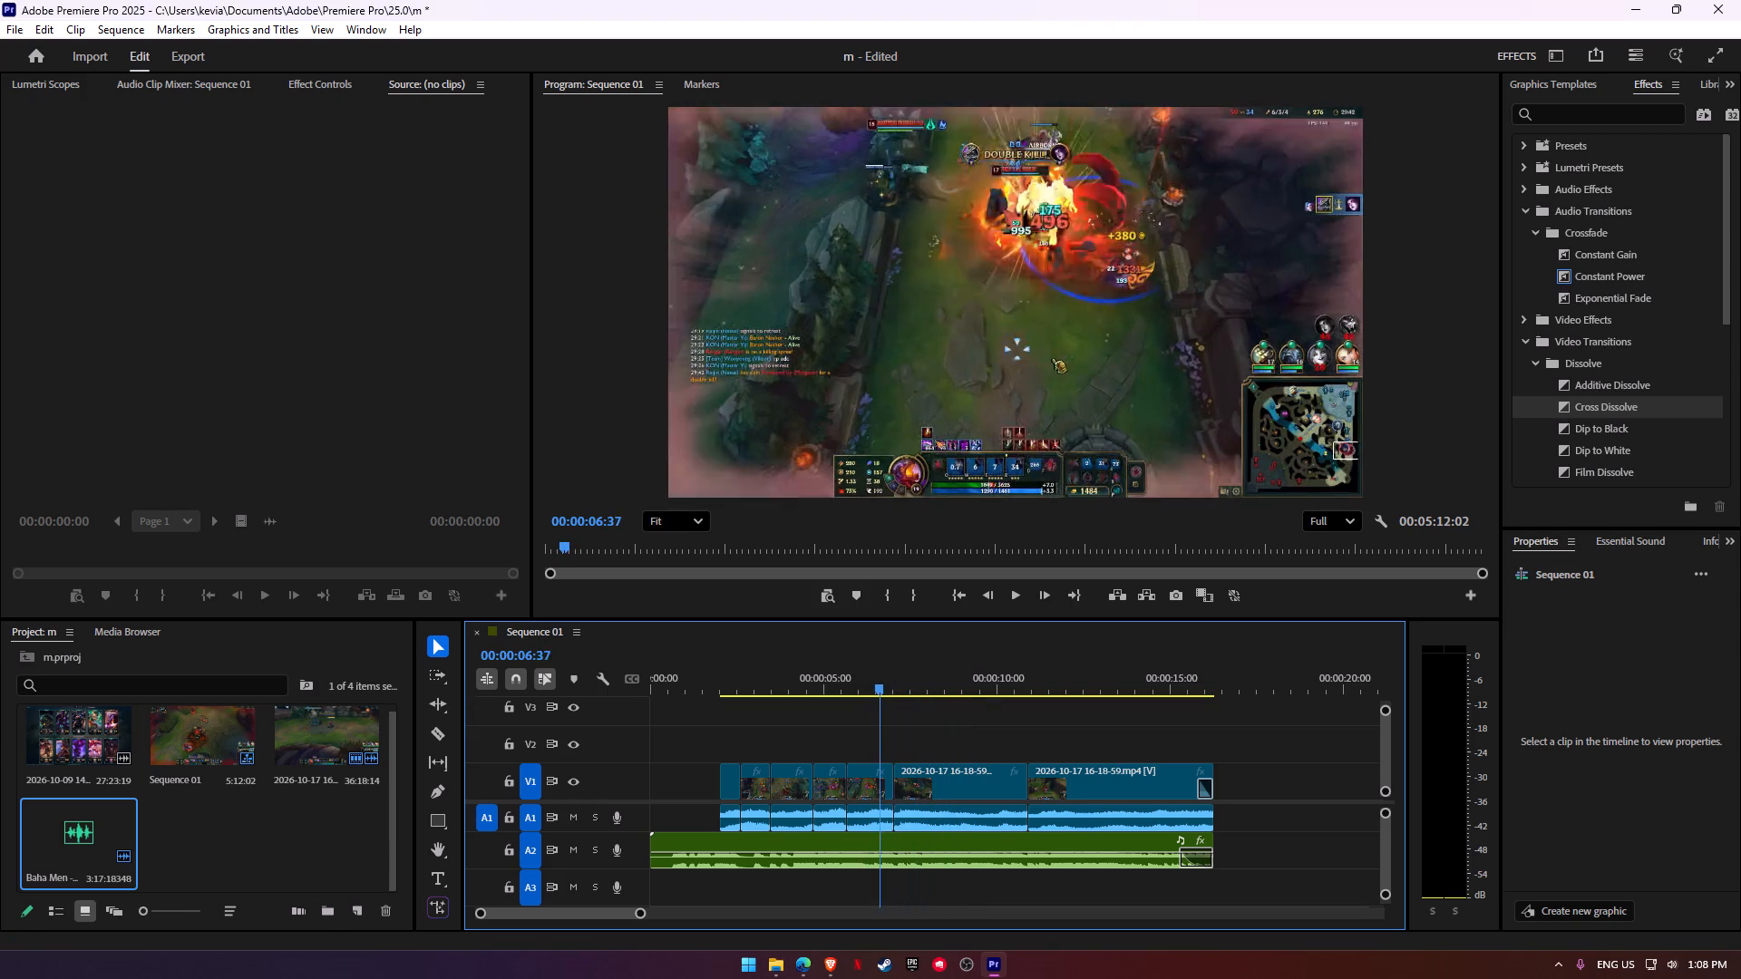
left_click_drag(879, 674, 901, 674)
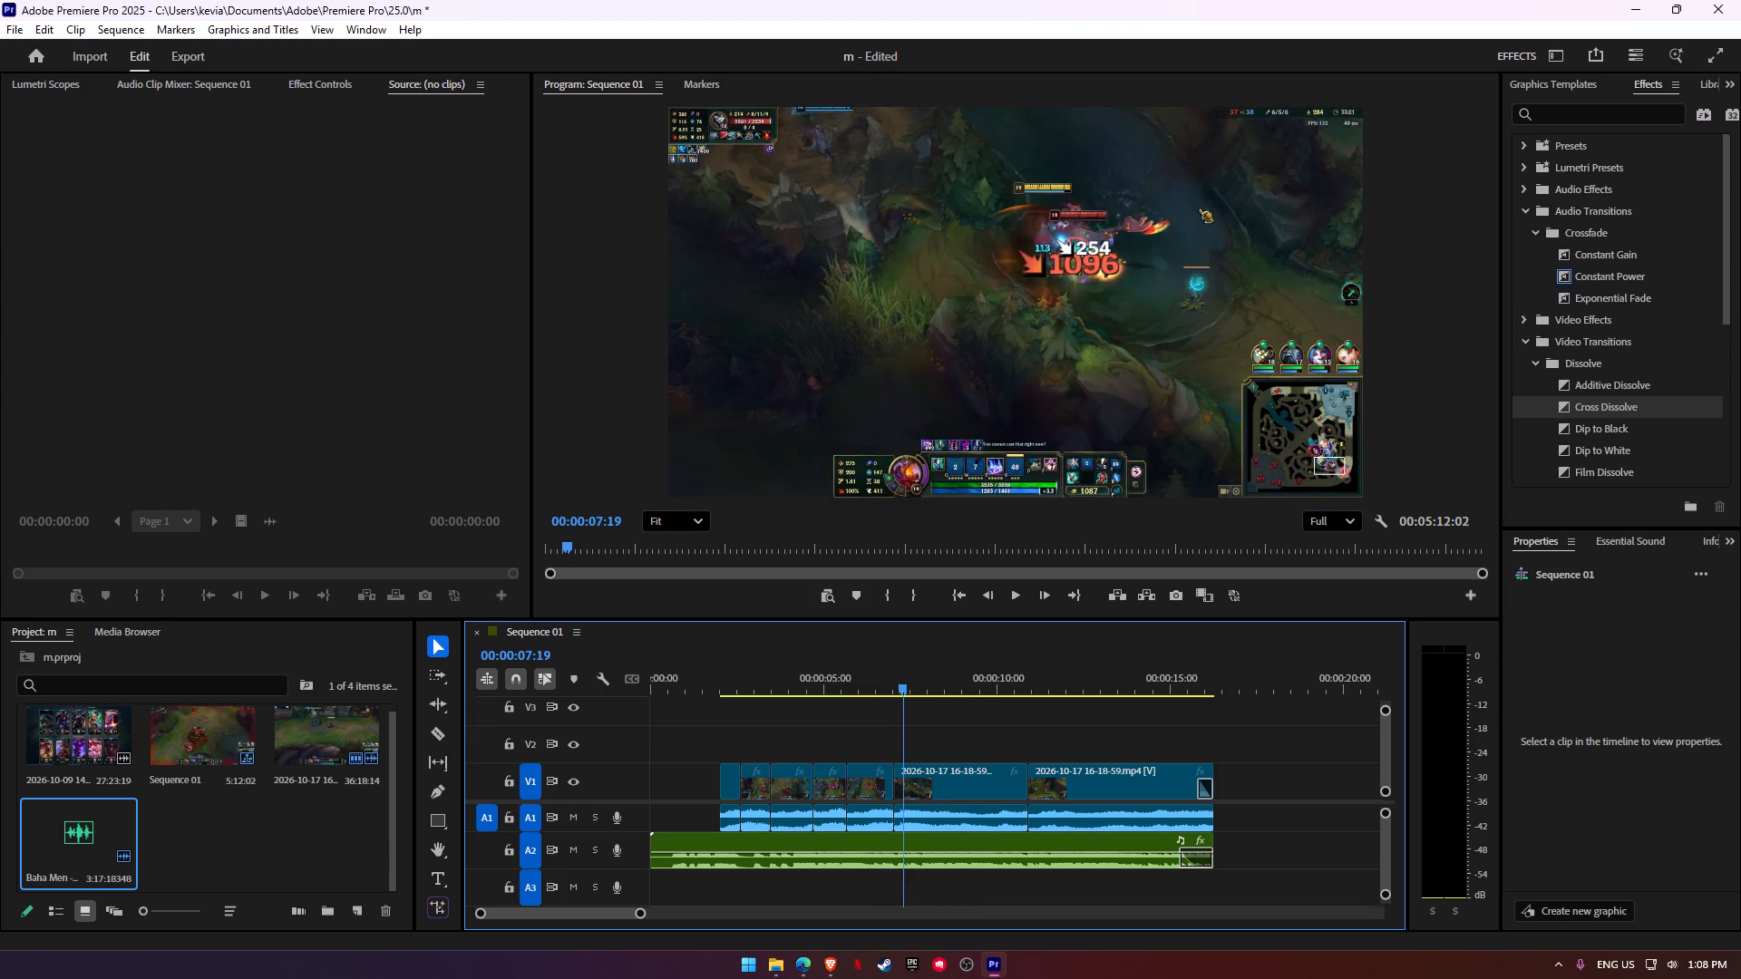
key("space")
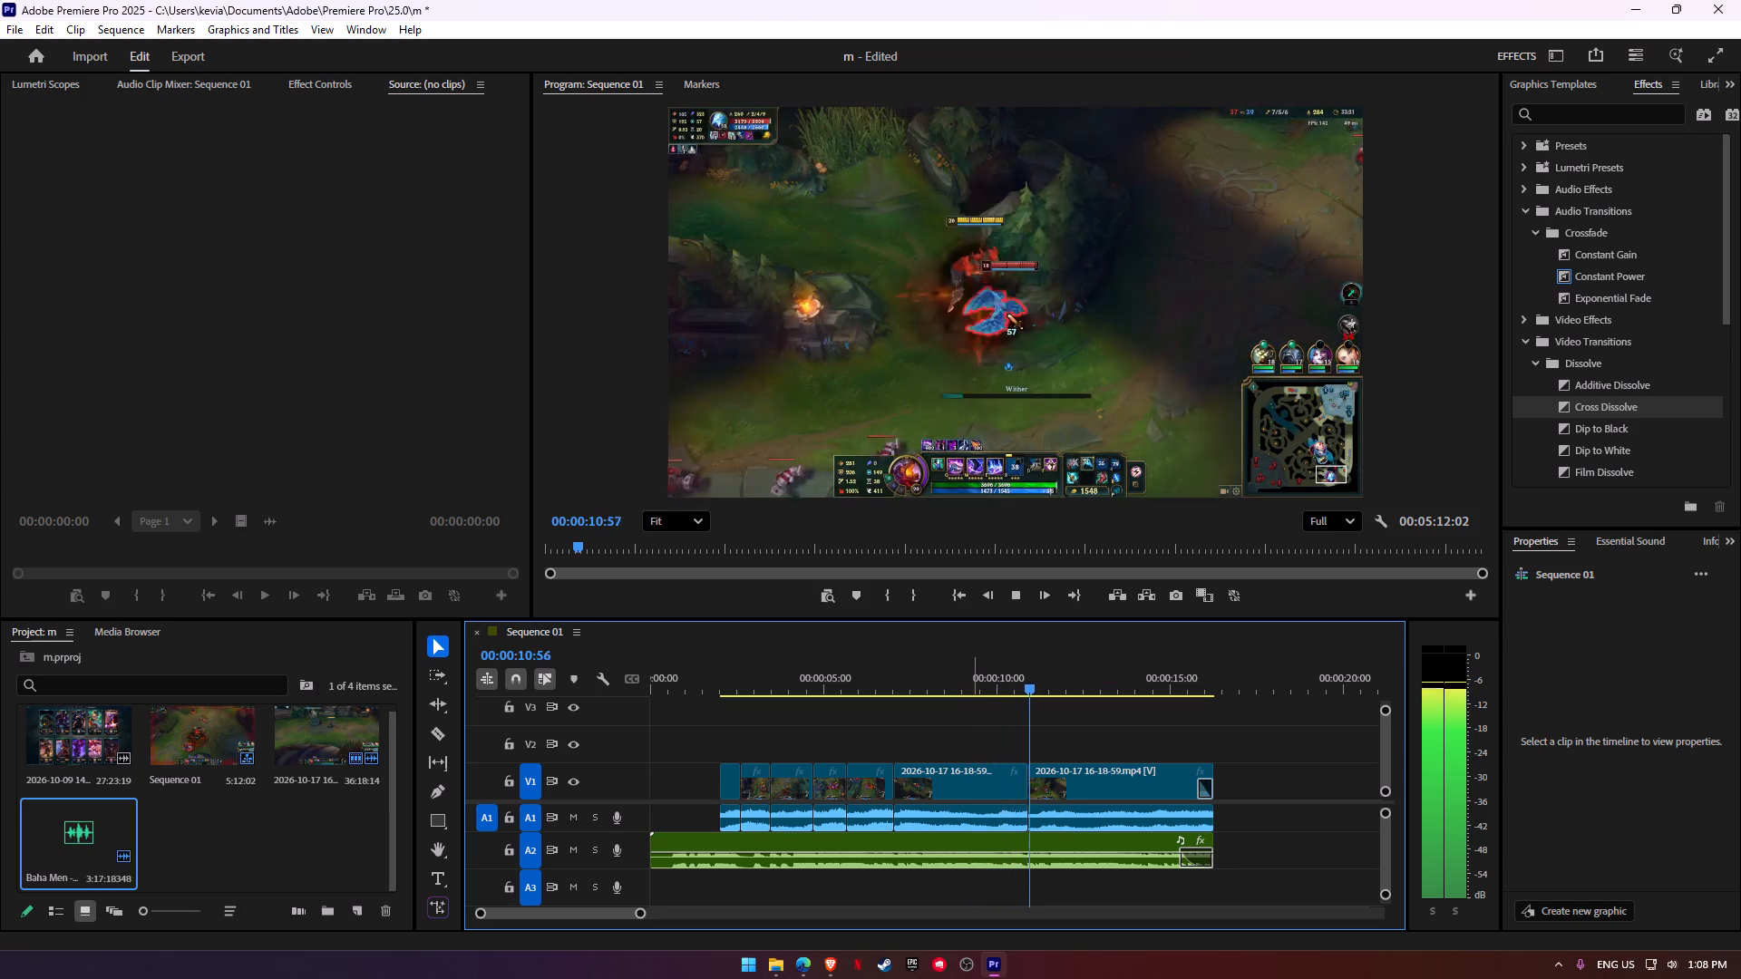
key("space")
Cut the second-to-last montage clip at 00:00:10:30, delete its tail and close the gap before the last clip.
left_click(1006, 674)
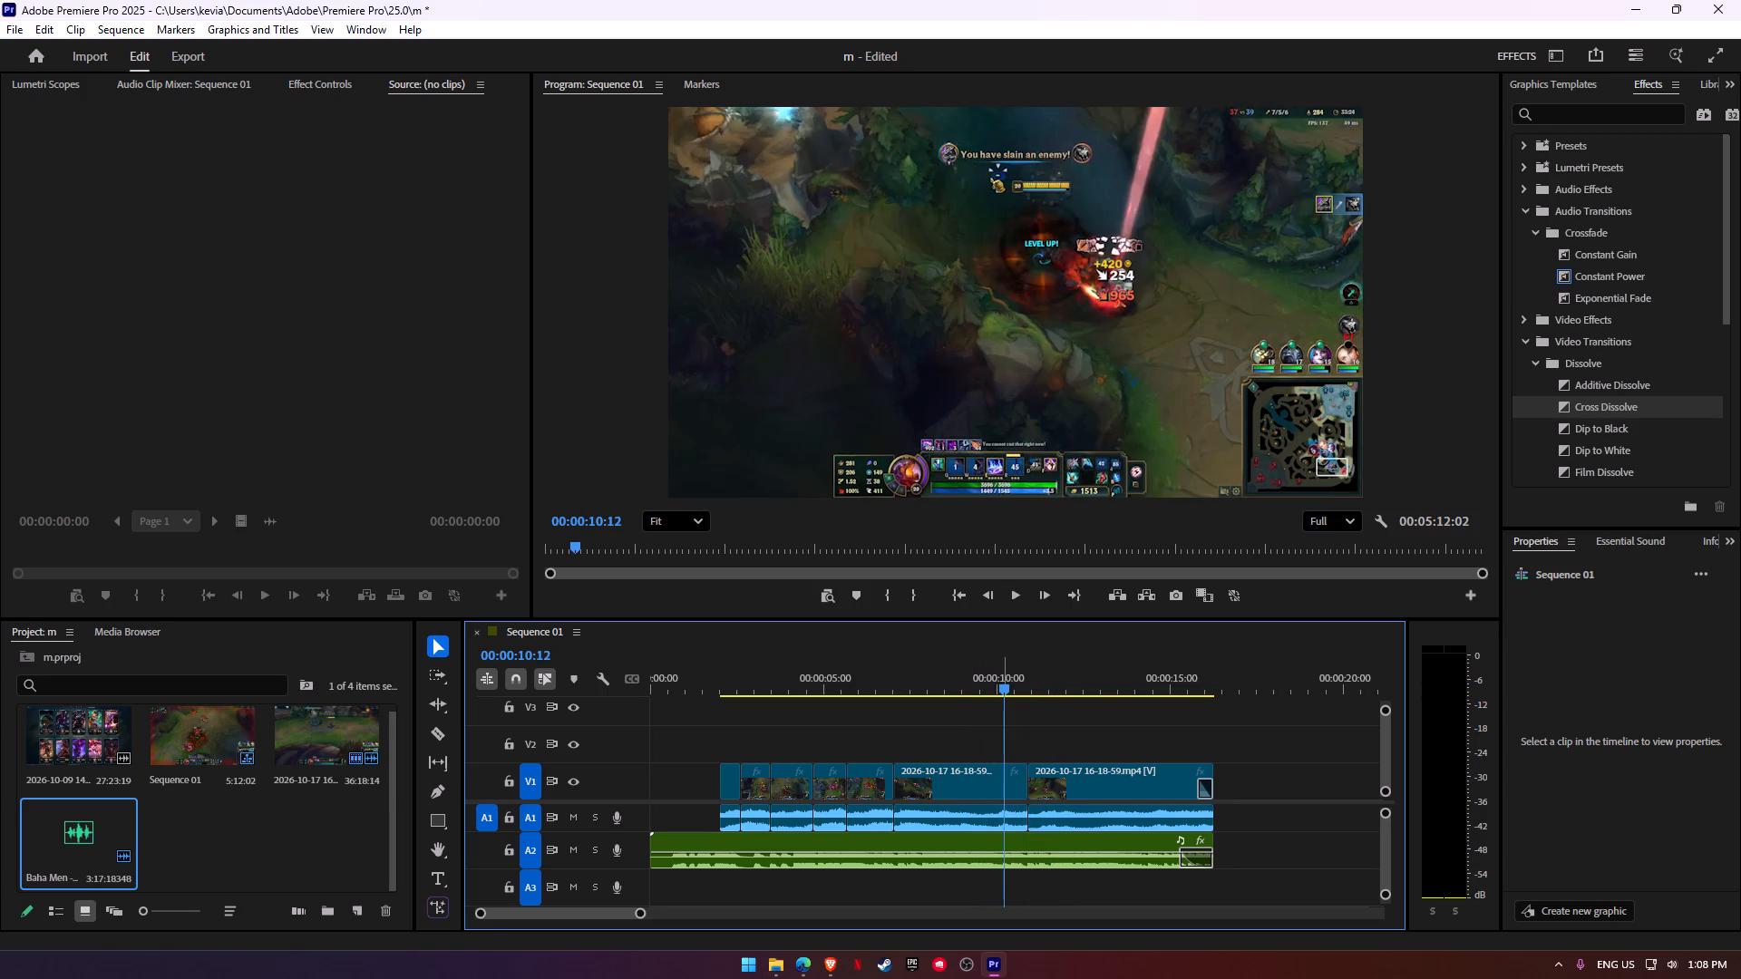
key("space")
key("space")
key("c")
left_click(1017, 779)
key("v")
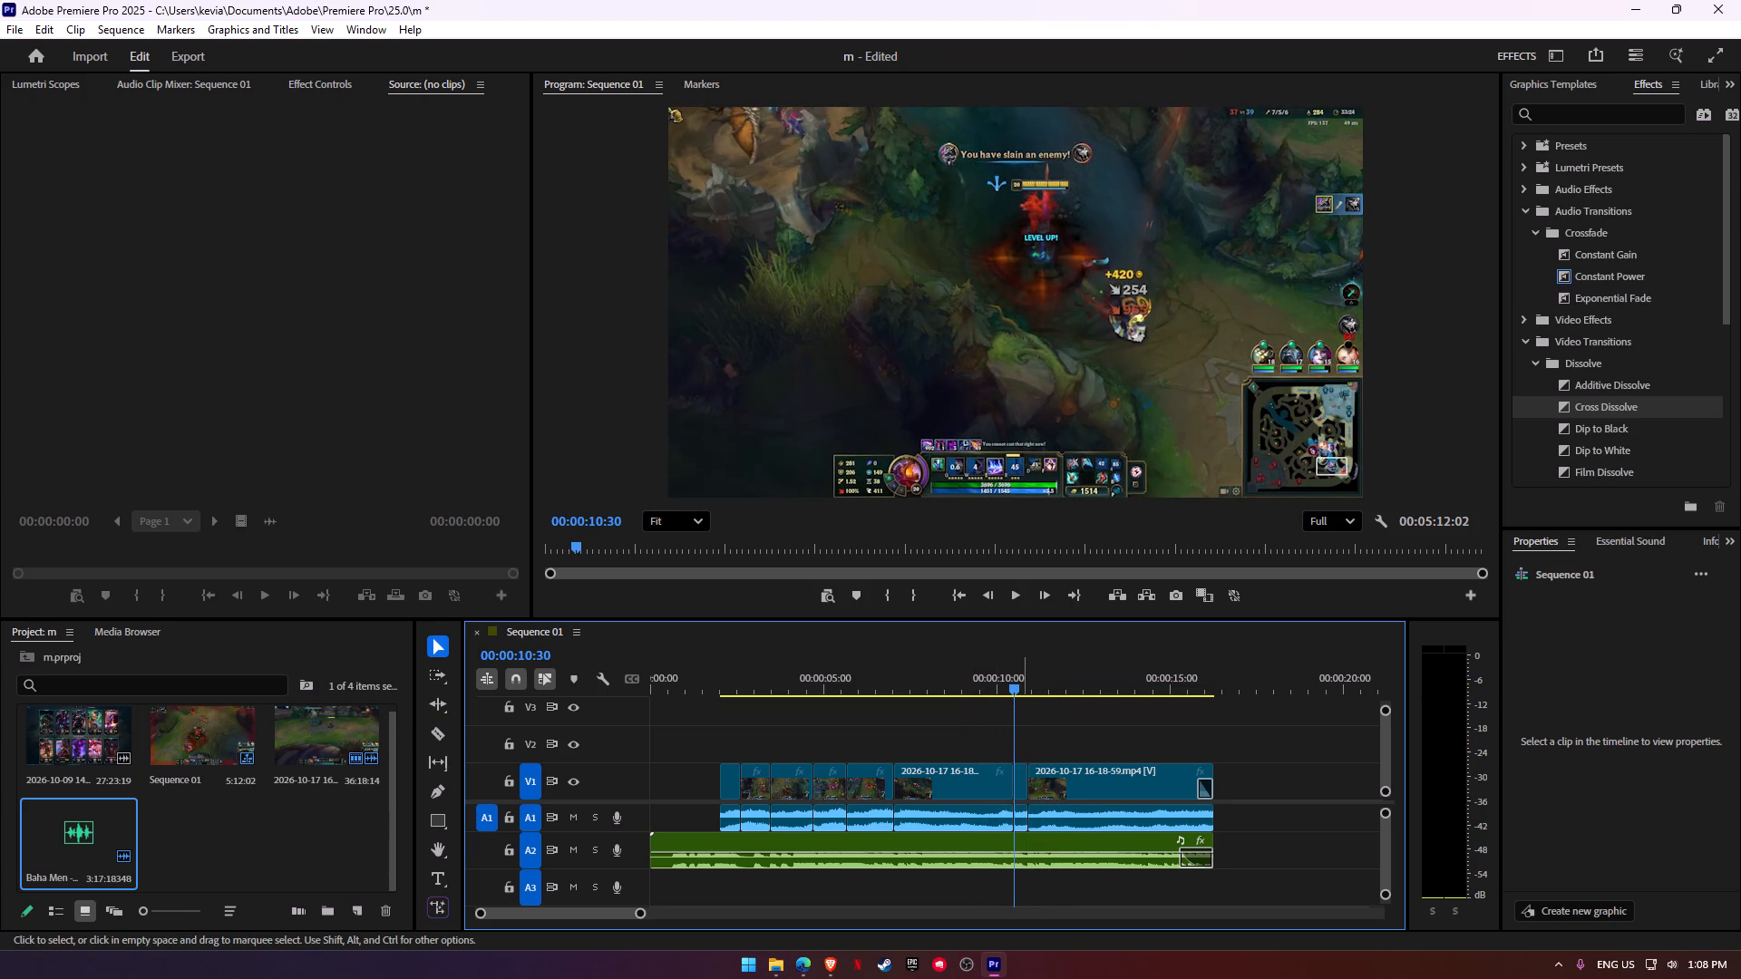
left_click(1022, 785)
key("BackSpace")
left_click(1022, 785)
key("BackSpace")
Play through to the end of the last clip, cut the song there at 00:00:15:49 and delete its tail.
key("space")
key("space")
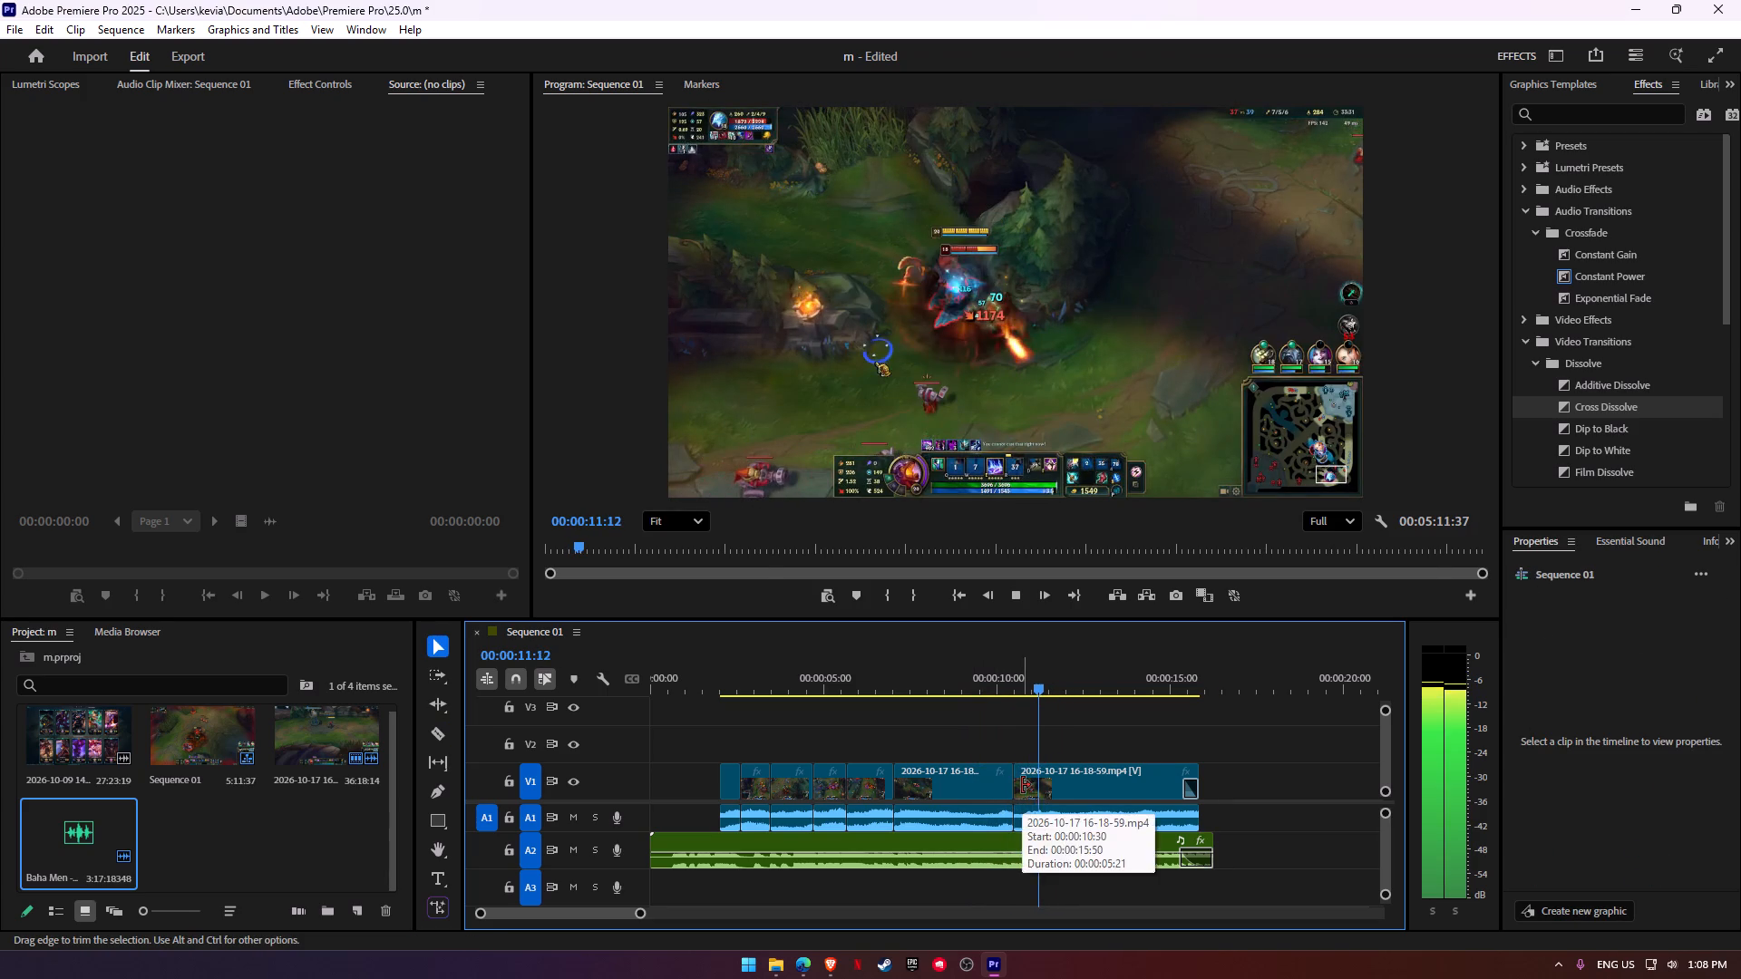
key("space")
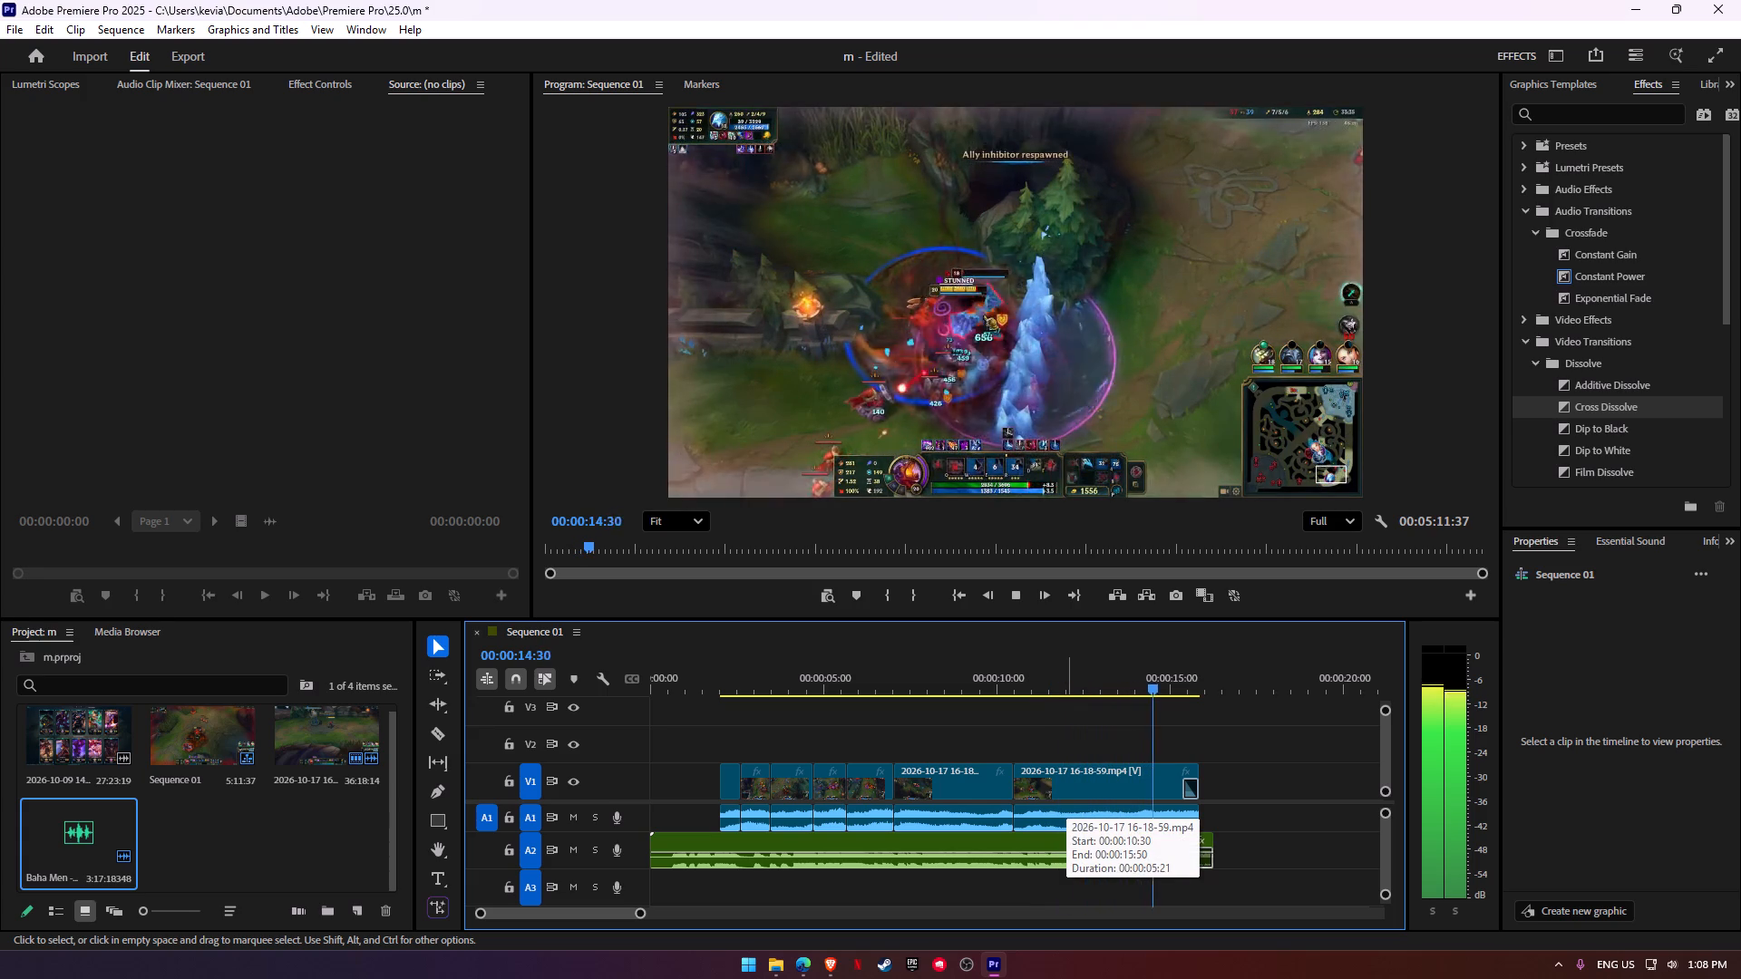
key("space")
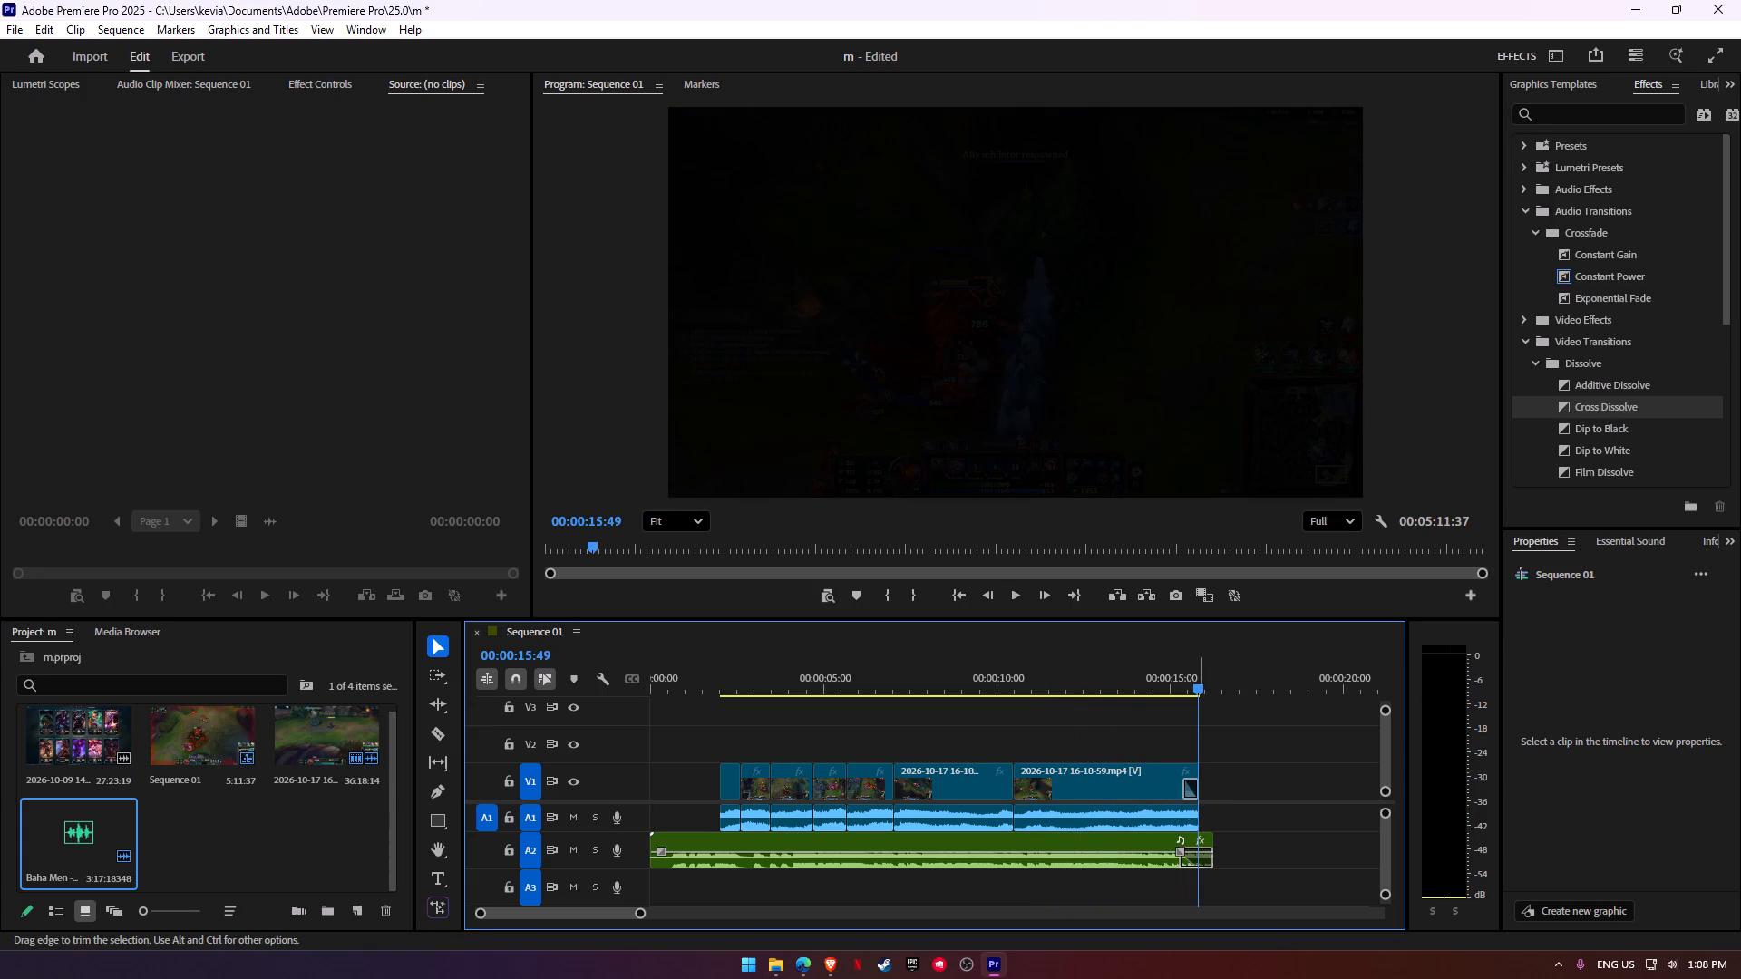
key("c")
left_click(1201, 848)
key("v")
left_click(1212, 838)
left_click(1210, 837)
key("BackSpace")
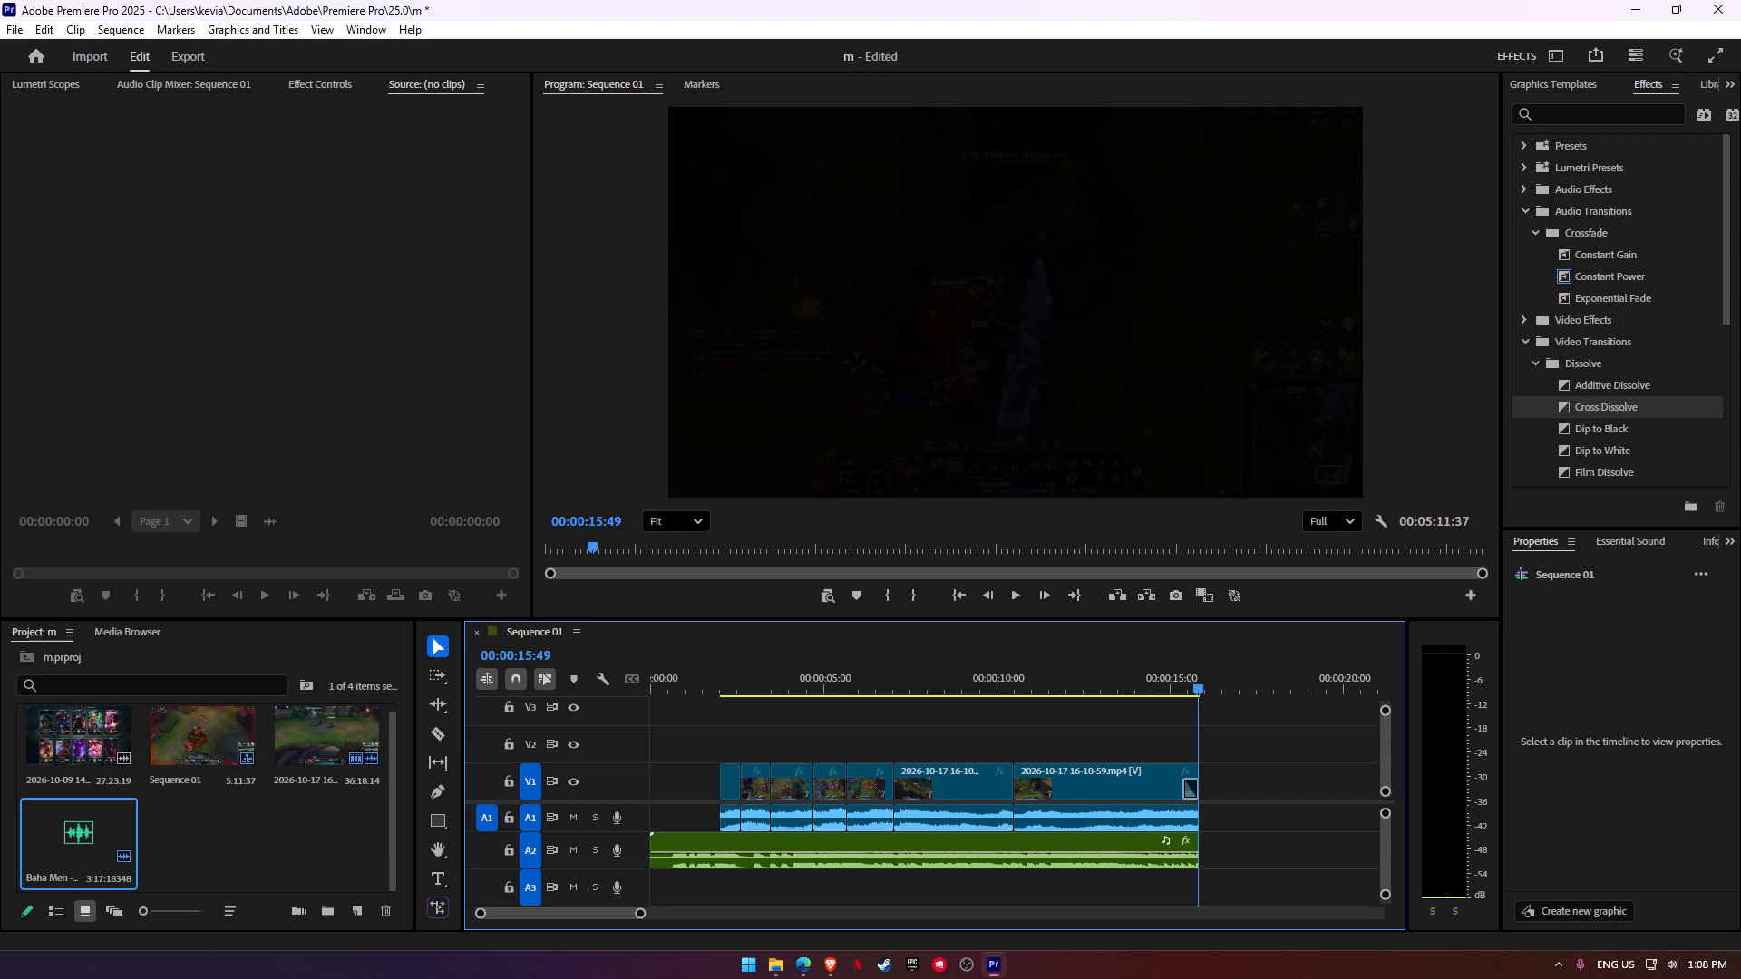
Apply an Exponential Fade to the song's new end, shorten it to match the video dissolve and play the ending.
left_click_drag(1581, 297, 1196, 840)
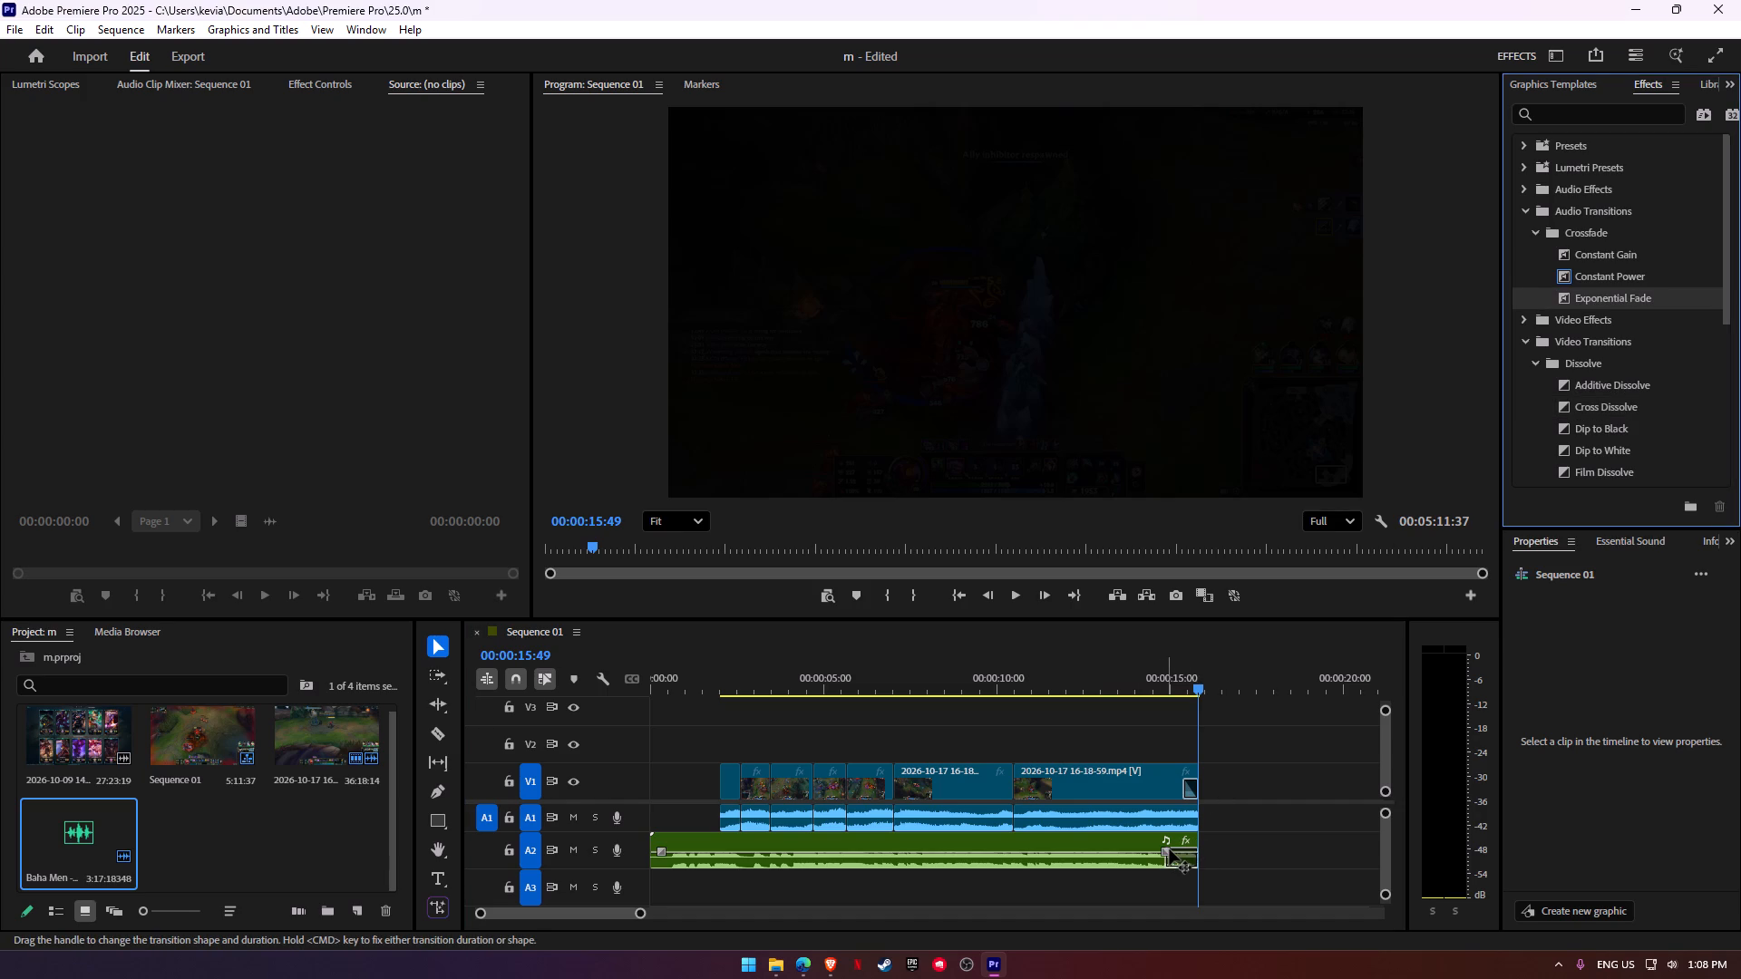
left_click_drag(1163, 848, 1179, 848)
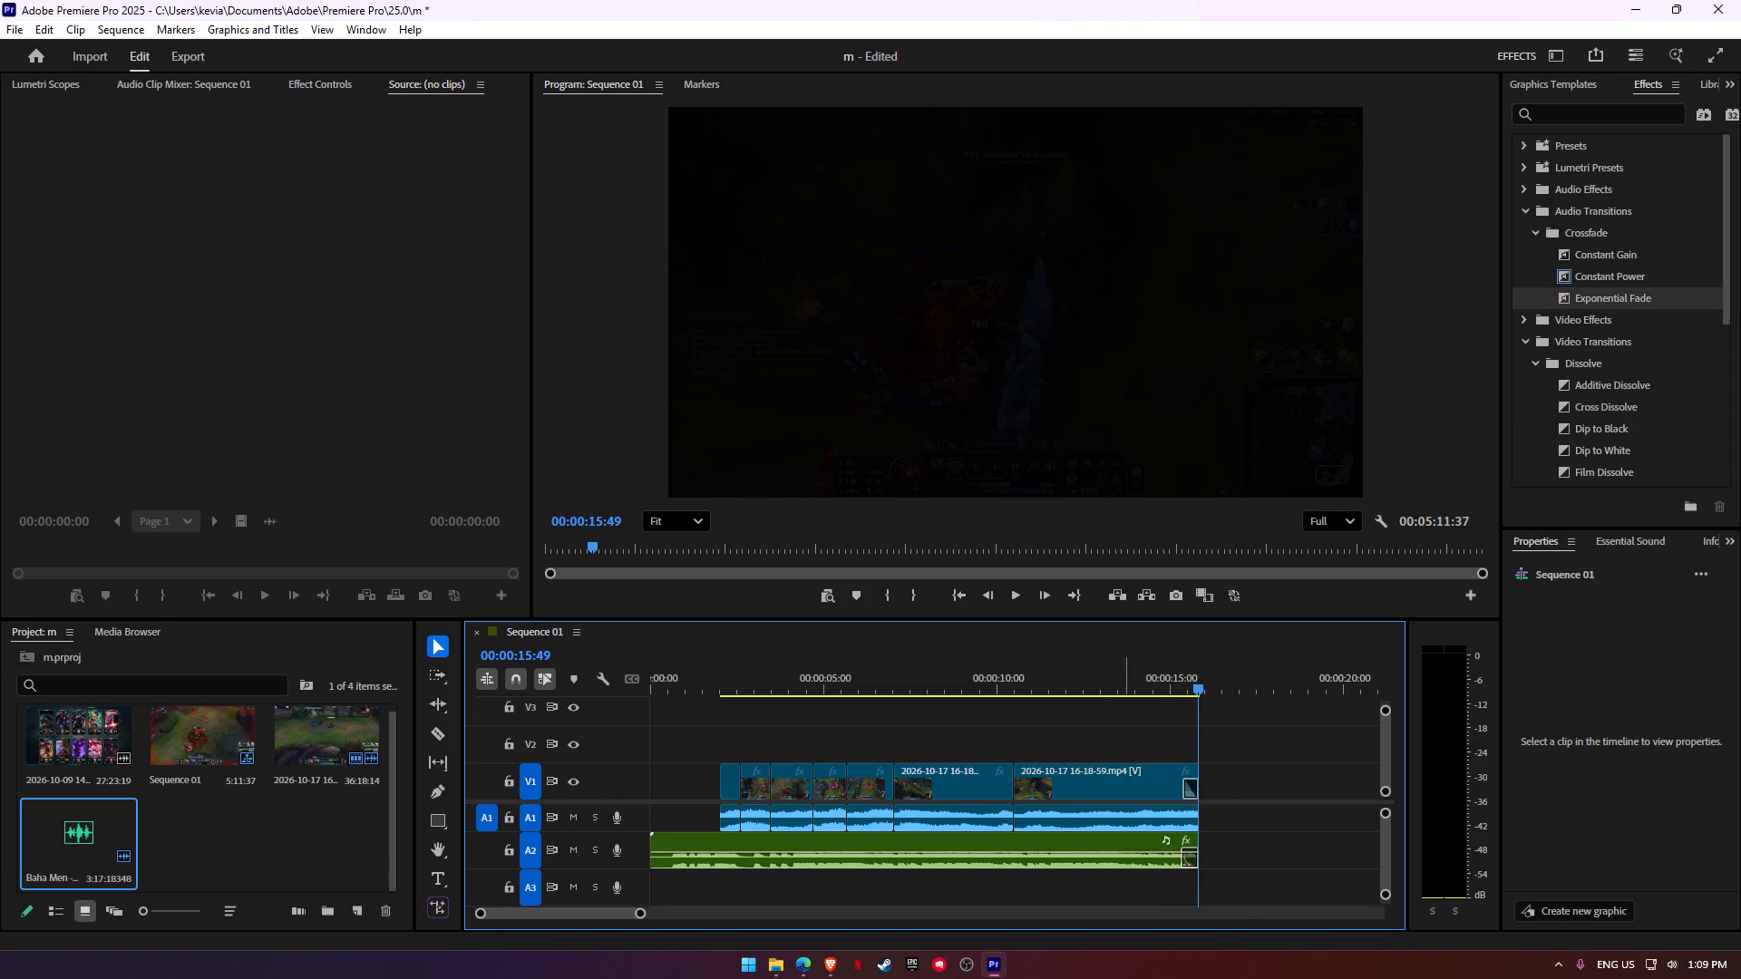
left_click(1084, 681)
key("space")
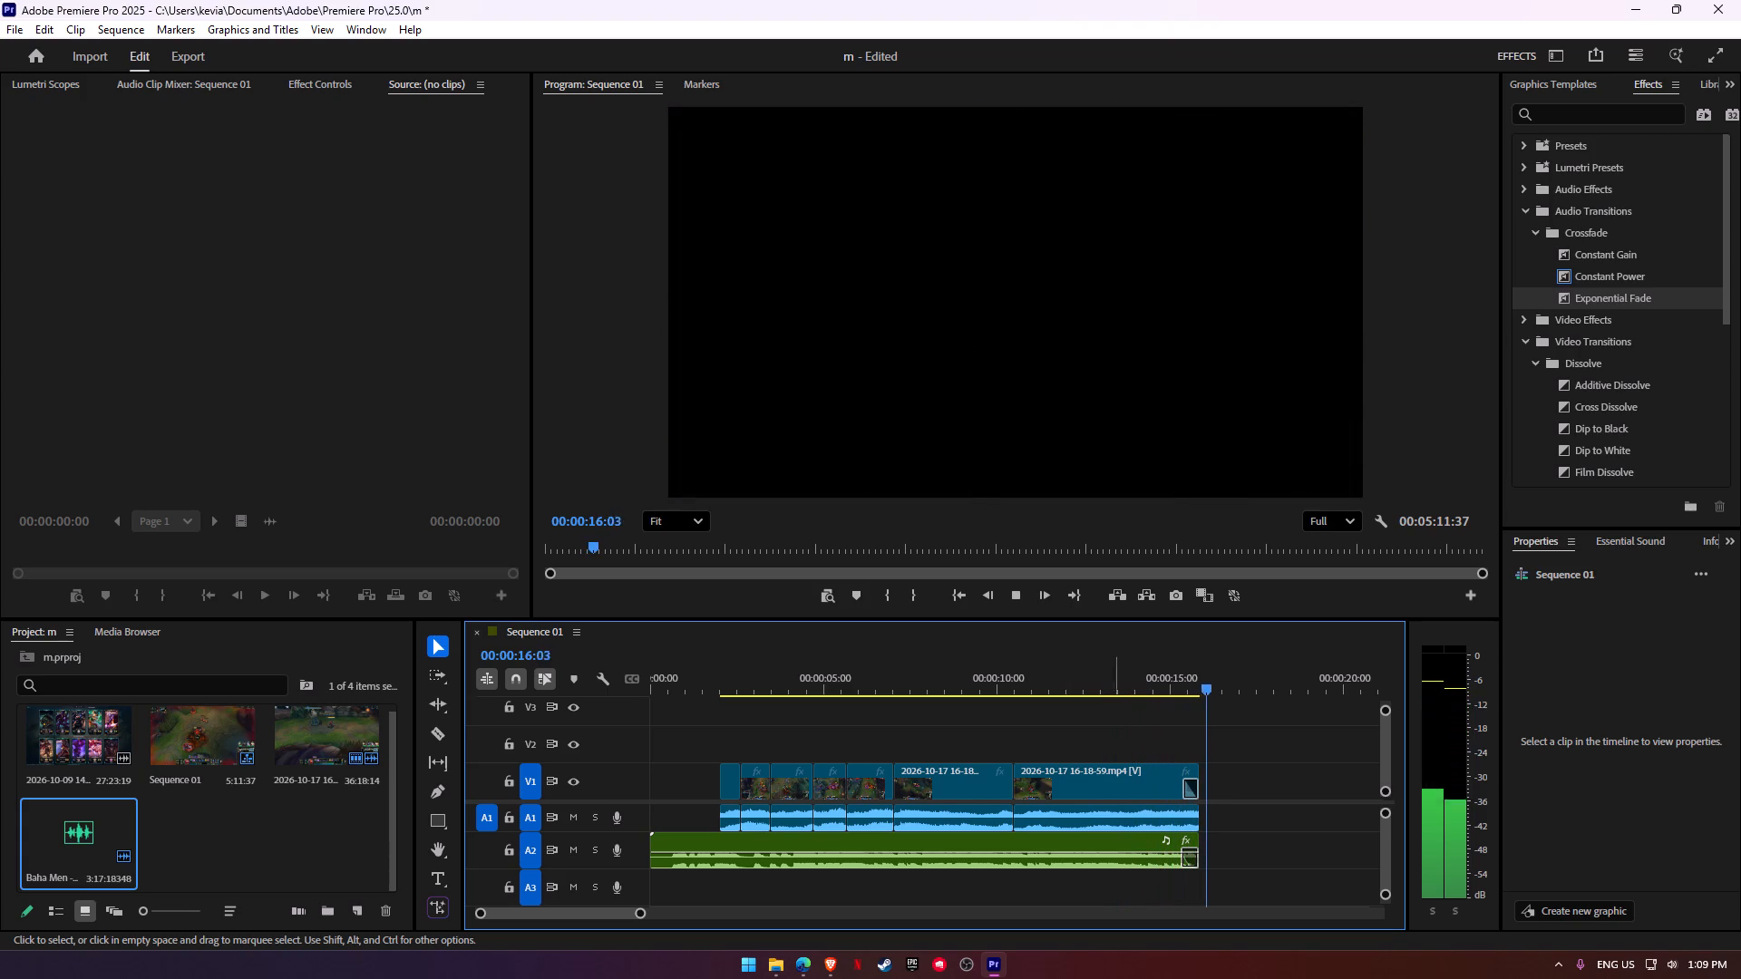
left_click(1242, 775)
key("space")
left_click(1104, 734)
Browse the graphics templates and place the Share template on V2 at the start of the sequence, accepting font substitution.
scroll(733, 732, "down", 3, "alt")
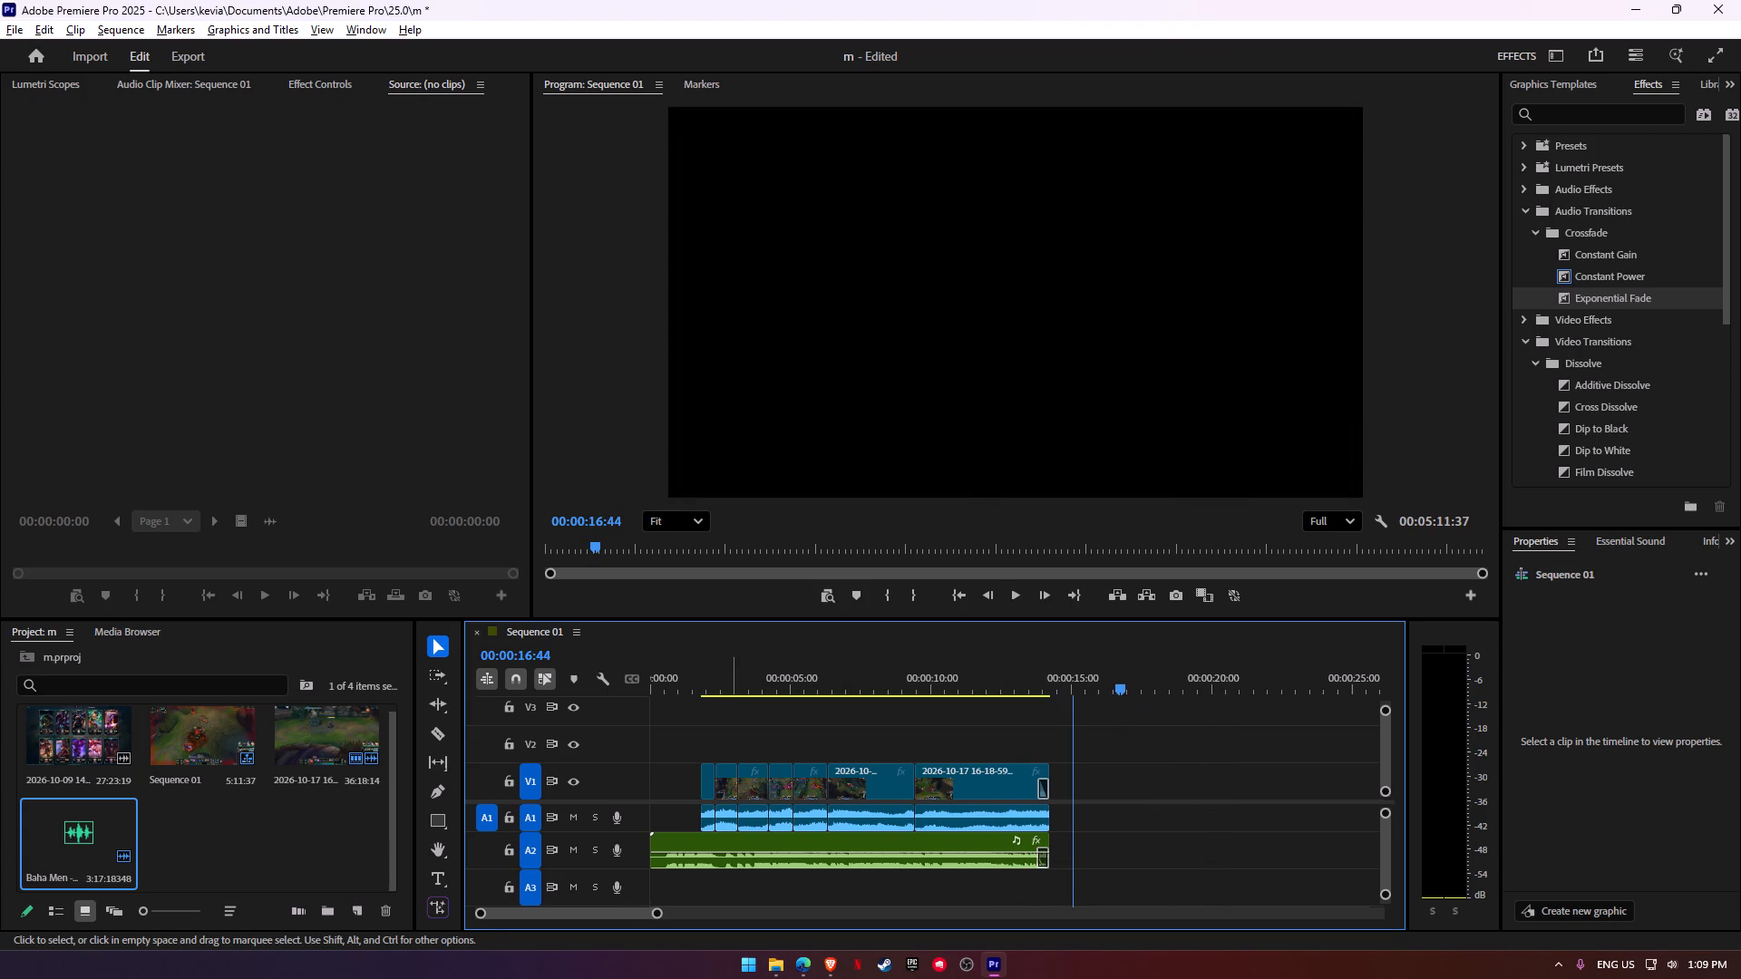
left_click(263, 852)
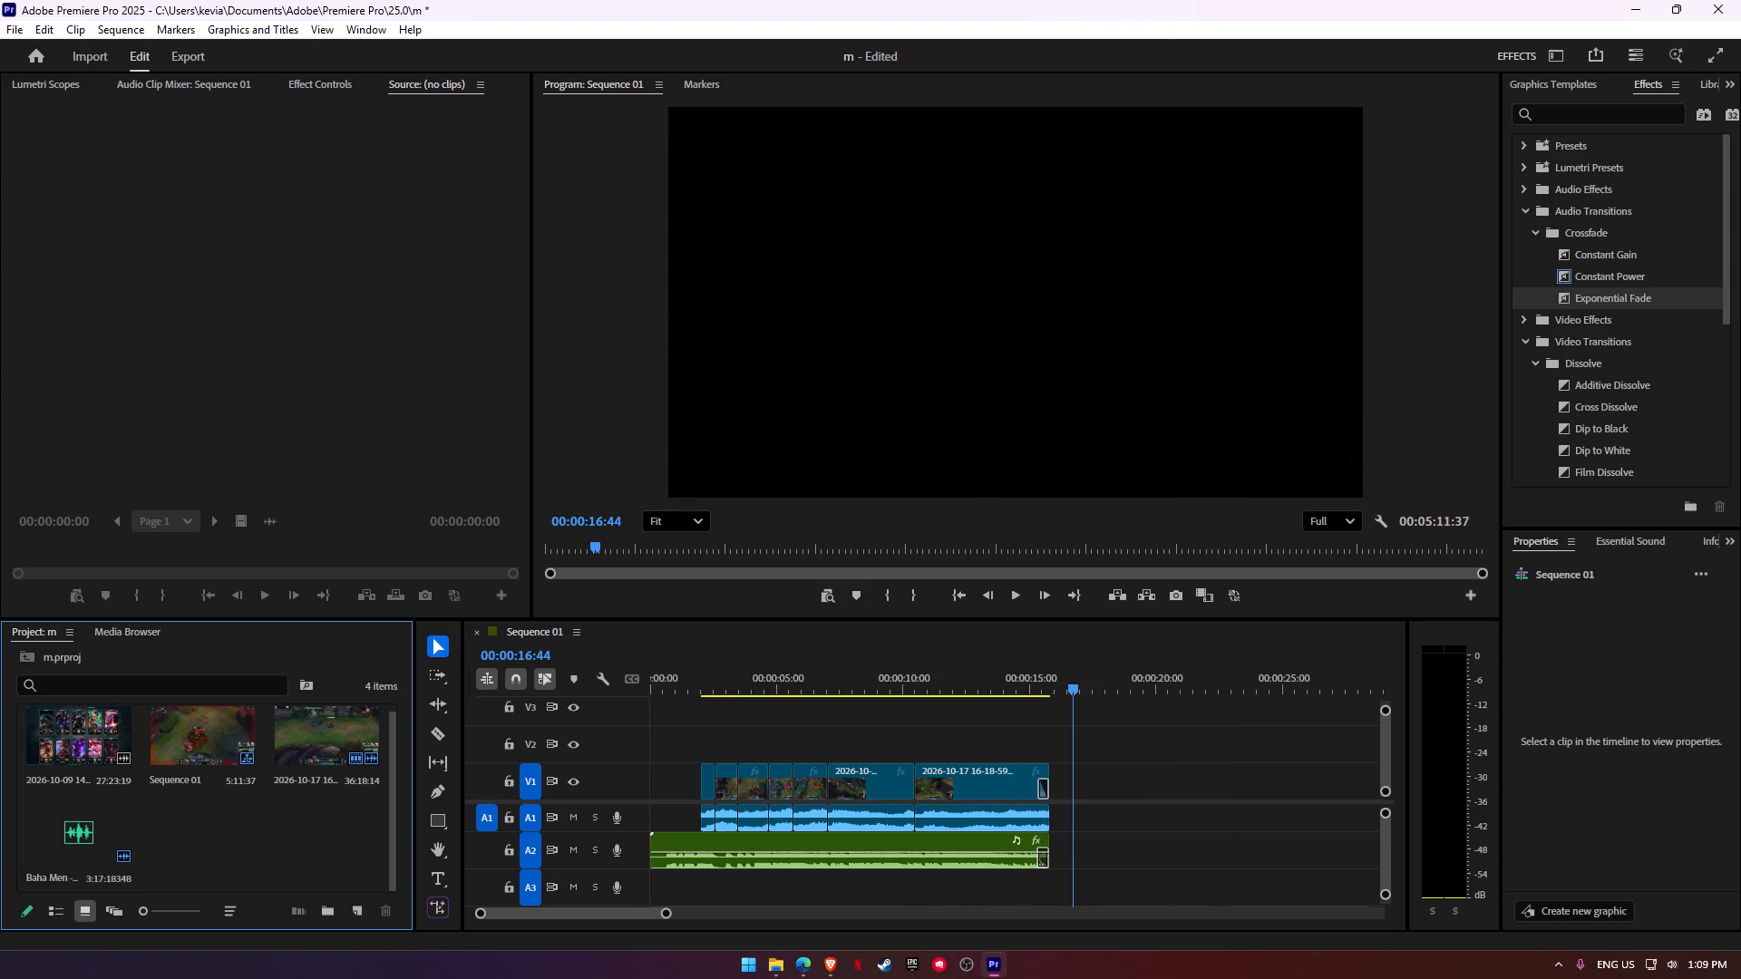
left_click(1536, 86)
scroll(1667, 279, "down", 2)
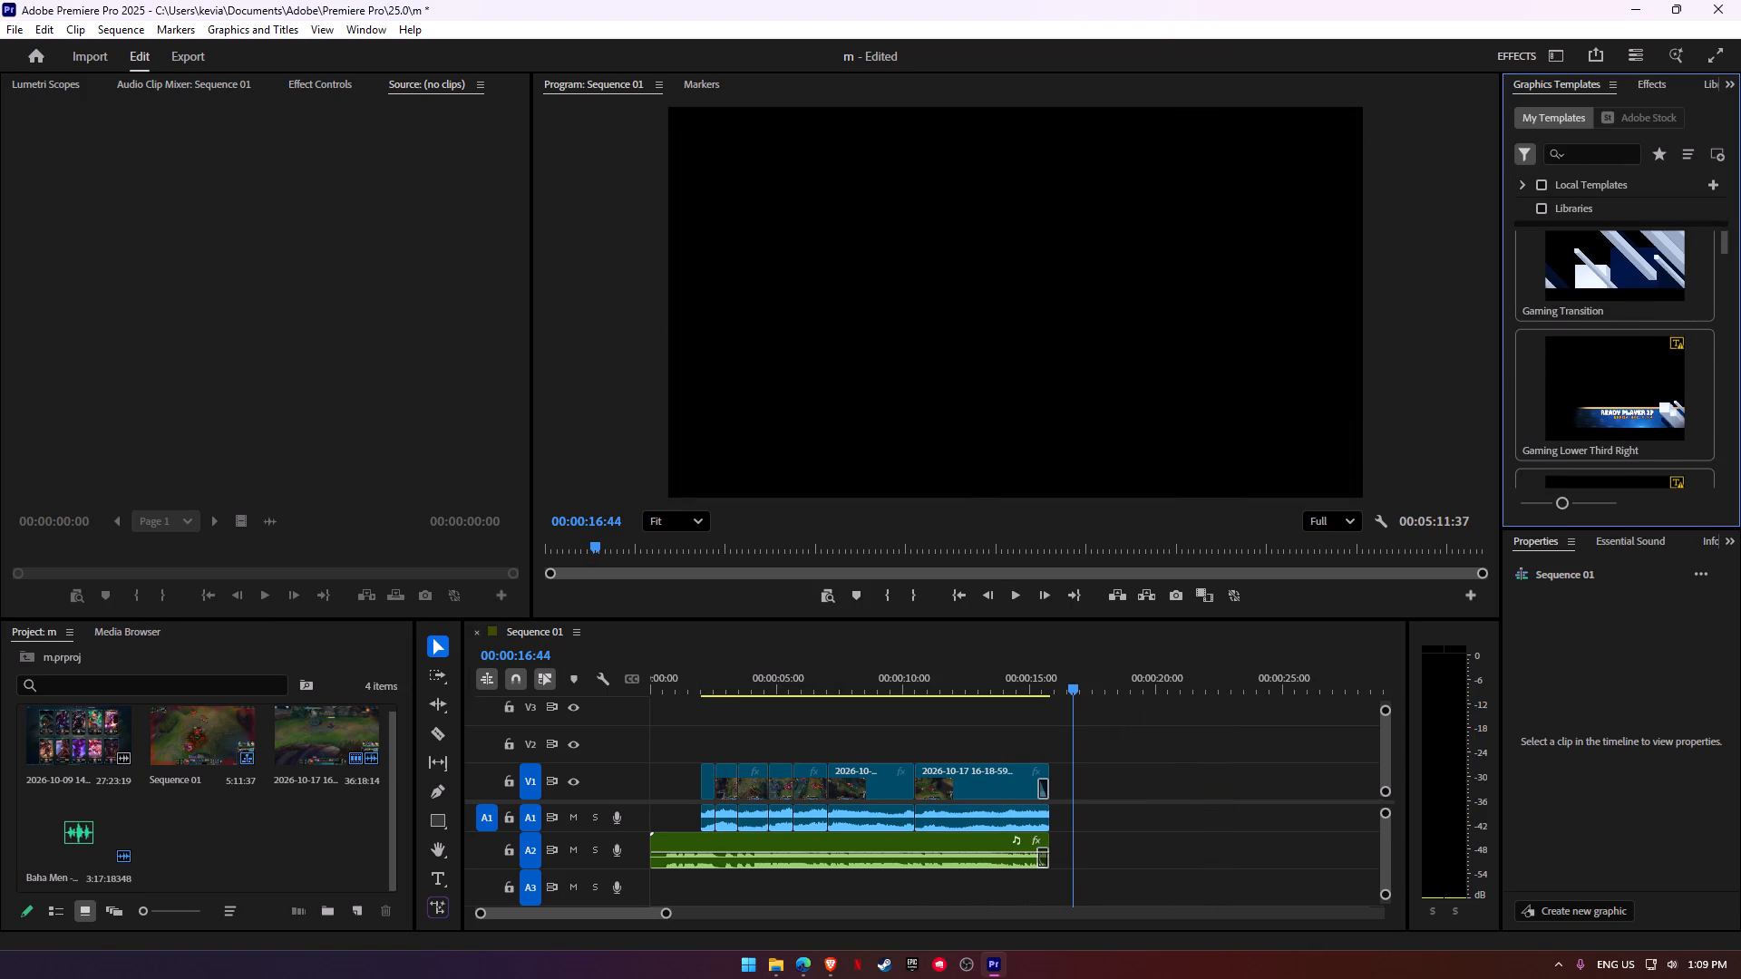
scroll(1630, 354, "down", 20)
scroll(1630, 354, "down", 12)
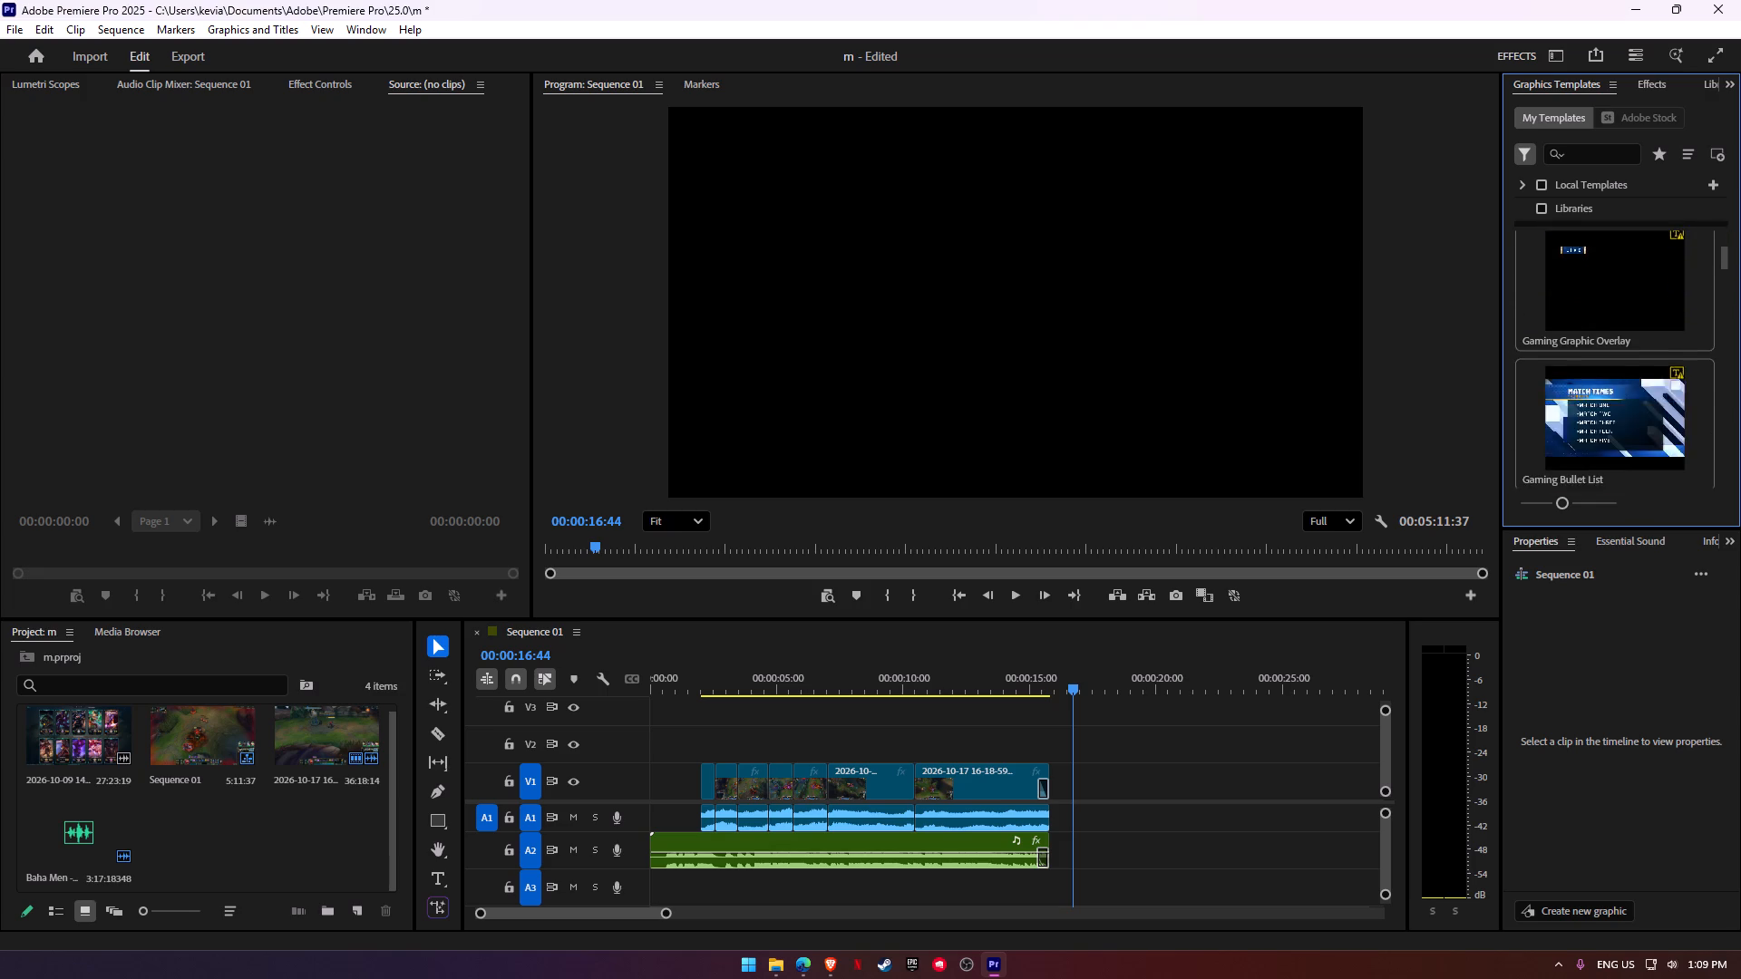
scroll(1612, 359, "down", 14)
left_click_drag(1724, 257, 1722, 297)
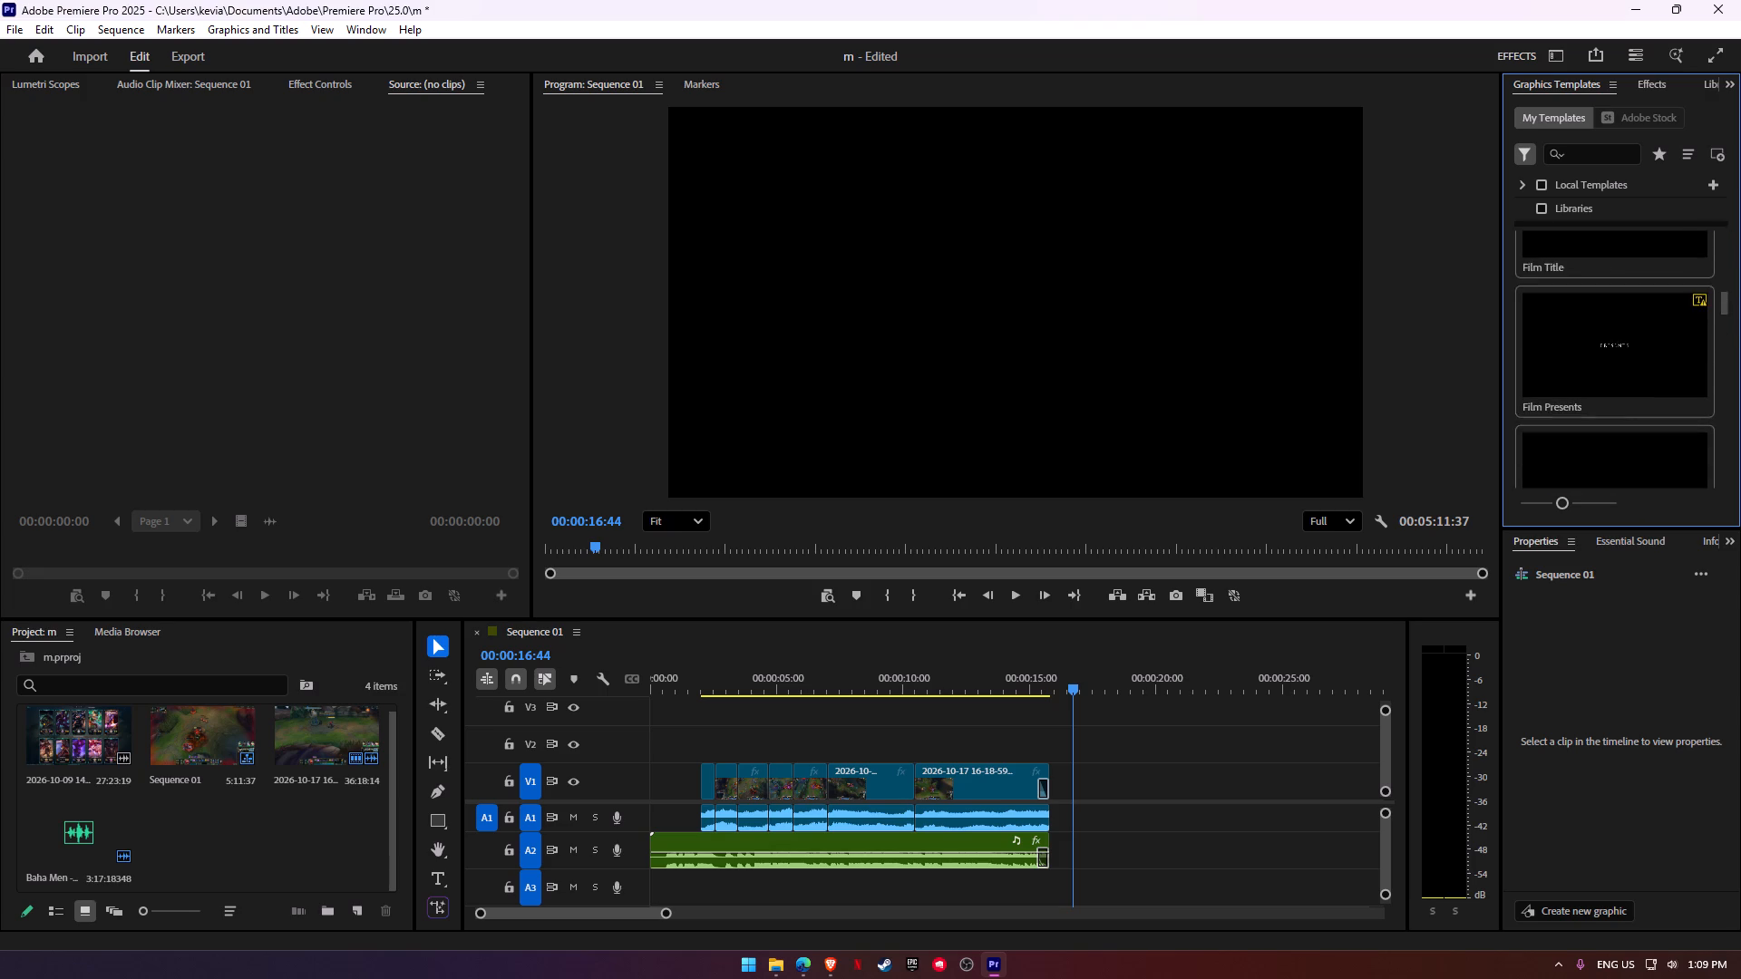
left_click_drag(1722, 297, 1736, 318)
left_click(1614, 430)
scroll(1634, 400, "down", 10)
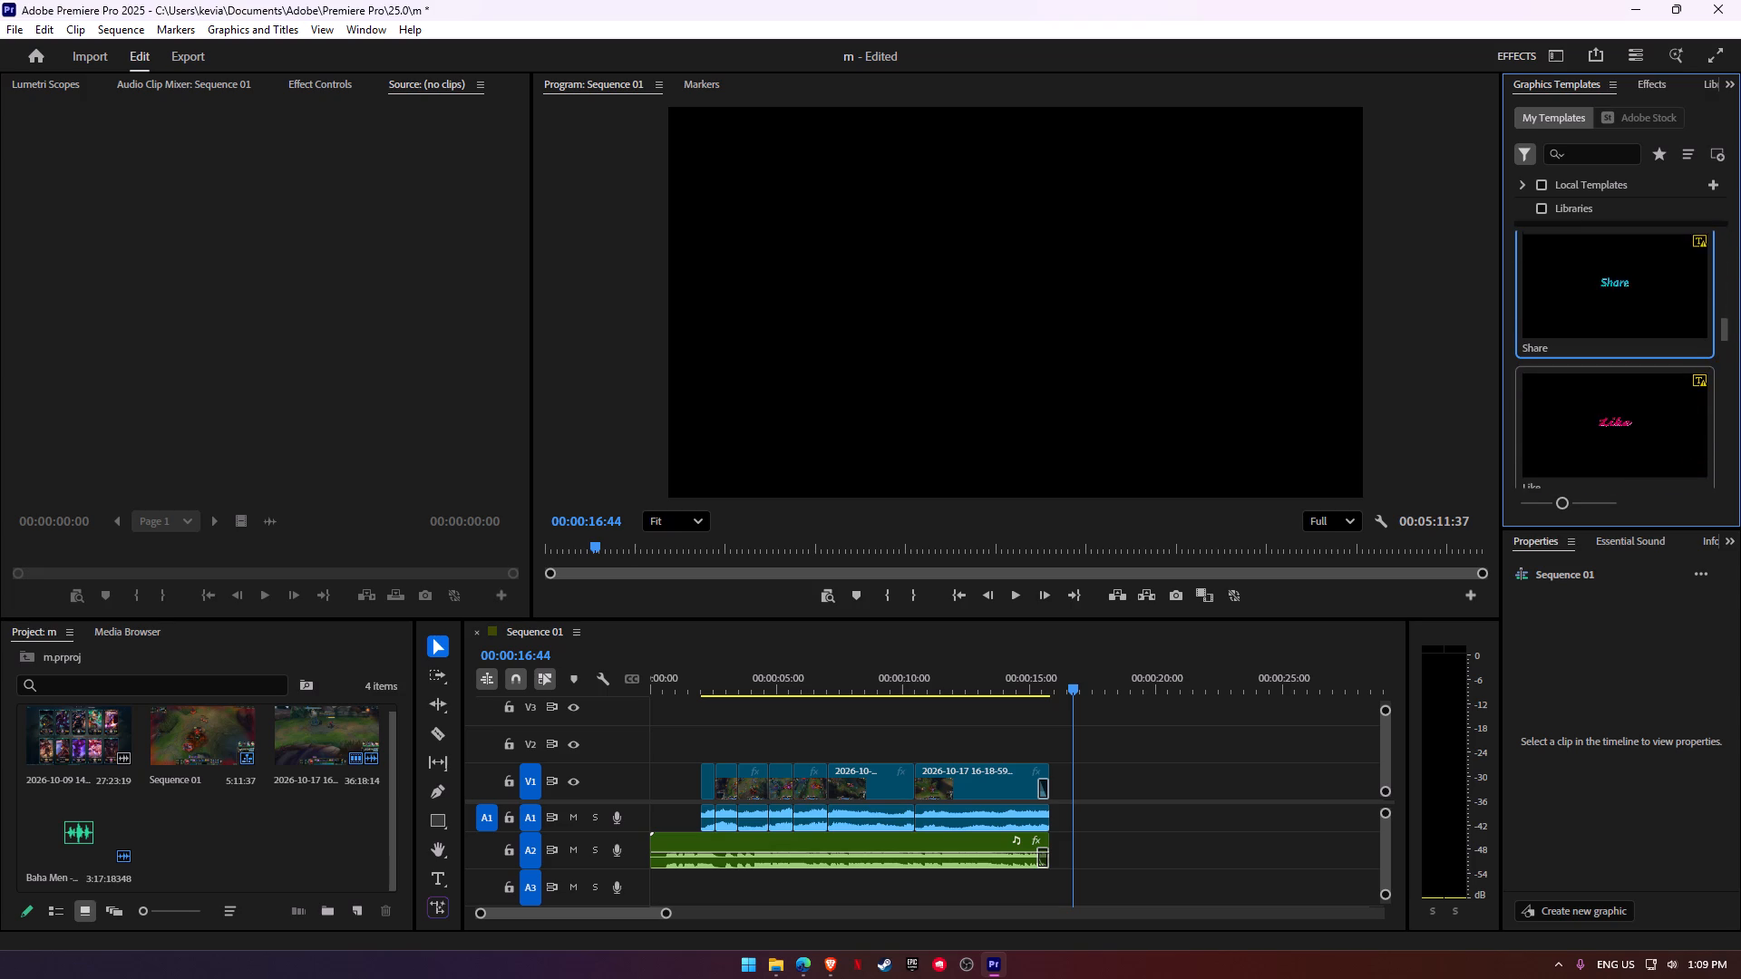
scroll(1634, 398, "down", 2)
scroll(1618, 388, "up", 4)
left_click_drag(1597, 286, 715, 746)
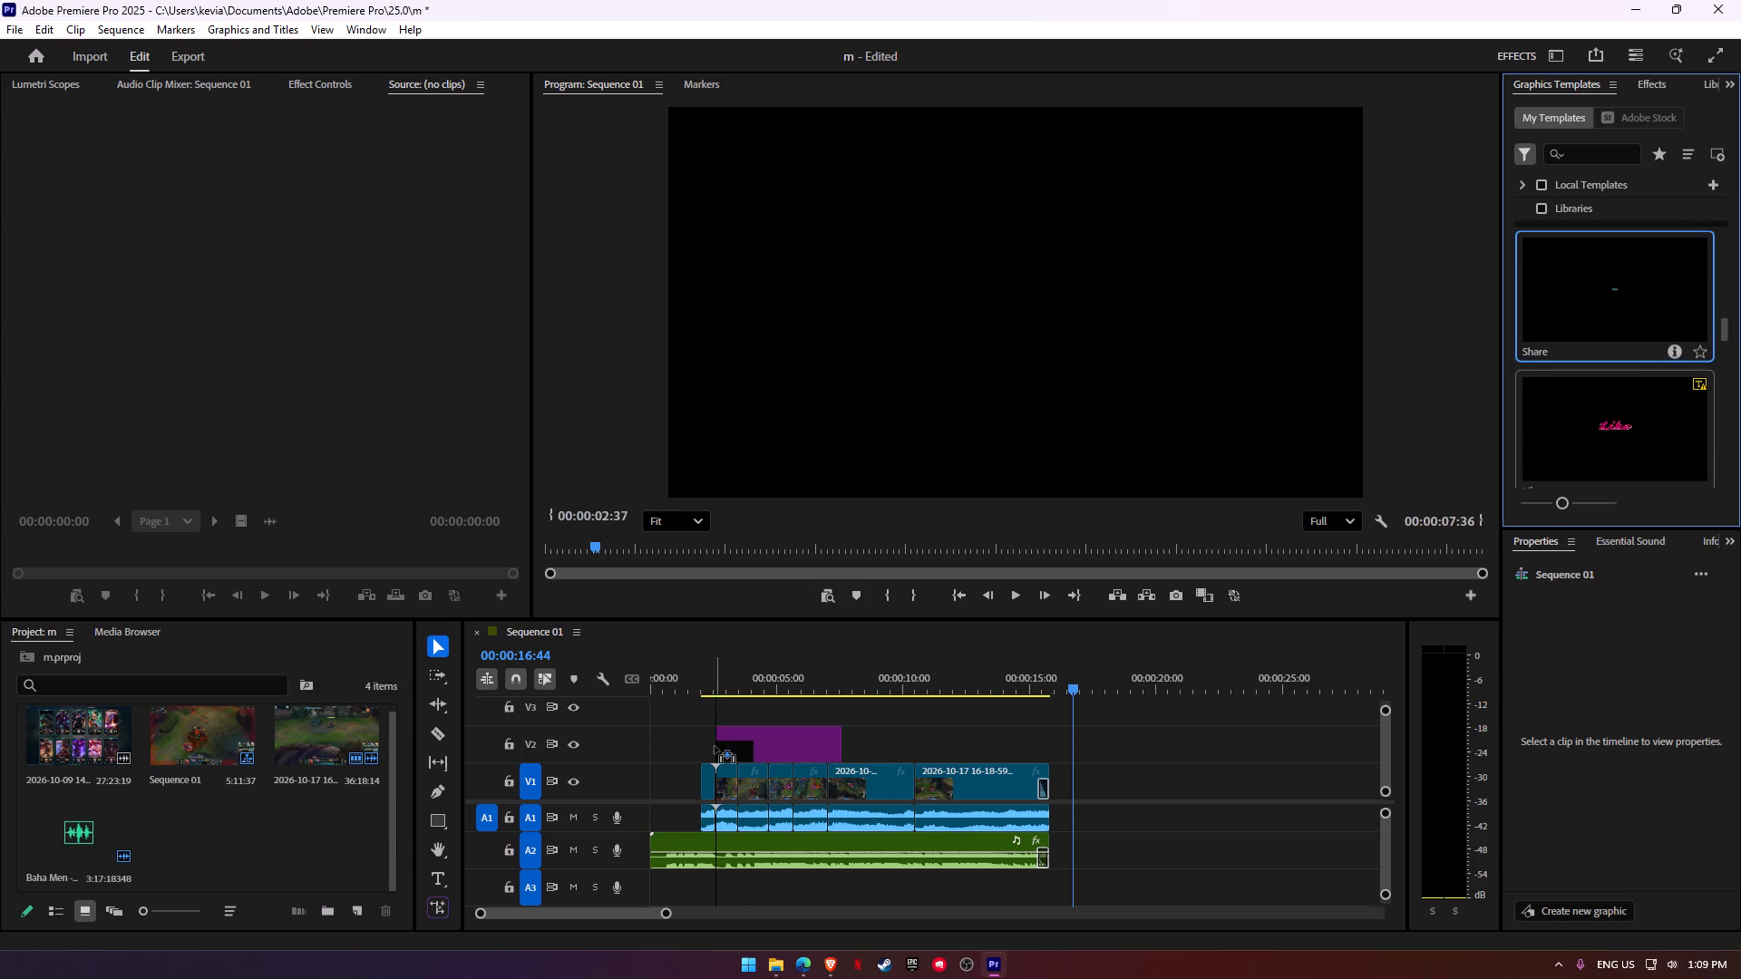
left_click_drag(715, 746, 651, 746)
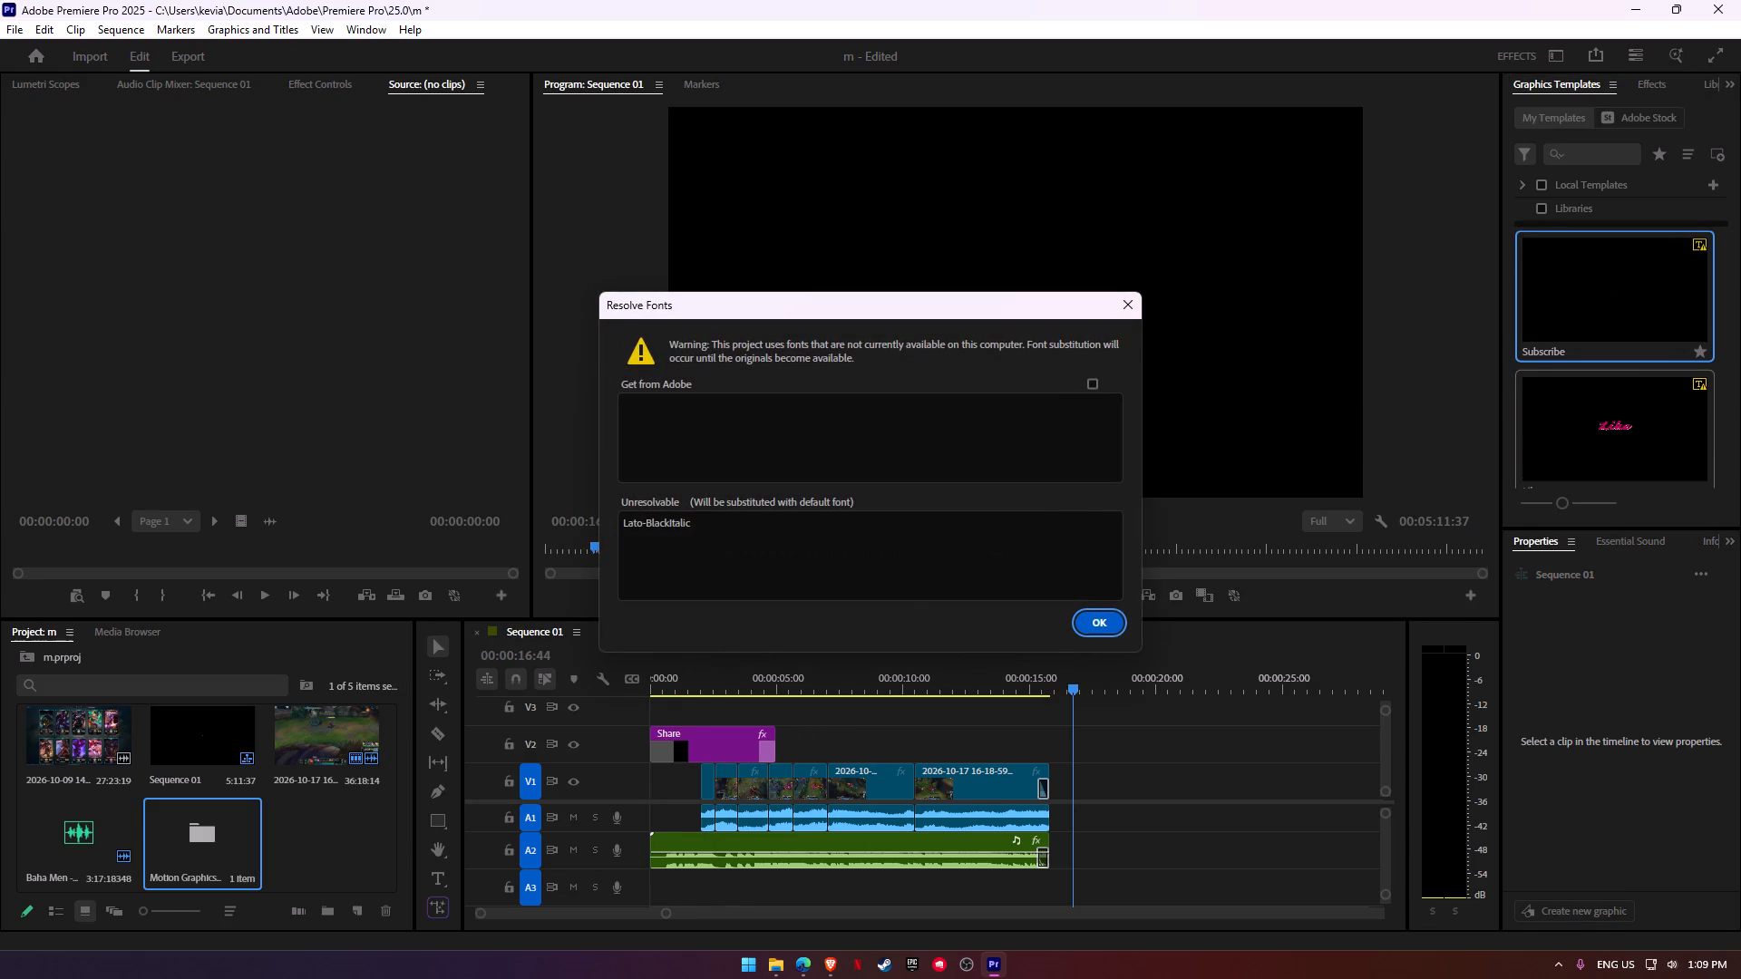
left_click(1116, 623)
Hide the Clip layer of the Share graphic at the start of V2.
left_click(715, 748)
left_click(659, 682)
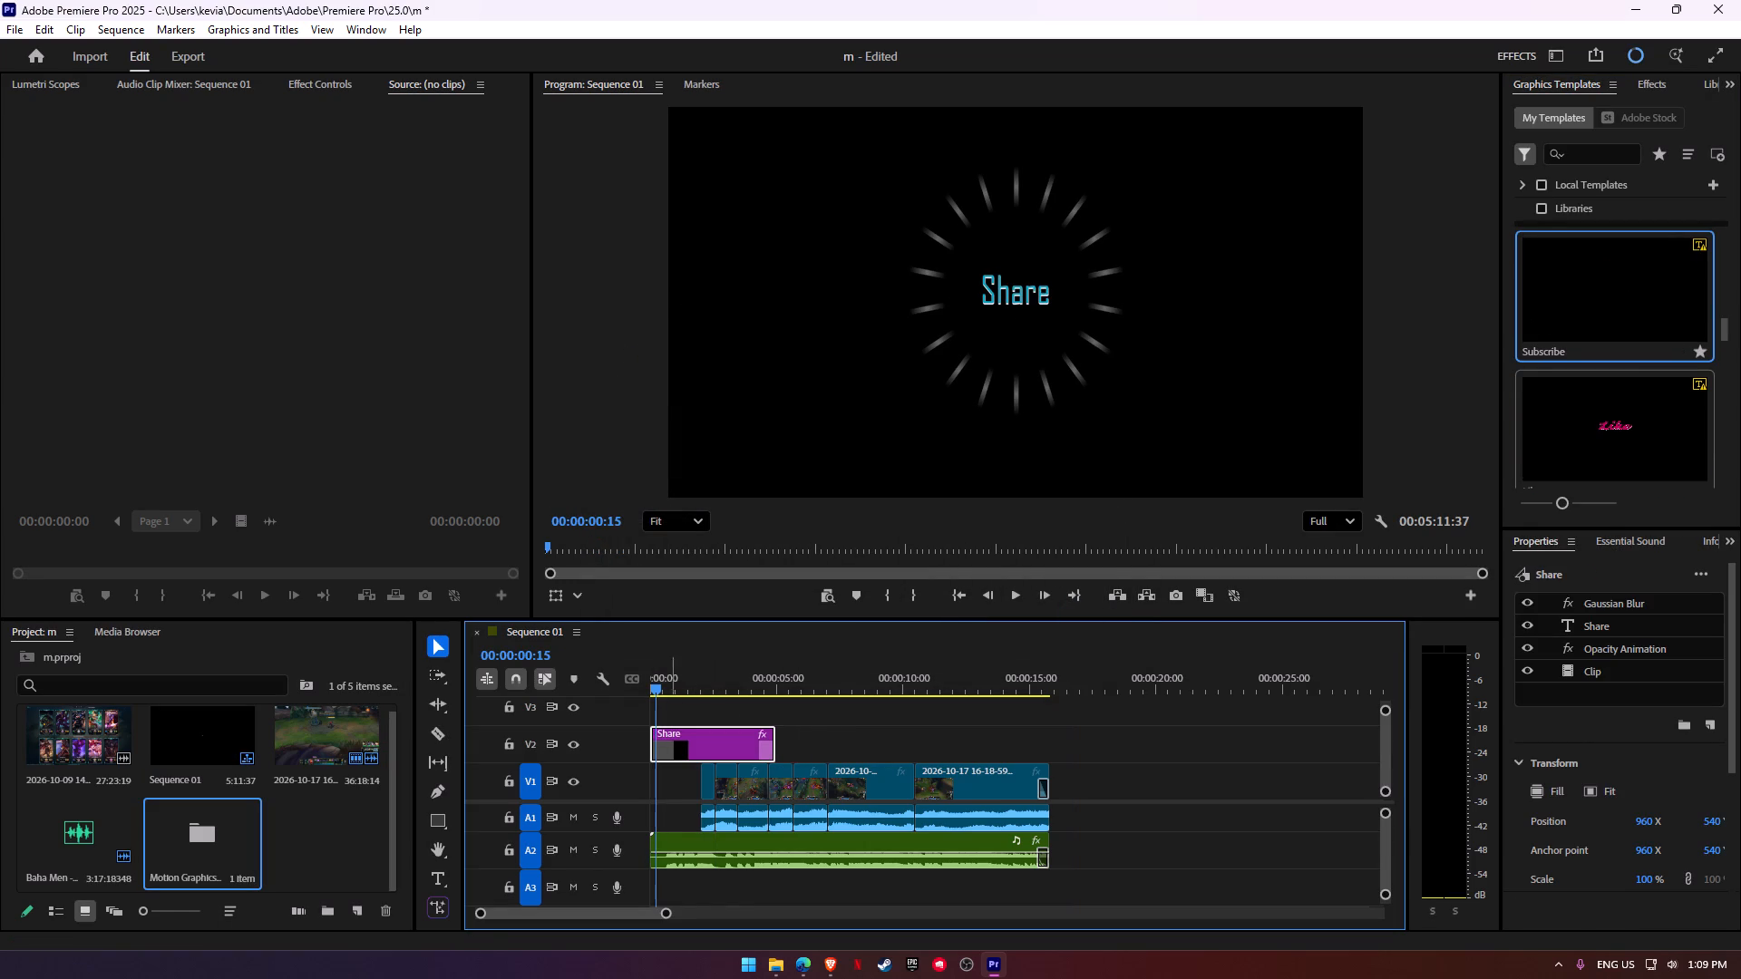
left_click(1075, 318)
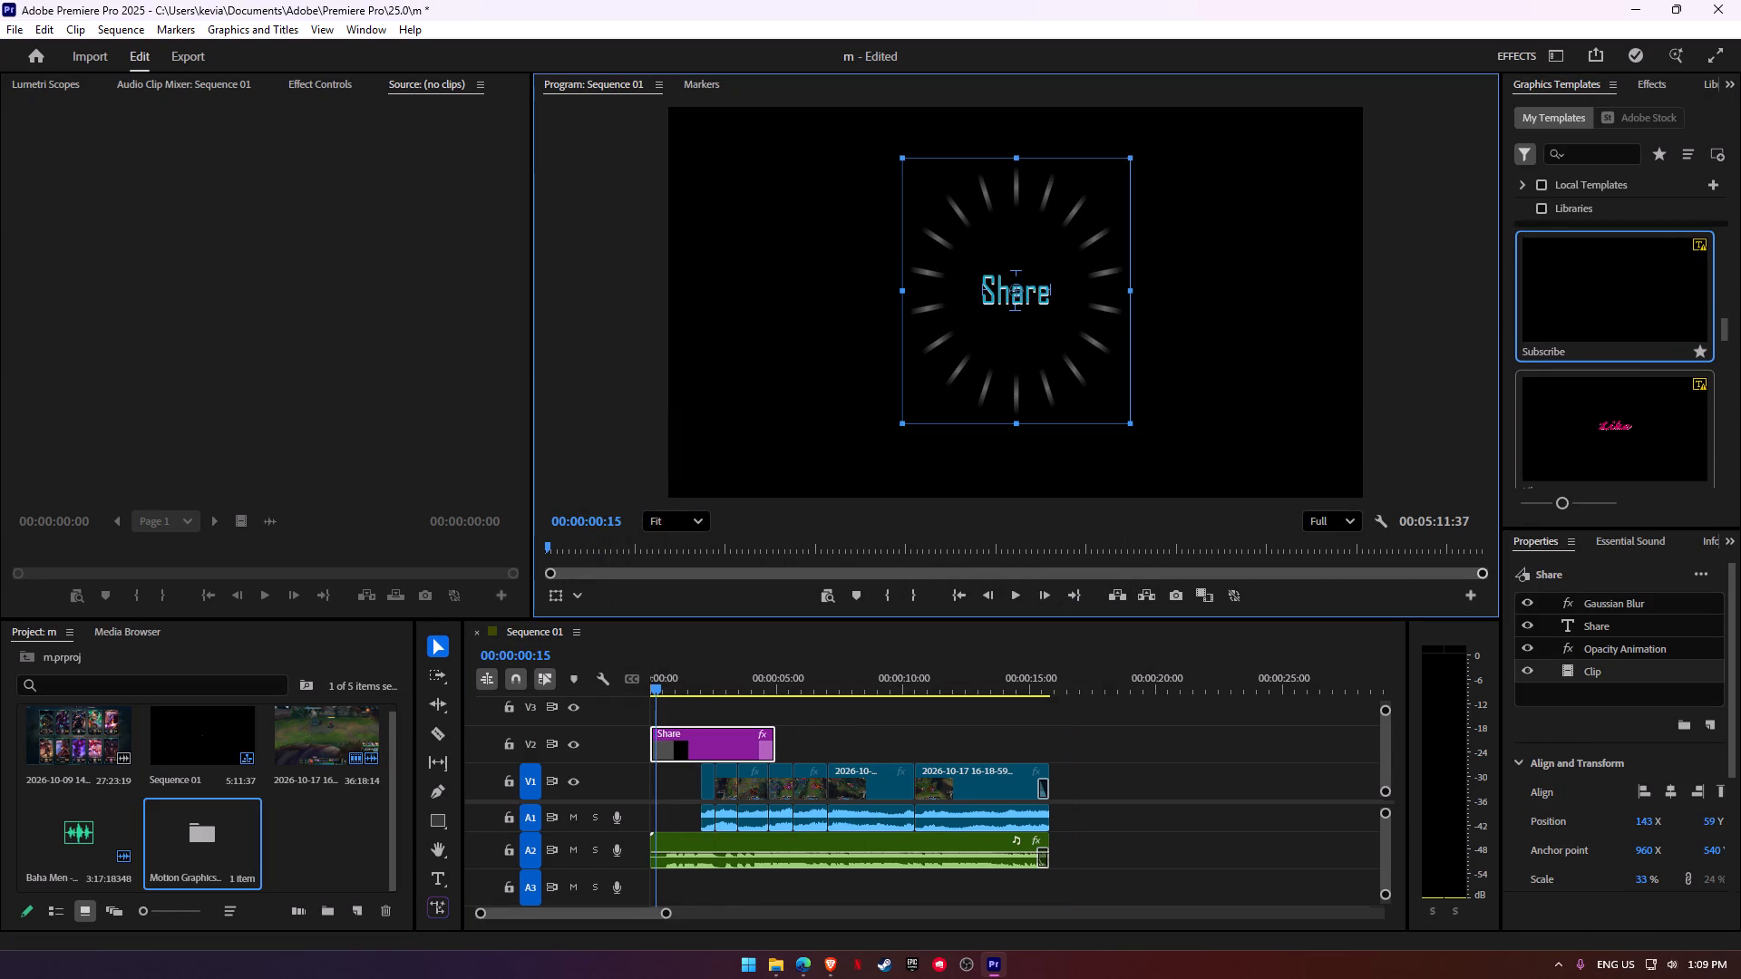
left_click(1598, 677)
key("BackSpace")
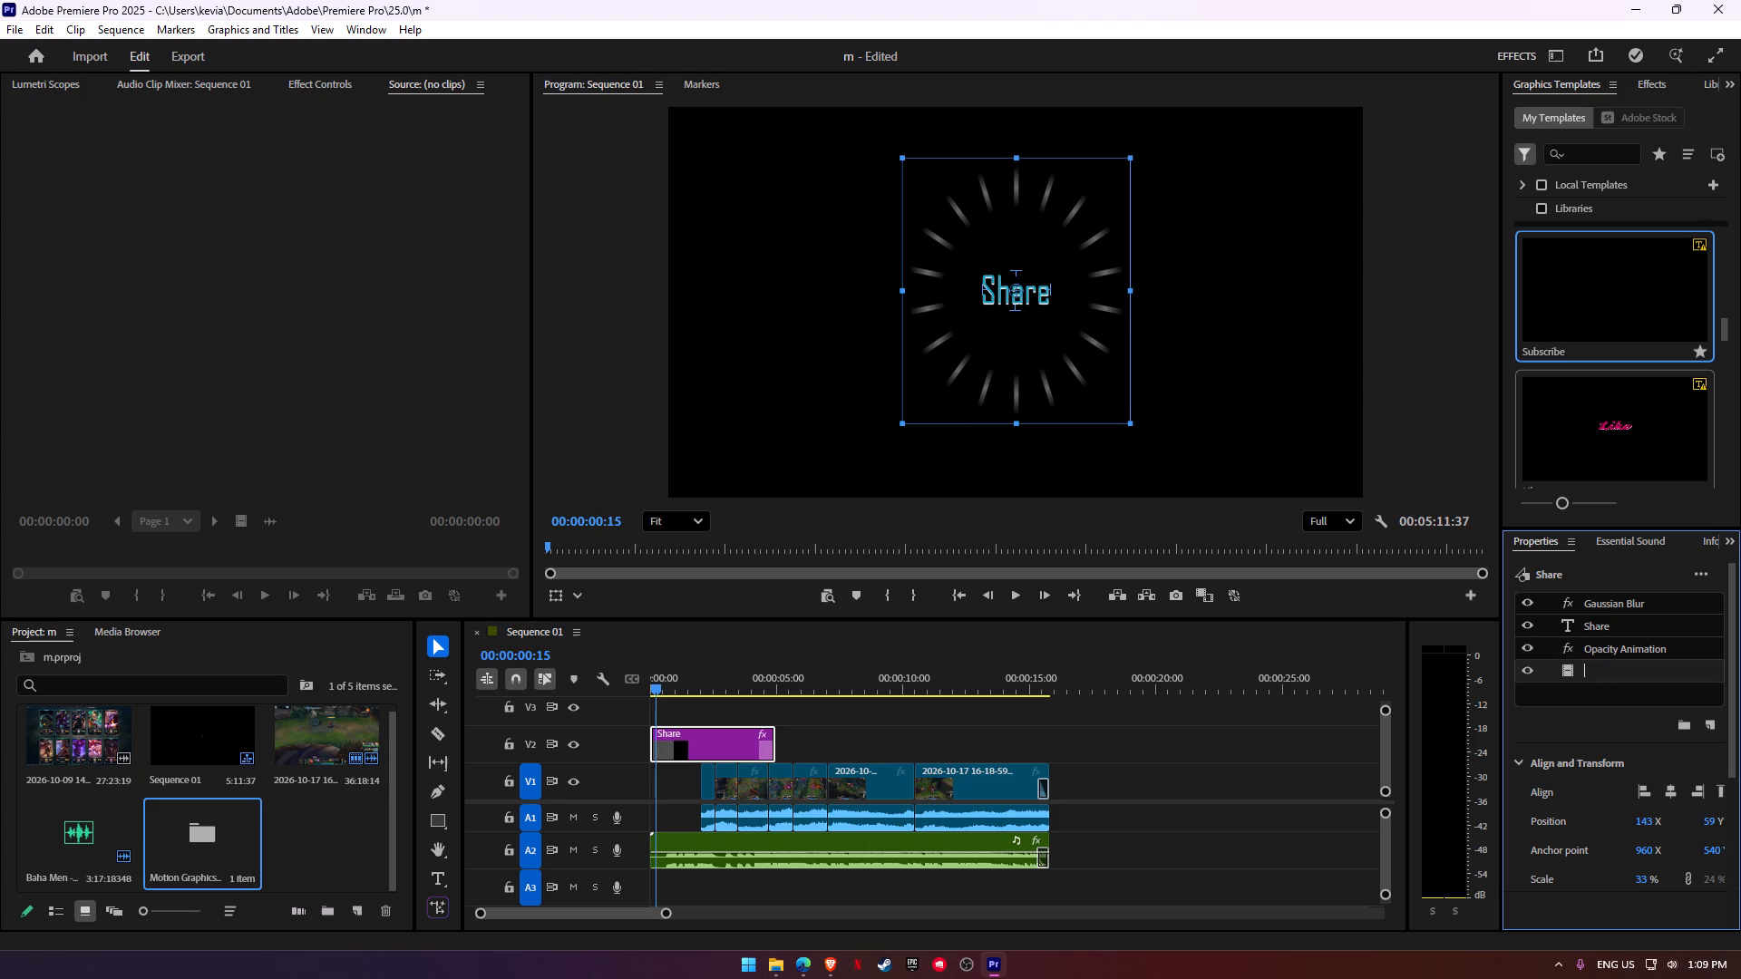
left_click(1620, 680)
left_click(1544, 675)
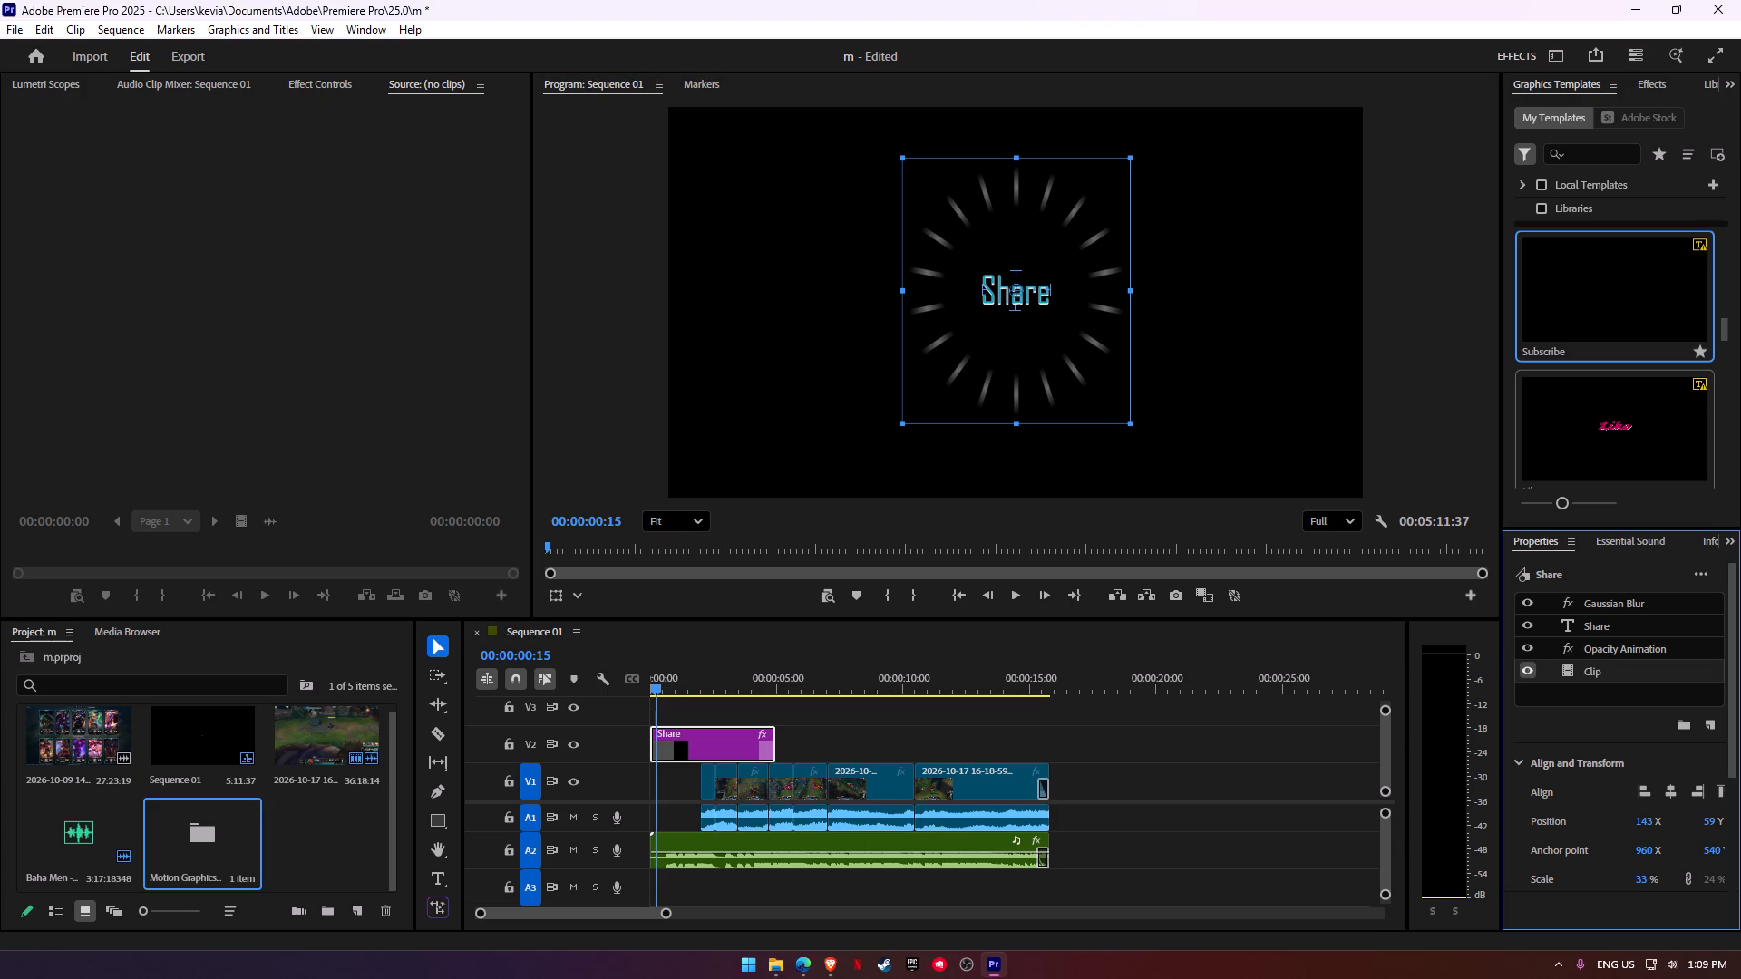
left_click(1526, 672)
Replace the Share text with "WHO LET THE DOG OUT??" and break the line before DOG.
left_click(1610, 646)
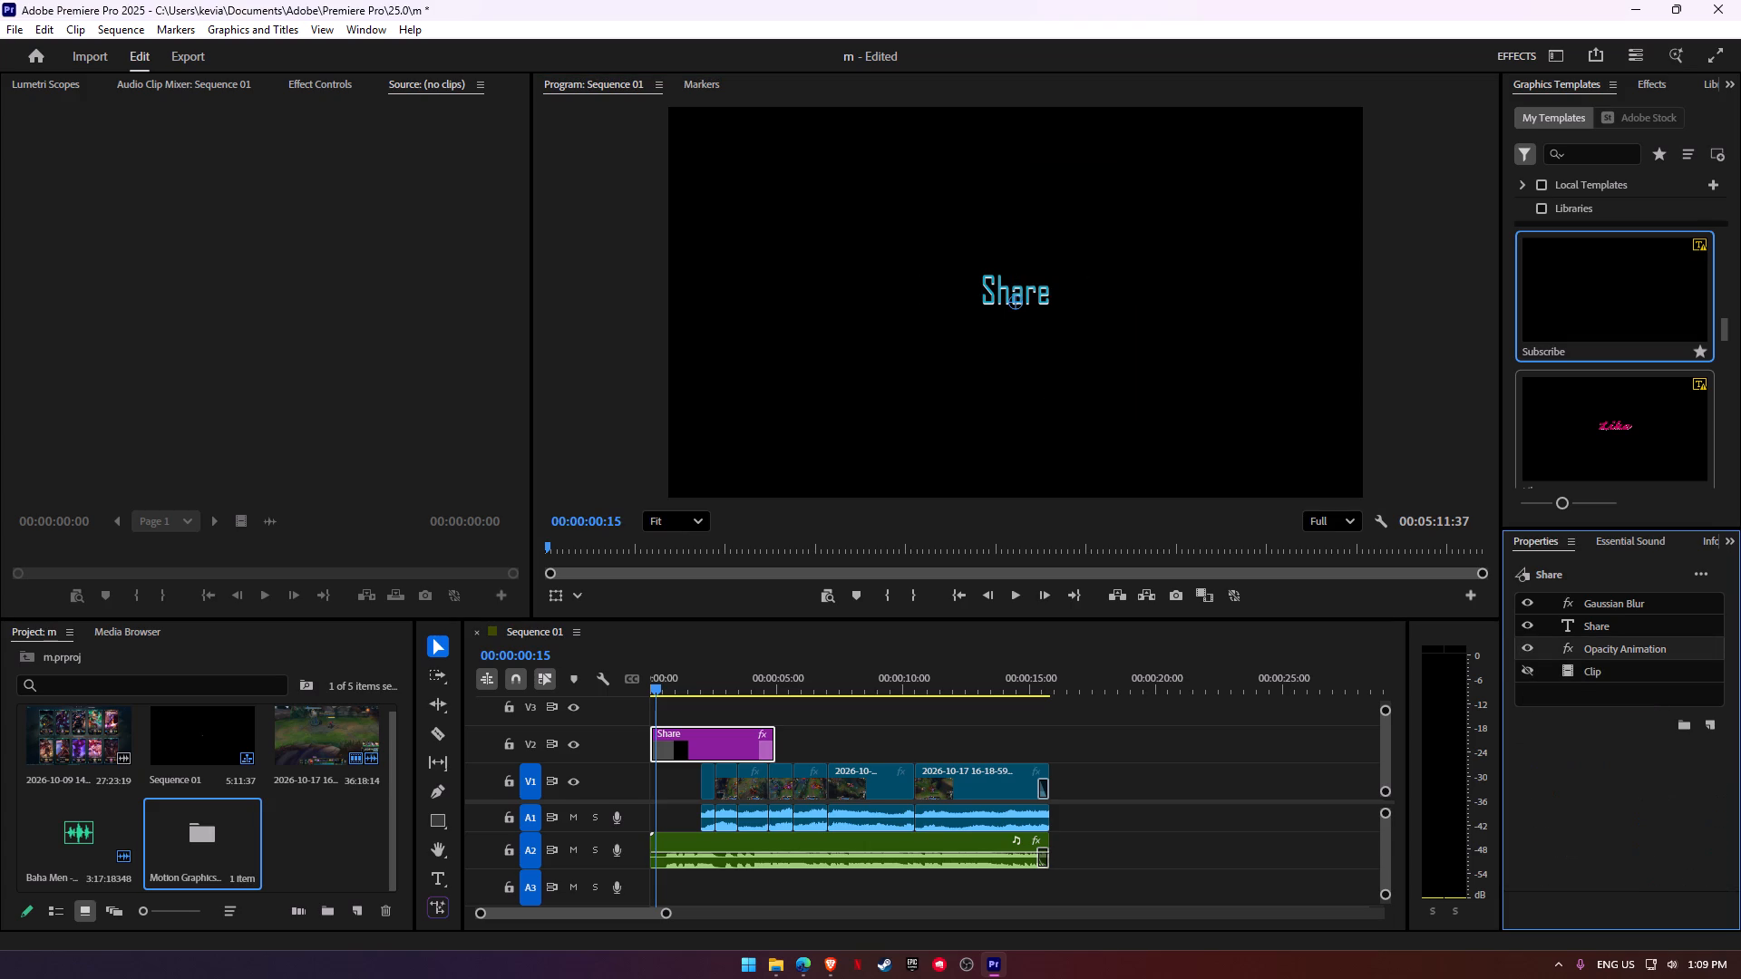
left_click(1604, 631)
double_click(1604, 625)
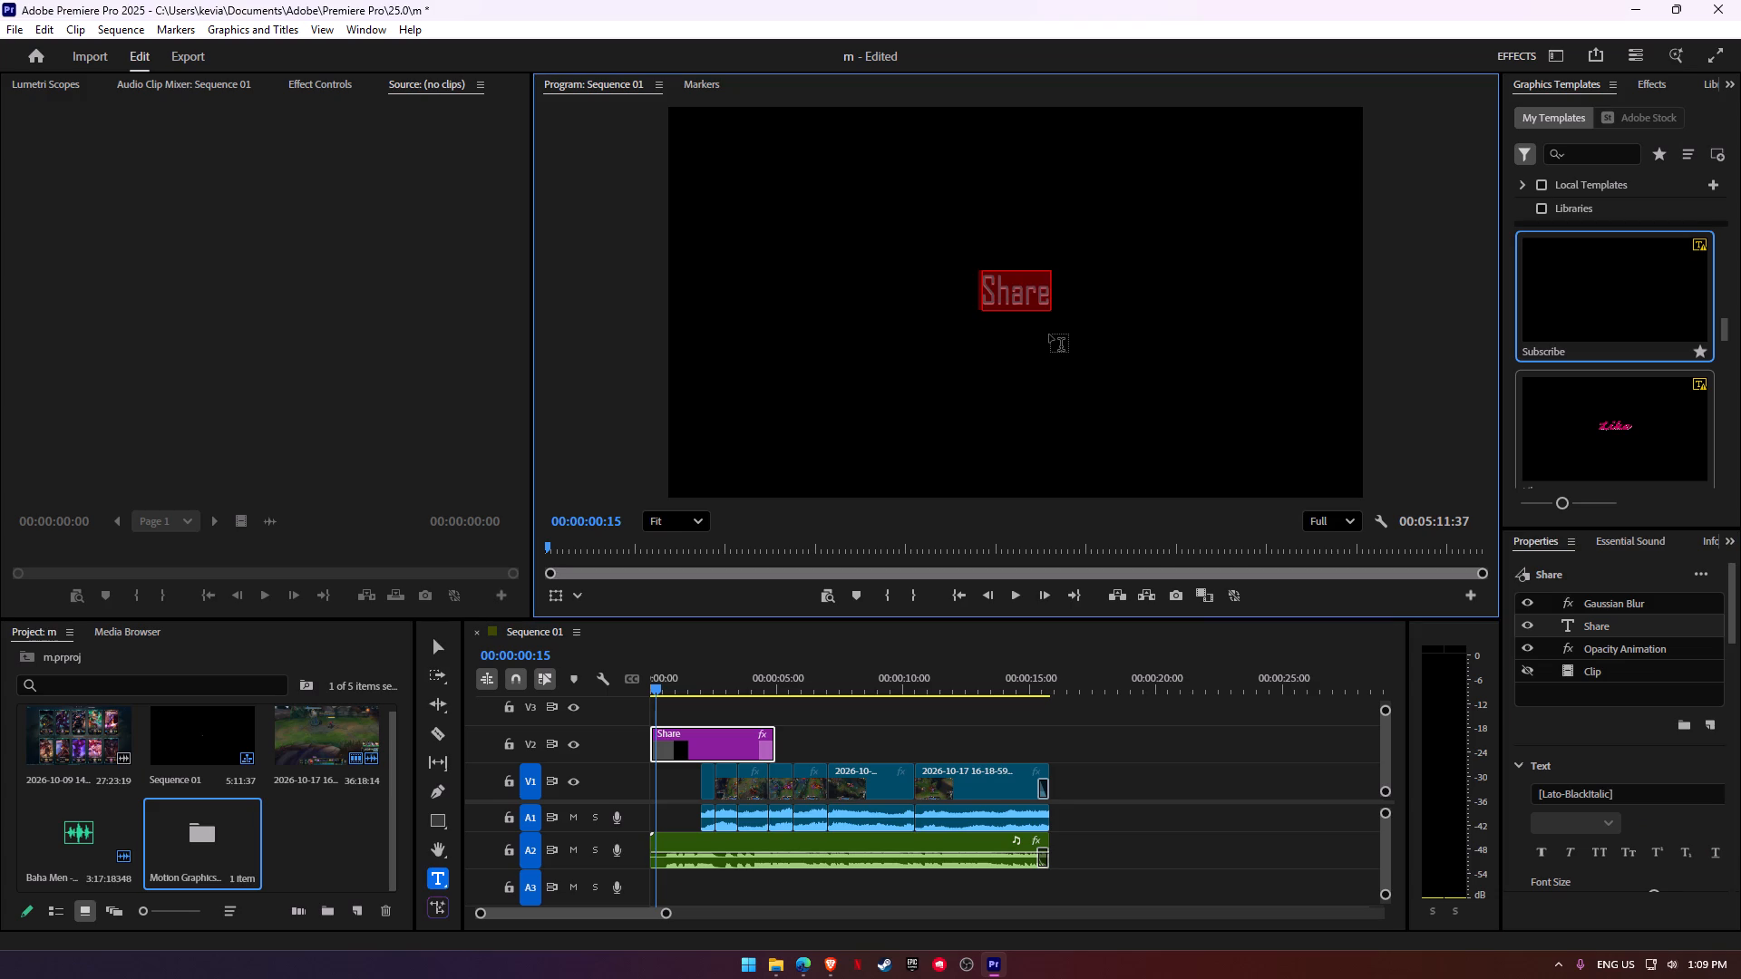
key("shift+w")
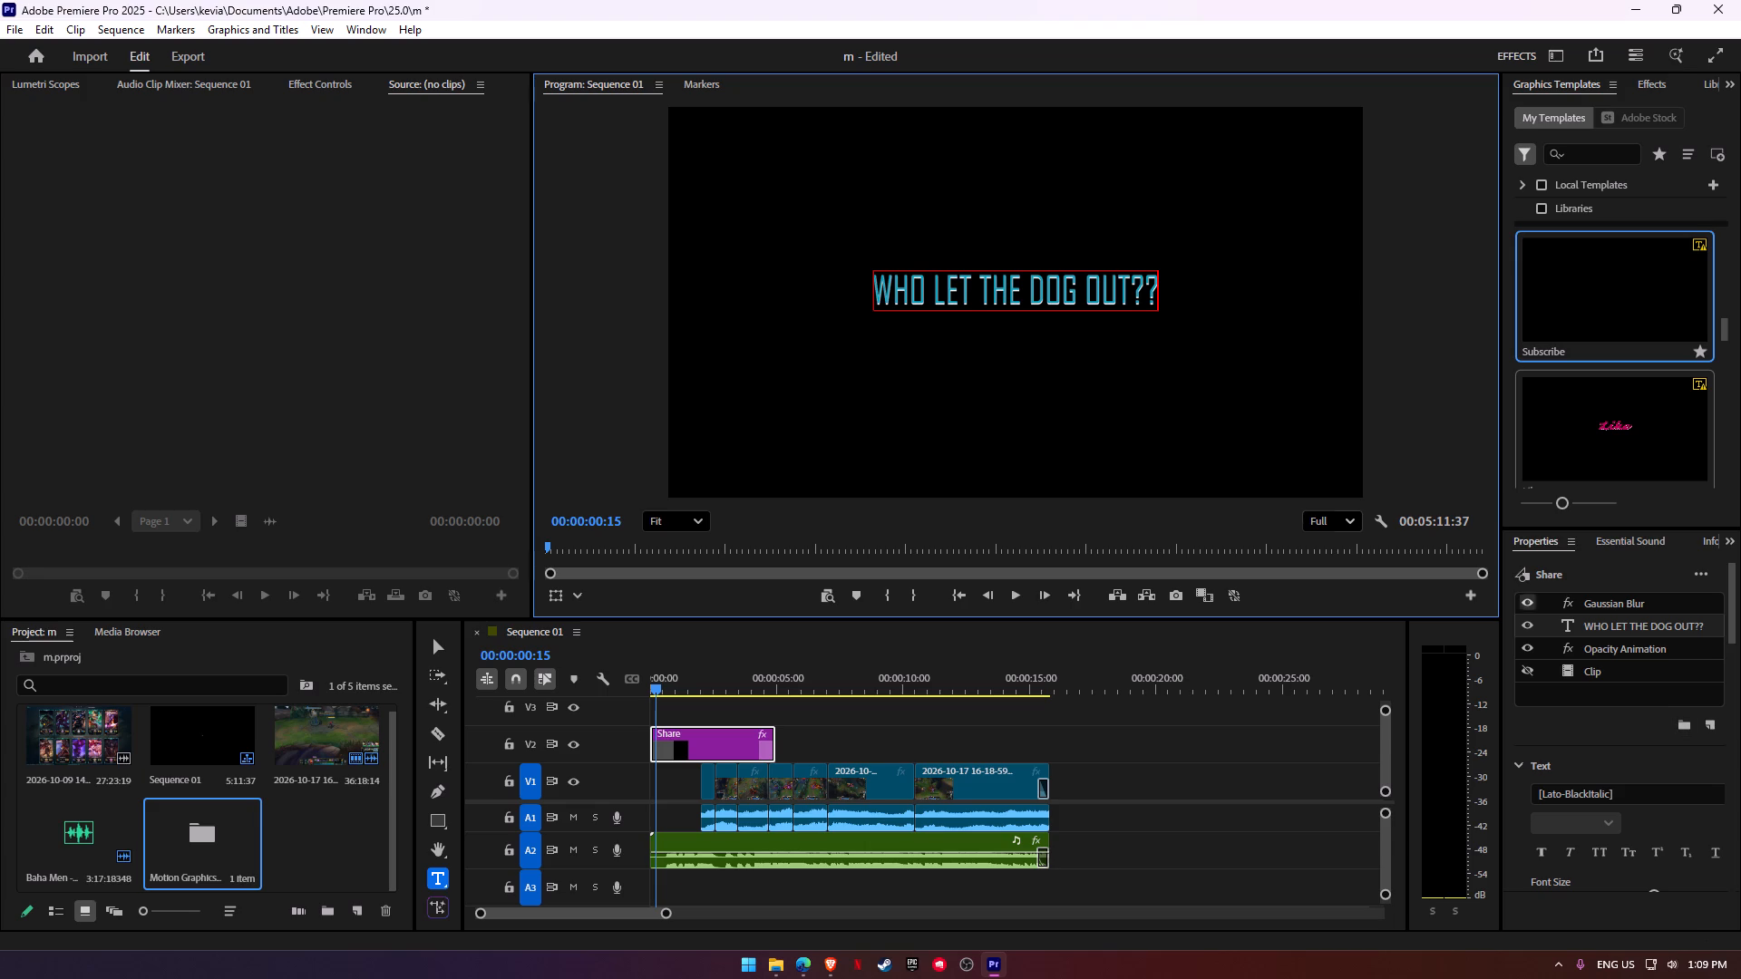
left_click(1028, 296)
key("Return")
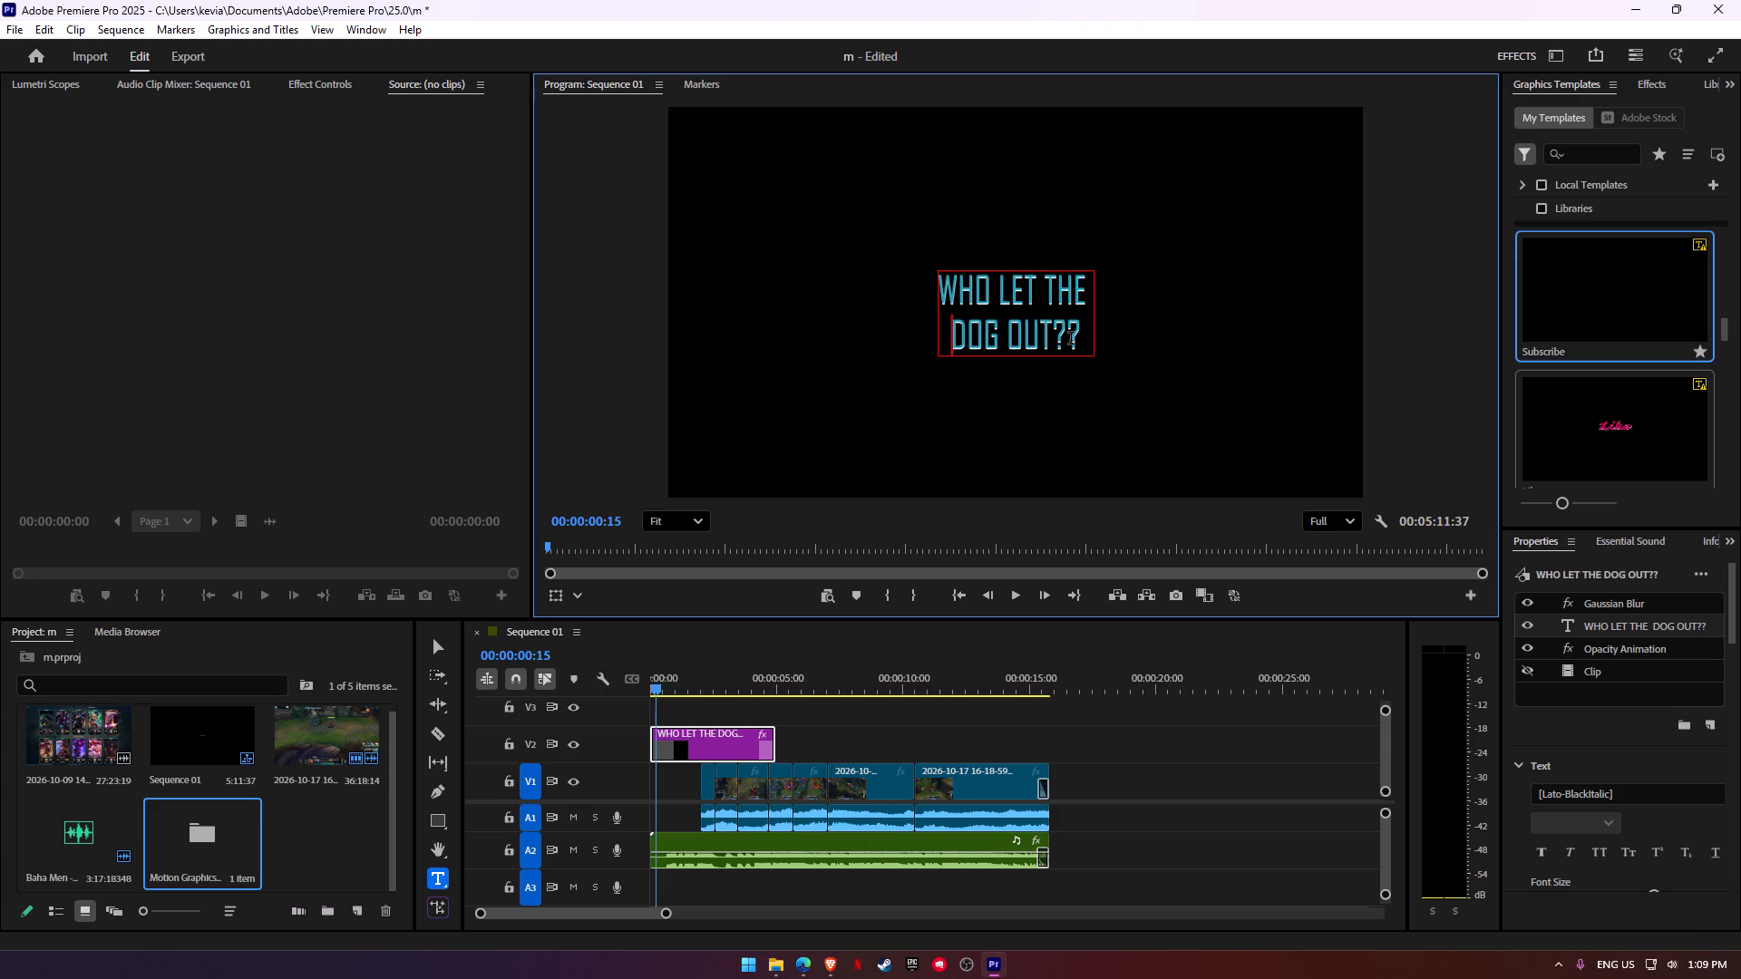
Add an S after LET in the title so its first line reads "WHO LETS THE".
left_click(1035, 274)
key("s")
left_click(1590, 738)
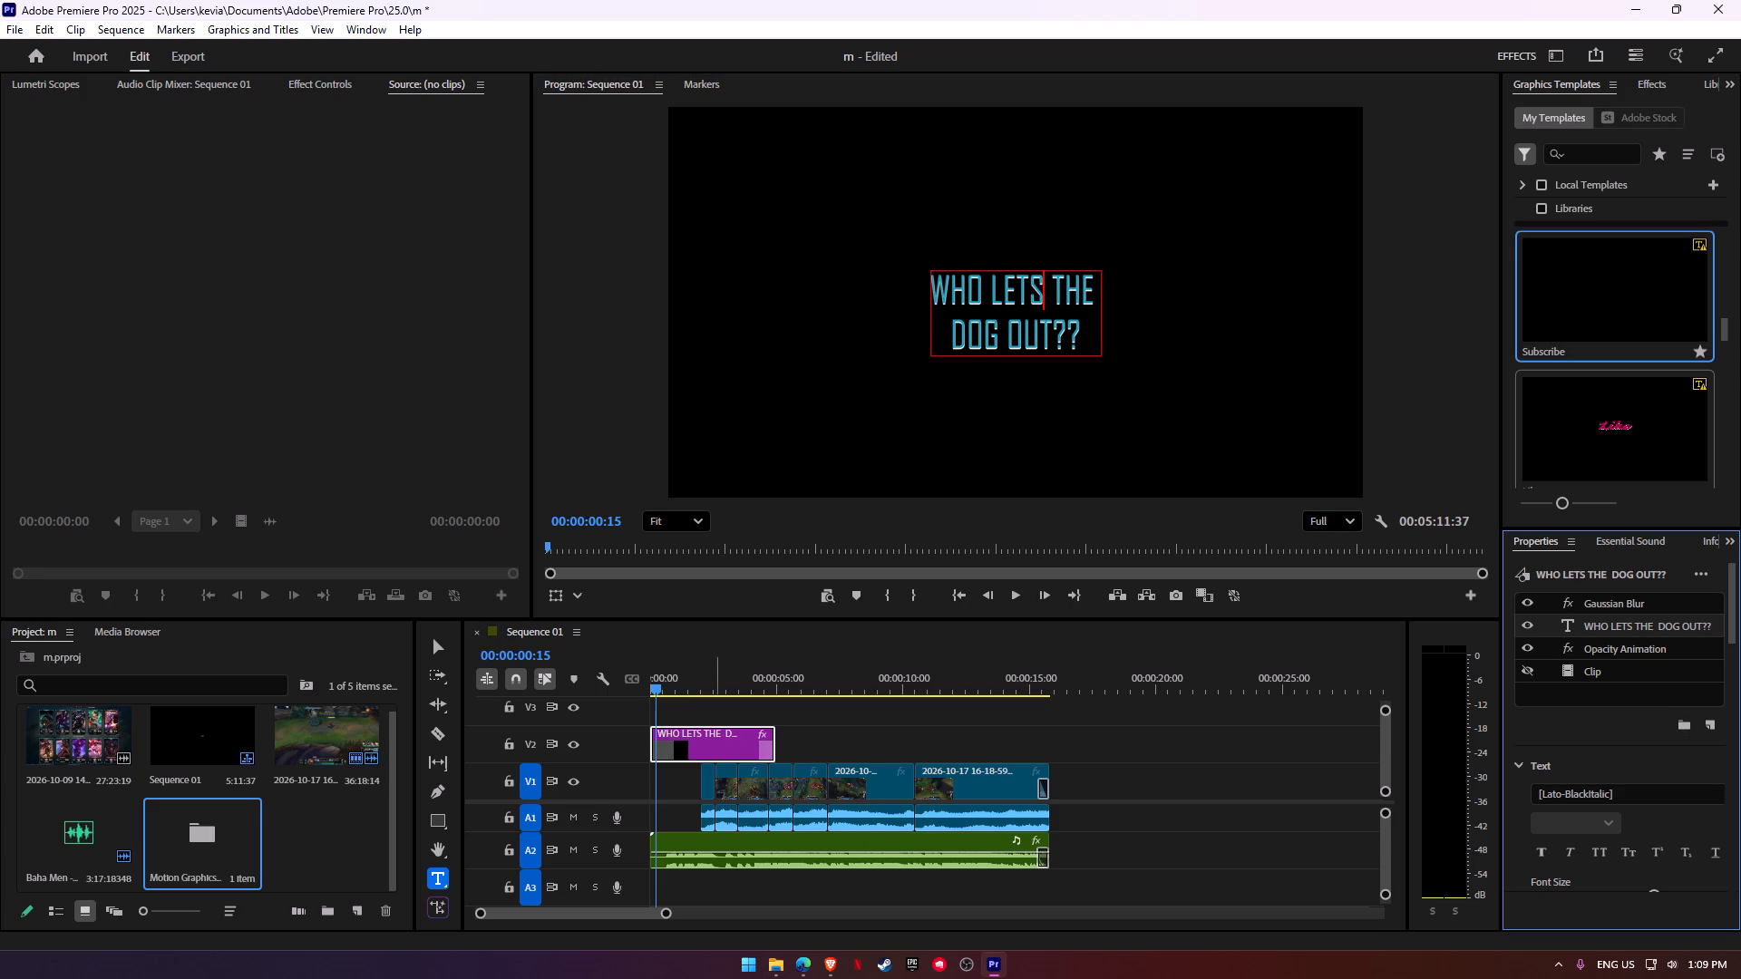
Trim the title graphic on V2 to start at 00:00:00:15 and end where the first video clip begins.
left_click_drag(773, 745, 704, 745)
left_click(653, 741)
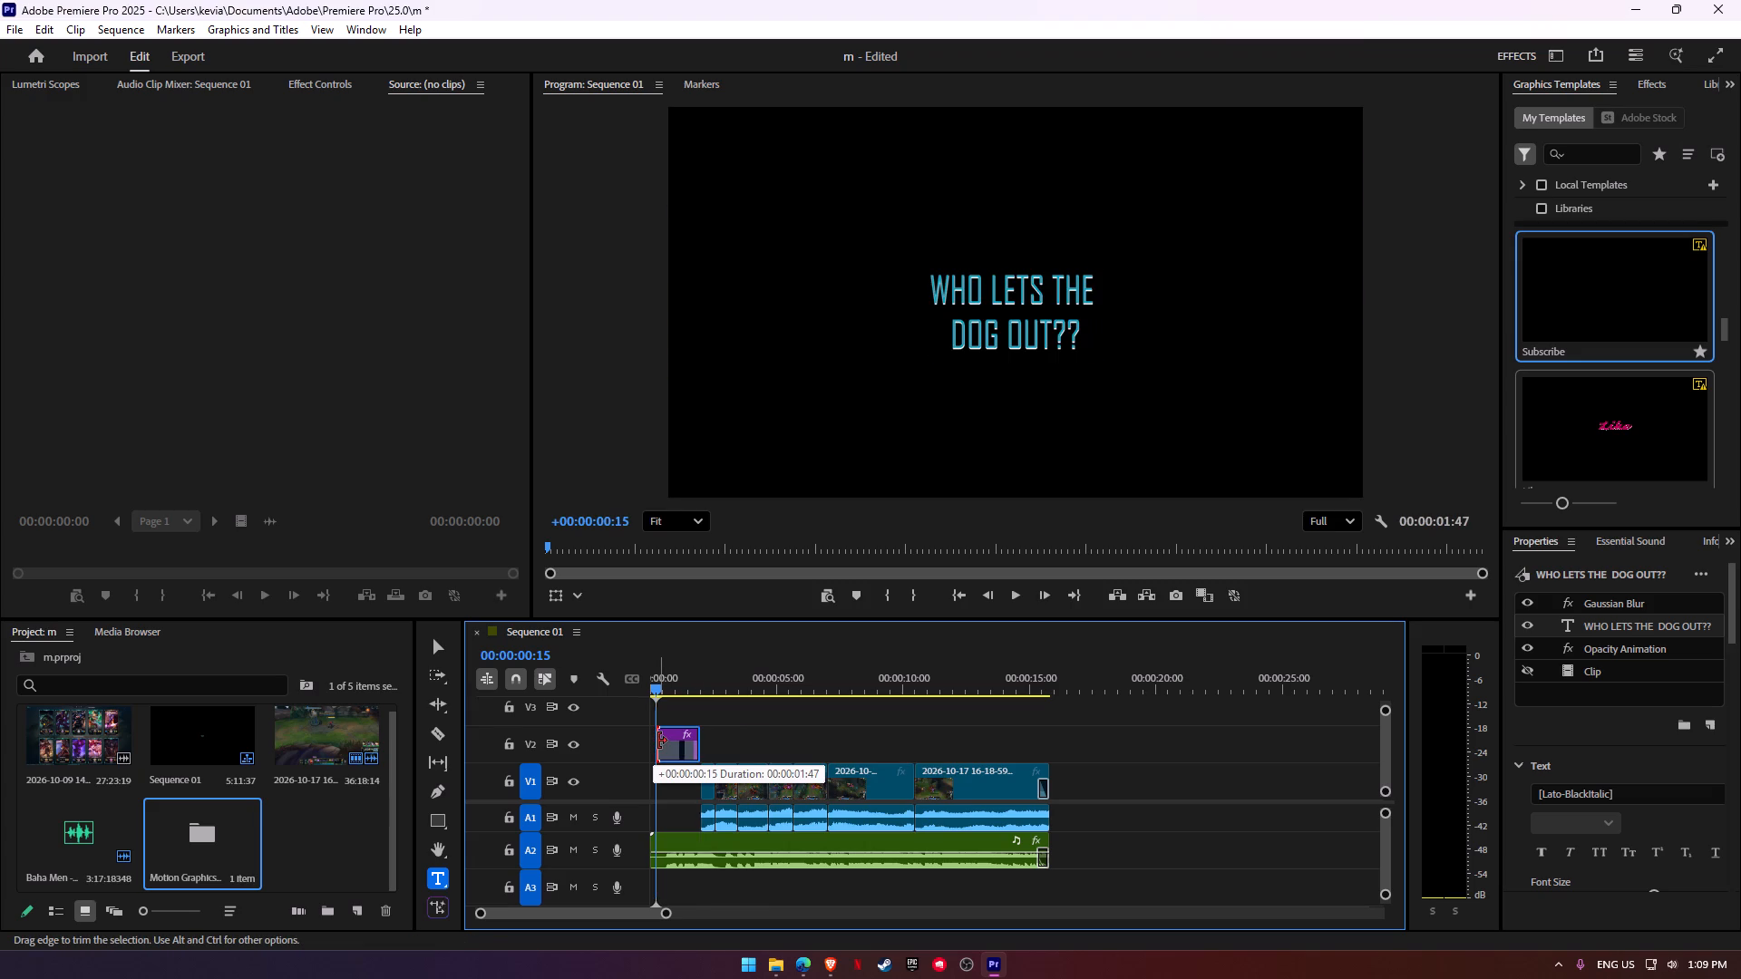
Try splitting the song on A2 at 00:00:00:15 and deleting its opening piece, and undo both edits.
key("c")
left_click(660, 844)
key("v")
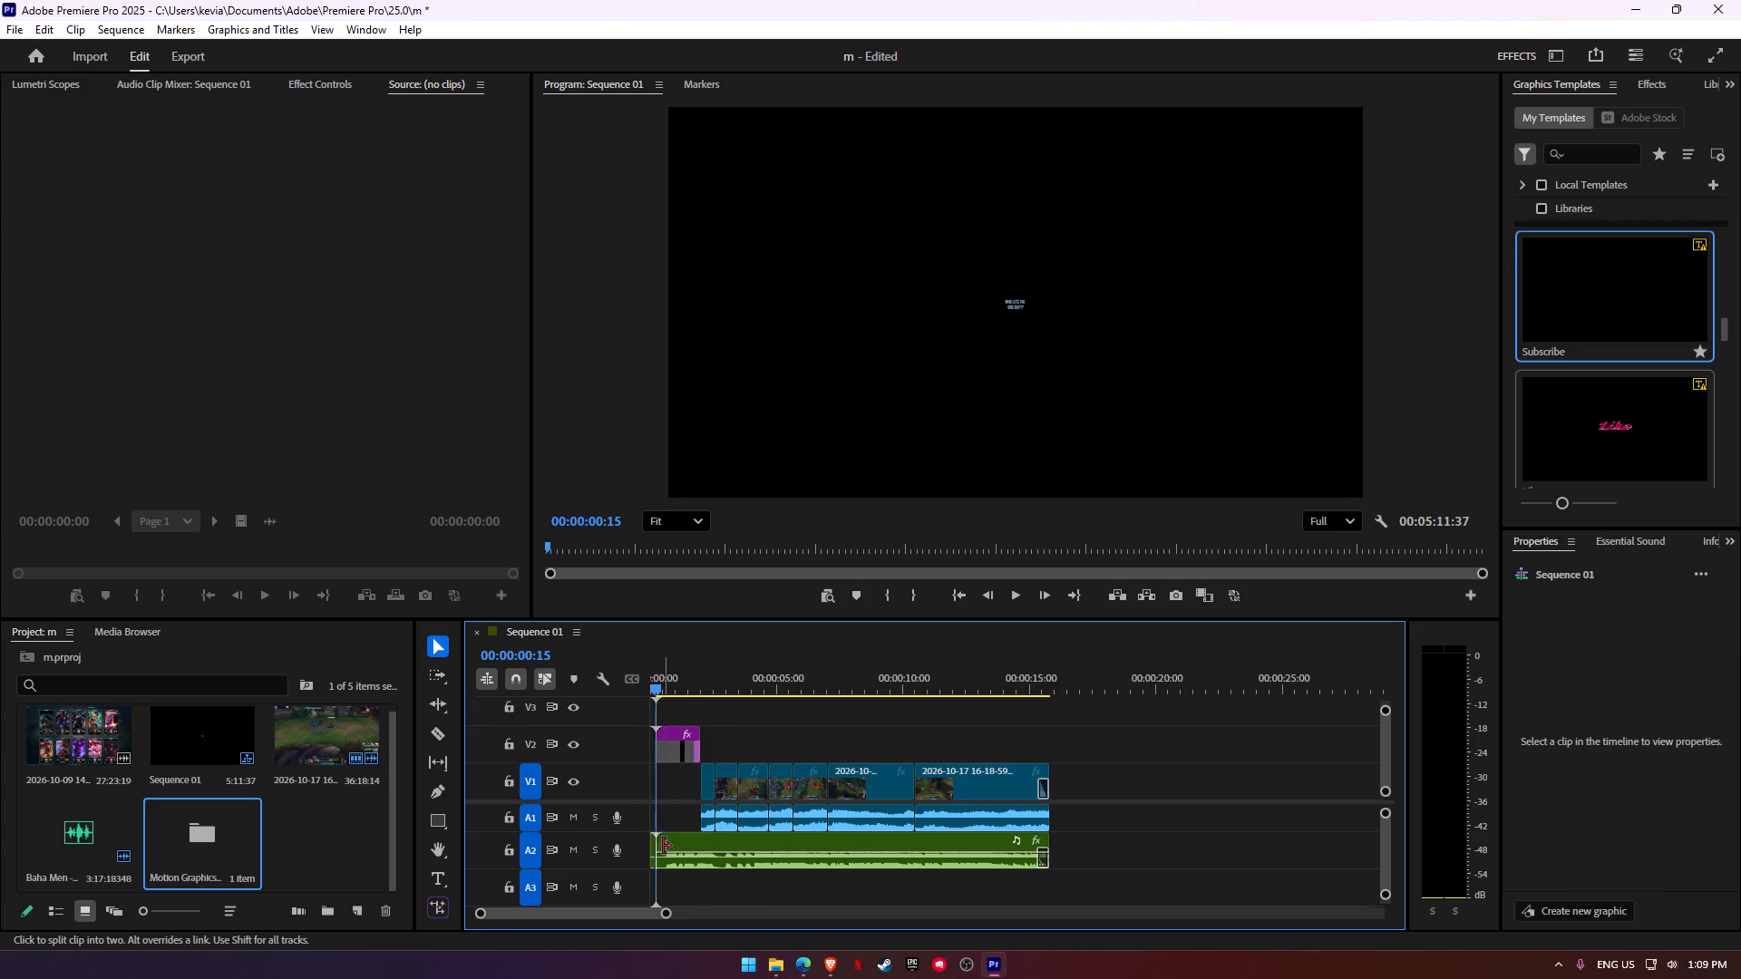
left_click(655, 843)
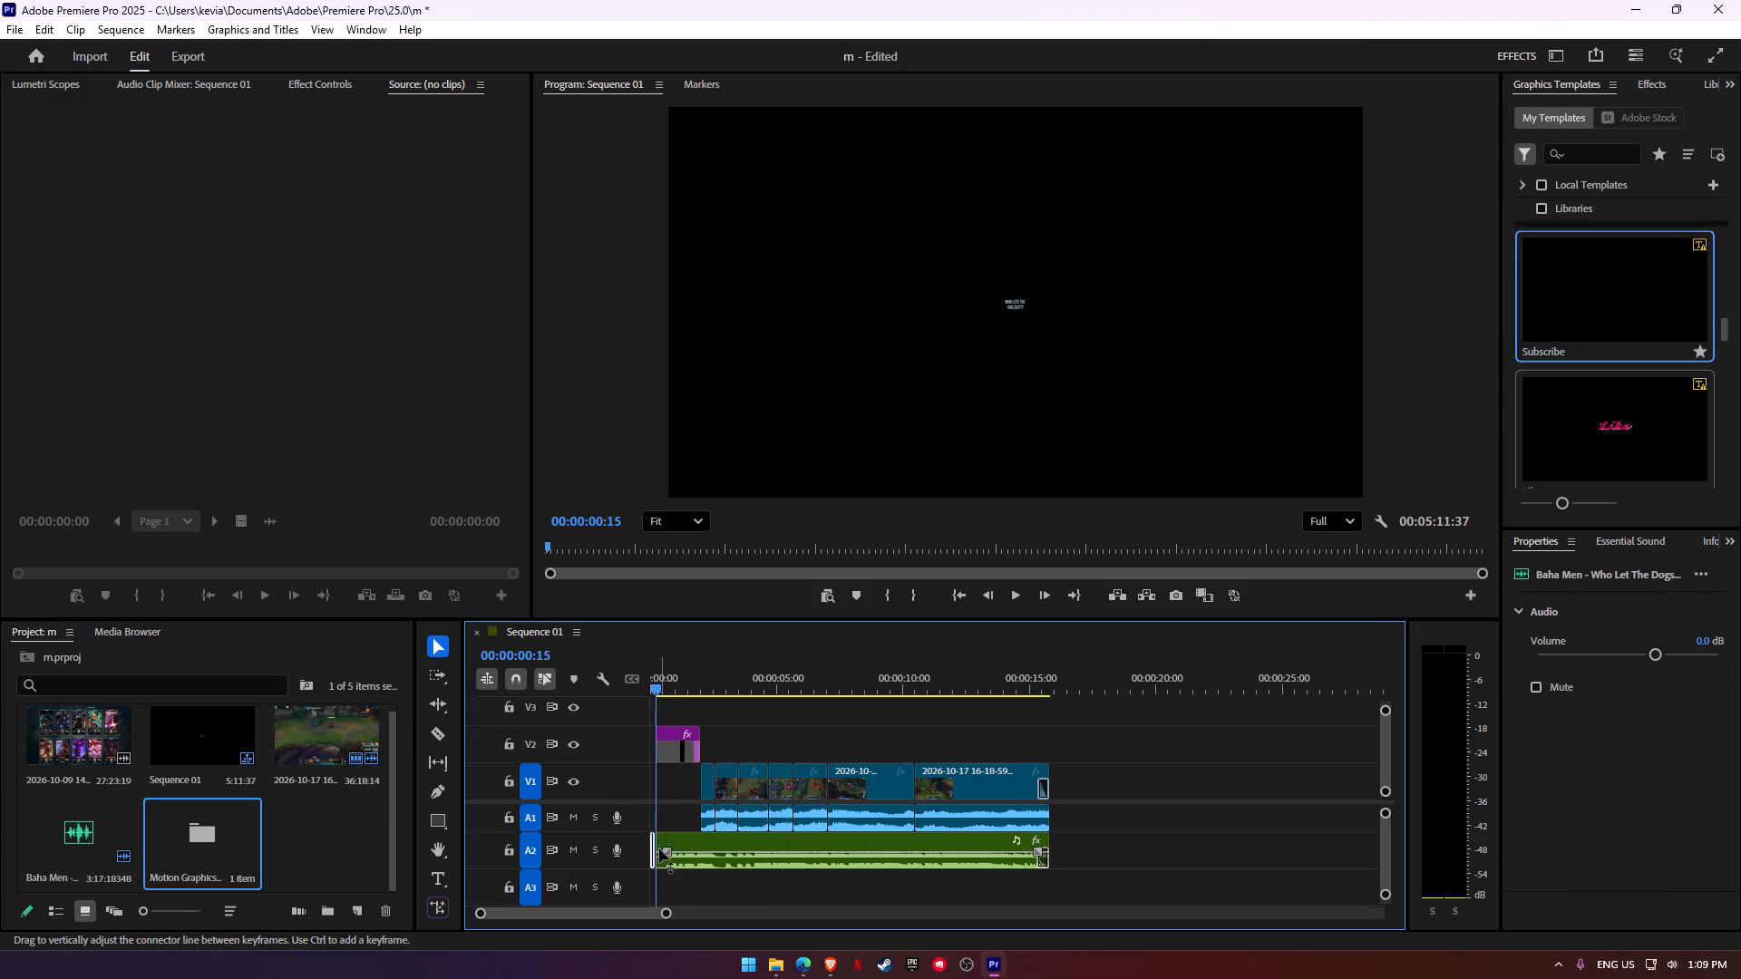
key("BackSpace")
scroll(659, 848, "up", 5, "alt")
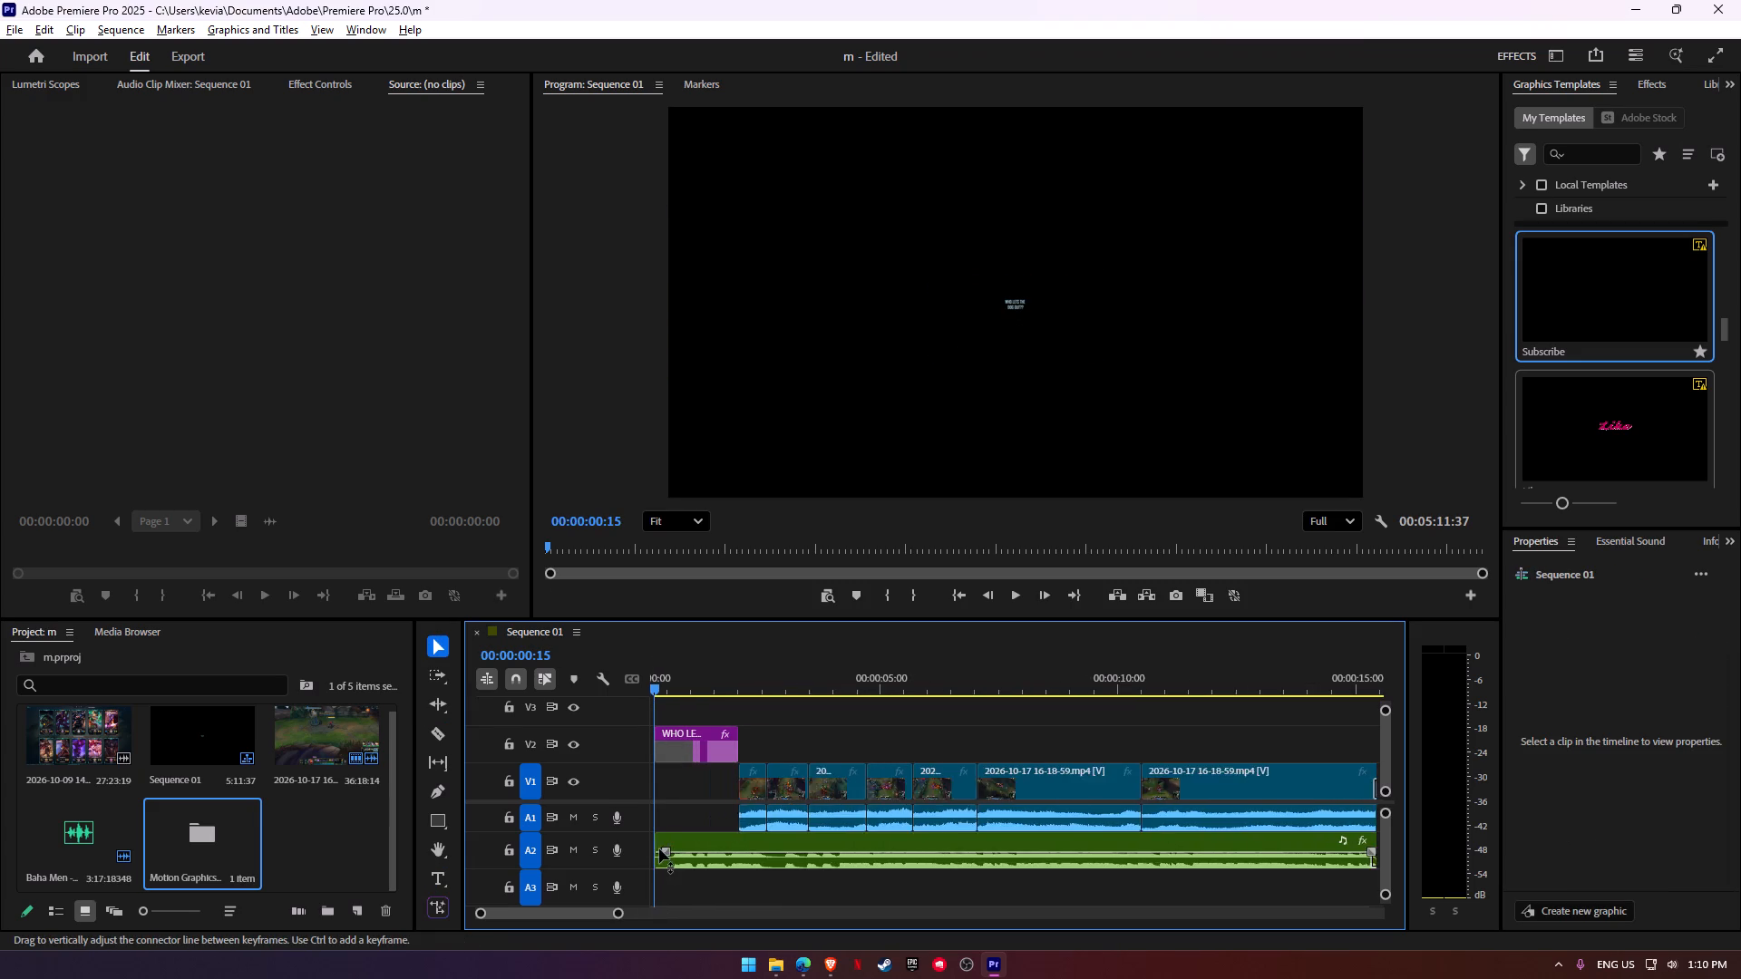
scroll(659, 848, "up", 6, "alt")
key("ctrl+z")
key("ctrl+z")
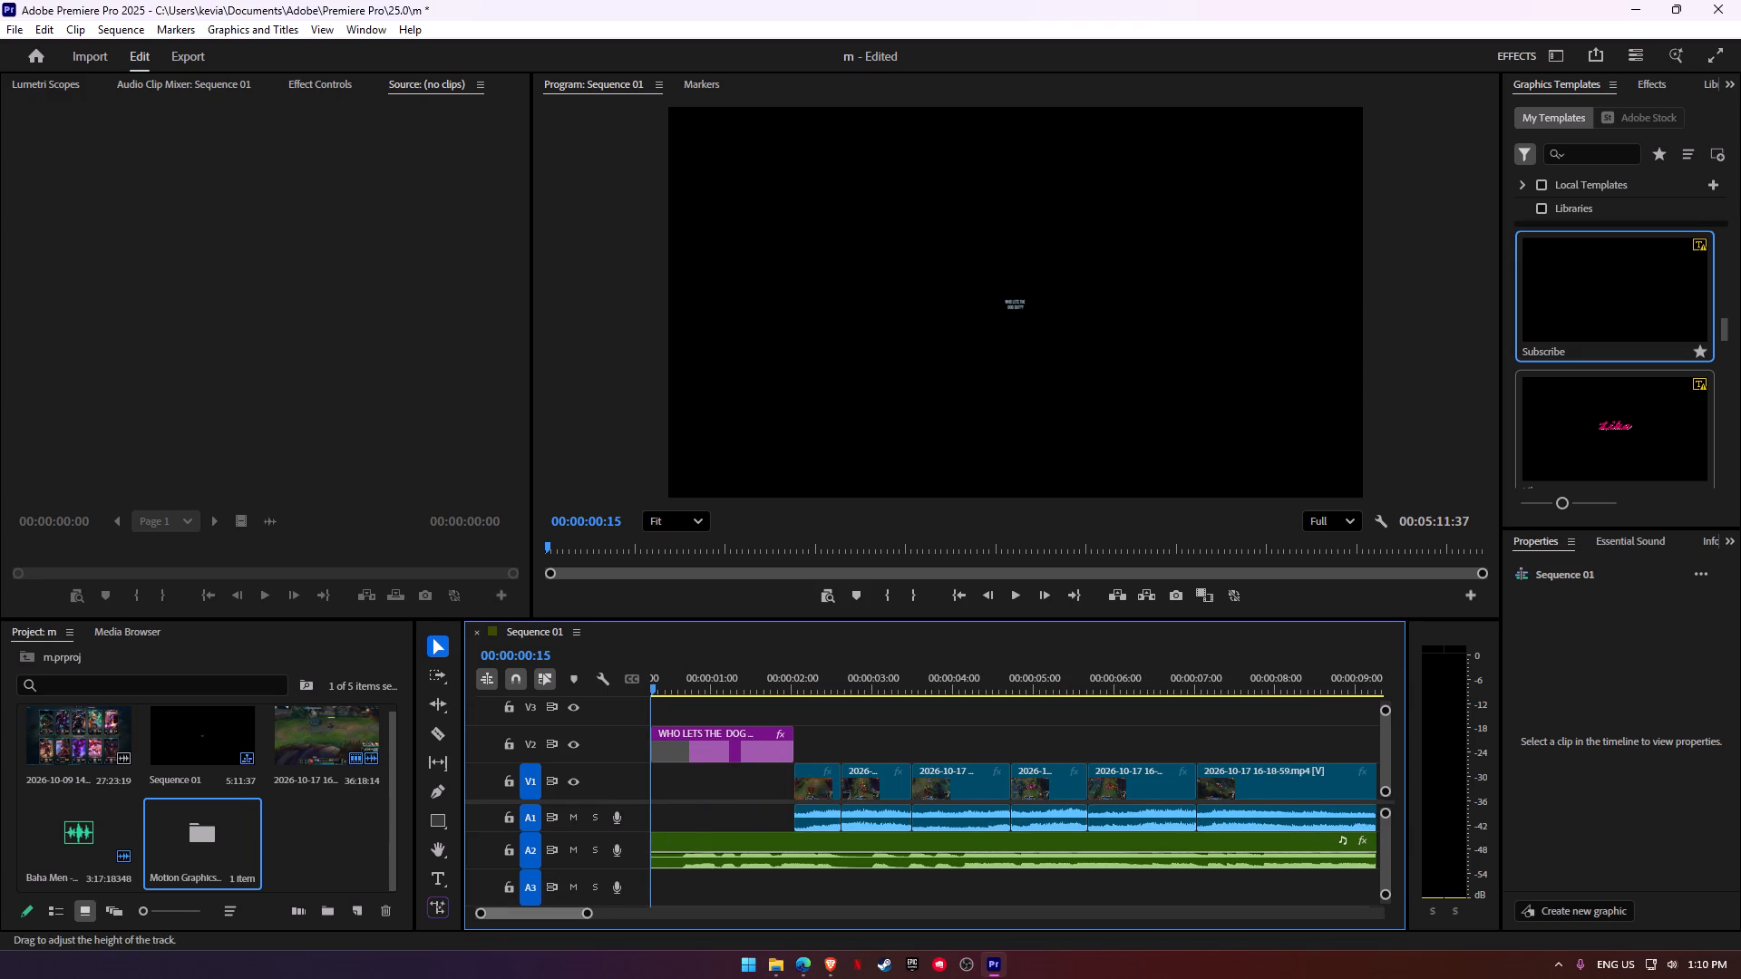
Play the sequence from the start into the first video clip and replay the title section.
left_click_drag(557, 909, 519, 909)
left_click_drag(669, 690, 612, 695)
key("space")
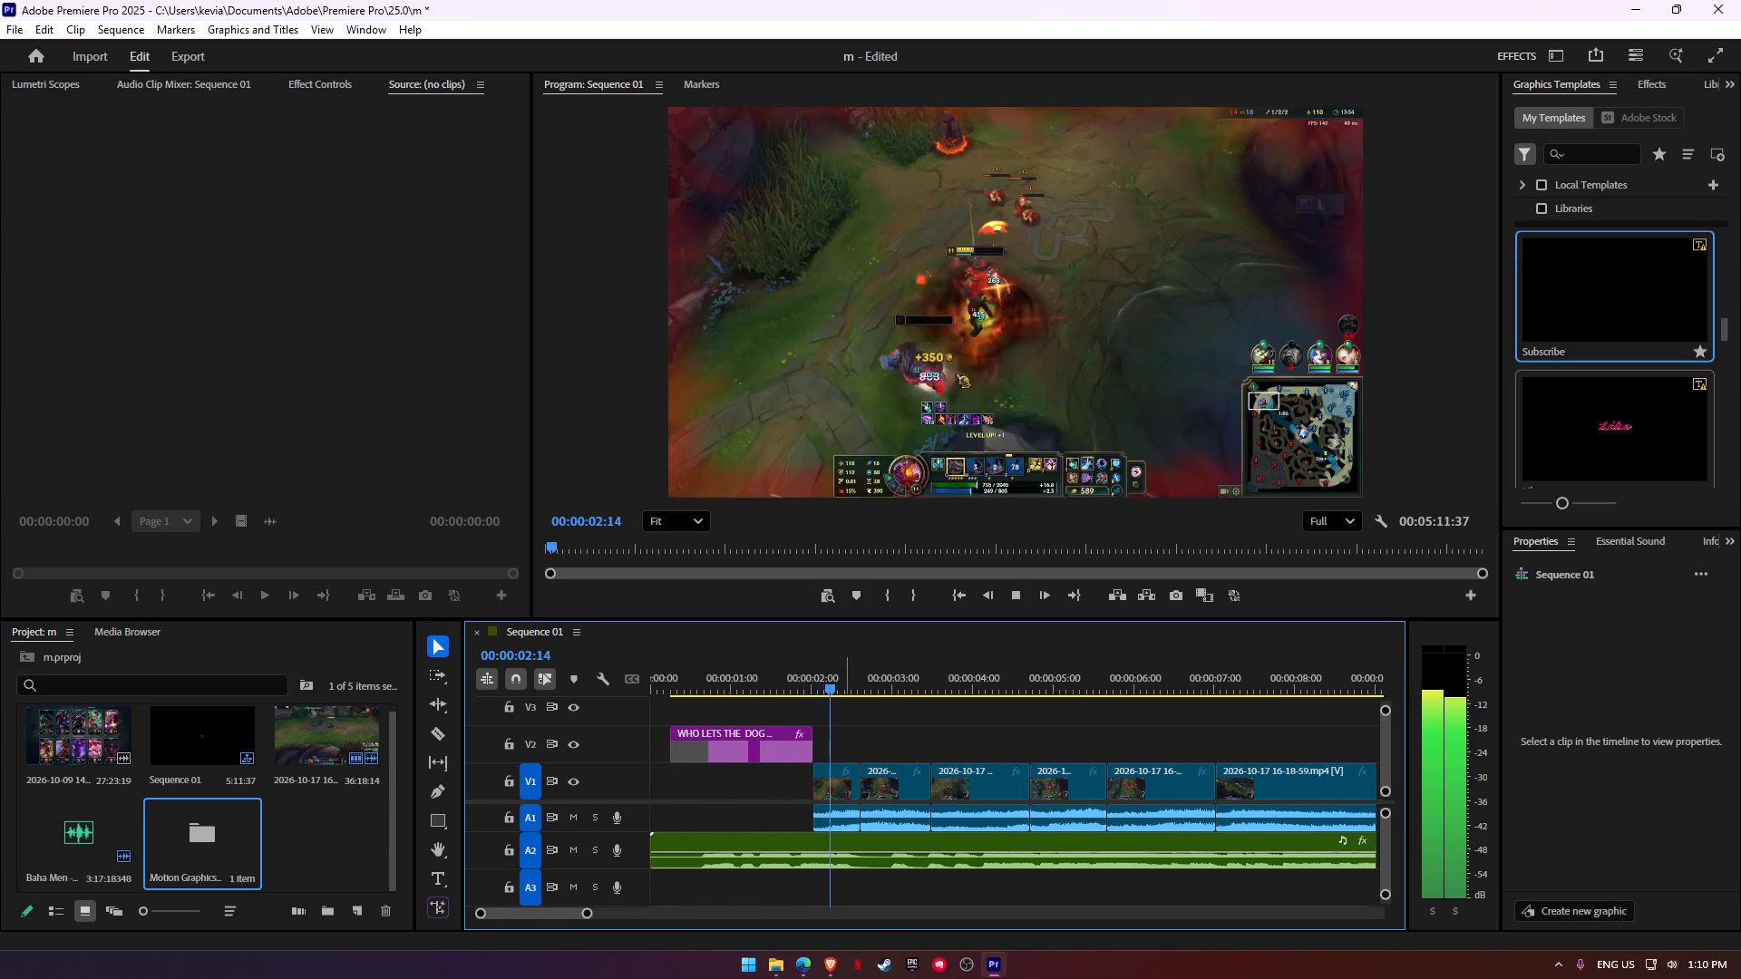
key("space")
left_click(706, 683)
key("space")
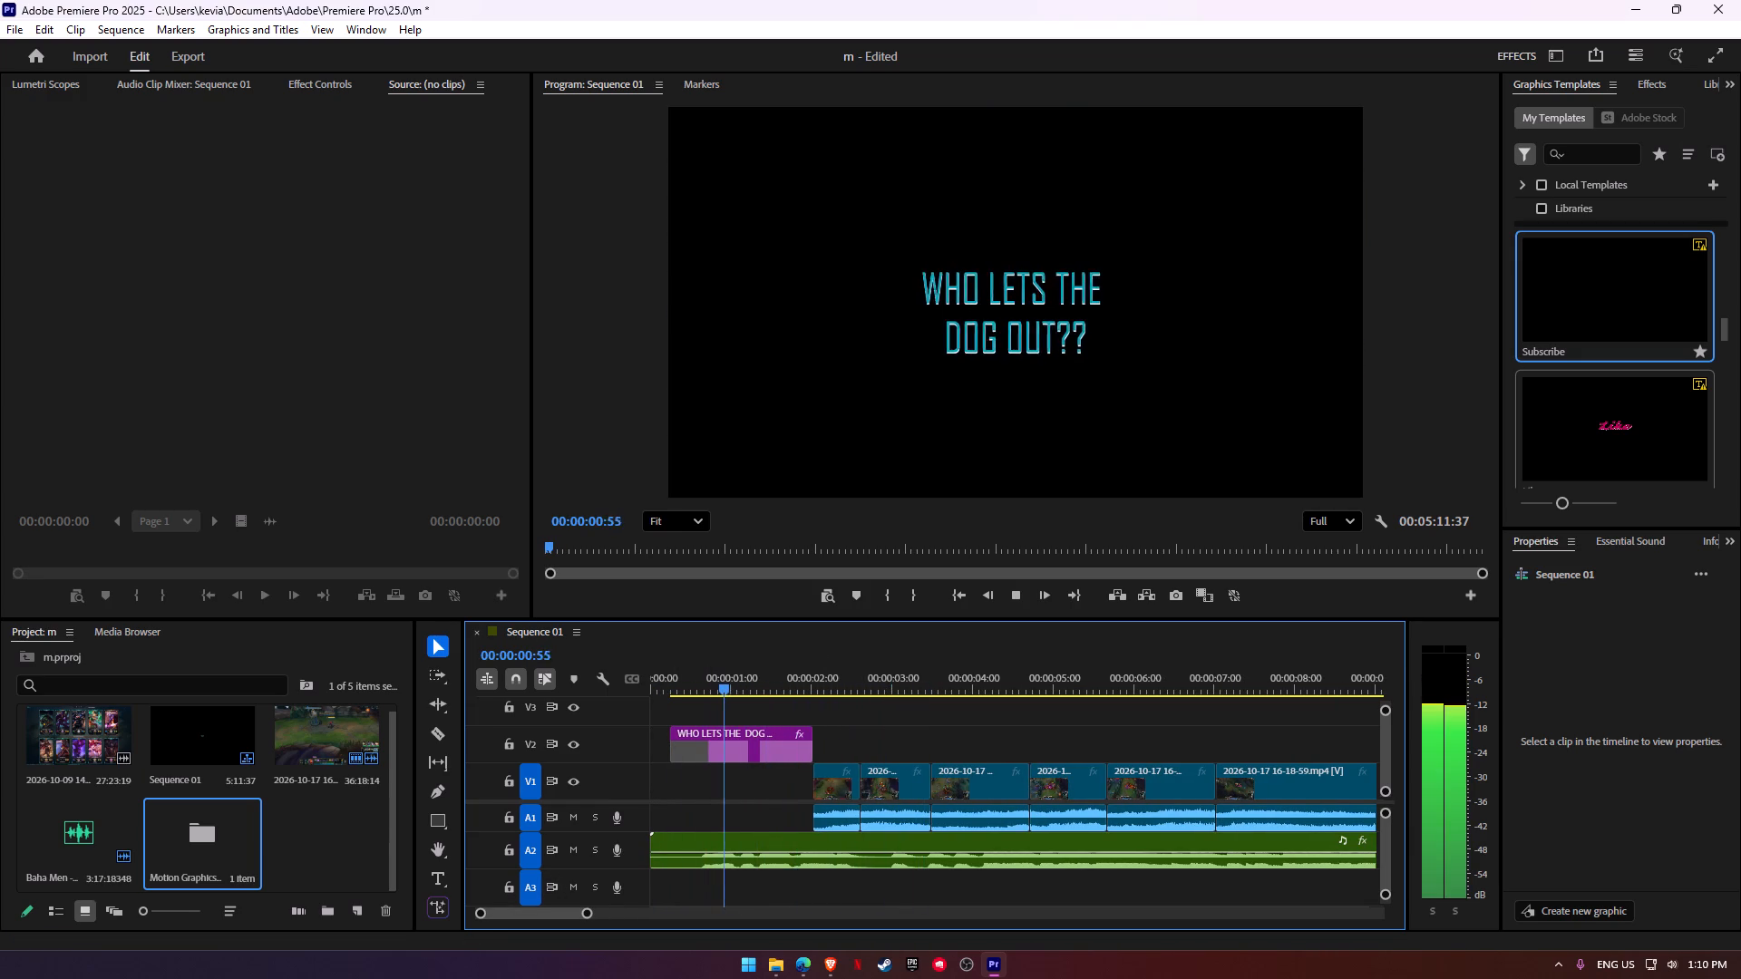
key("space")
Examine the title graphic's Gaussian Blur, text and Opacity Animation layers for editable properties.
left_click(753, 748)
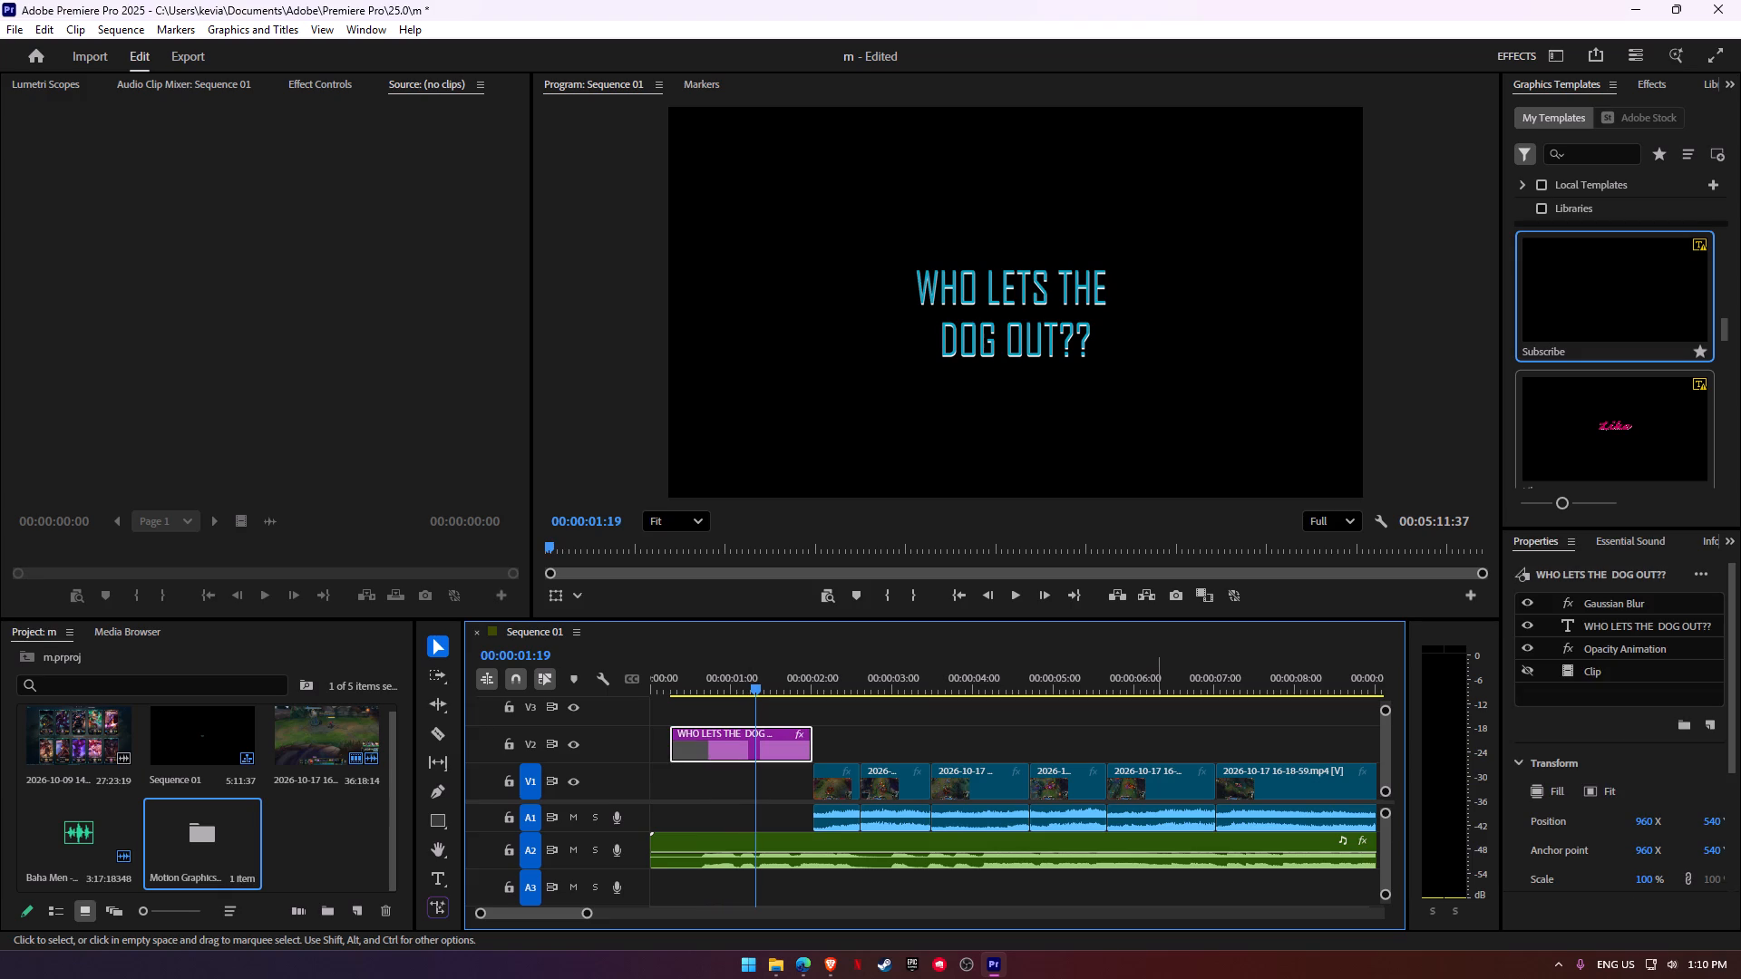
left_click(1601, 606)
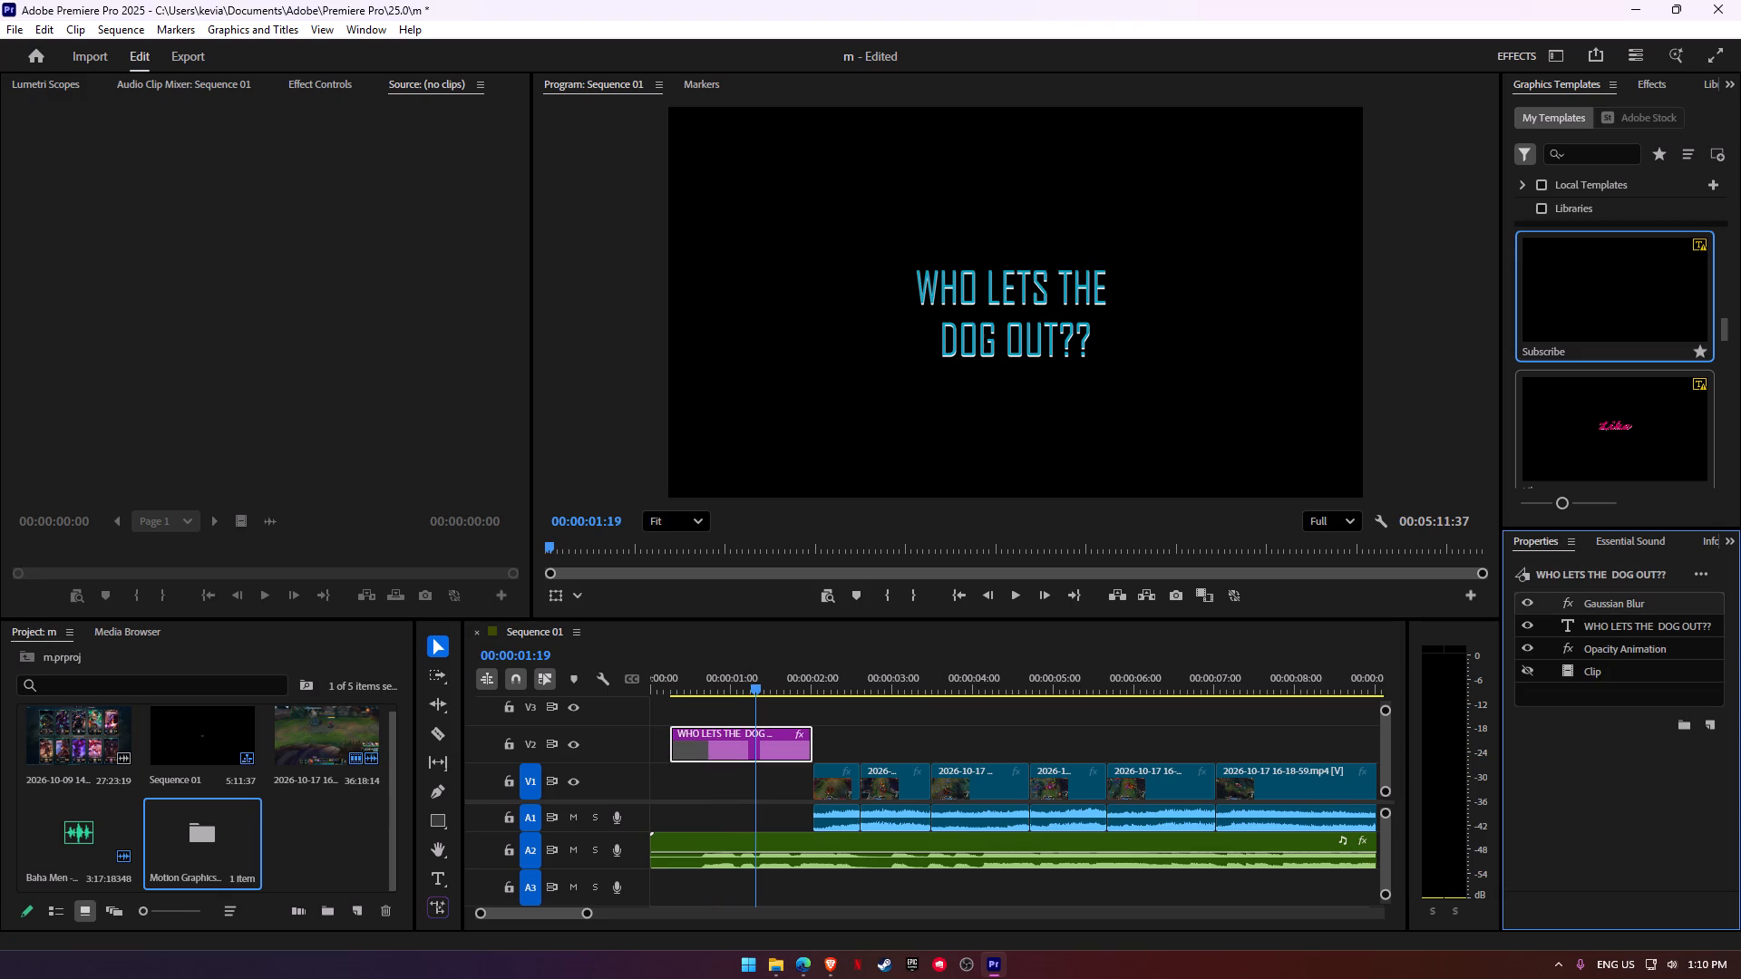
left_click(1603, 631)
left_click(1603, 645)
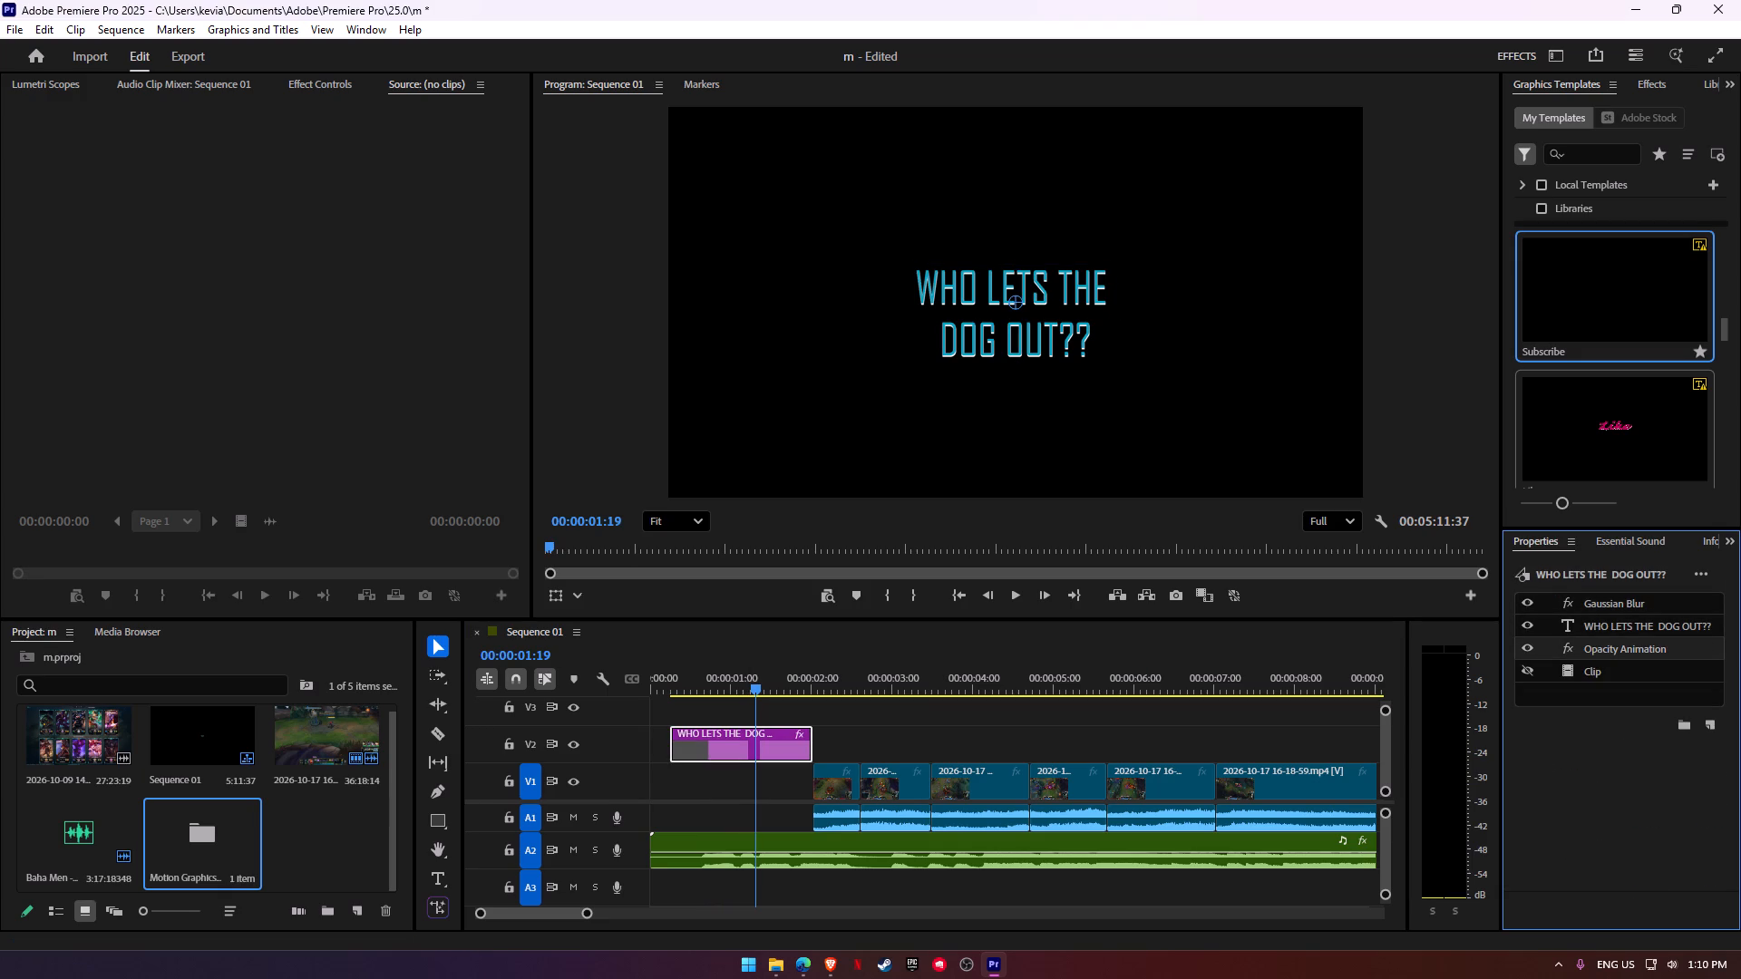
left_click(1590, 643)
left_click(1566, 646)
left_click(1657, 647)
left_click(1687, 658)
left_click(1600, 769)
left_click(1598, 653)
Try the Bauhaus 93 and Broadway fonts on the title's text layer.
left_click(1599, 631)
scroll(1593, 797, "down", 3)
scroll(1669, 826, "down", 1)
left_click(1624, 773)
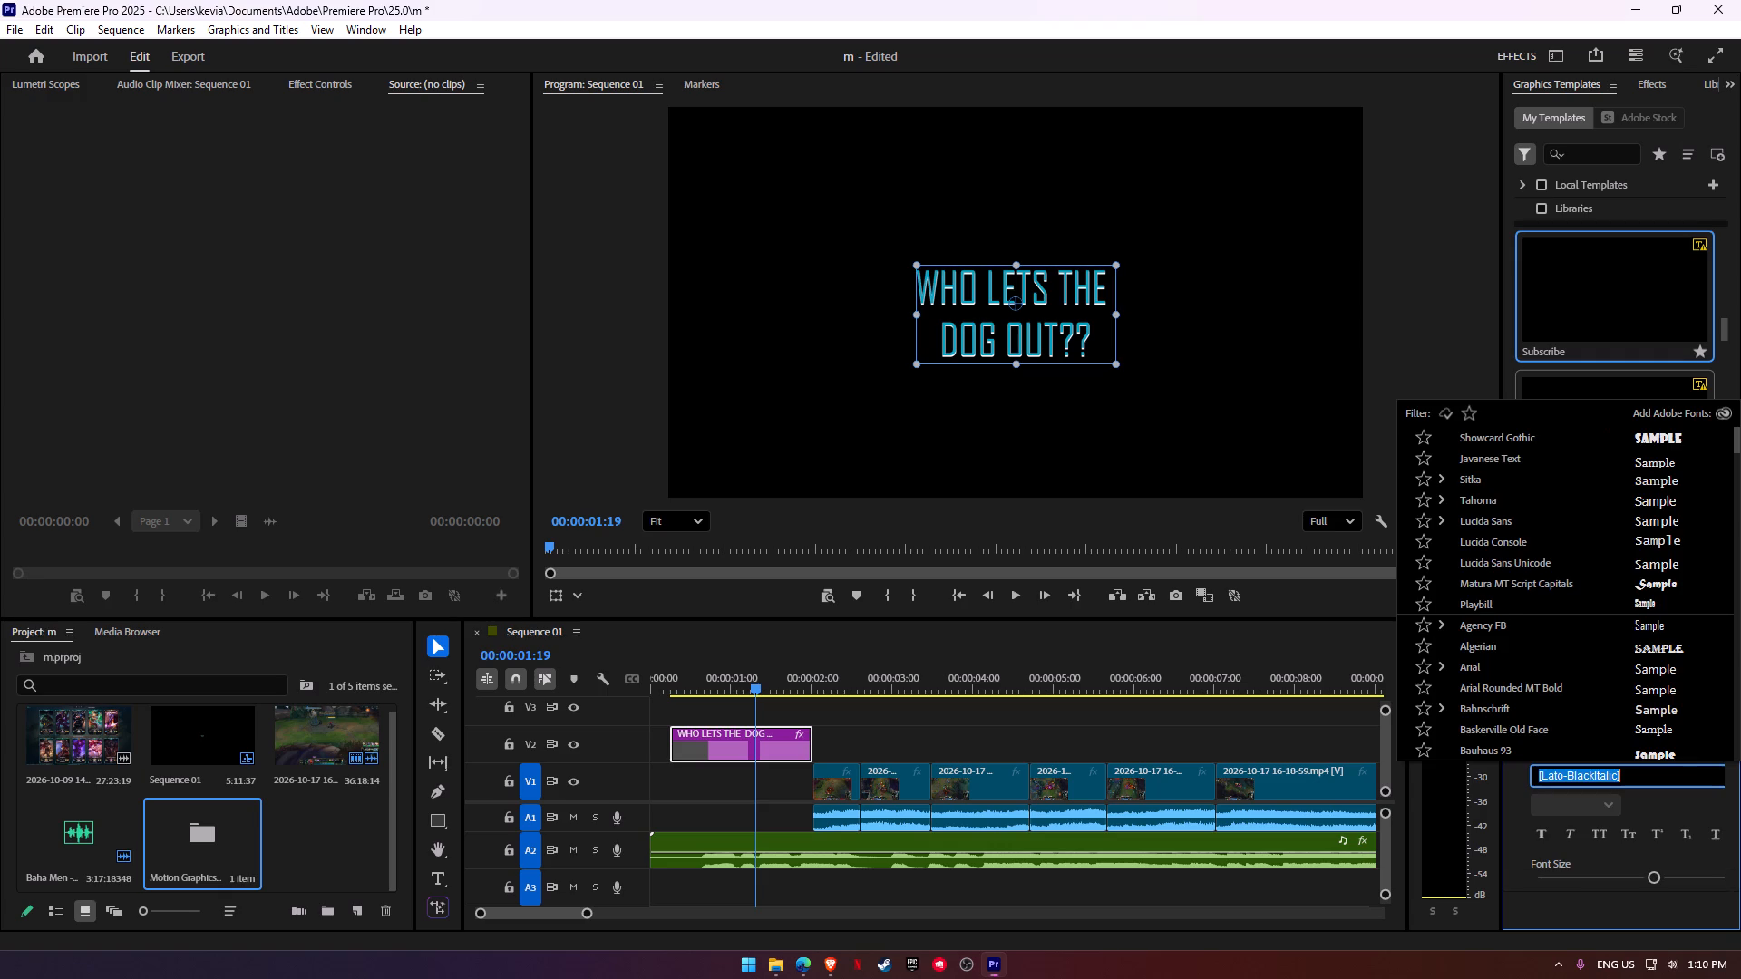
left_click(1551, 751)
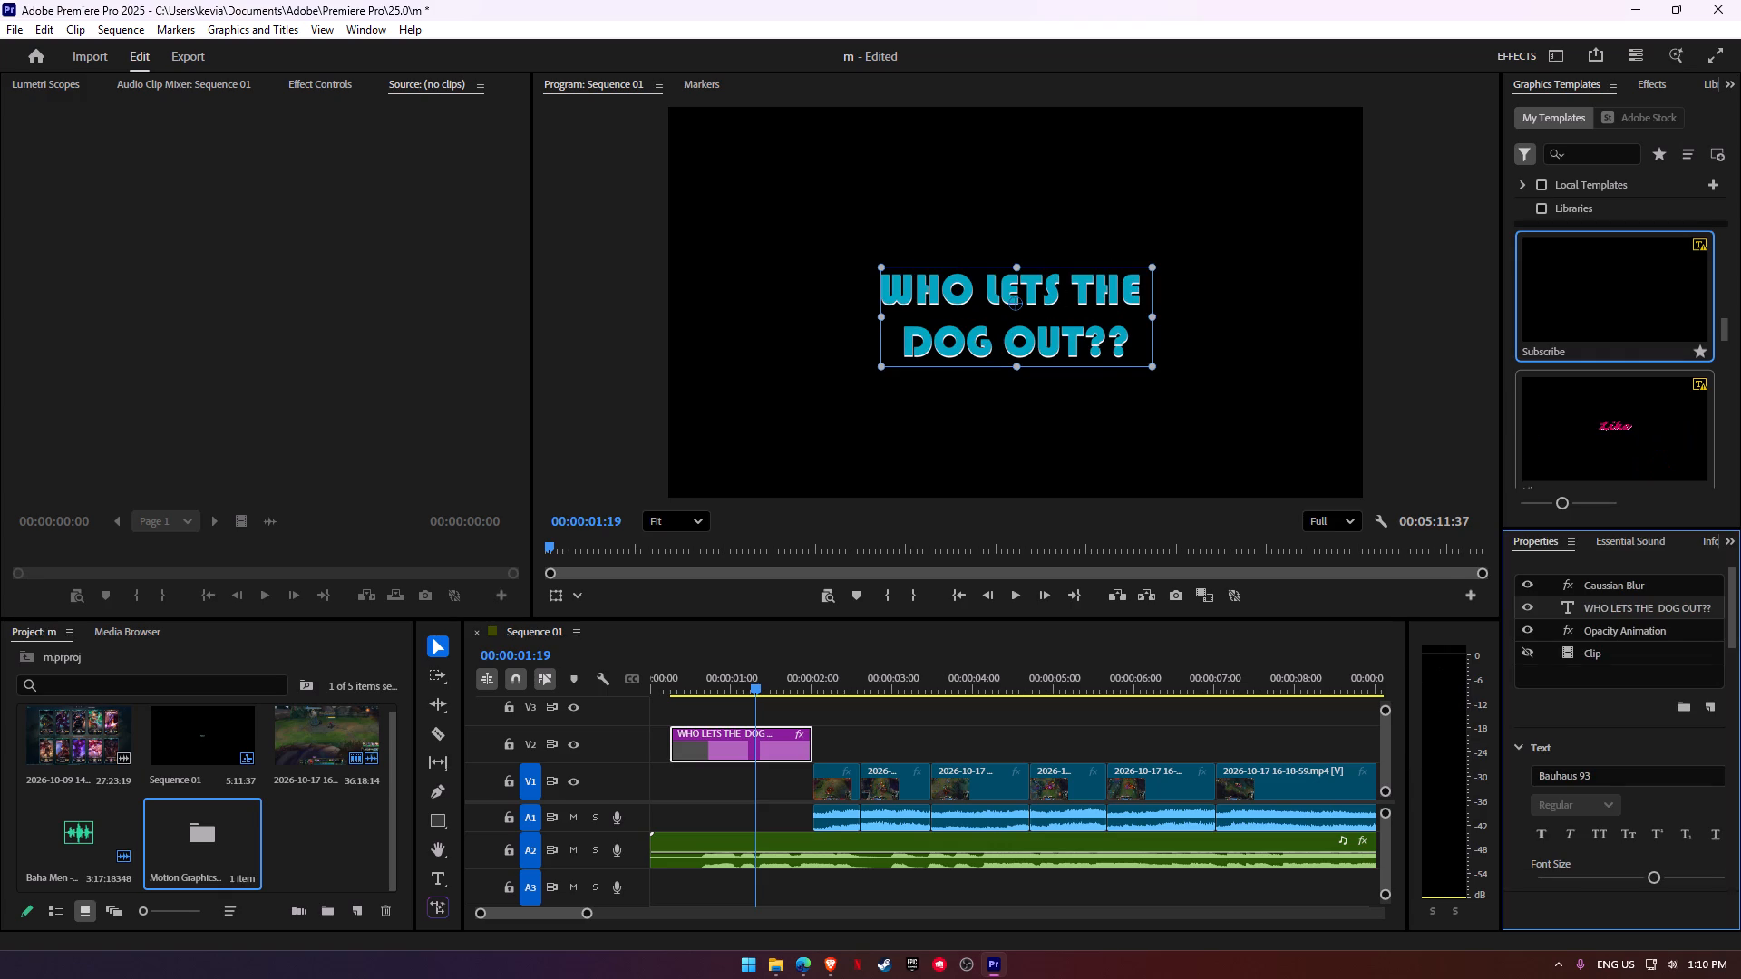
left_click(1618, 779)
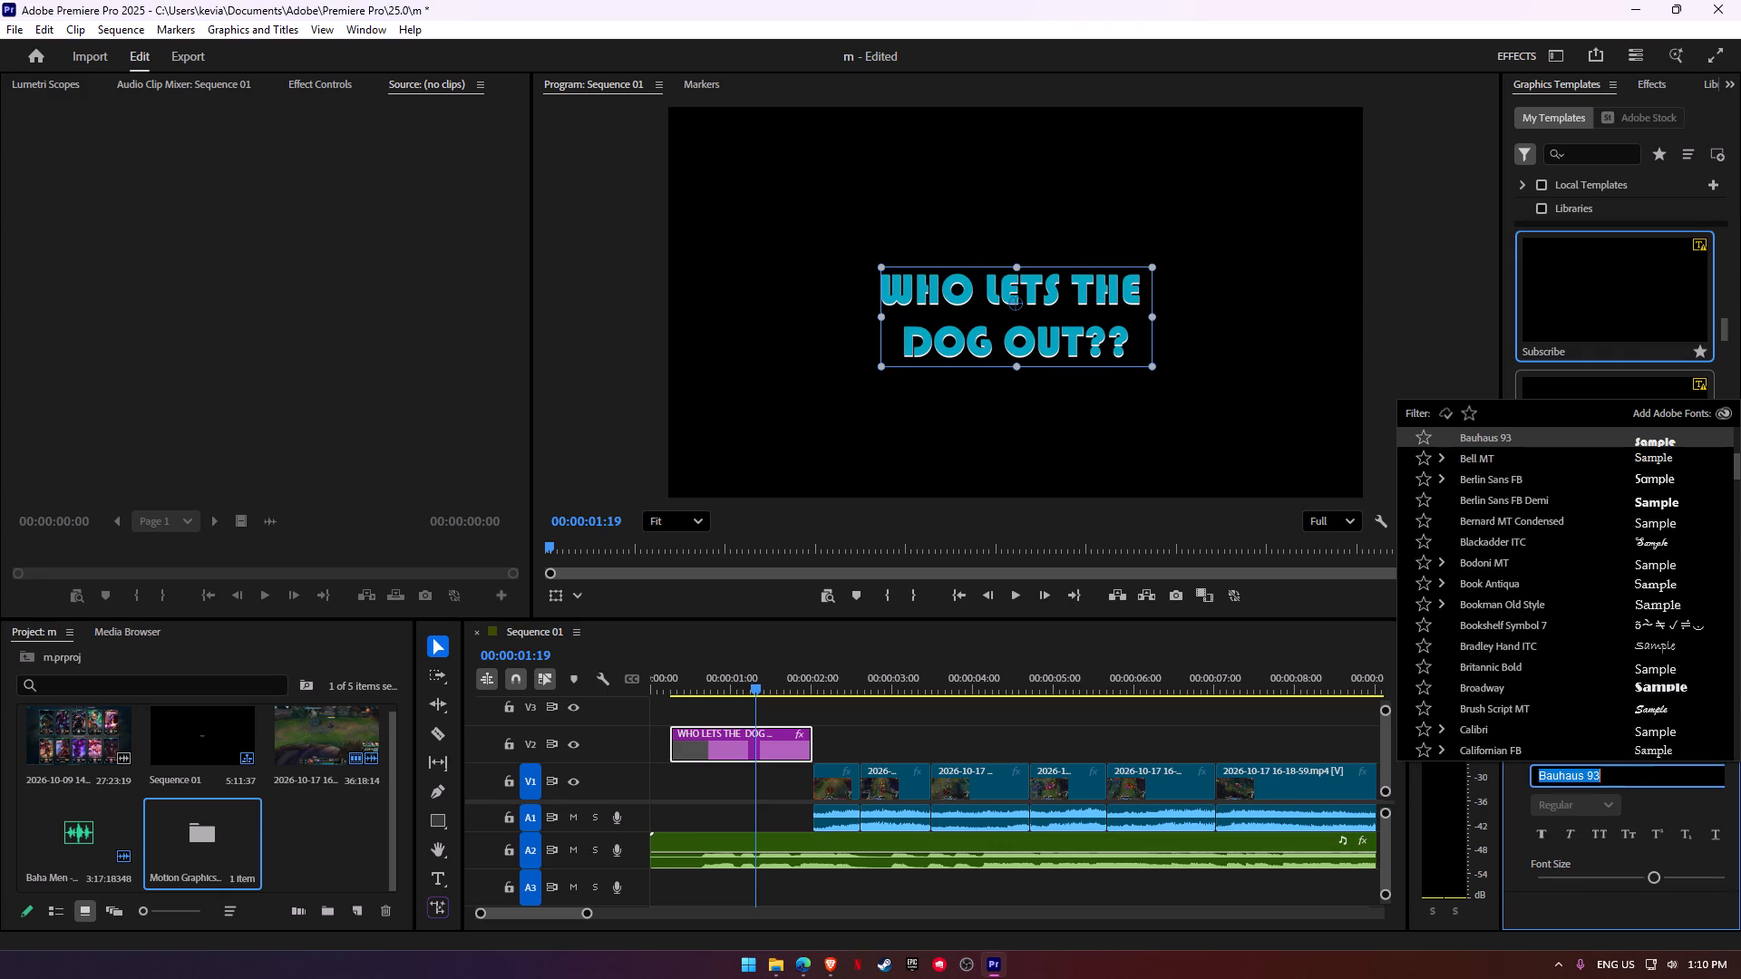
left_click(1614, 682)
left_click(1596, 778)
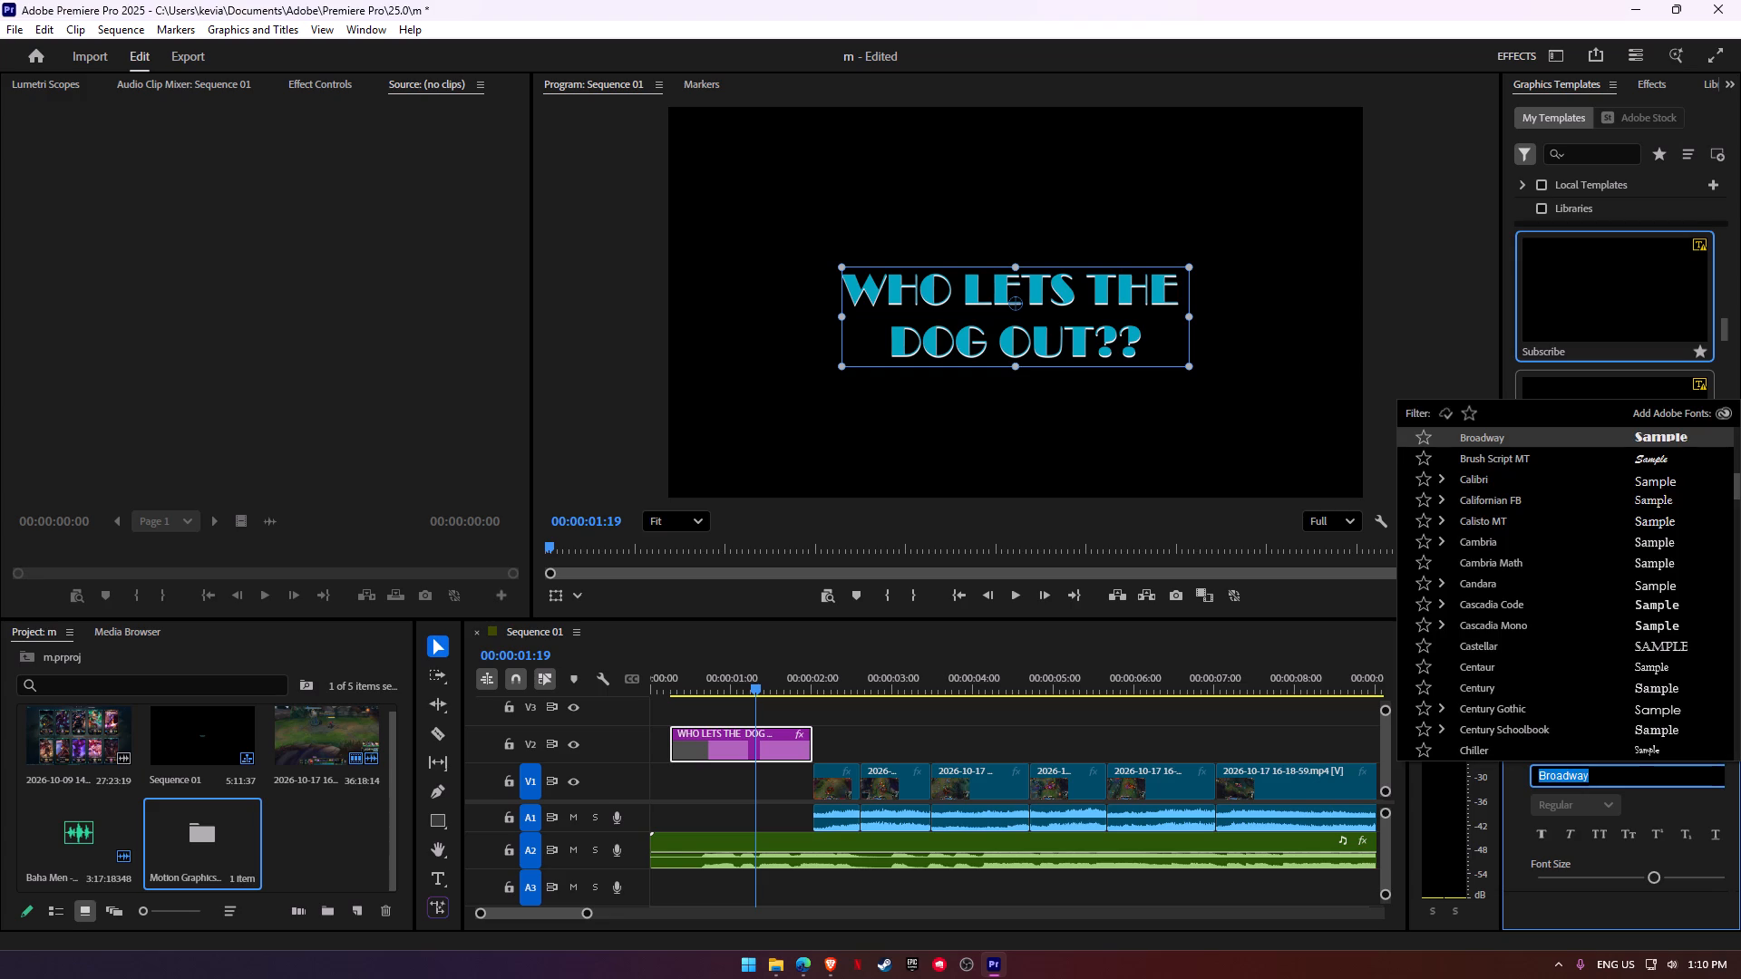
Switch to Brave, search the web for "who let the dogs out" to check the wording, and return to Premiere Pro.
left_click(822, 967)
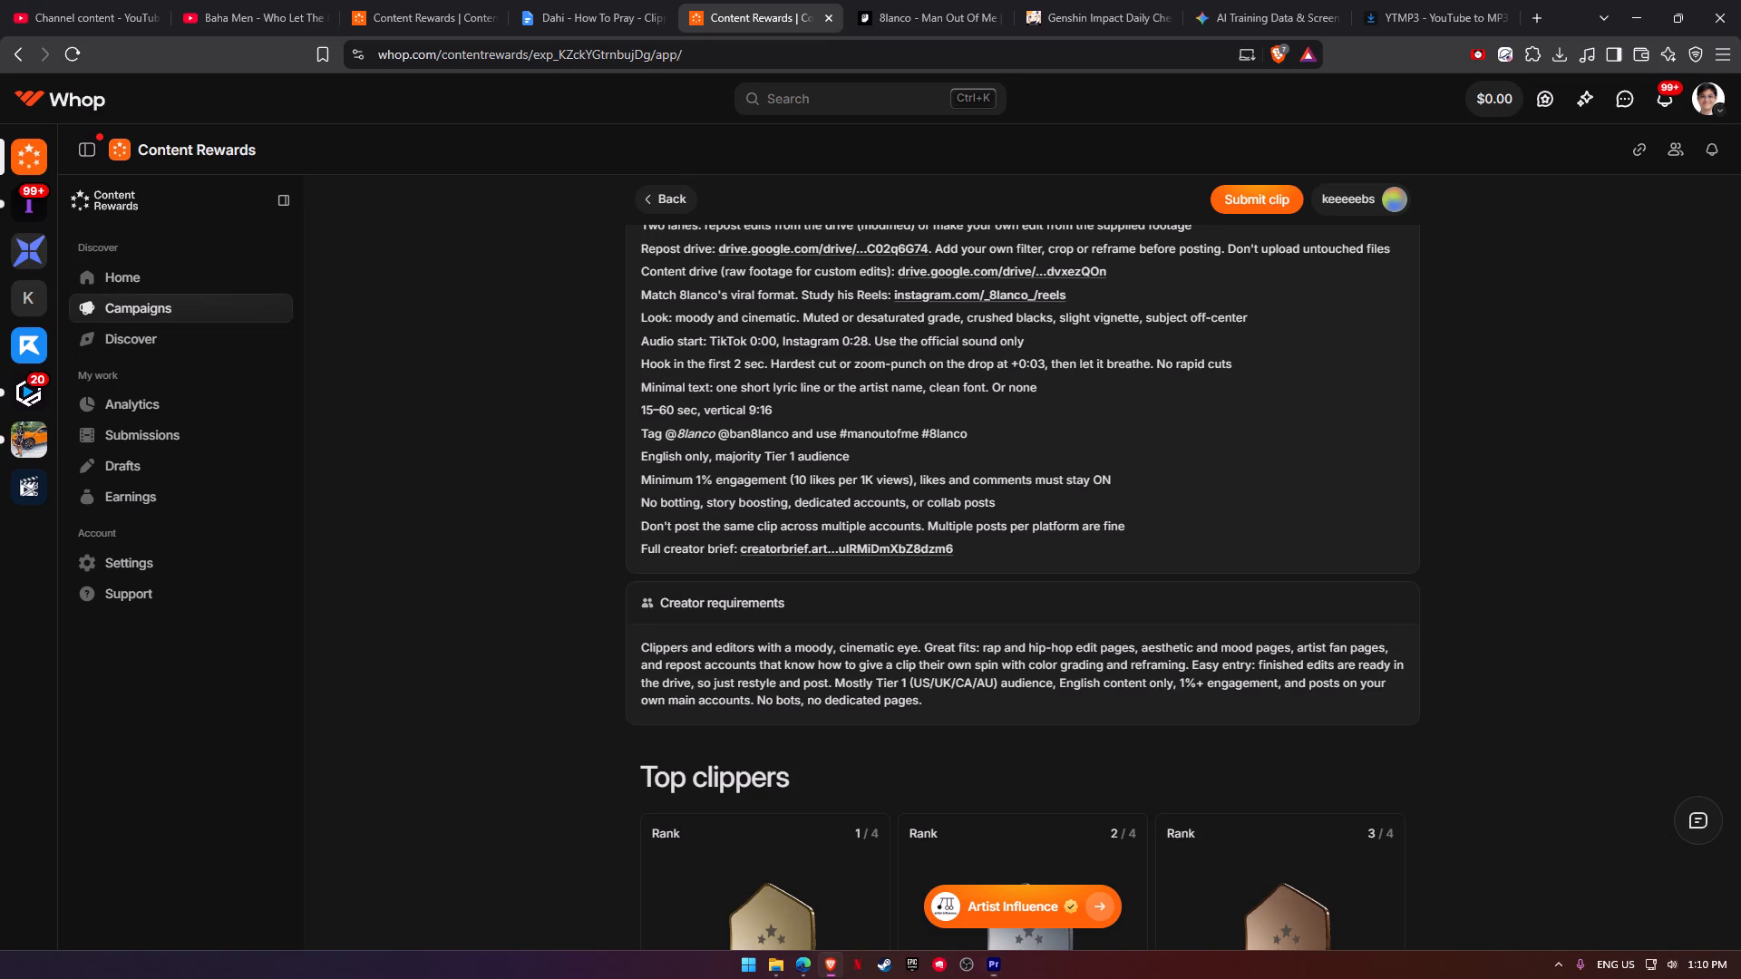
left_click(1544, 7)
type("WHO LET")
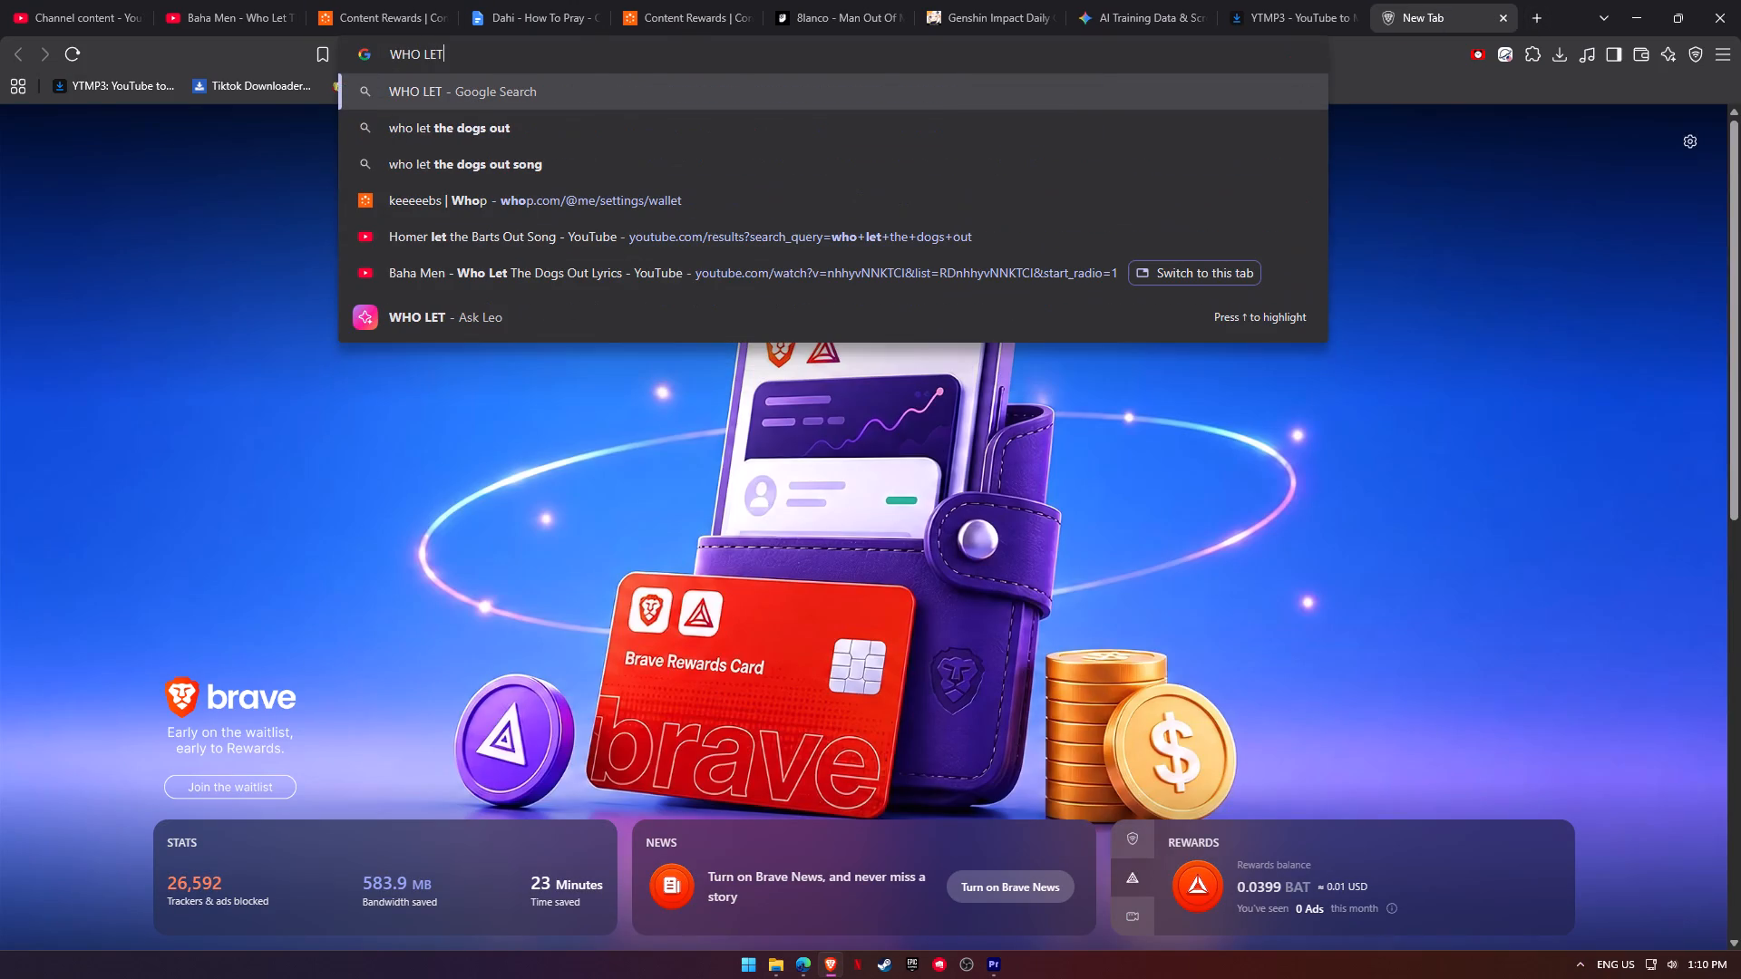
key("Down")
key("Return")
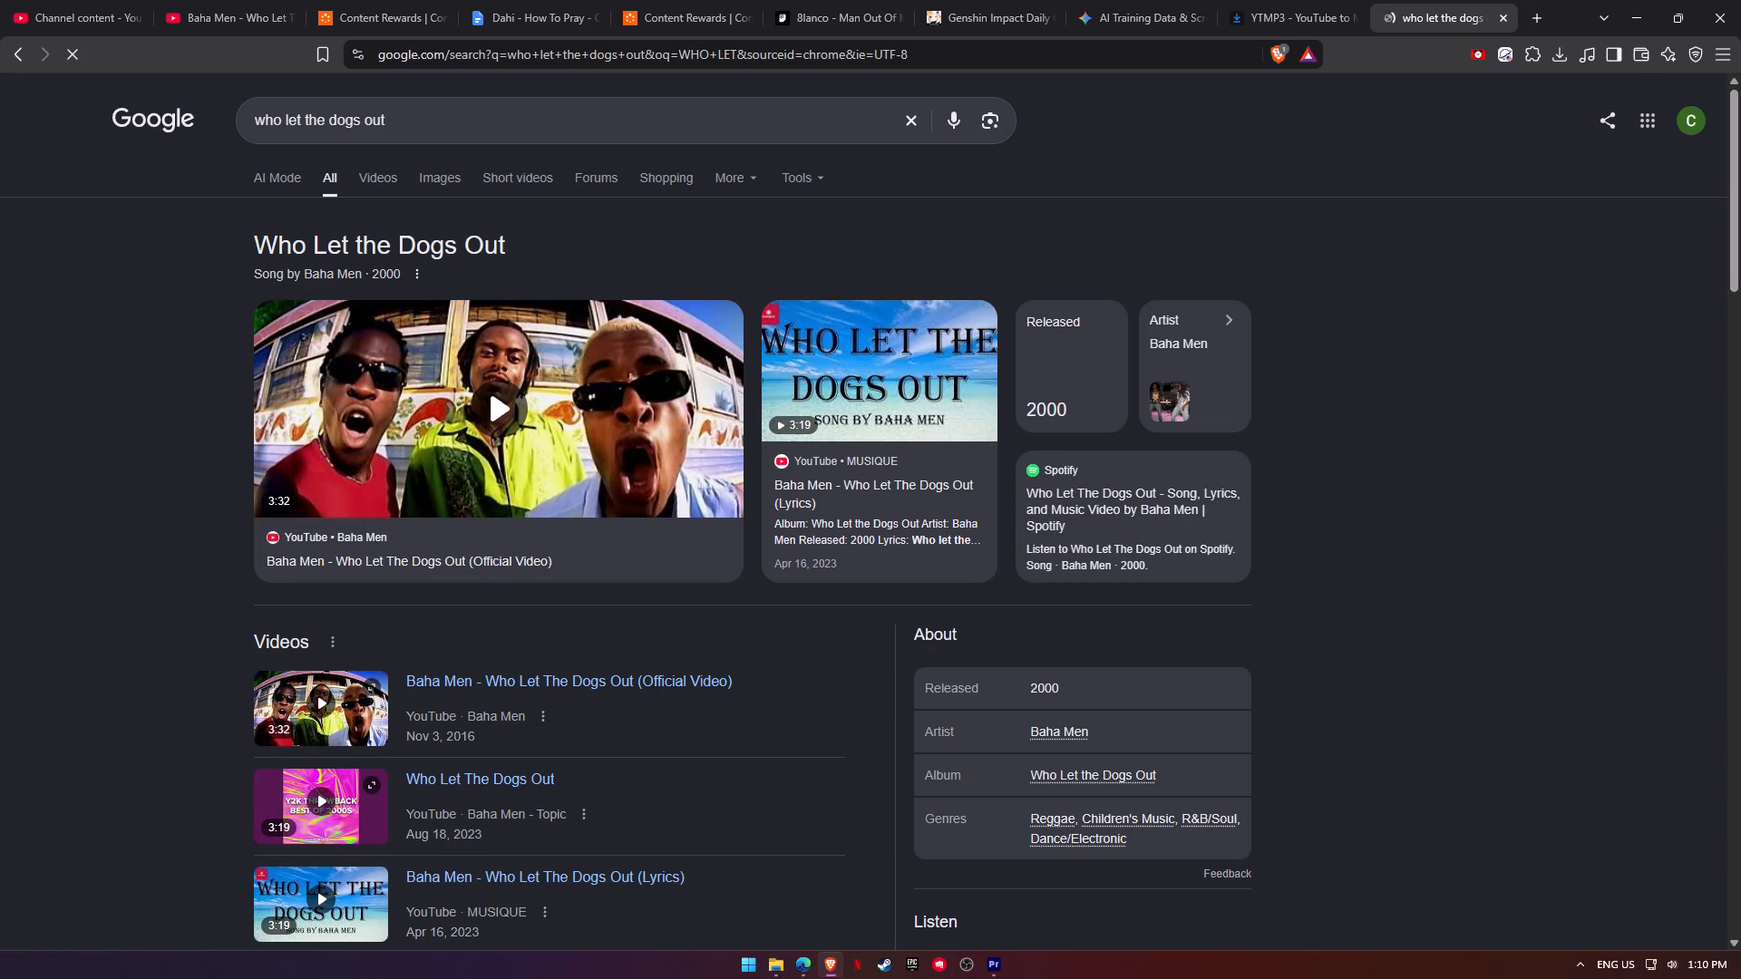
scroll(65, 542, "down", 2)
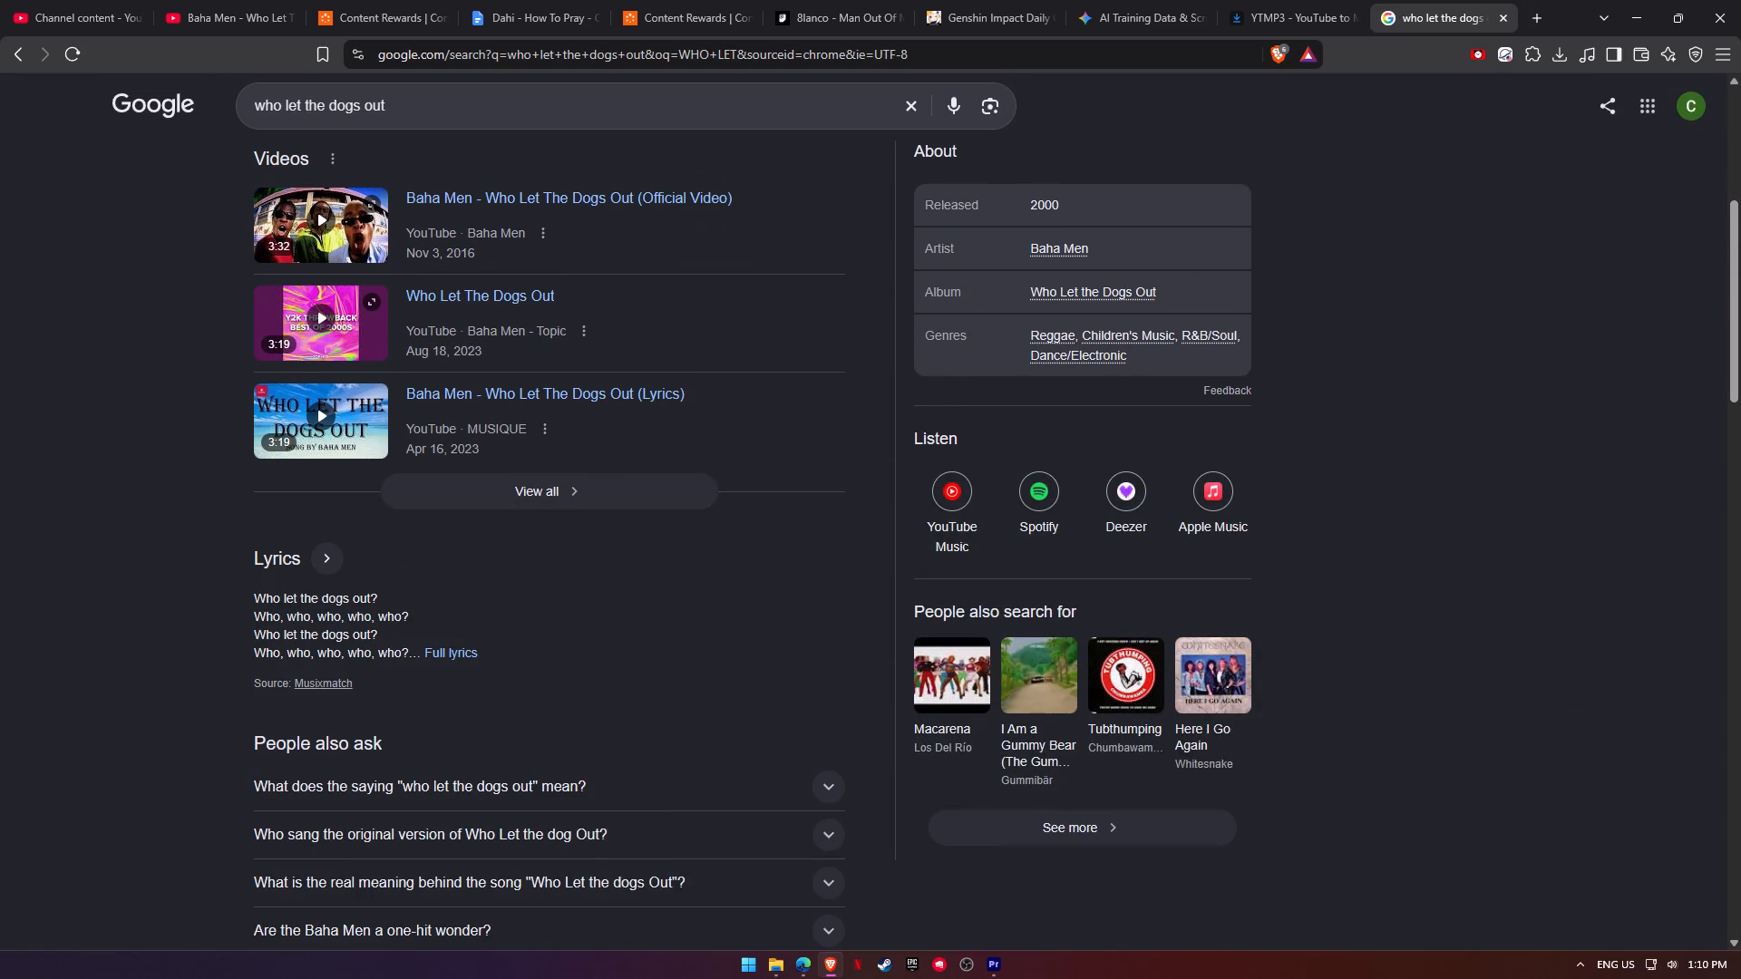
scroll(183, 663, "down", 1)
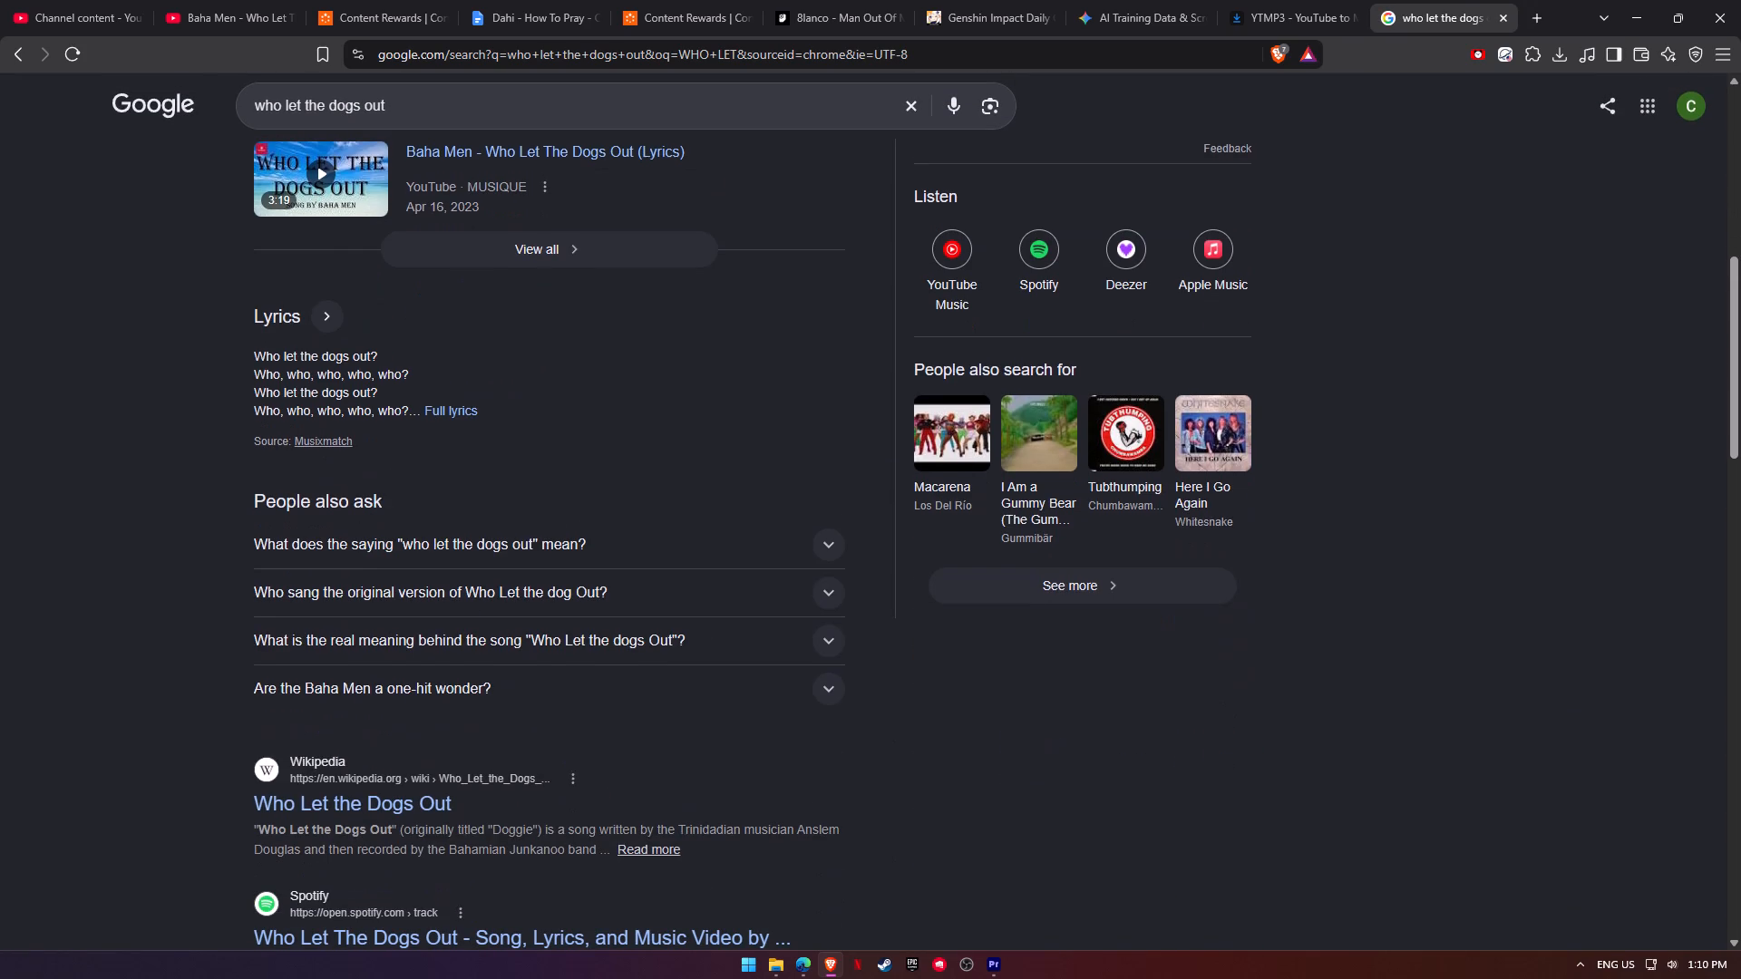
key("ctrl+w")
key("alt+Tab")
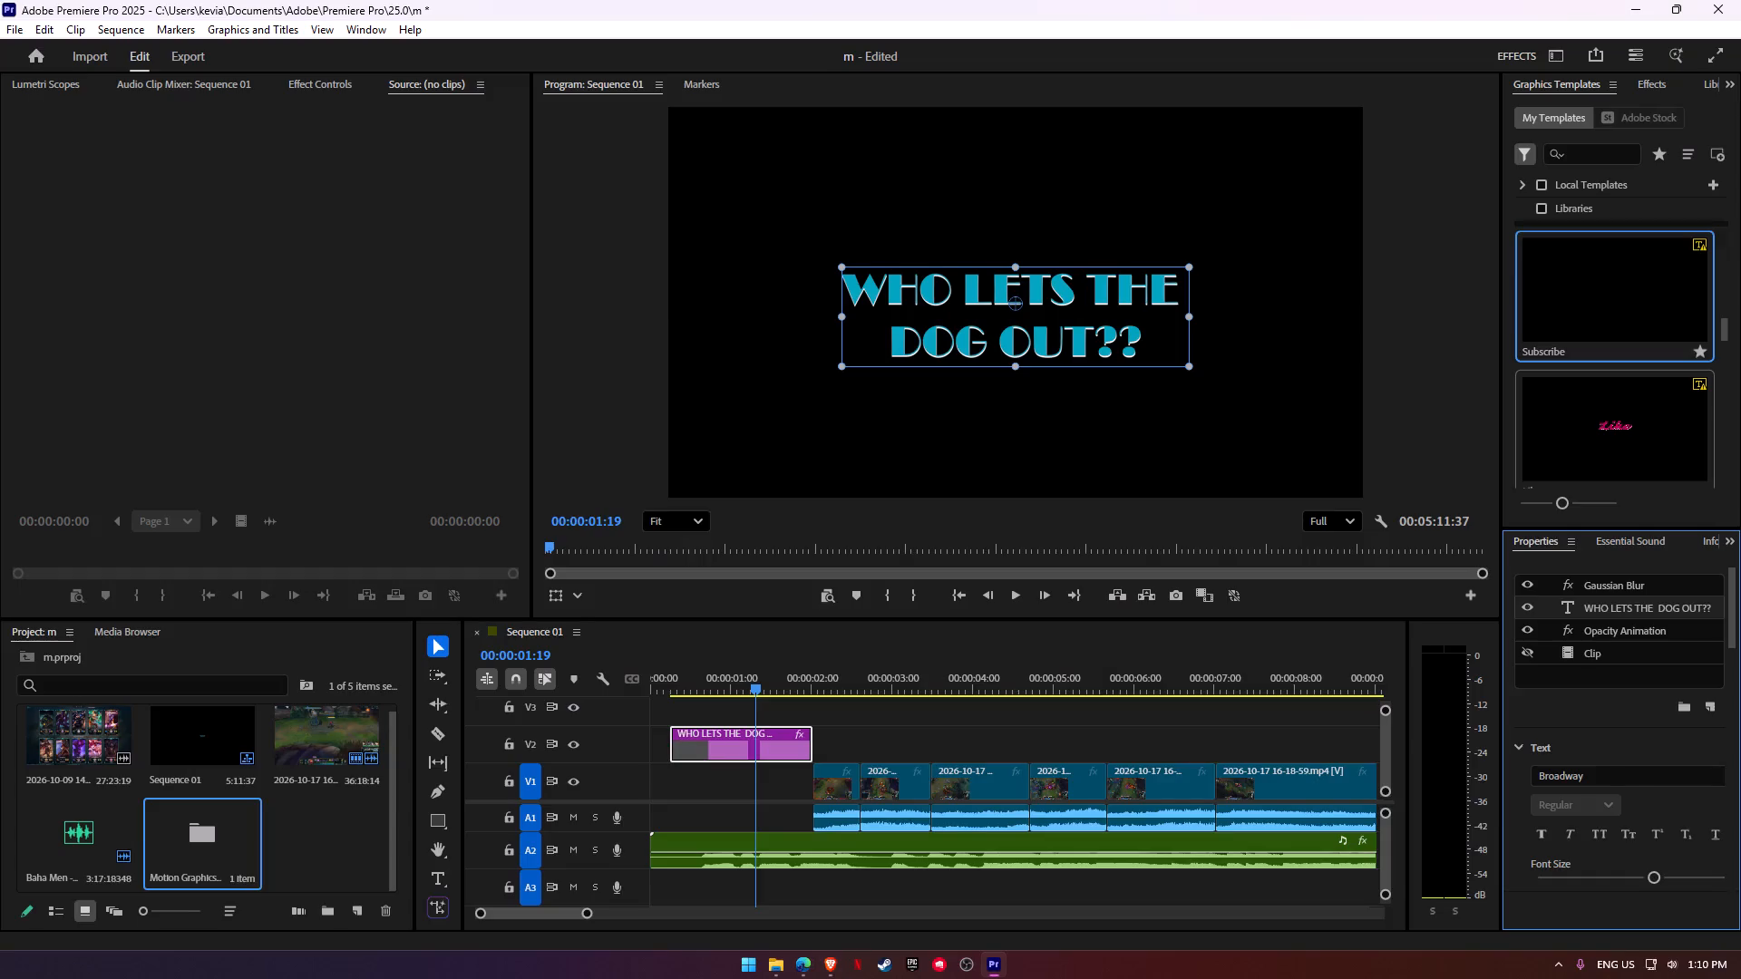
Remove the S from LETS so the title's first line reads "WHO LET THE".
left_click(1075, 297)
double_click(1074, 289)
left_click(1074, 289)
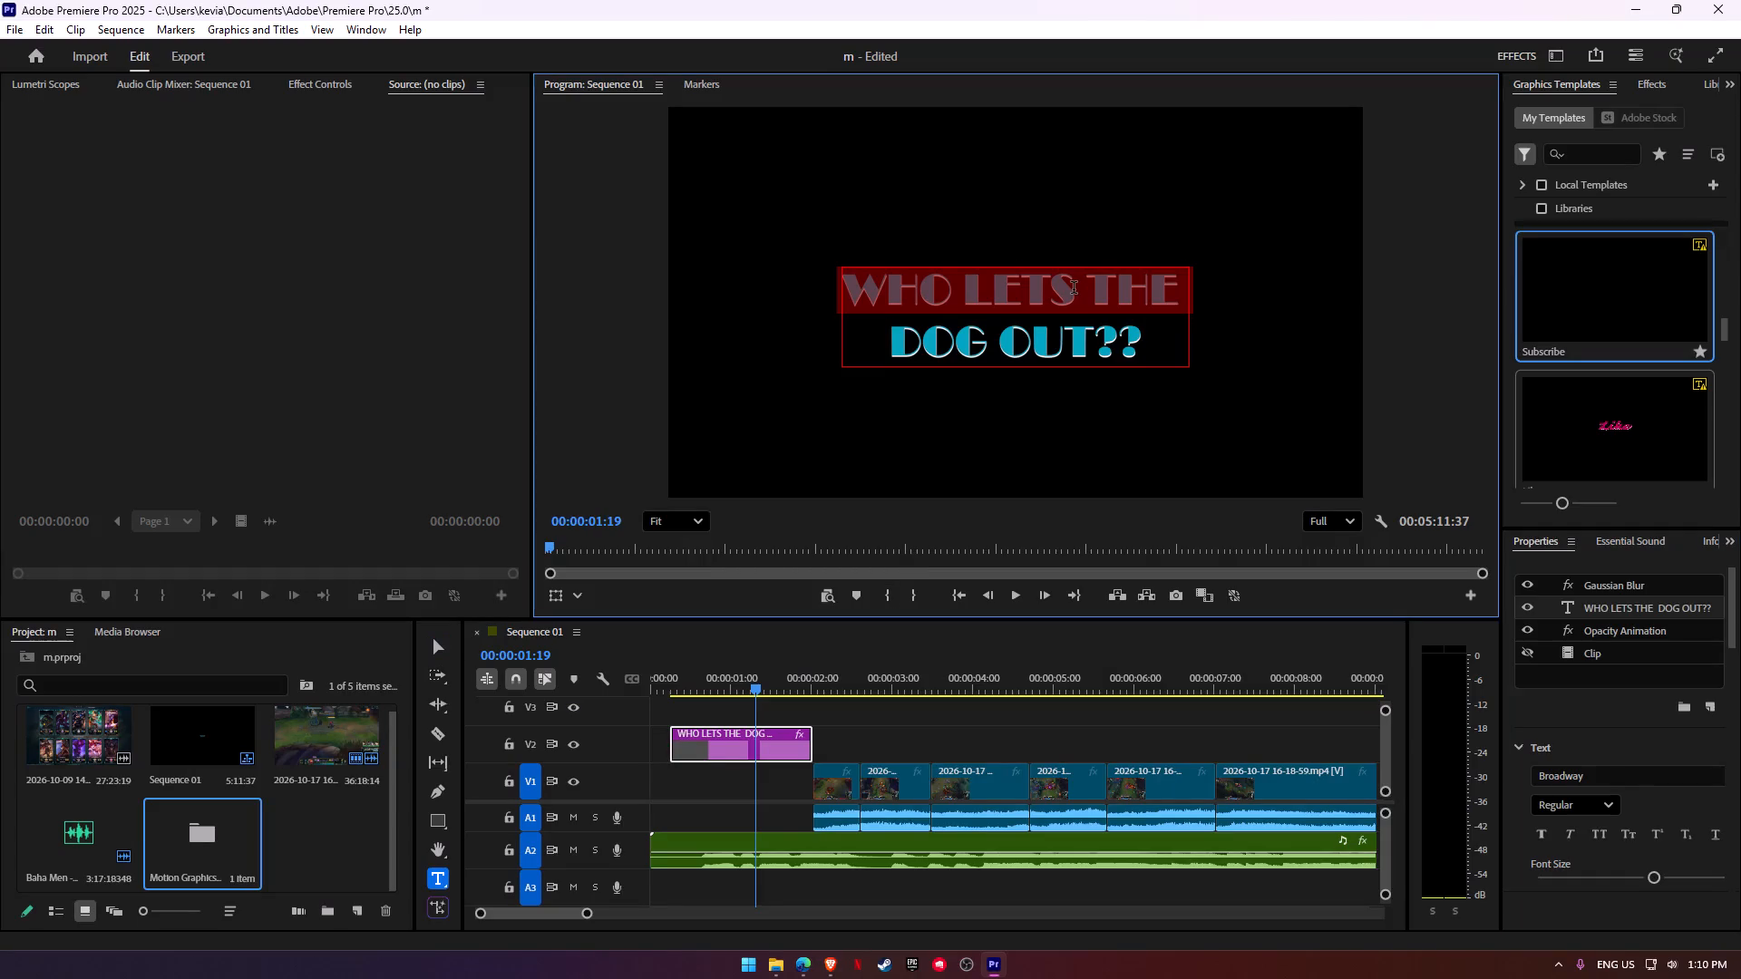
left_click(1074, 289)
key("BackSpace")
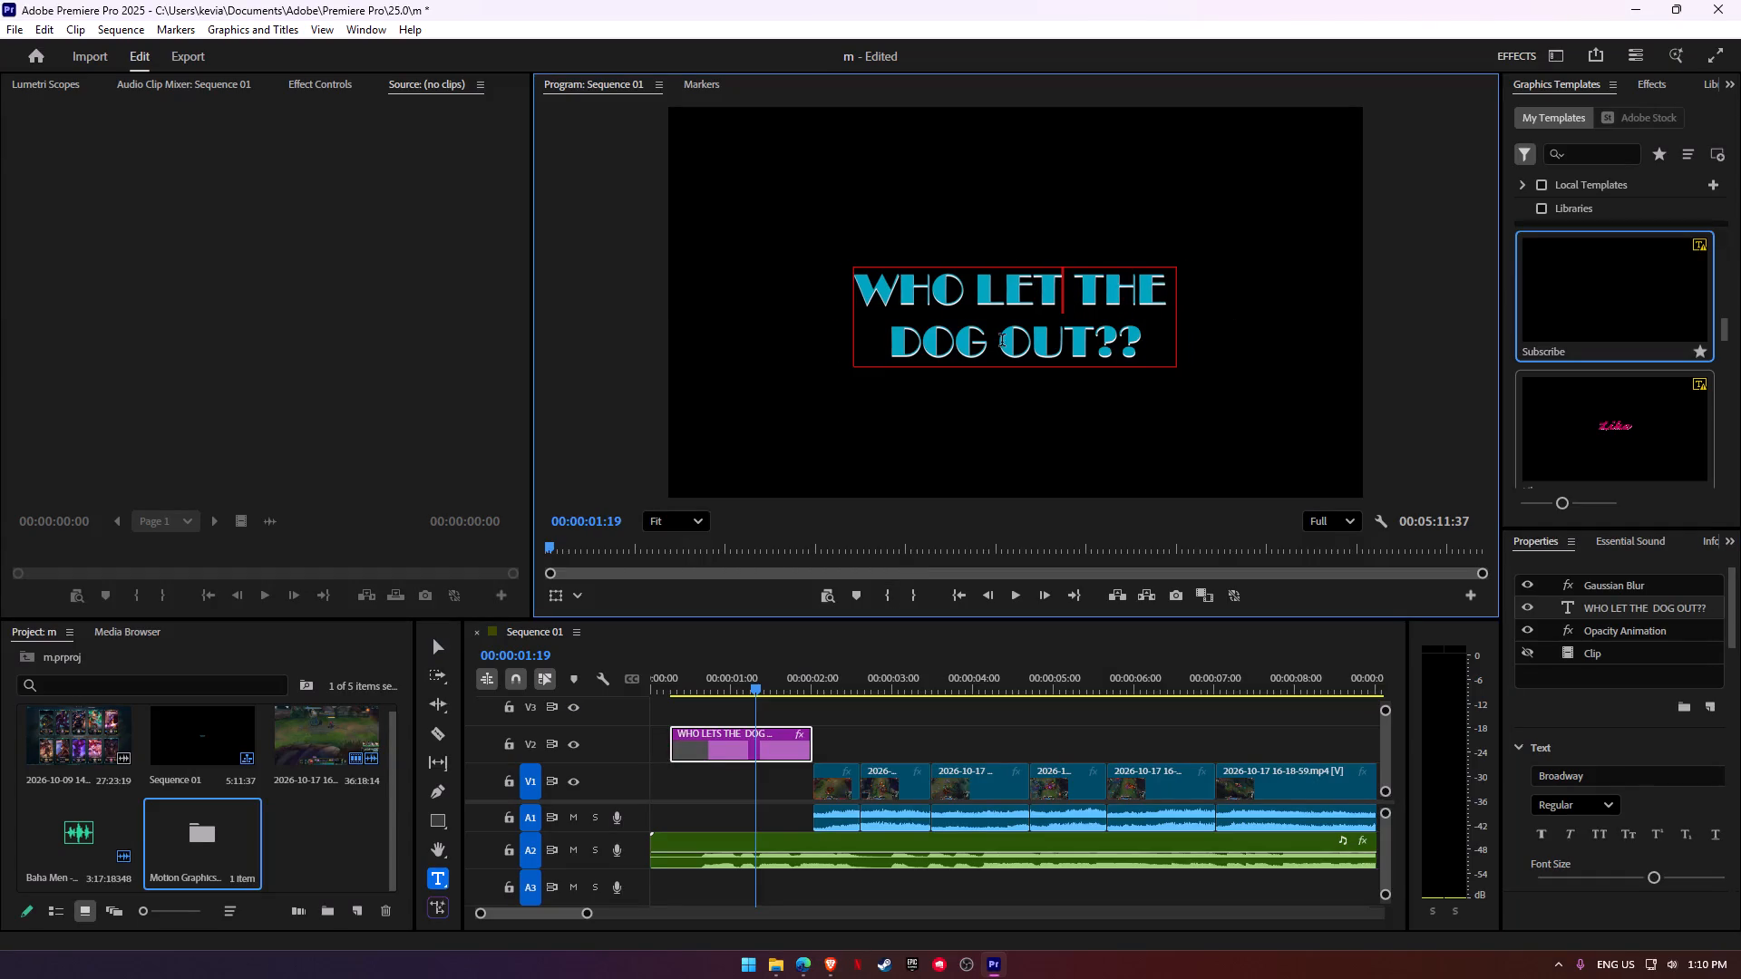
Select the entire title text and apply Faux Bold to it.
left_click(985, 351)
scroll(1617, 730, "down", 1)
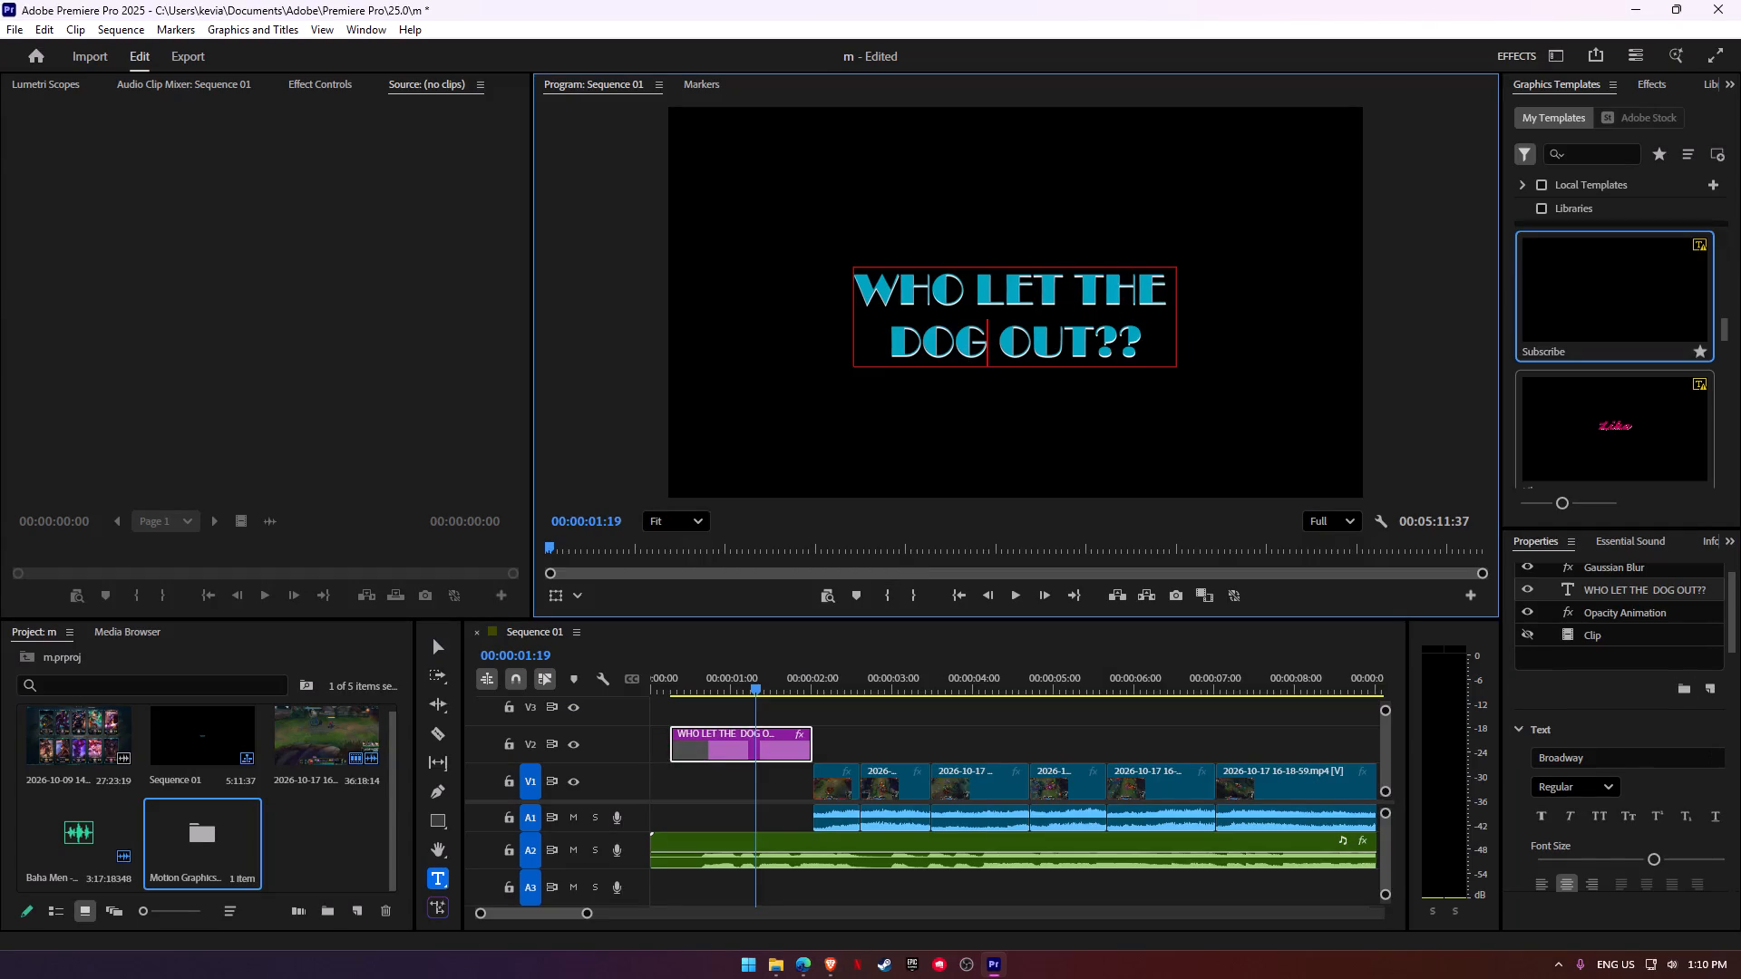
left_click(1606, 741)
left_click(1608, 772)
left_click(1604, 791)
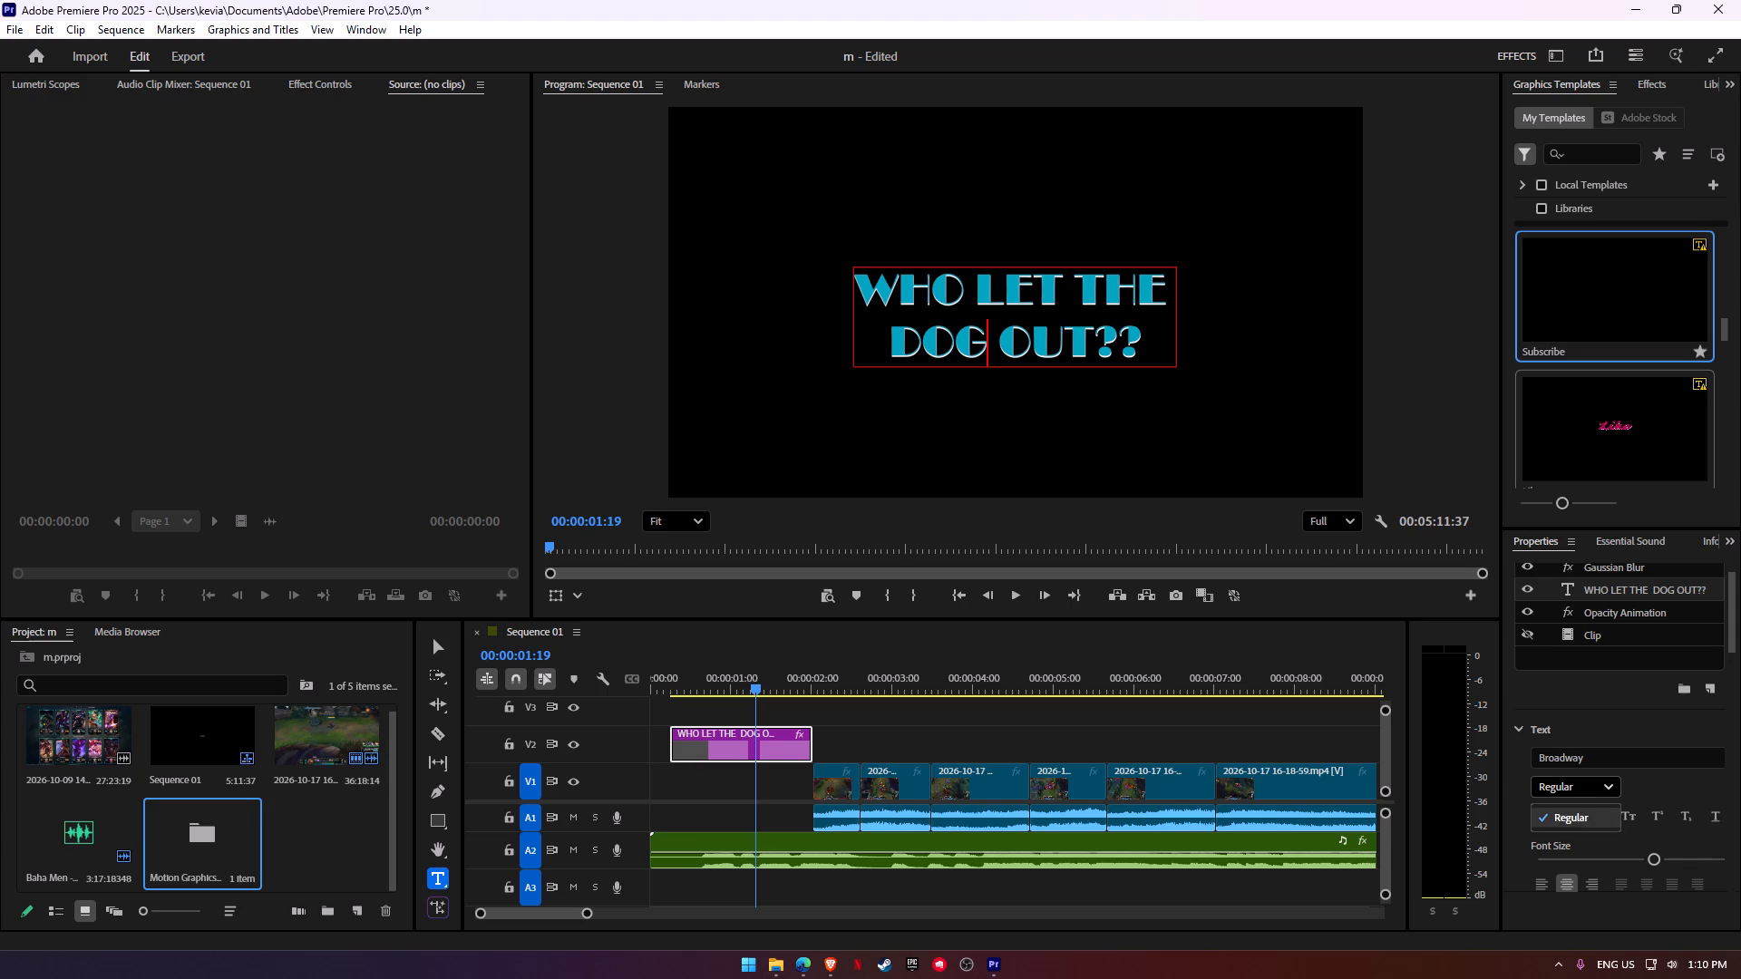
left_click(1677, 787)
left_click(1537, 815)
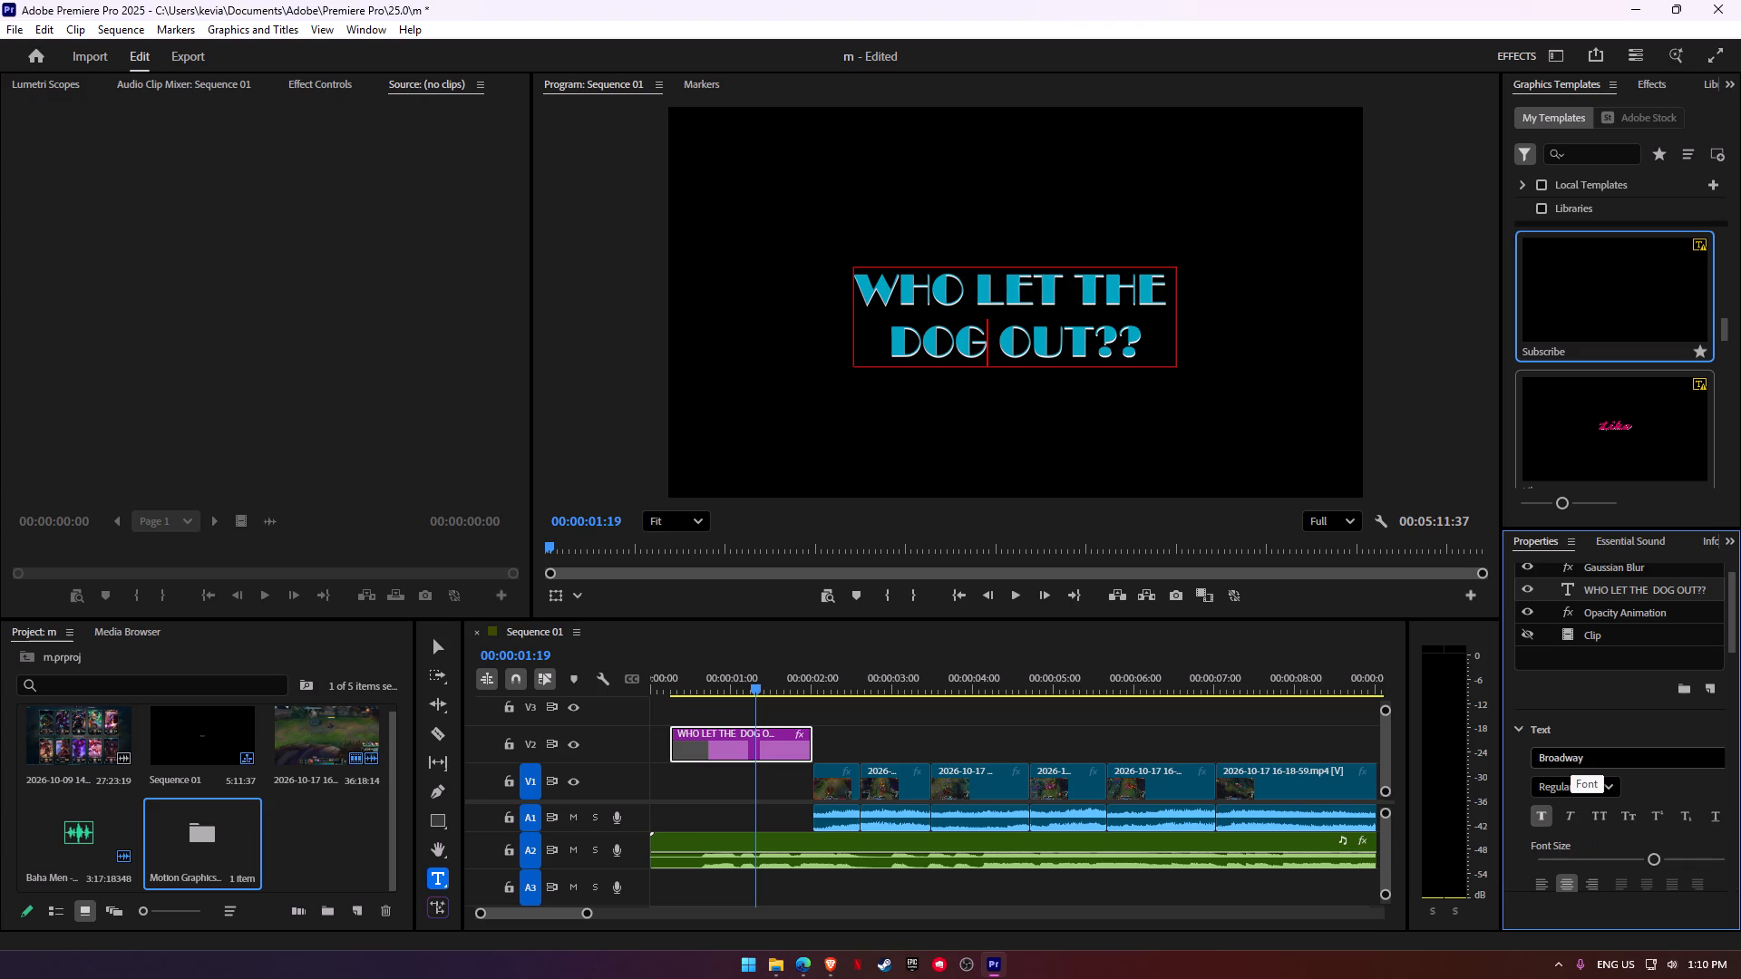
double_click(1649, 587)
left_click(1536, 817)
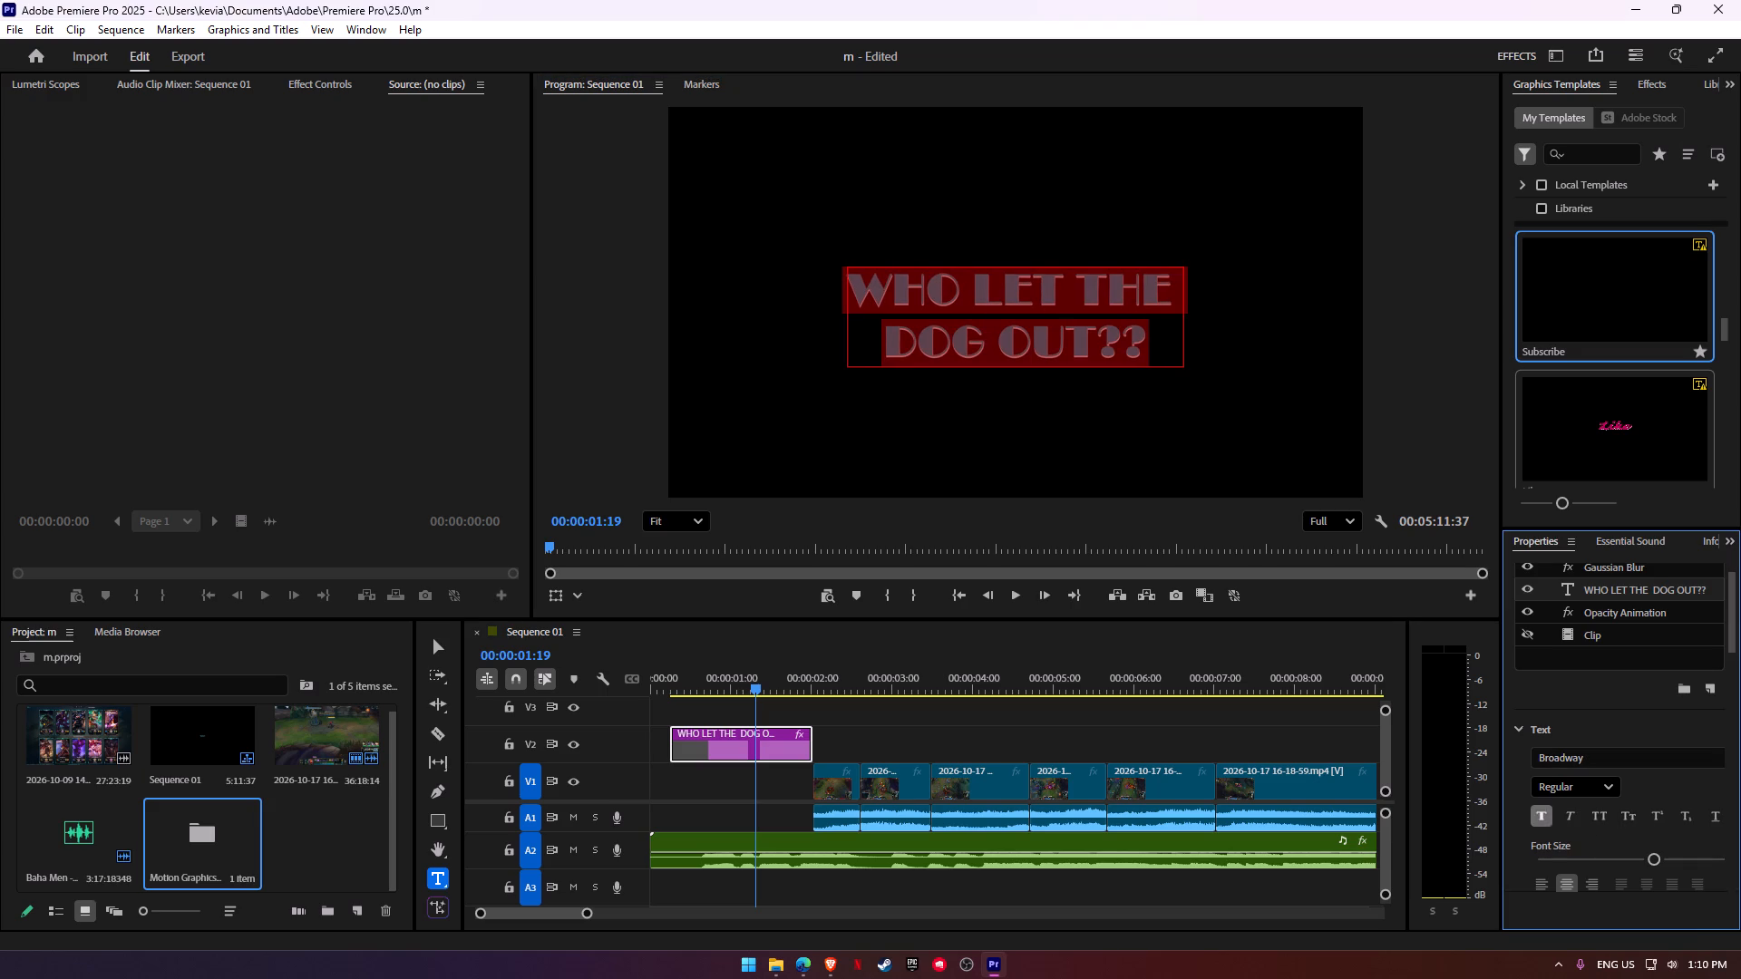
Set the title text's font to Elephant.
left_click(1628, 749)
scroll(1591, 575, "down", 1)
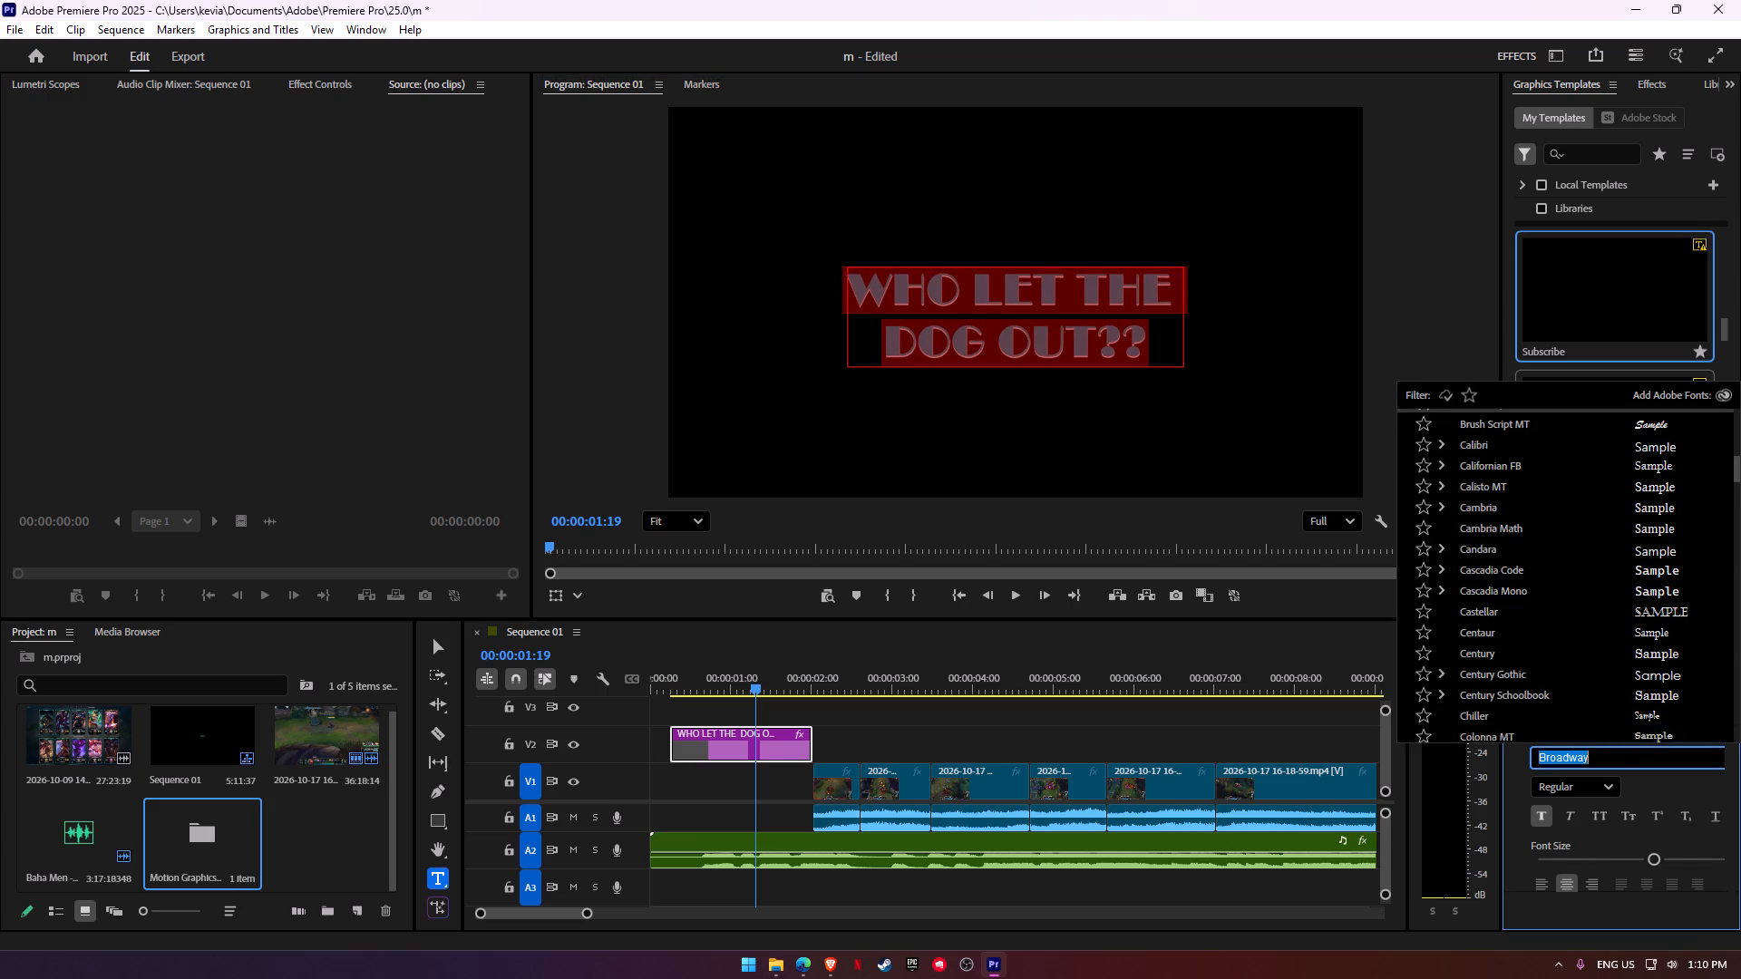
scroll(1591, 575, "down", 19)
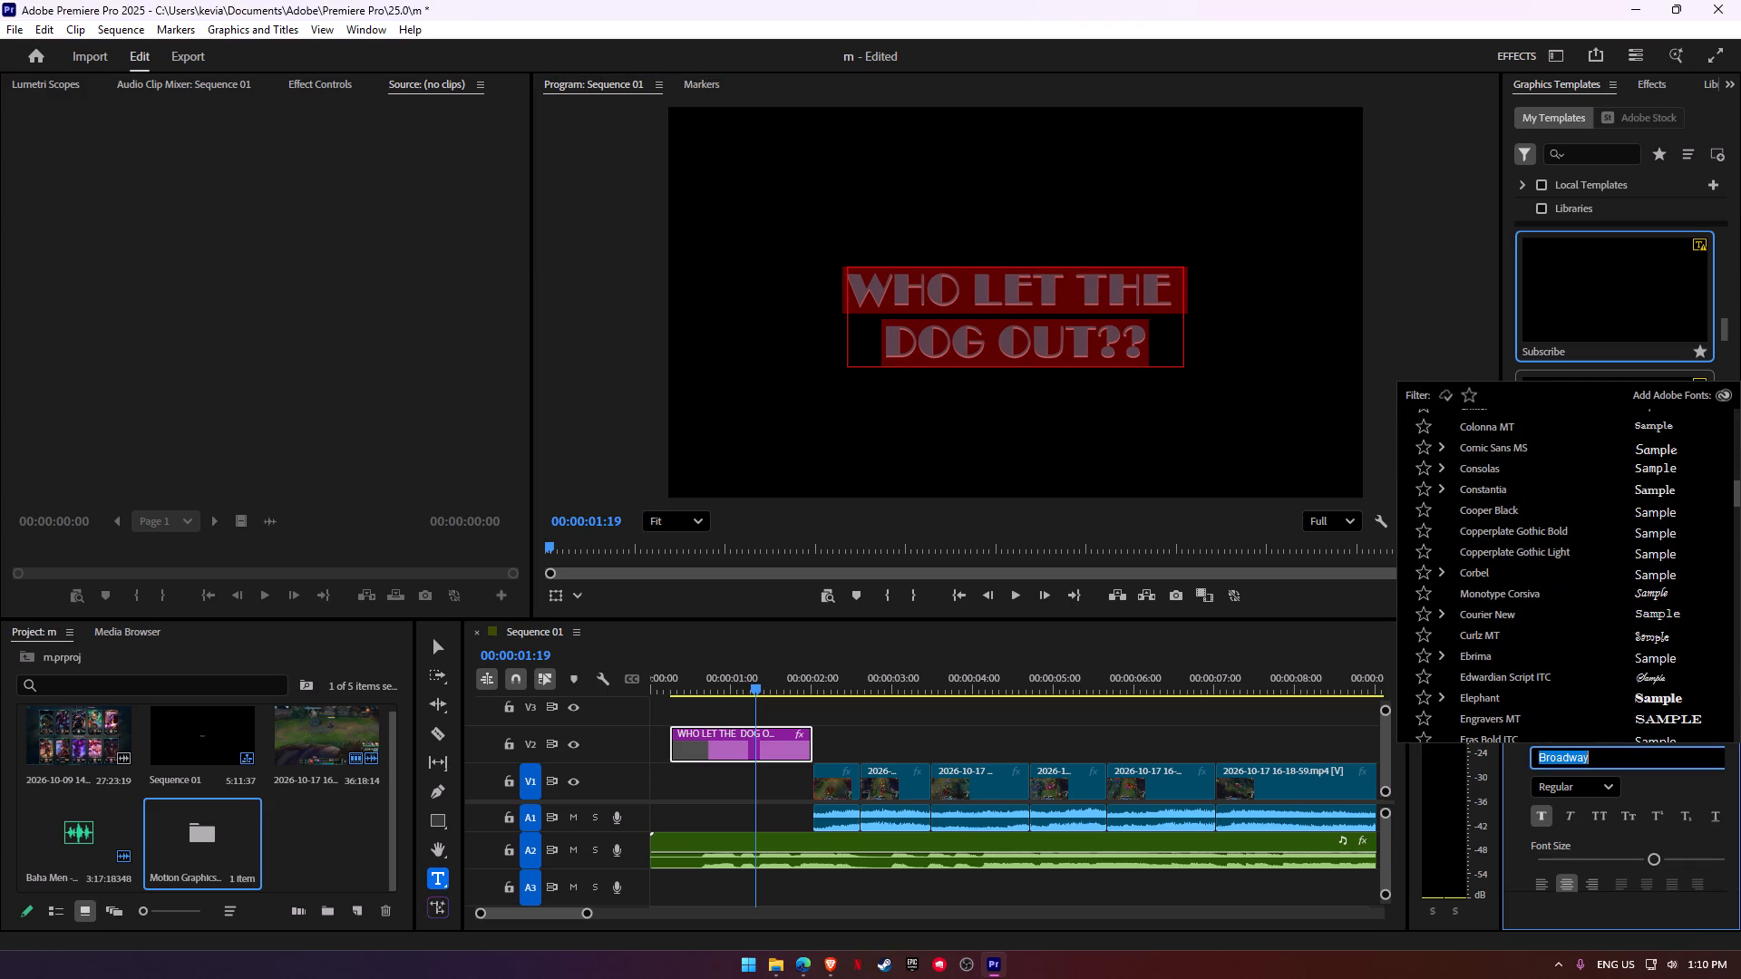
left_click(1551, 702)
Set the title text's font to Goudy Stout.
double_click(1600, 769)
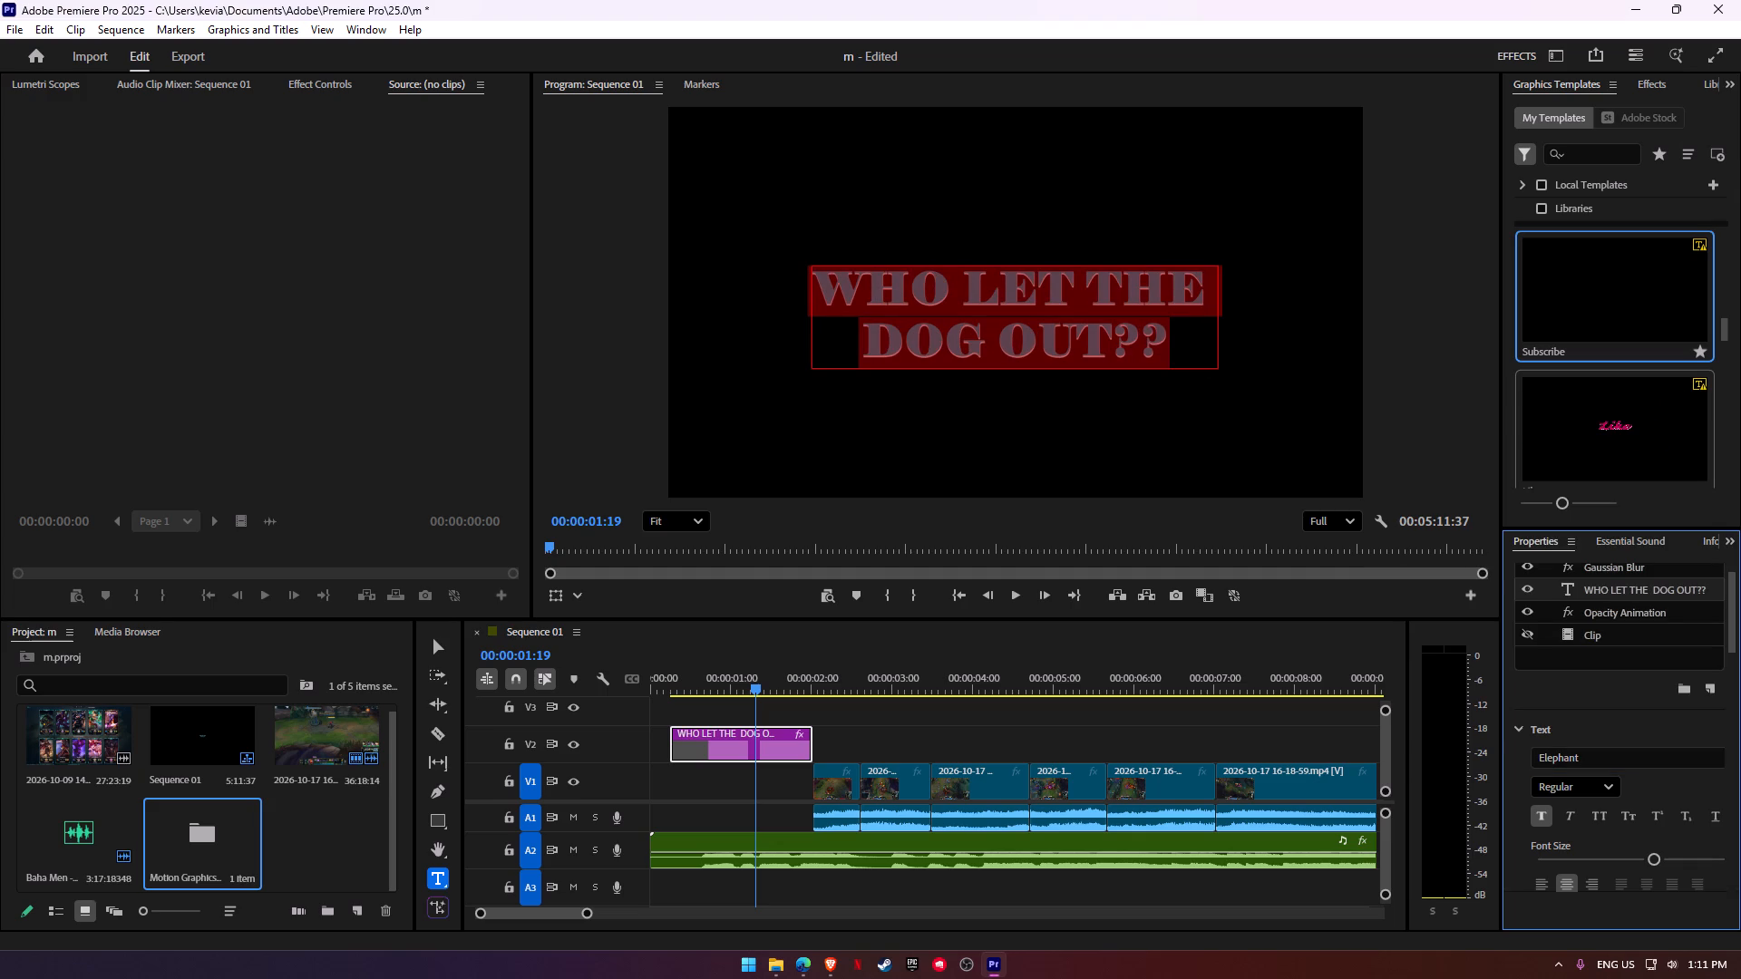
scroll(1608, 645, "down", 20)
scroll(1608, 645, "down", 5)
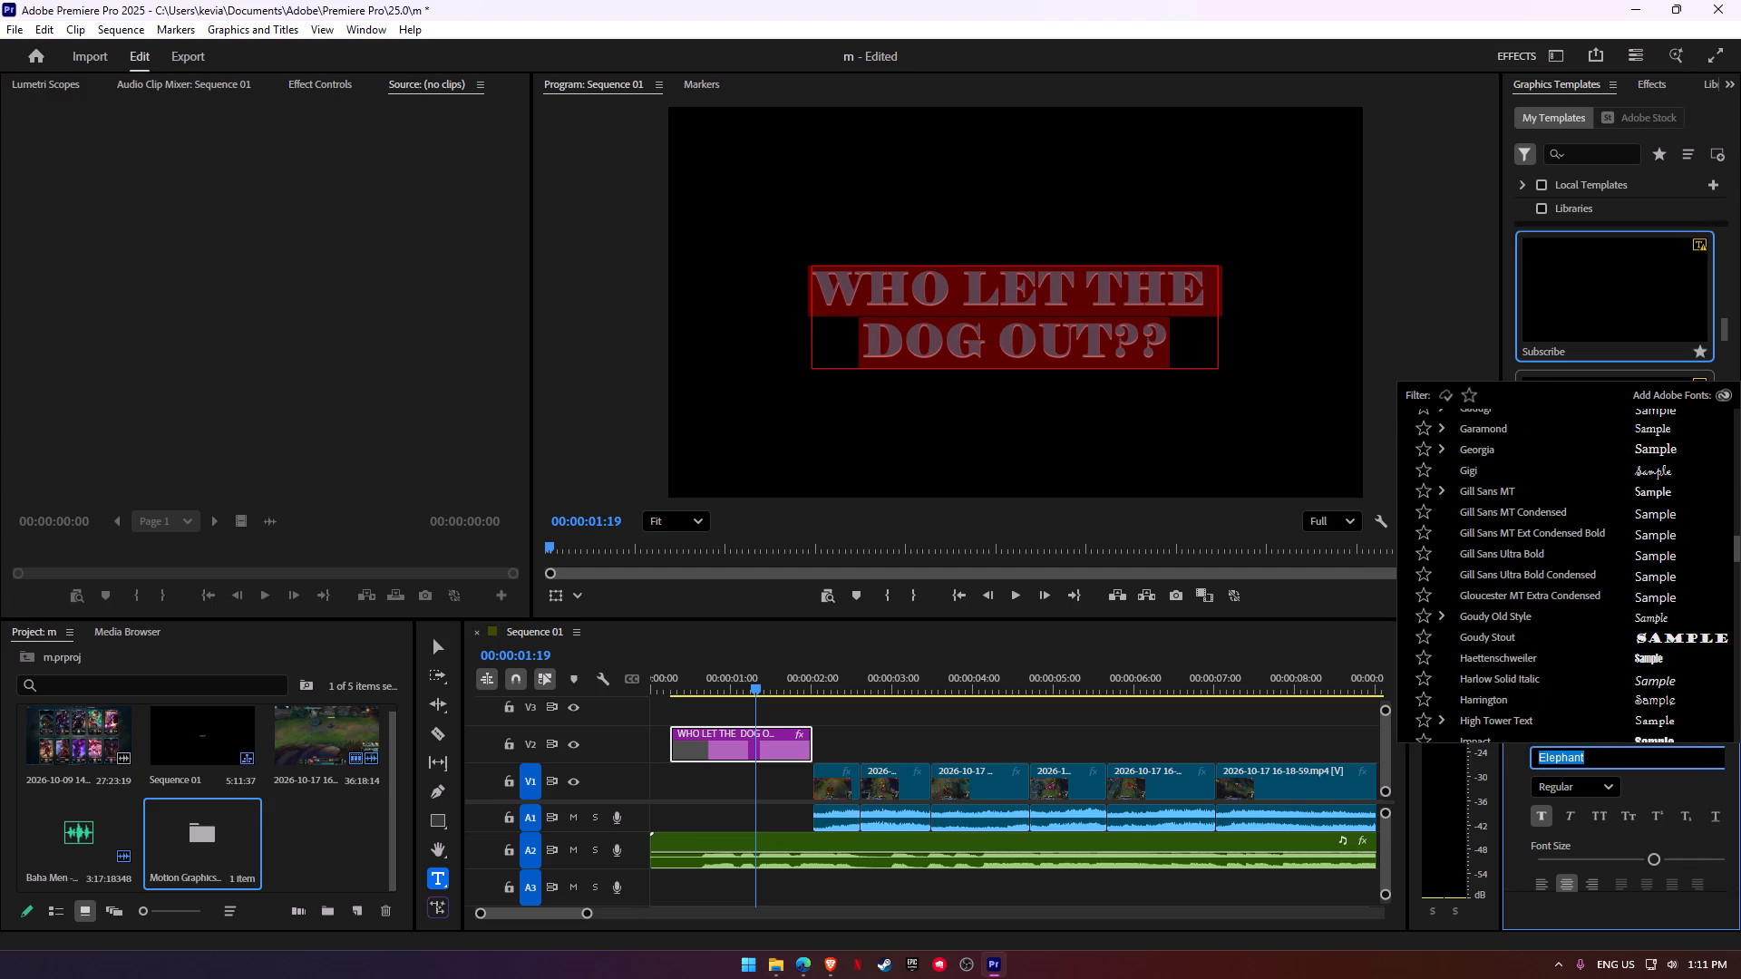
left_click(1590, 635)
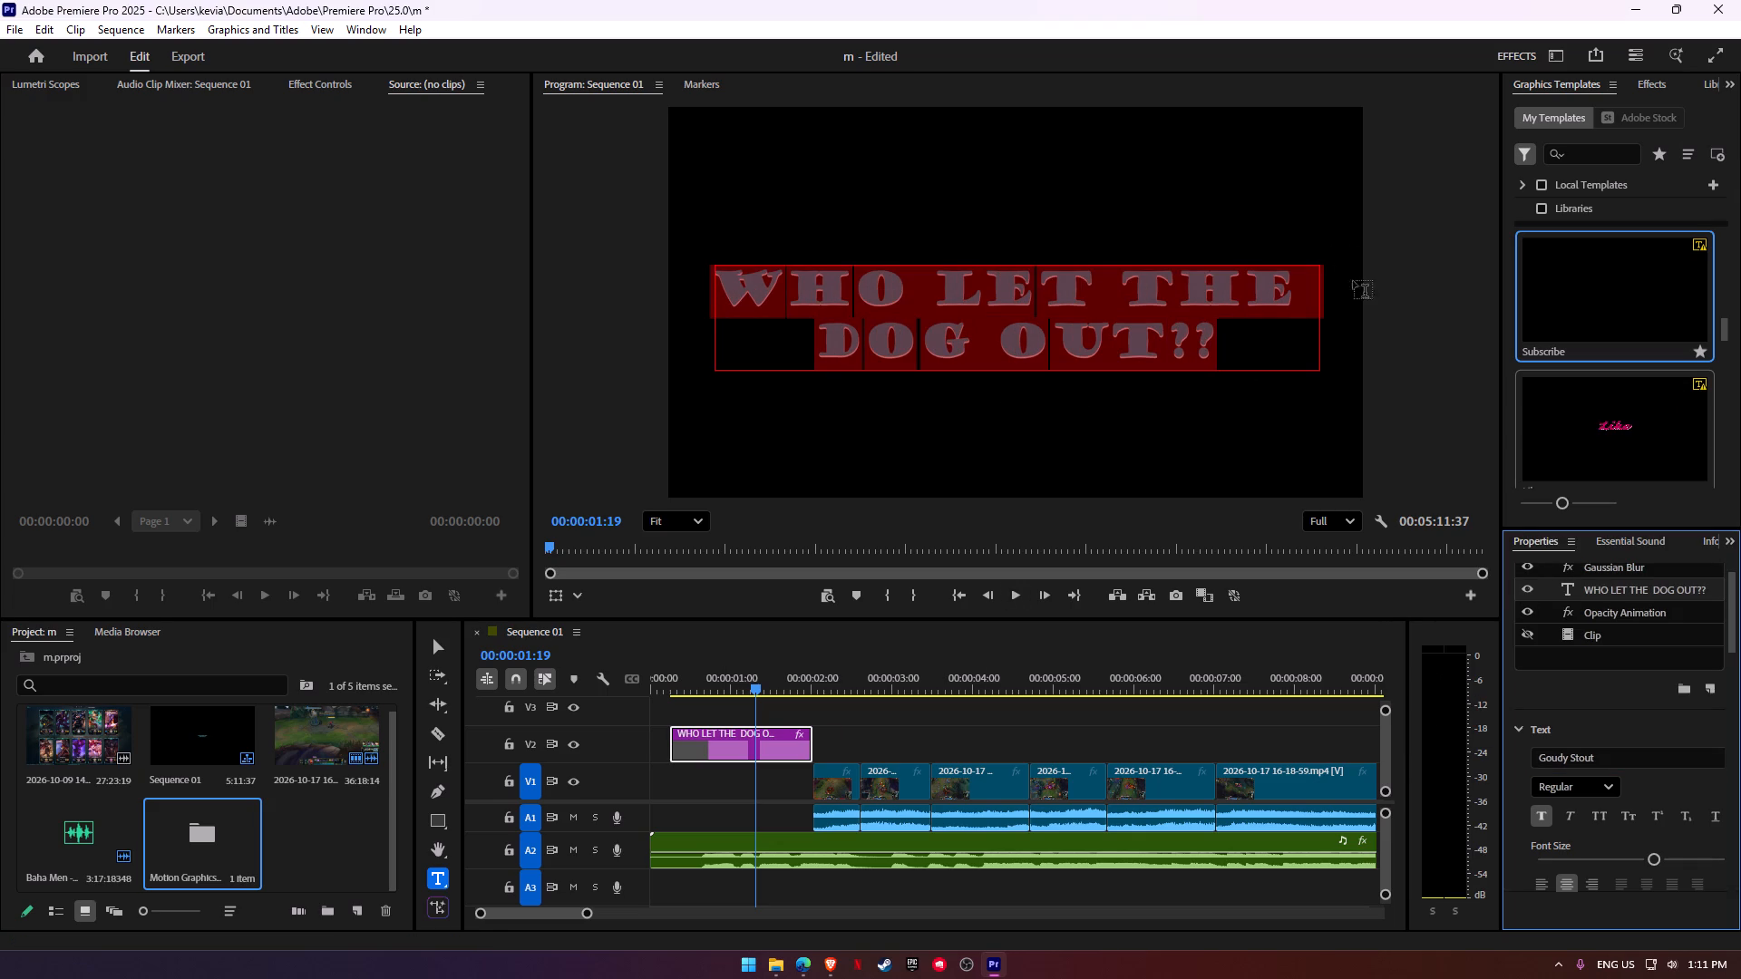
left_click(1609, 691)
left_click(1581, 586)
Scale the "WHO LET THE DOG OUT??" title down around its centre with the Selection tool.
left_click(439, 654)
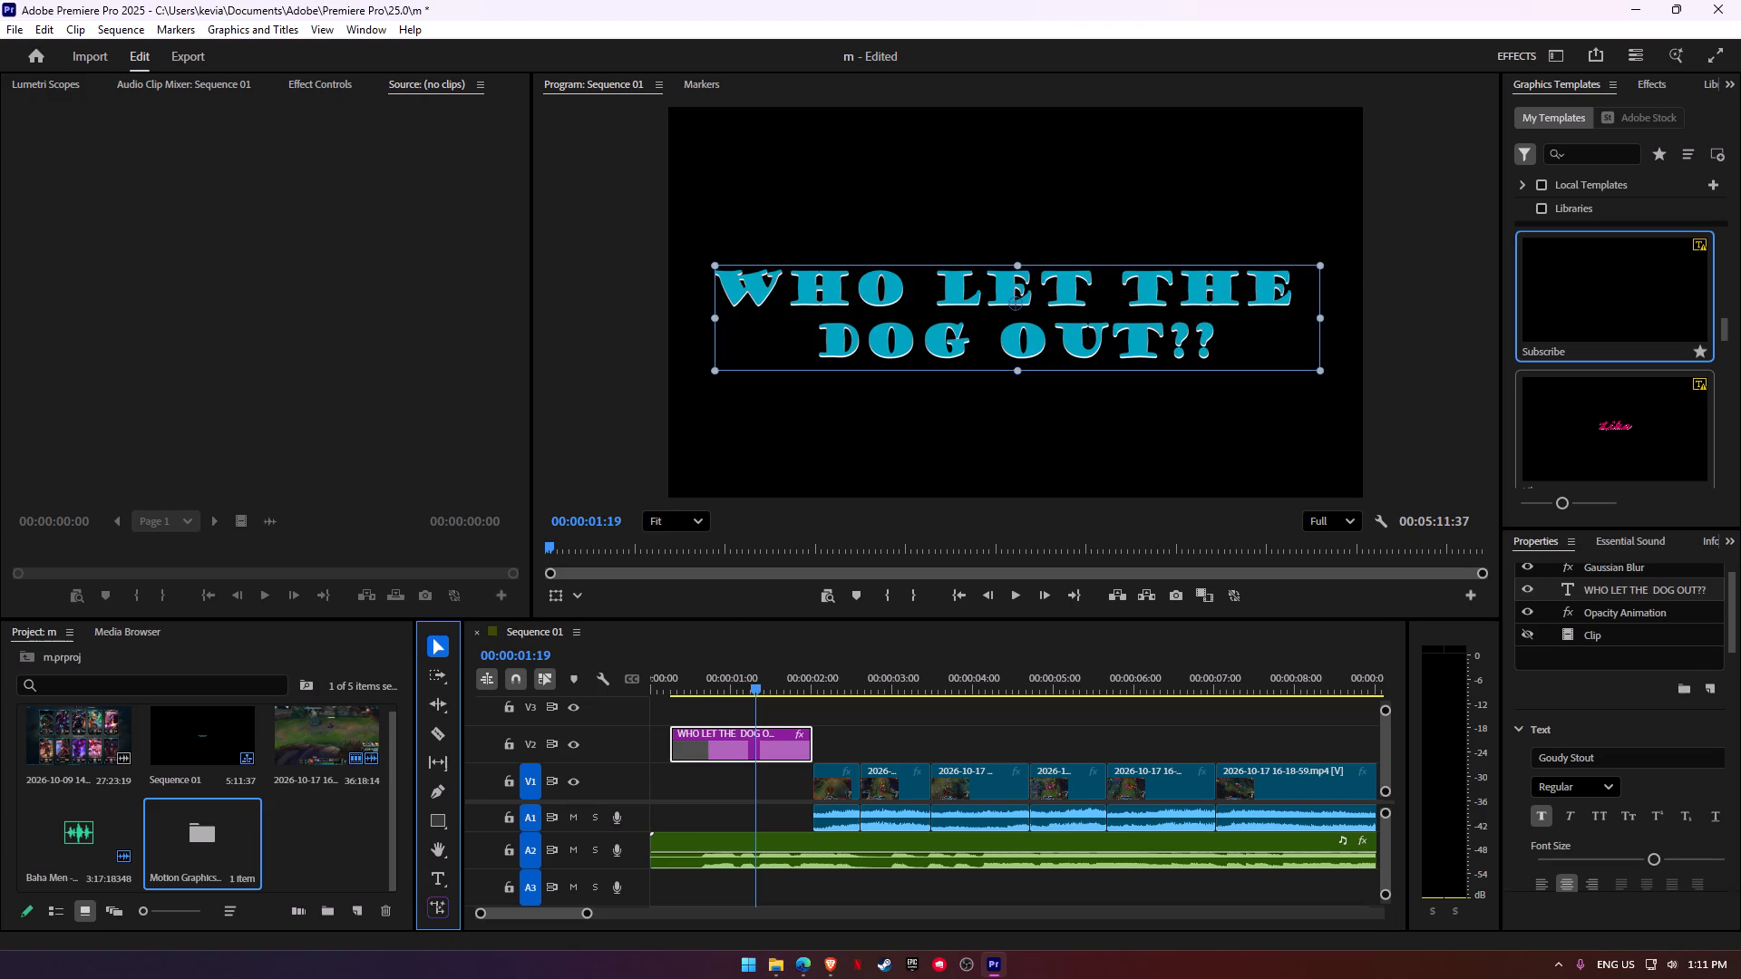
left_click_drag(713, 271, 904, 291)
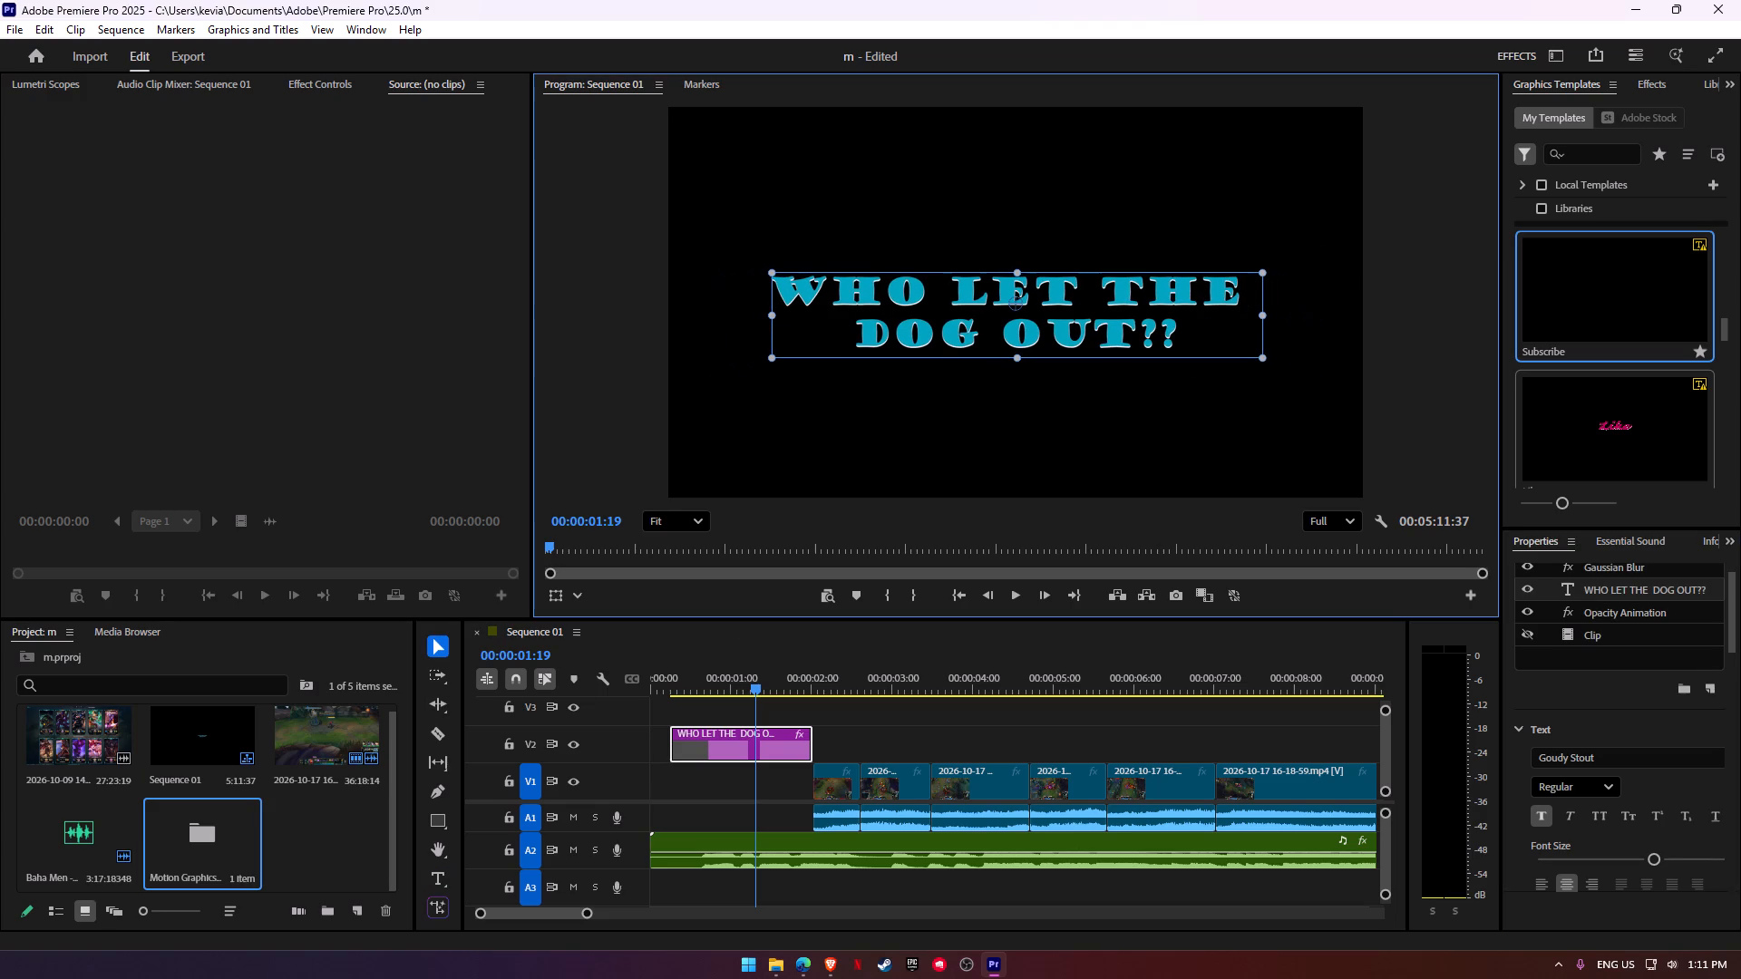
Change the sequence frame size to 1080 horizontal by 1920 vertical for a 9:16 video.
left_click(119, 23)
left_click(139, 58)
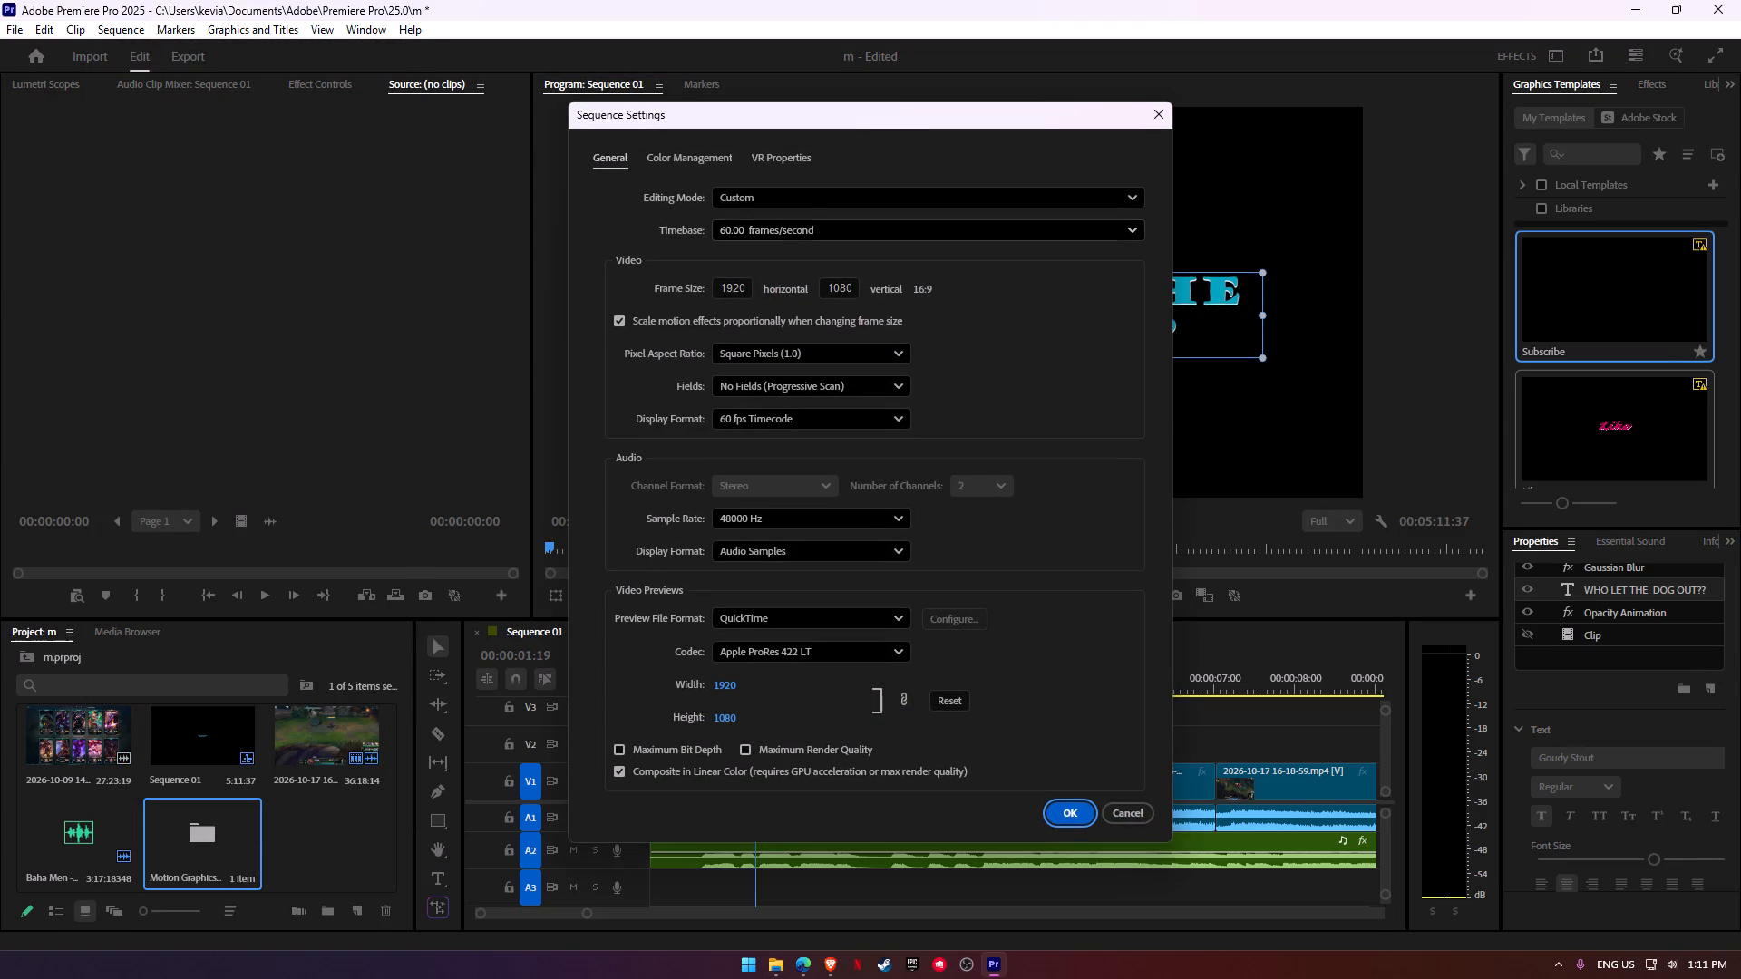
left_click(728, 286)
left_click_drag(728, 286, 719, 286)
type("1080")
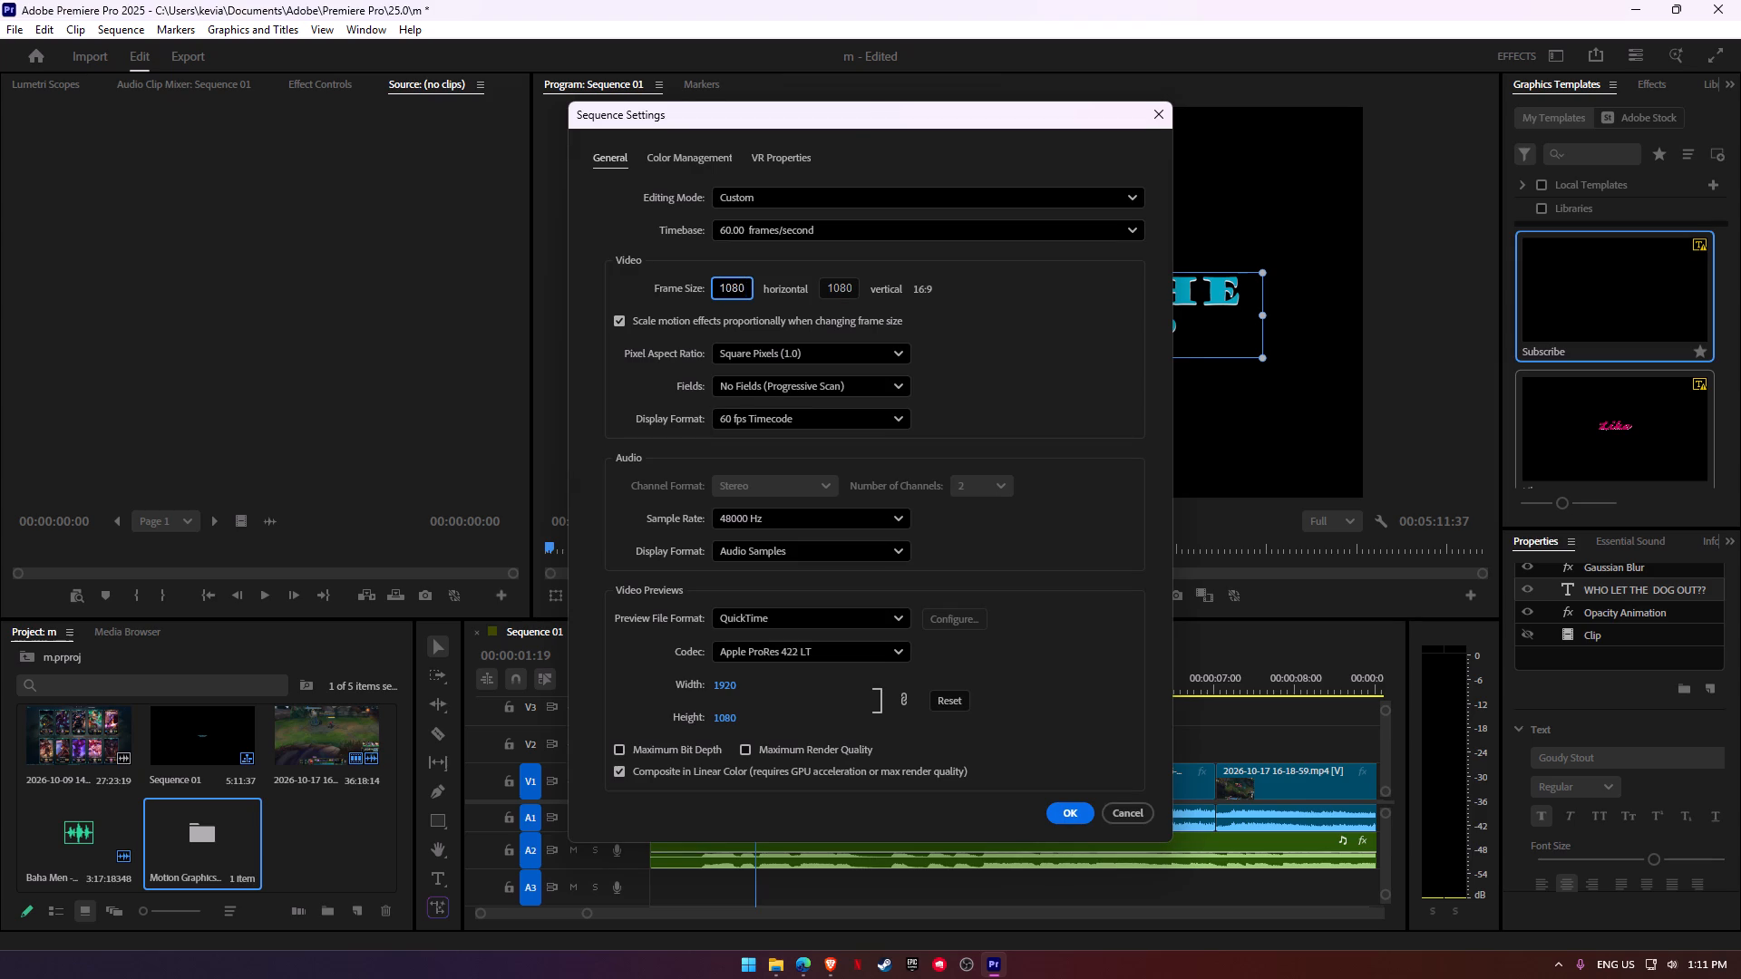
key("Tab")
type("1920")
left_click(1055, 354)
left_click(1069, 817)
left_click(969, 558)
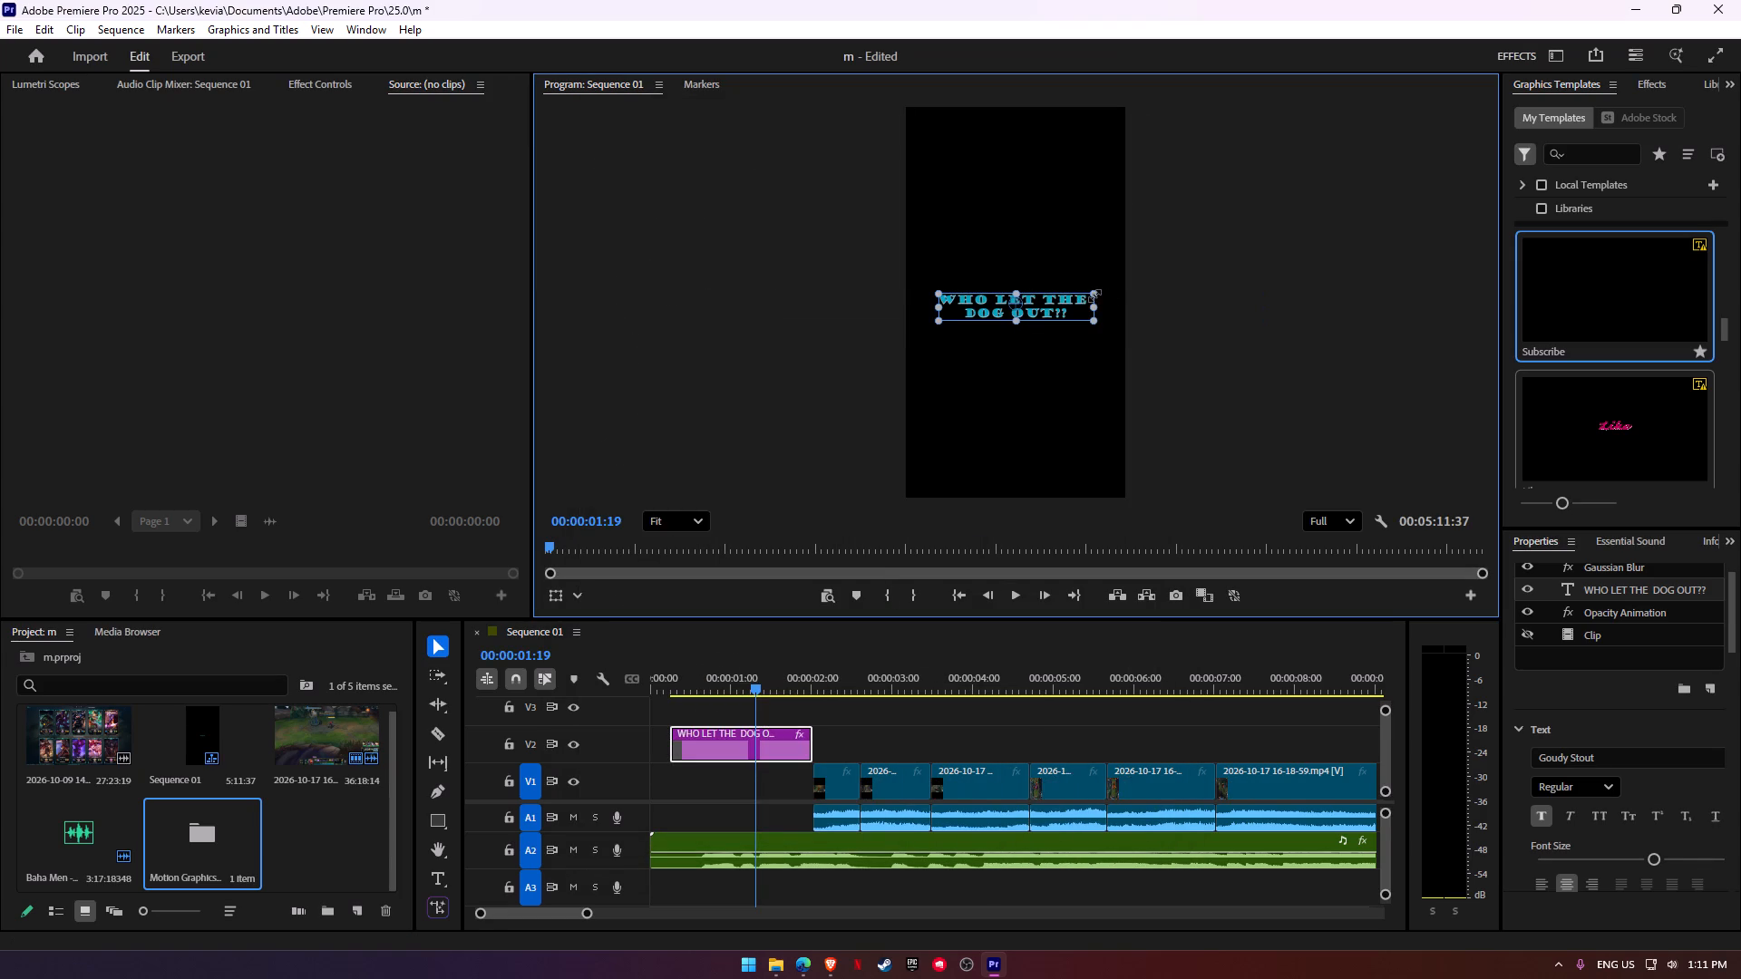
Enlarge the title slightly within the vertical frame and play back the opening into the first clips.
left_click_drag(1094, 296, 1082, 293)
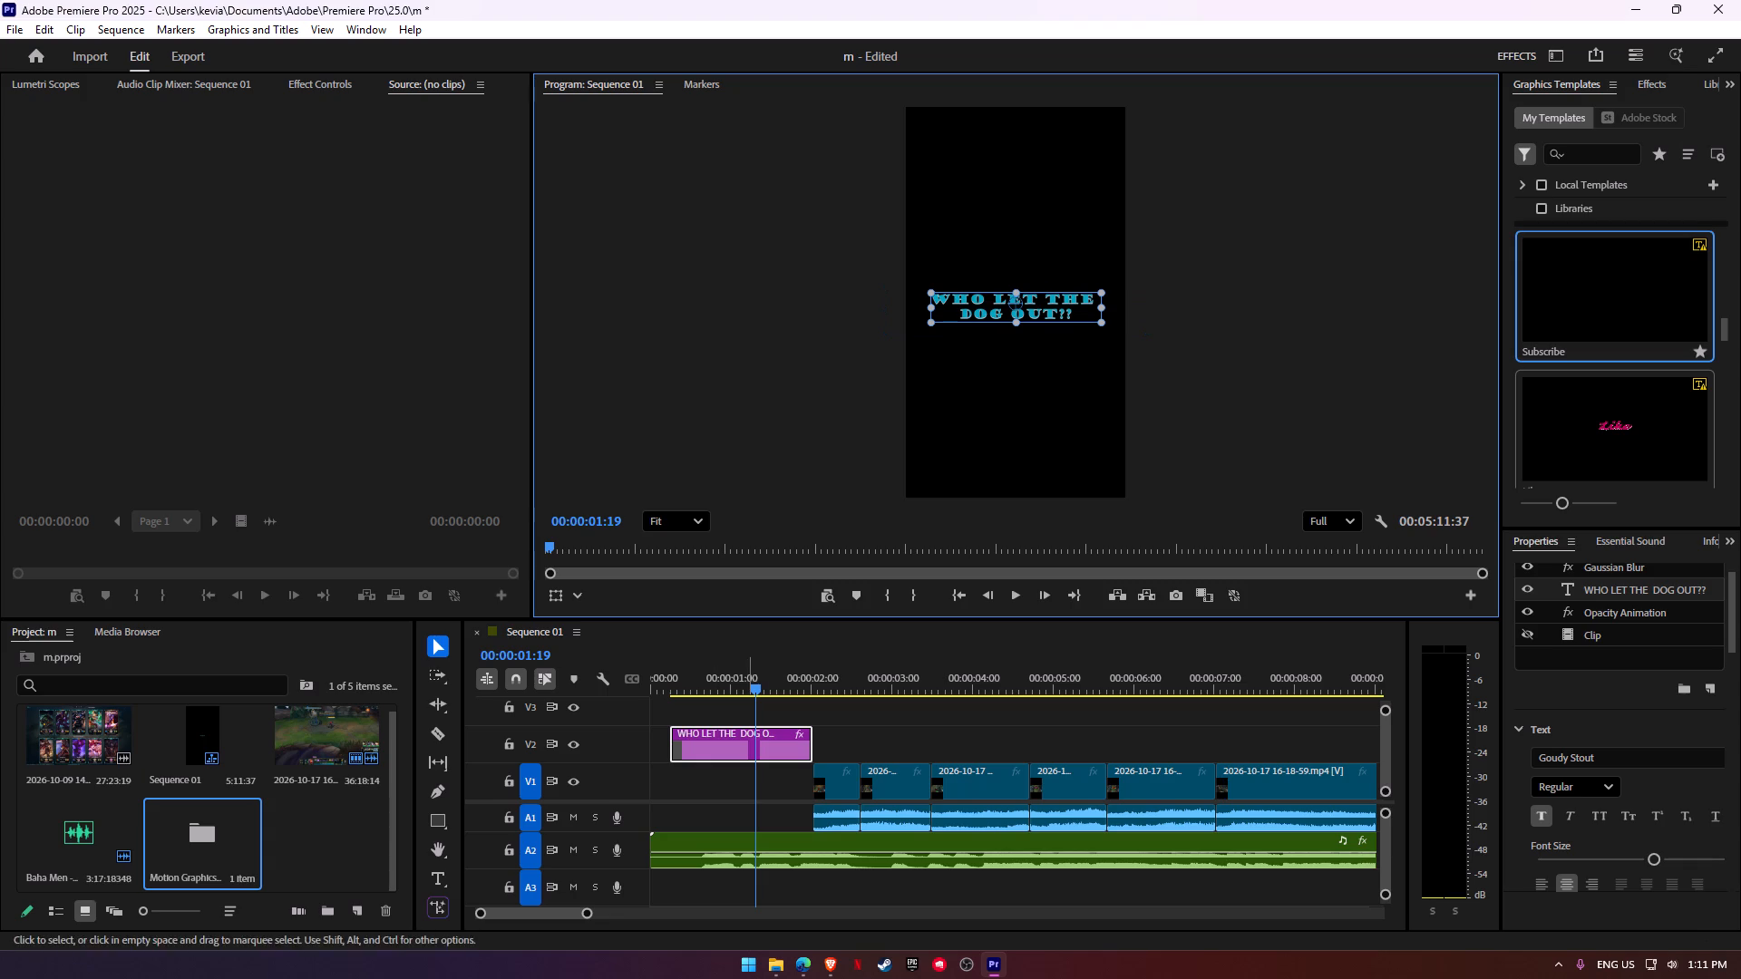
left_click_drag(676, 685, 637, 683)
key("space")
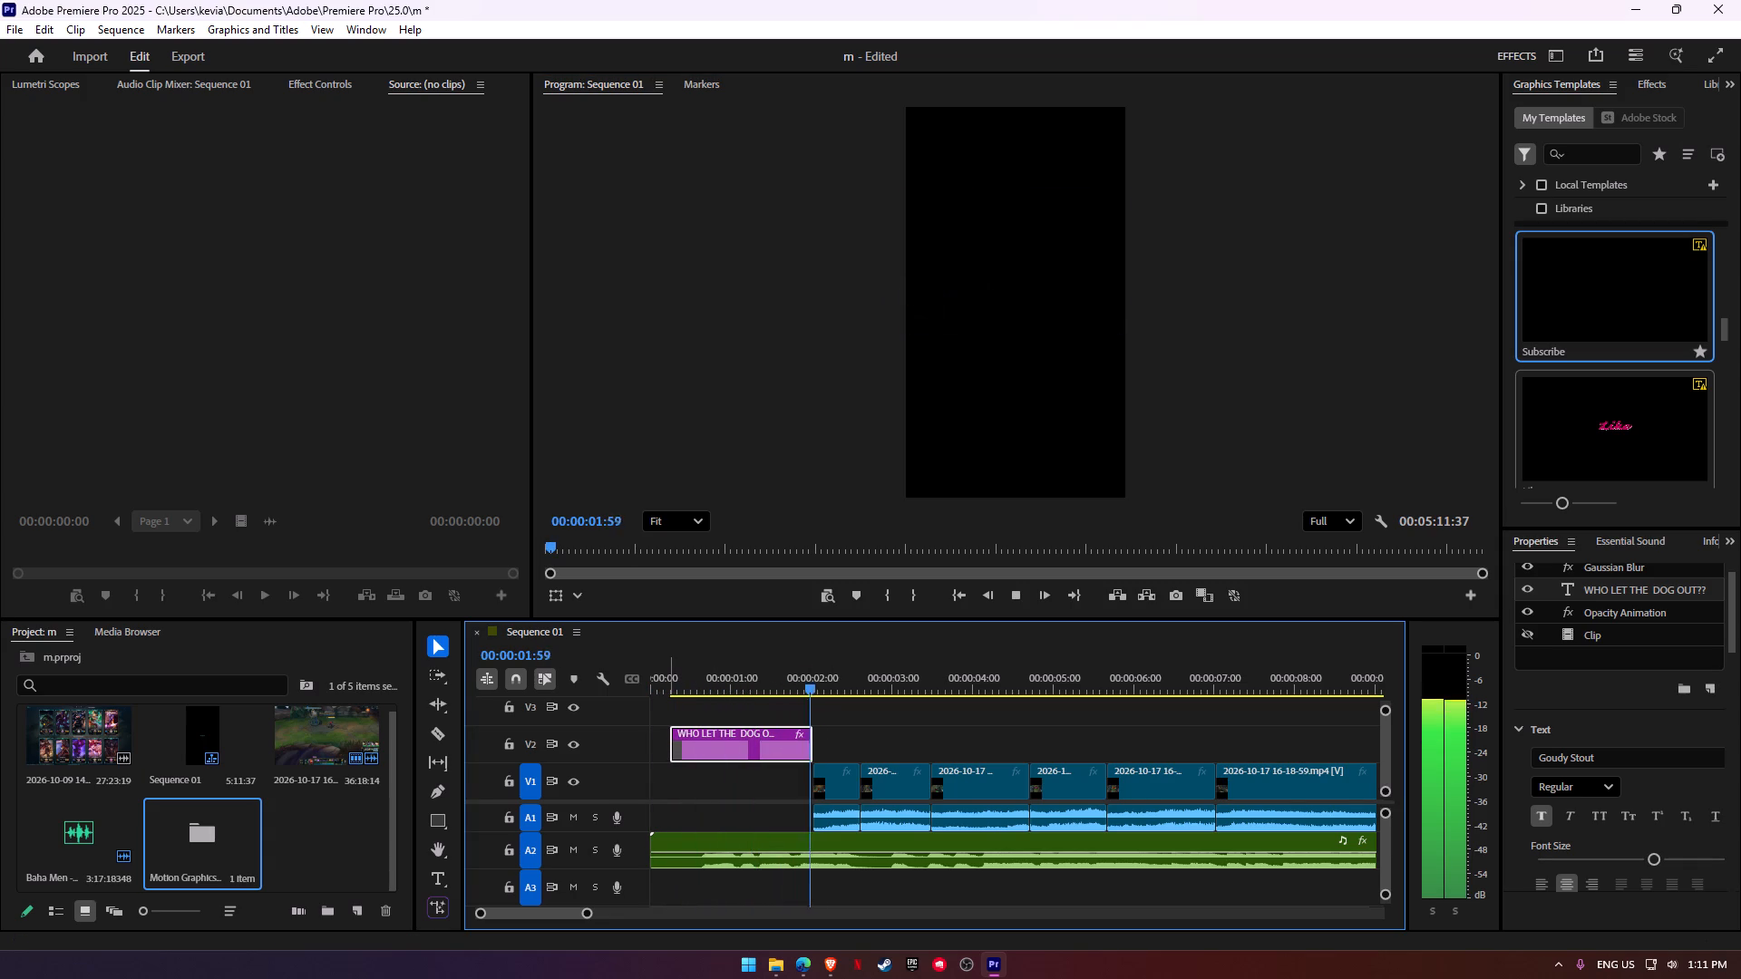
key("space")
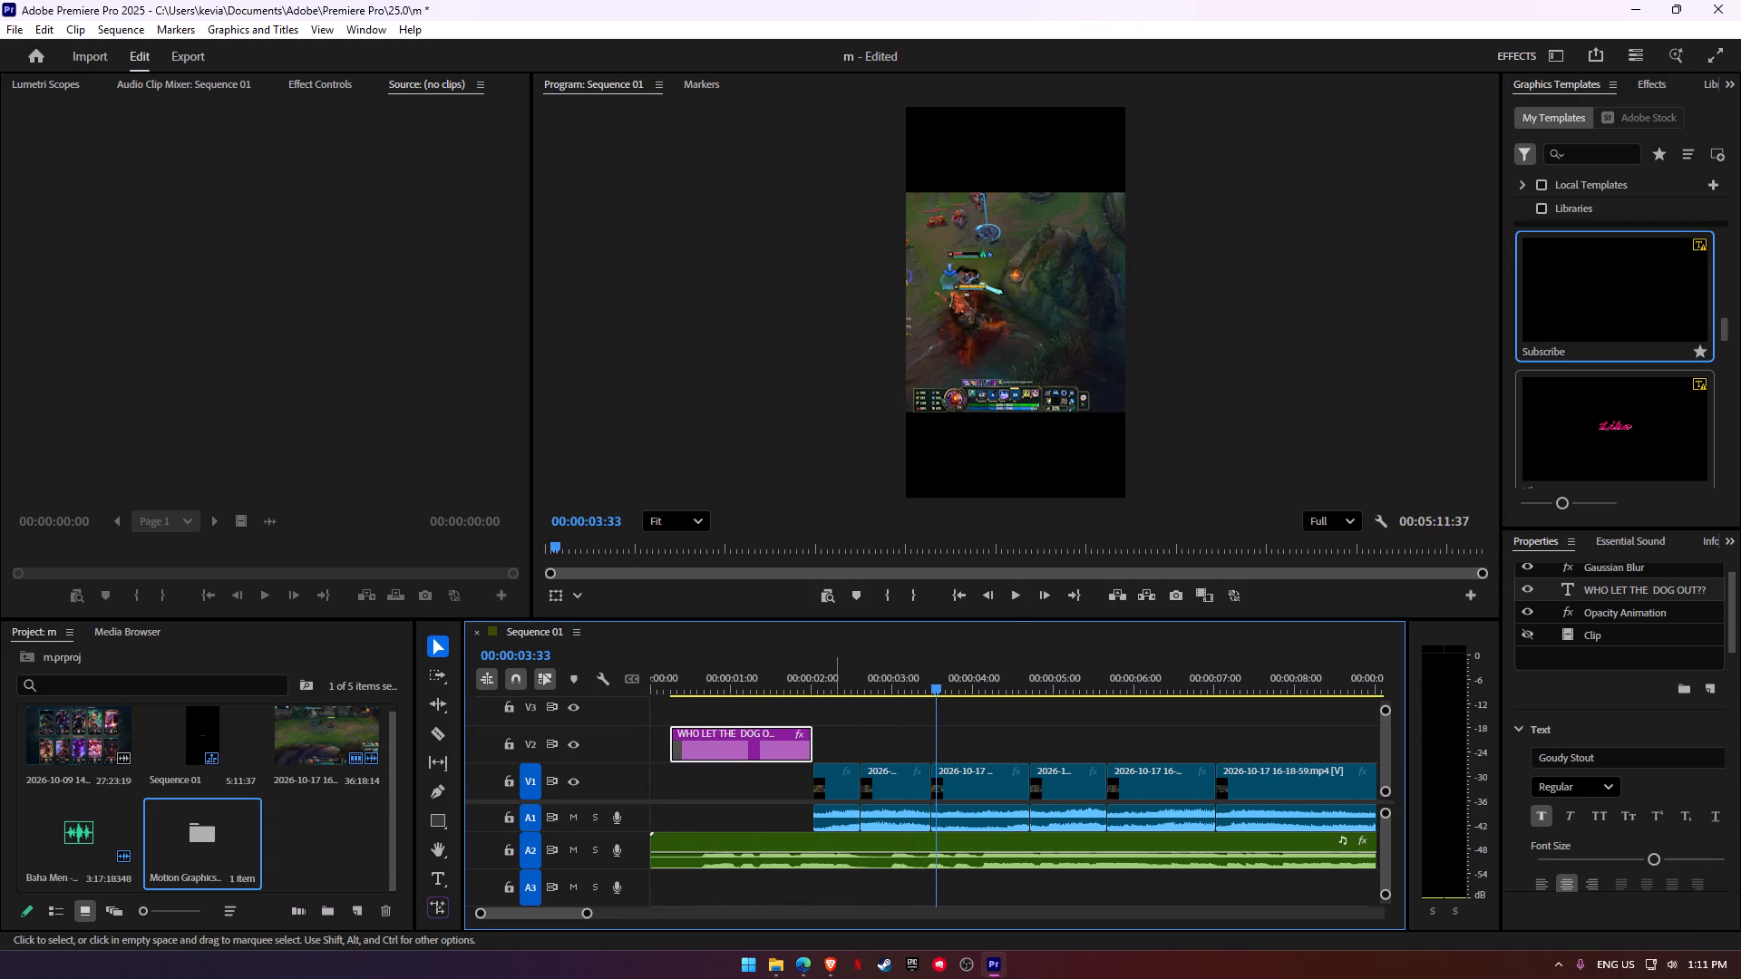
Reframe the first gameplay clip with a scale of 168 and a horizontal position of 815, and play it back.
left_click(822, 661)
left_click(832, 784)
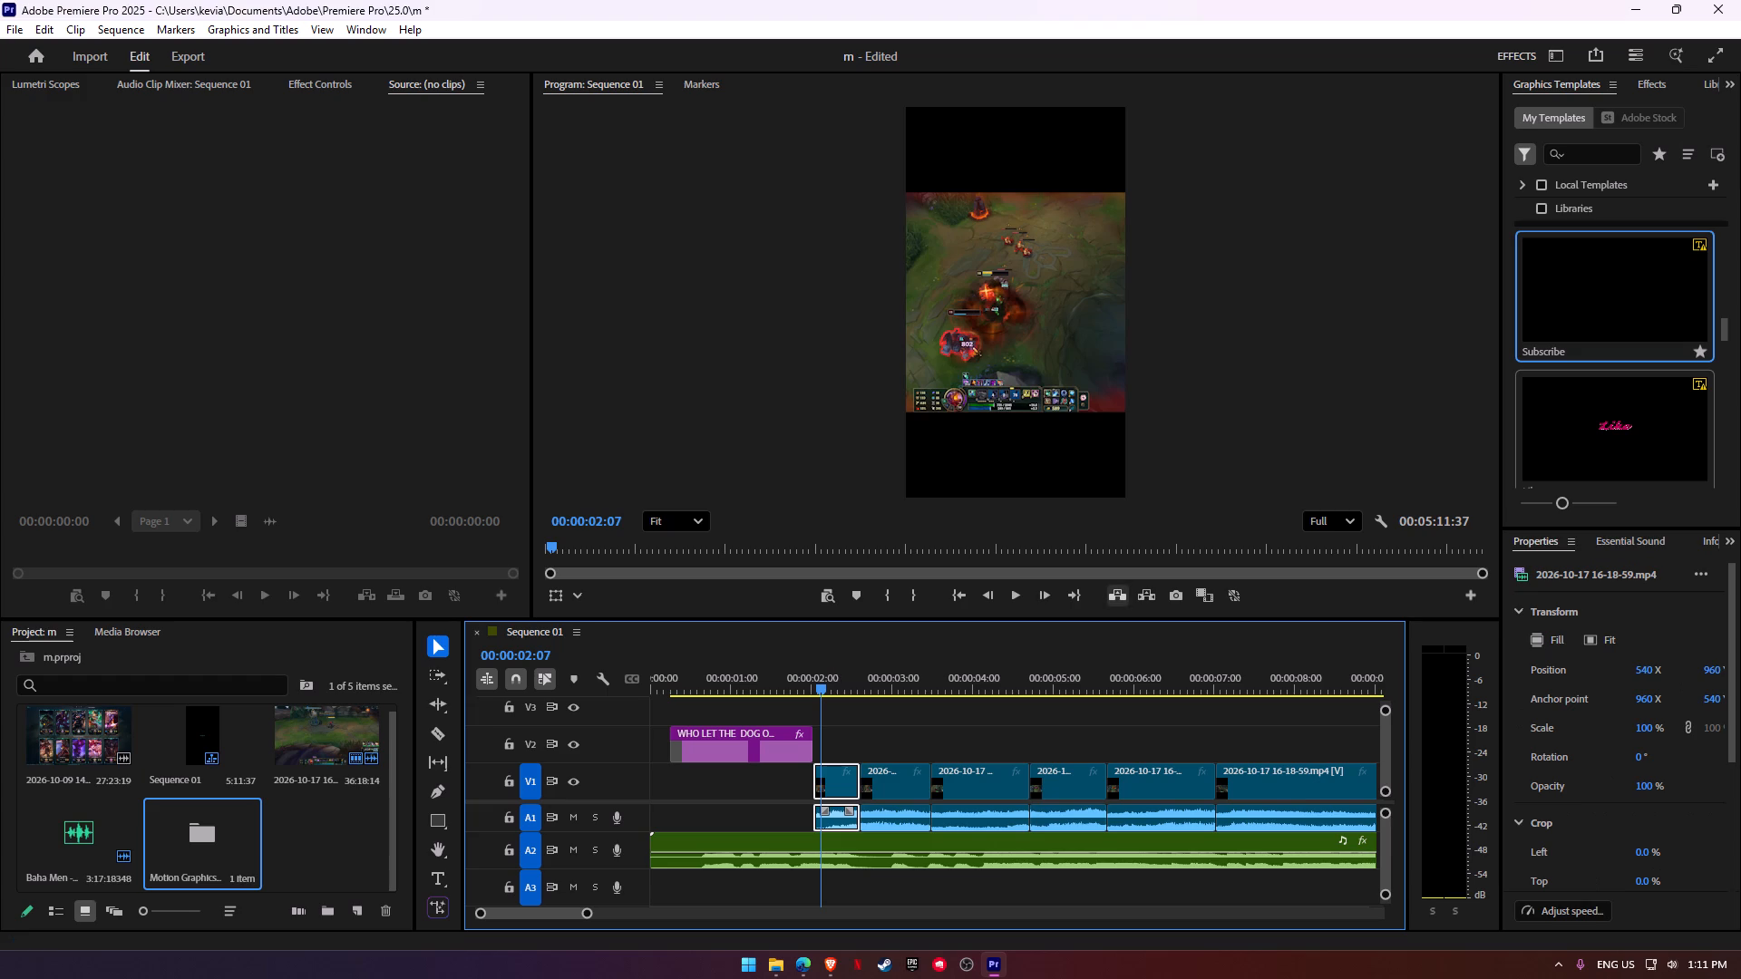
left_click(284, 85)
left_click_drag(171, 198, 178, 178)
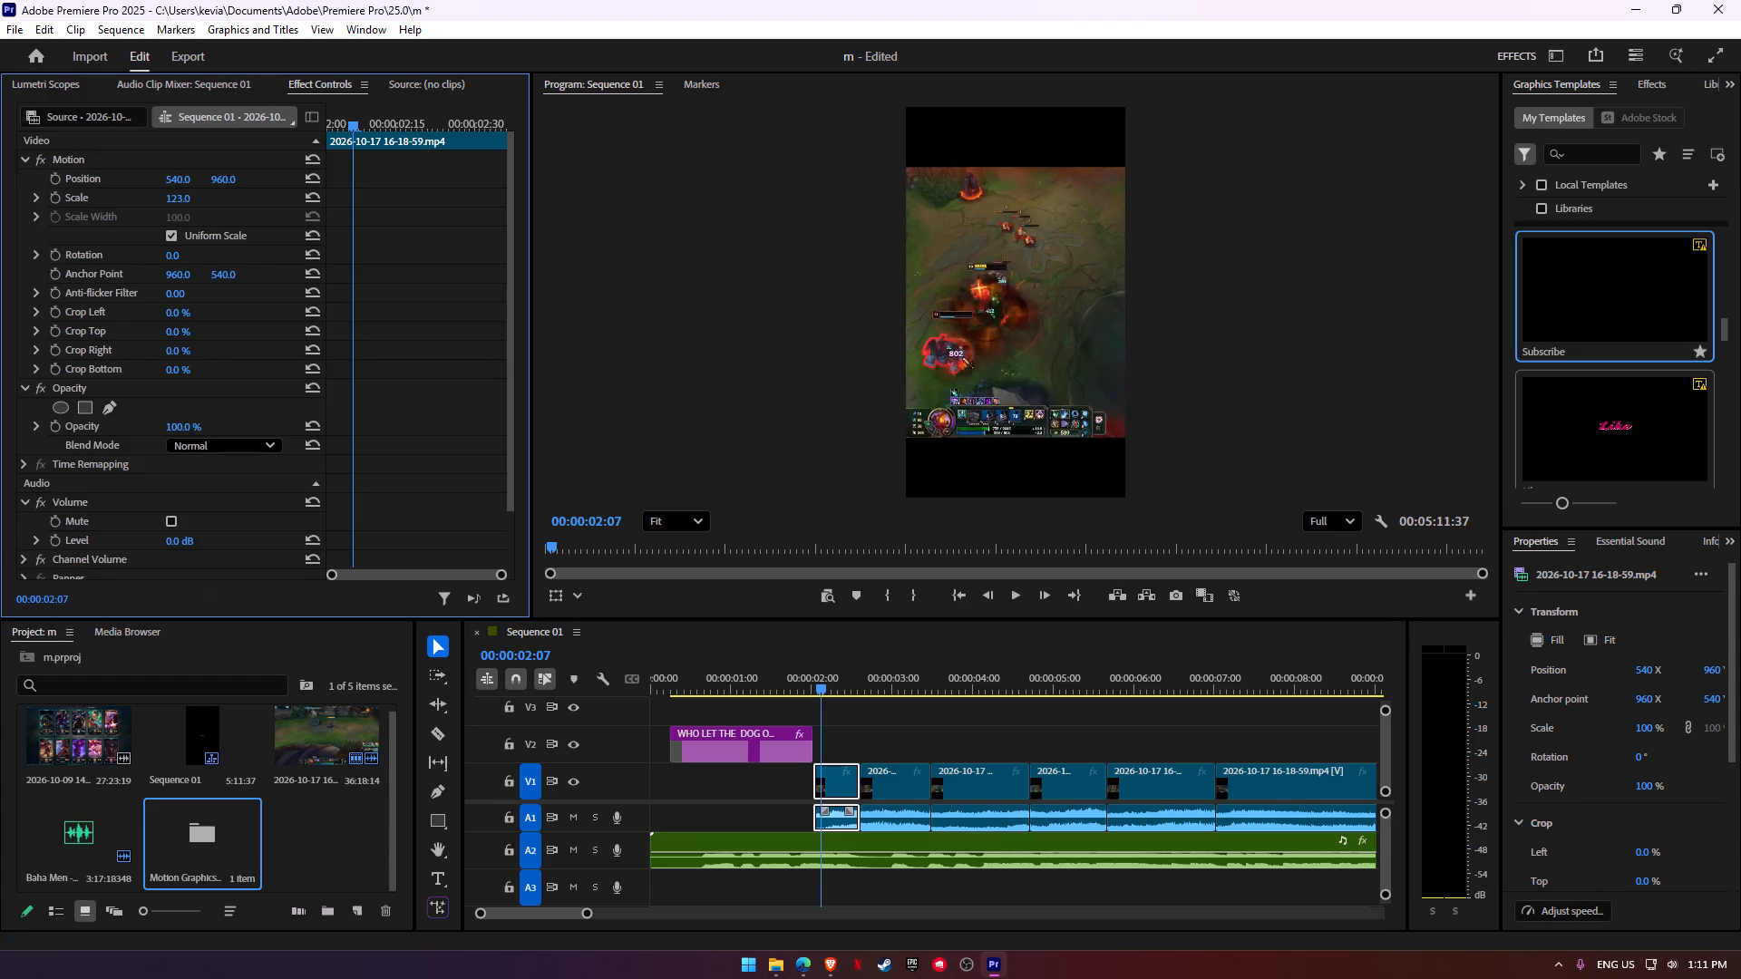
left_click_drag(178, 178, 181, 137)
left_click_drag(179, 182, 321, 176)
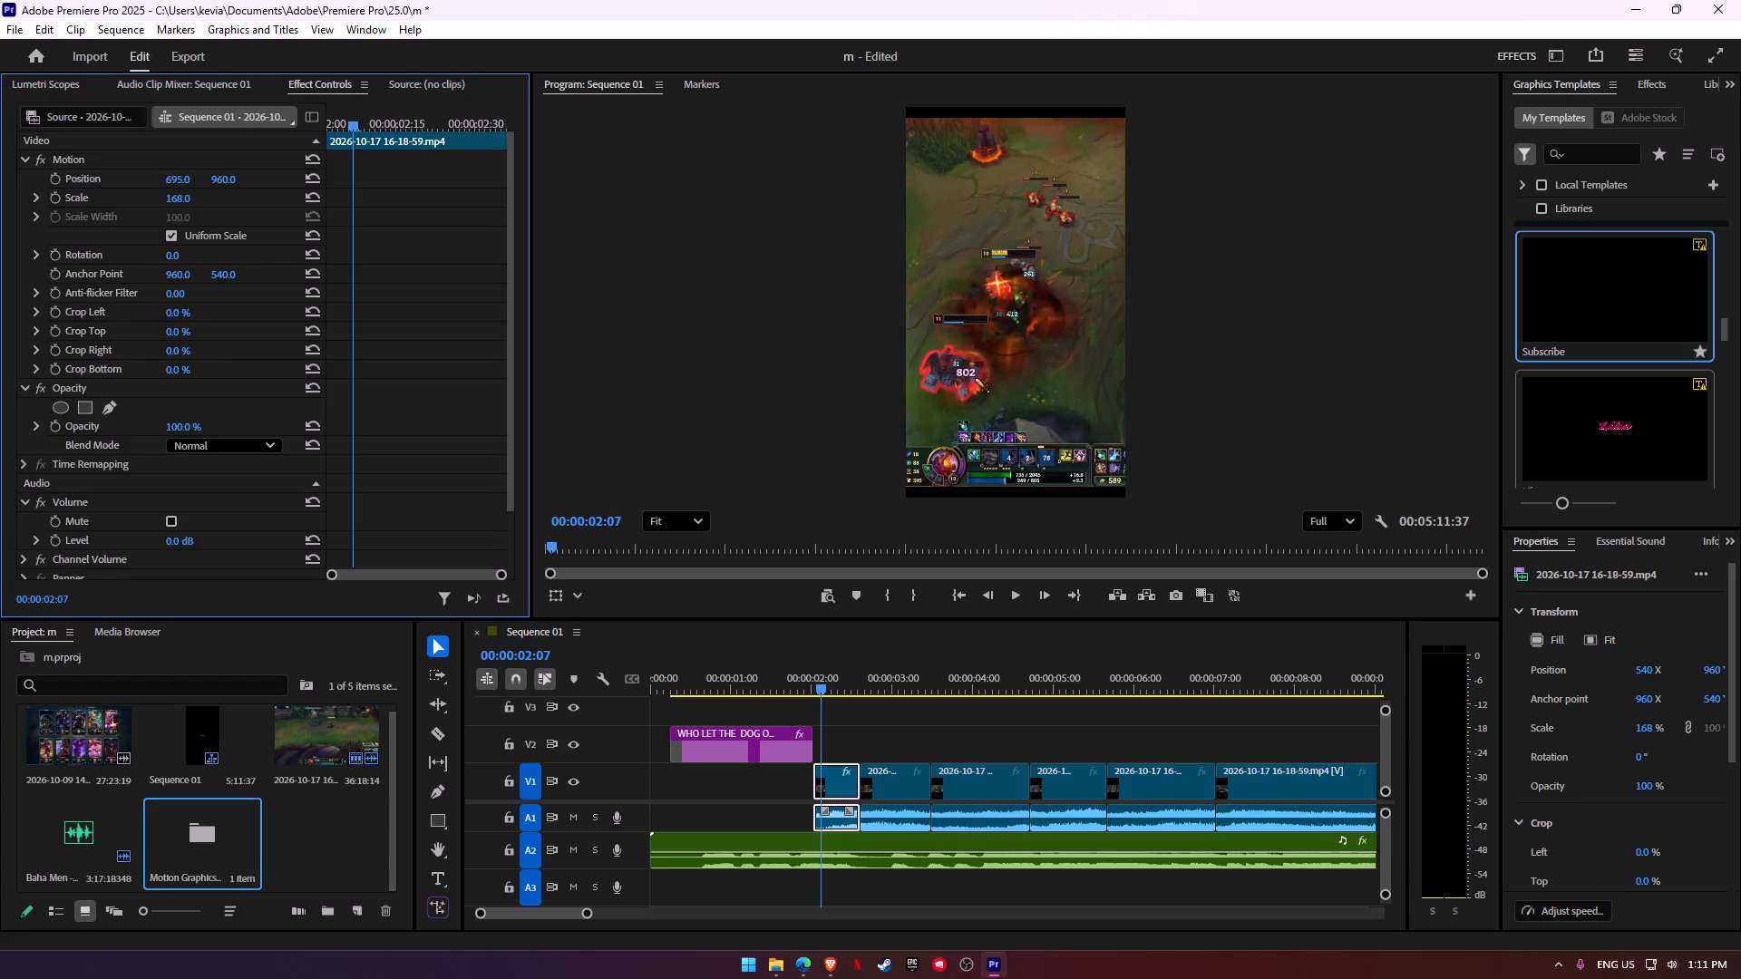
left_click_drag(321, 176, 423, 174)
key("space")
key("space")
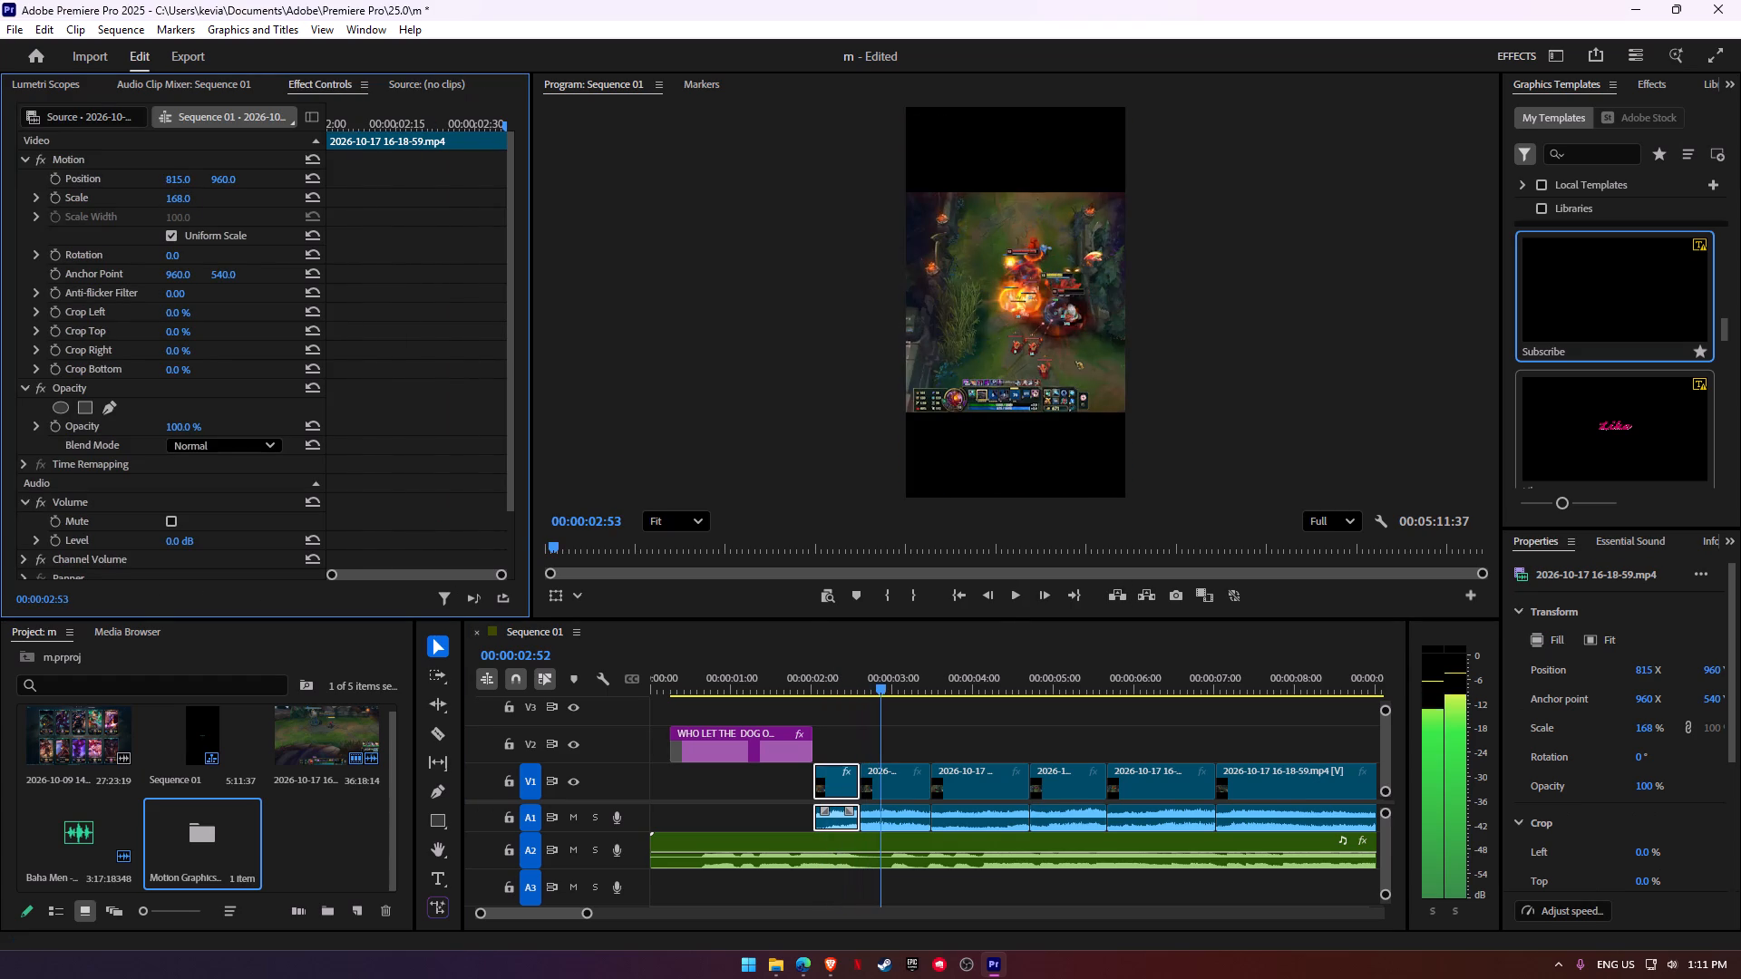
Reframe the second gameplay clip with a scale of 234 and a horizontal position of 220, and play it back.
left_click(878, 778)
left_click_drag(172, 196, 188, 115)
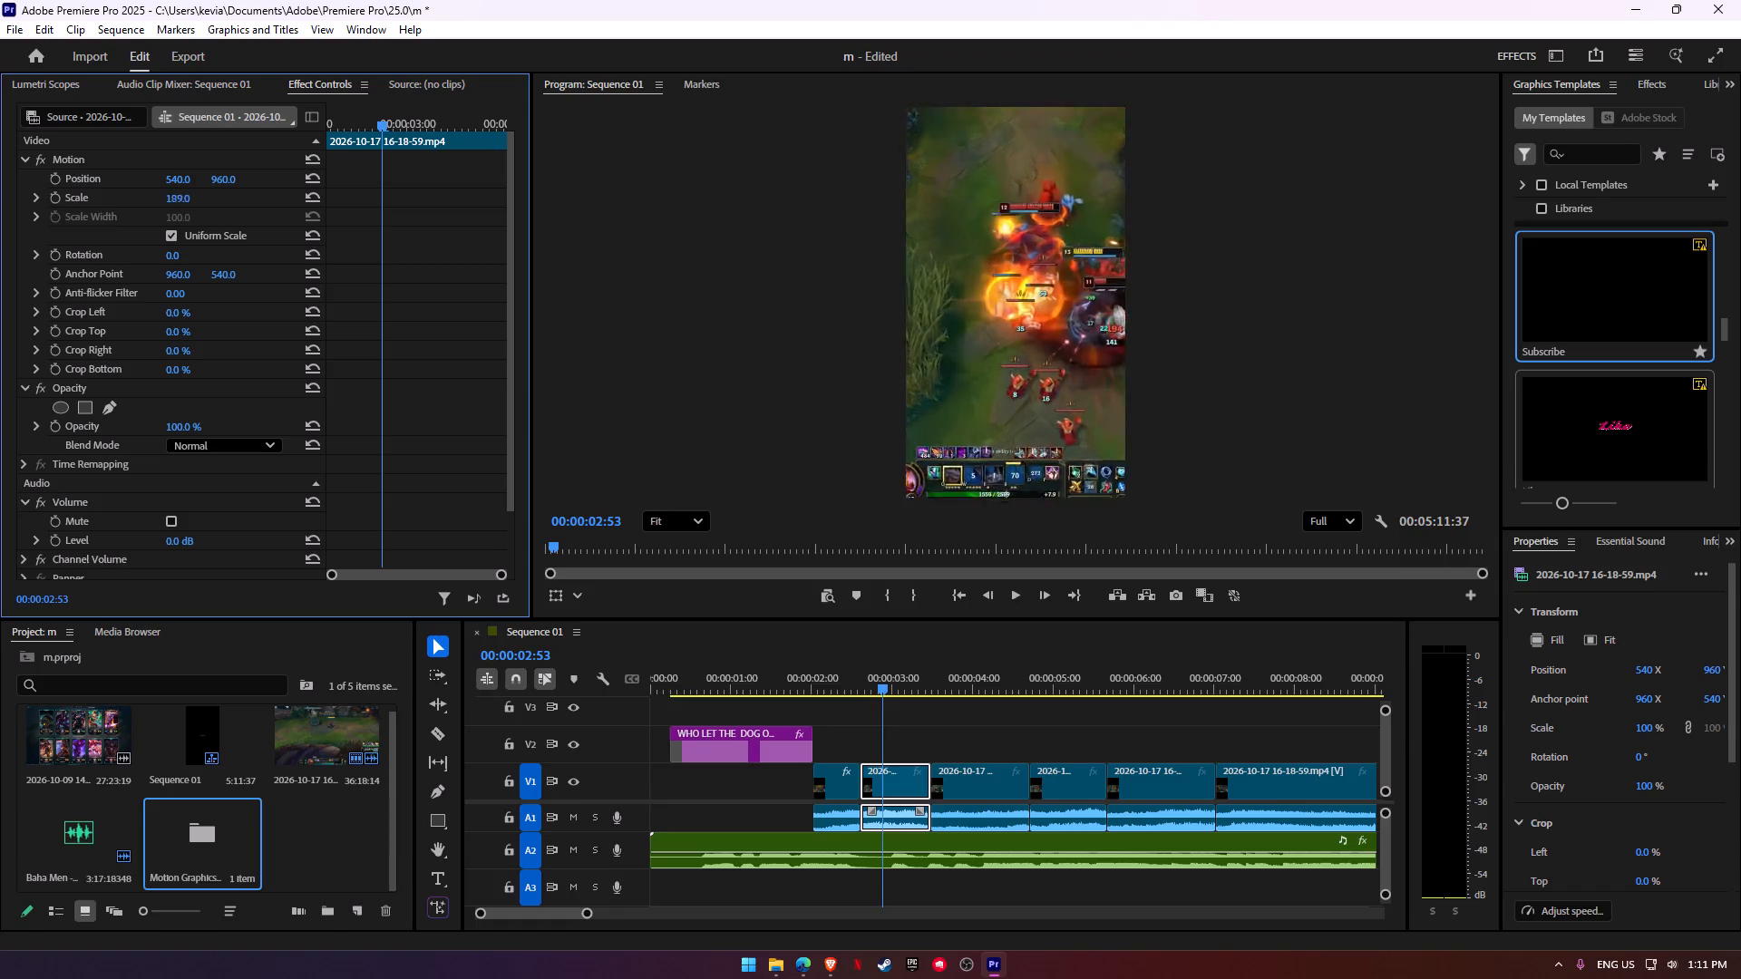
left_click_drag(188, 115, 196, 74)
left_click_drag(184, 176, 78, 176)
left_click(186, 176)
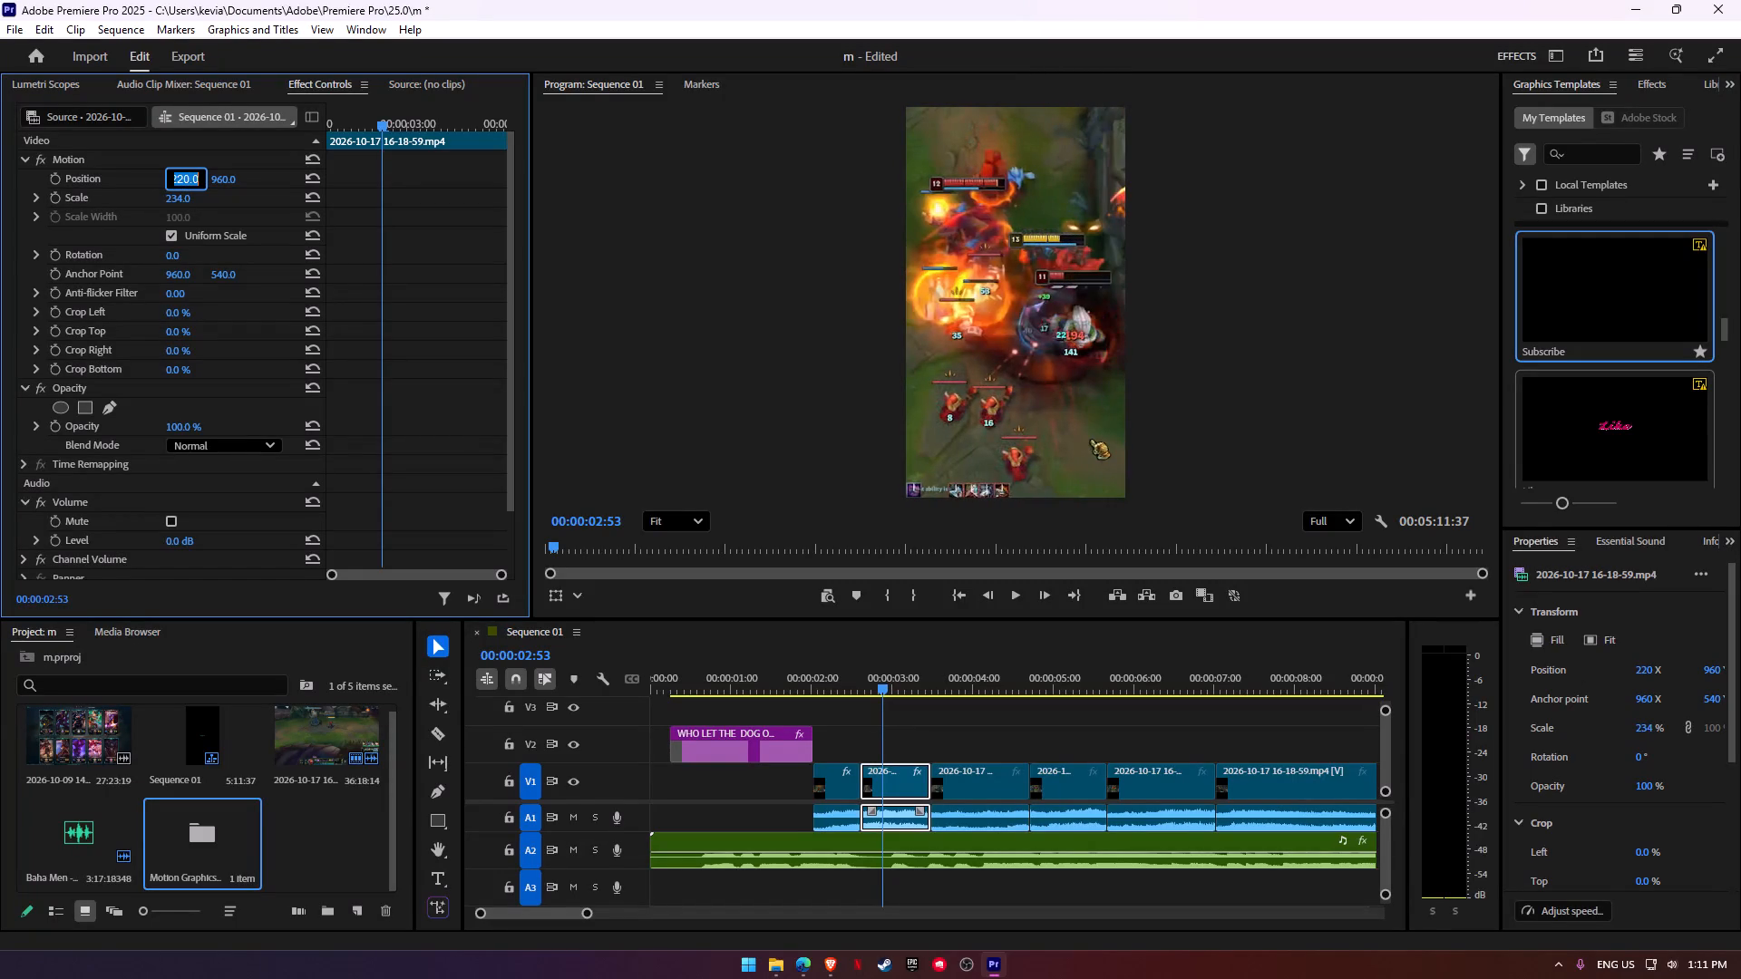
left_click(800, 678)
key("space")
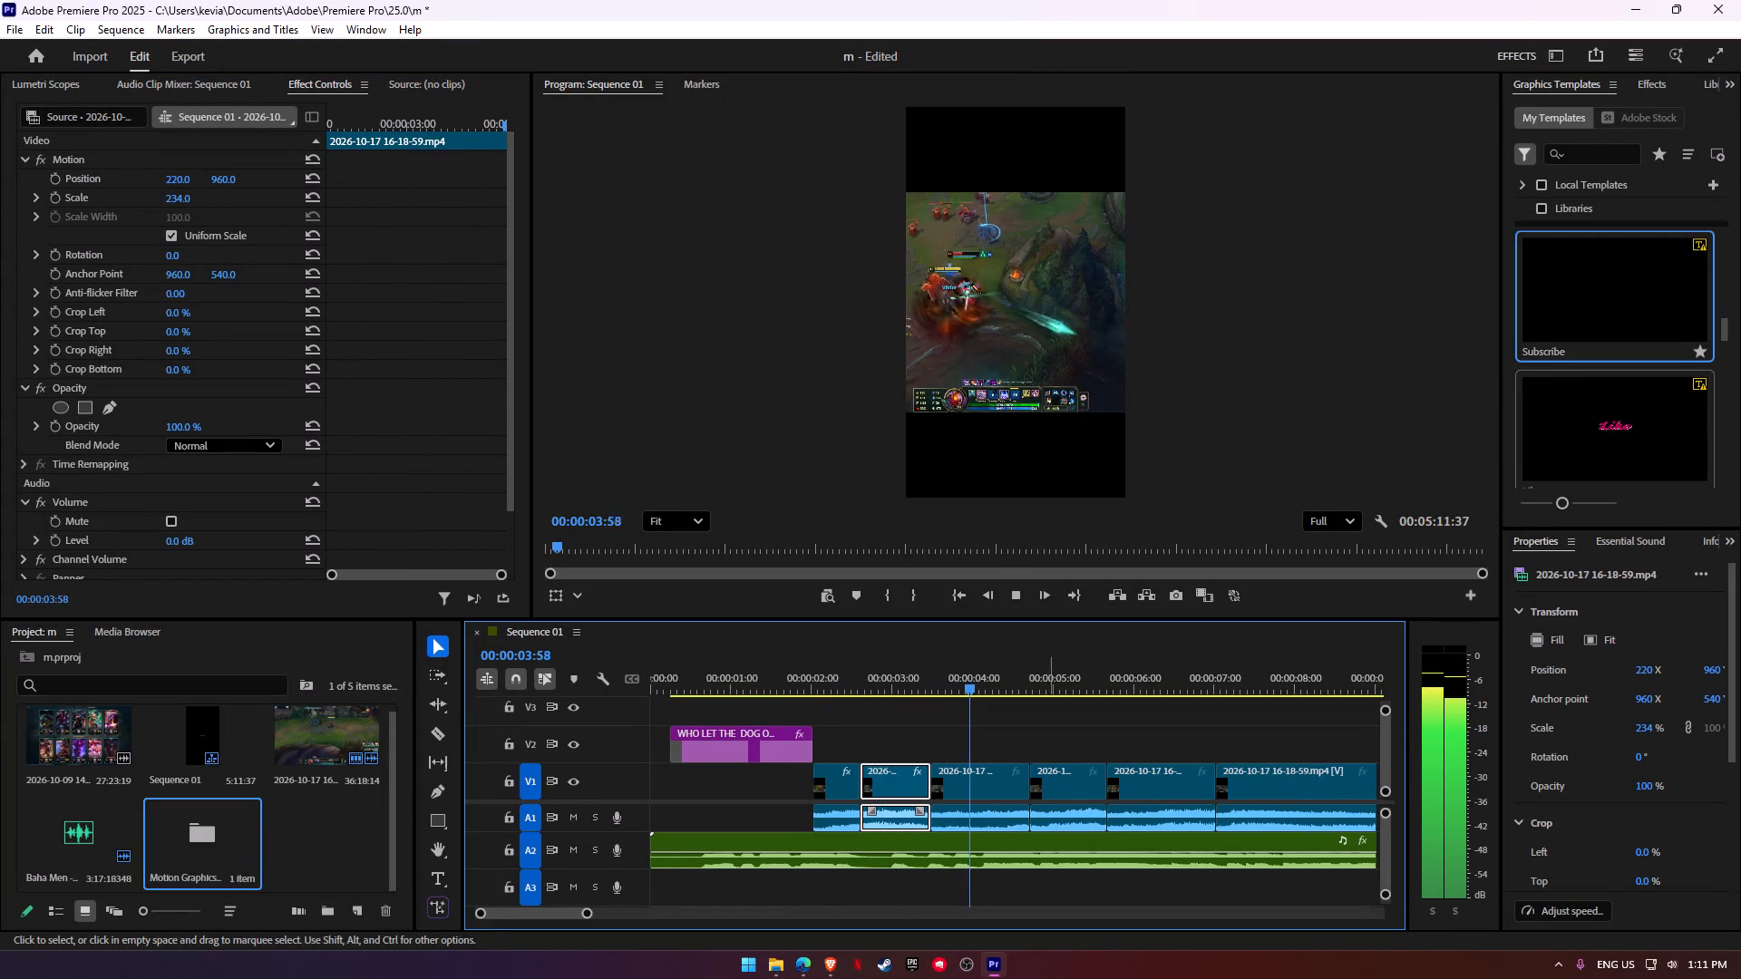
key("space")
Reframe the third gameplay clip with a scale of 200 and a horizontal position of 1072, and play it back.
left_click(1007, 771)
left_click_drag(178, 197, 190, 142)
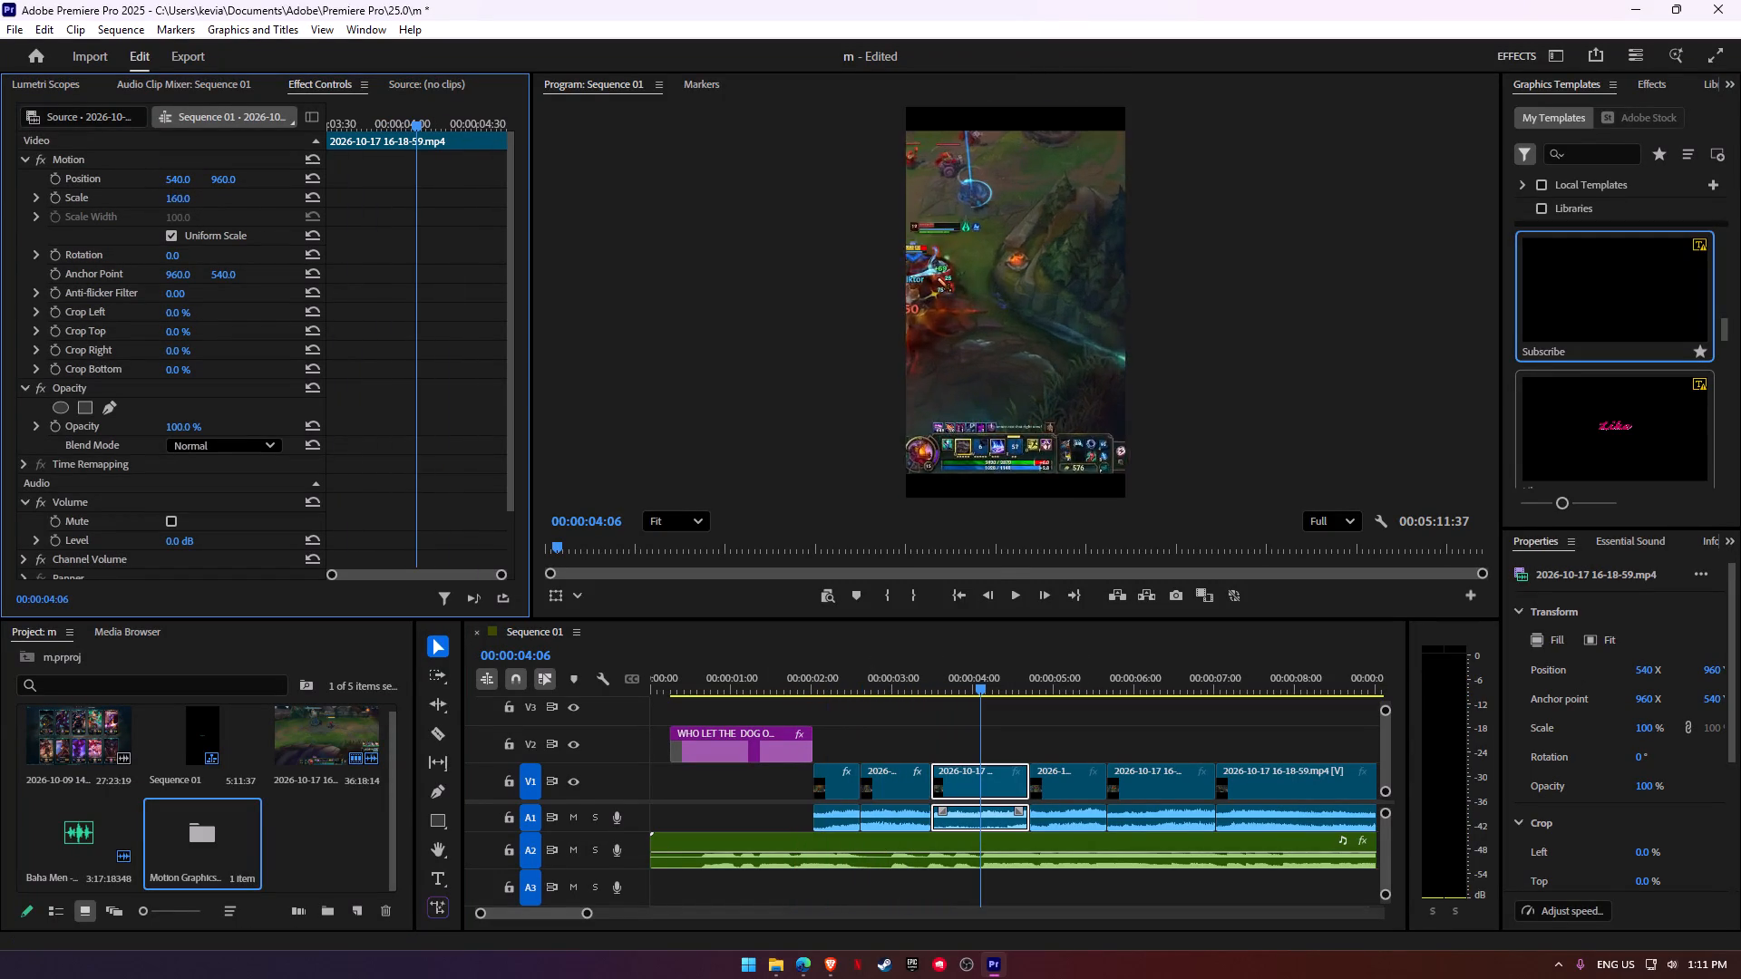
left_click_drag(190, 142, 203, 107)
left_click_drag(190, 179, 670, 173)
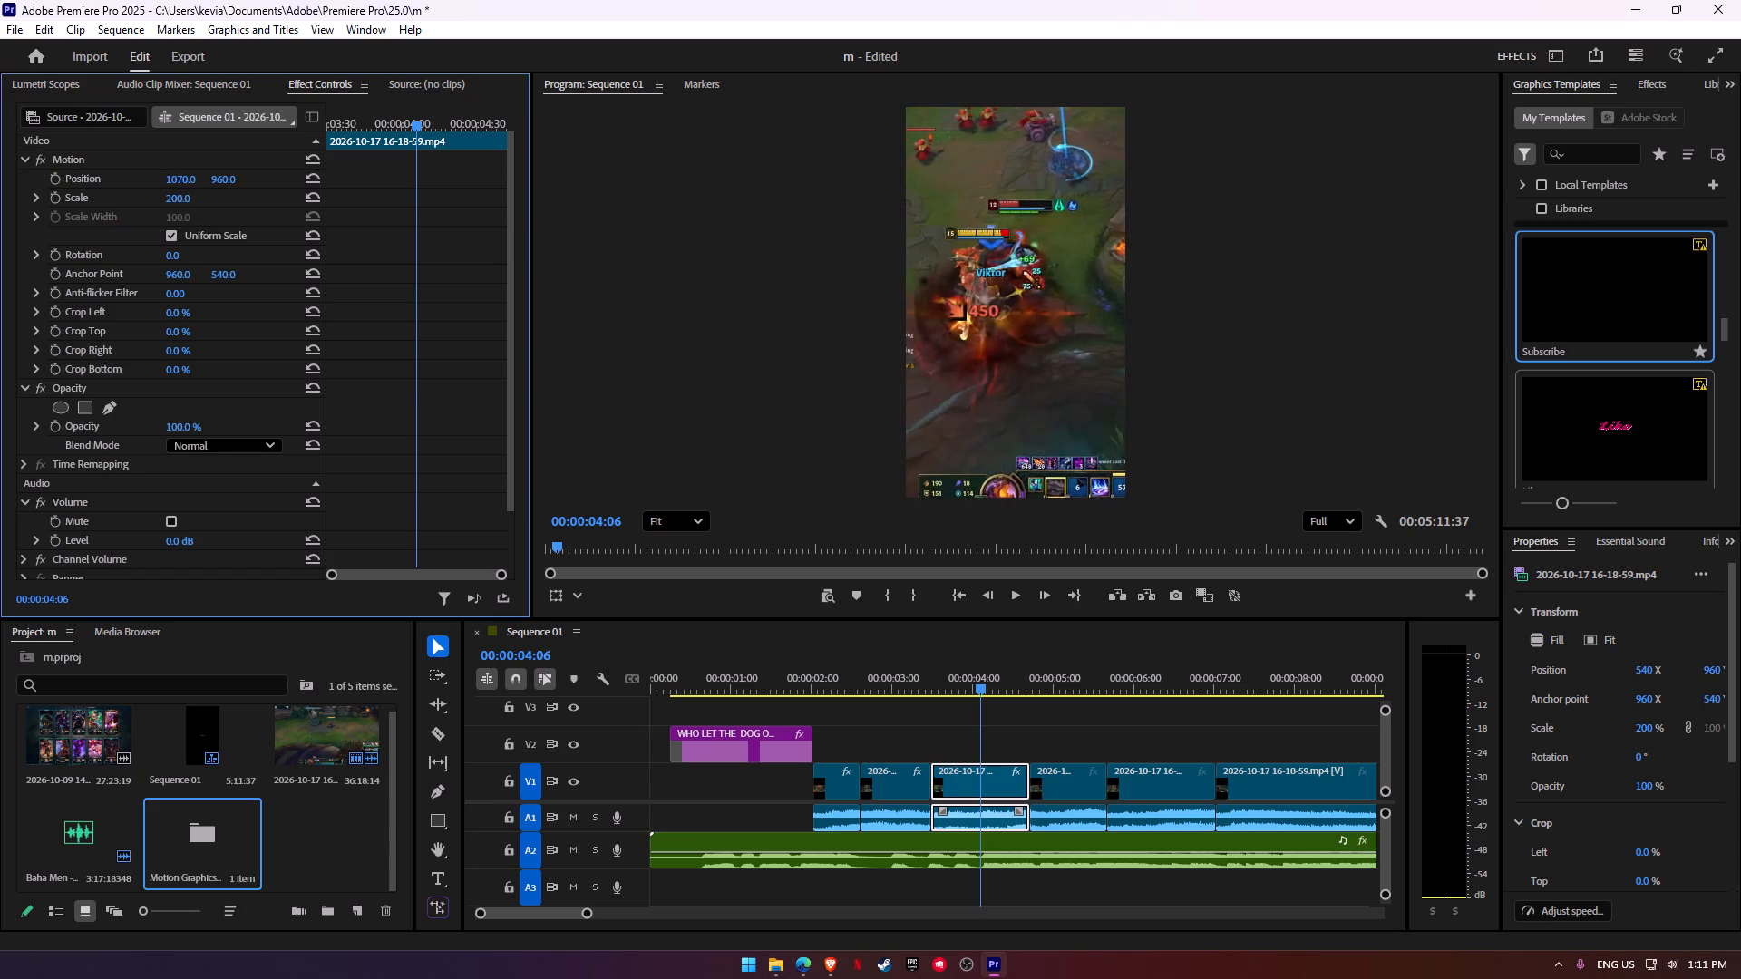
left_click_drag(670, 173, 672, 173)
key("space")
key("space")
Play back the first two gameplay clips to compare their framing.
left_click(827, 687)
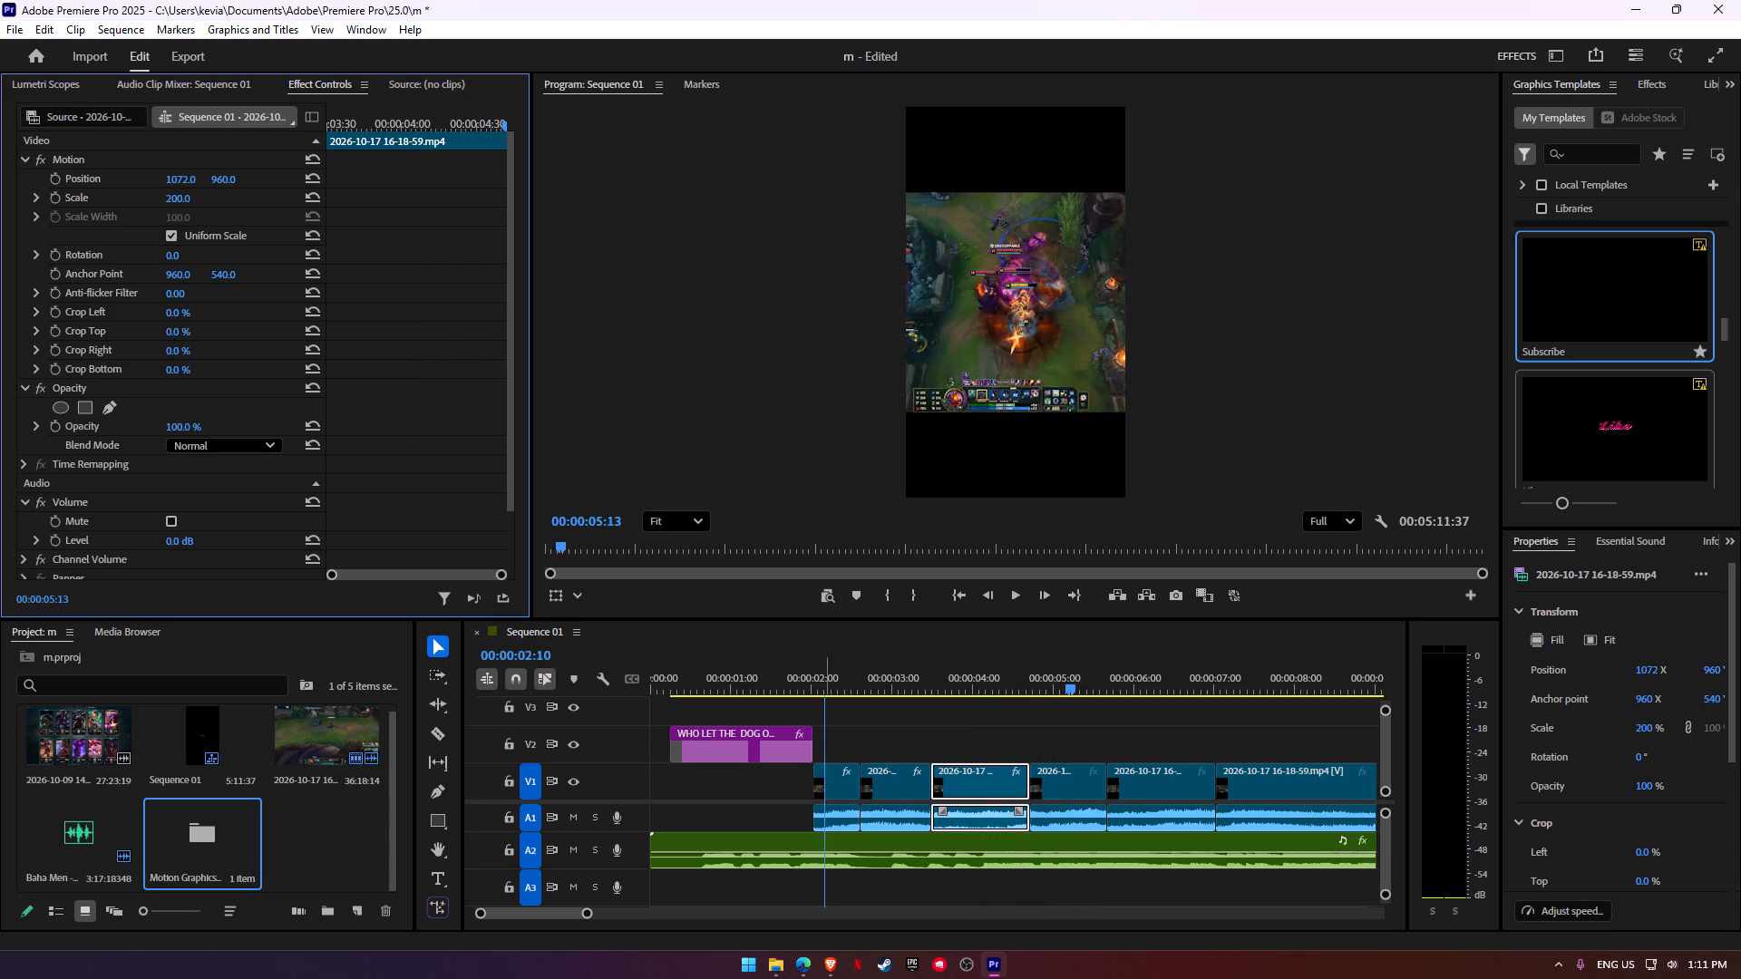
key("space")
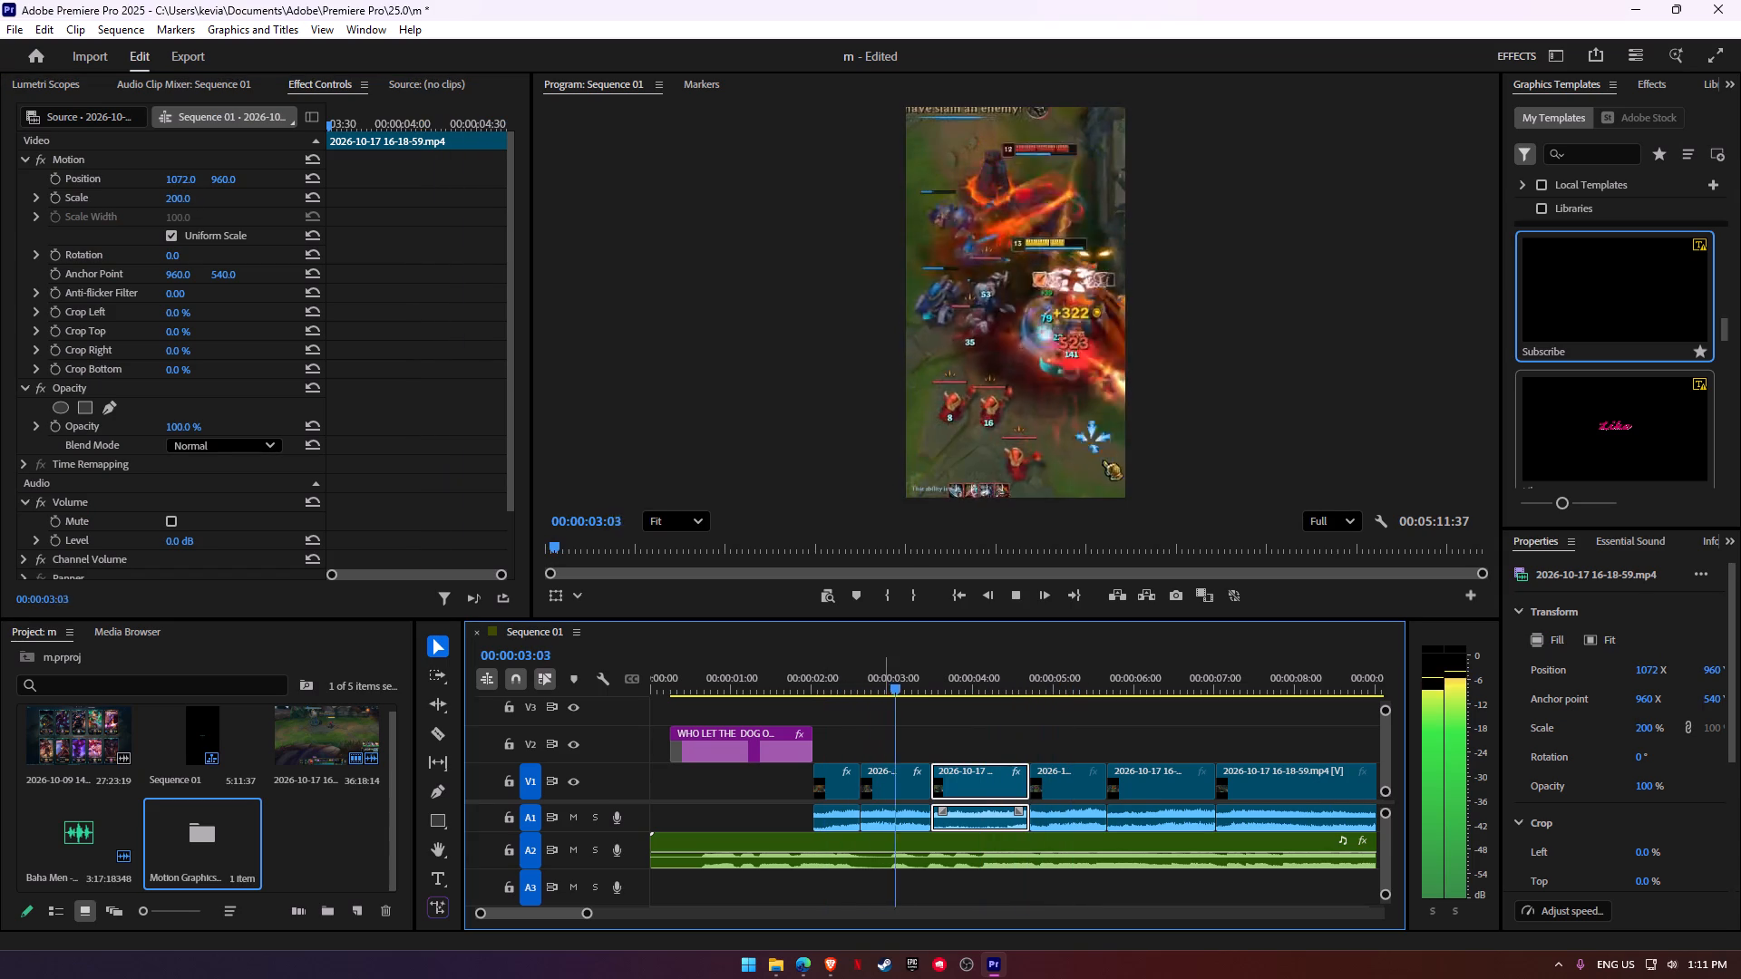
key("space")
left_click(812, 674)
left_click(827, 679)
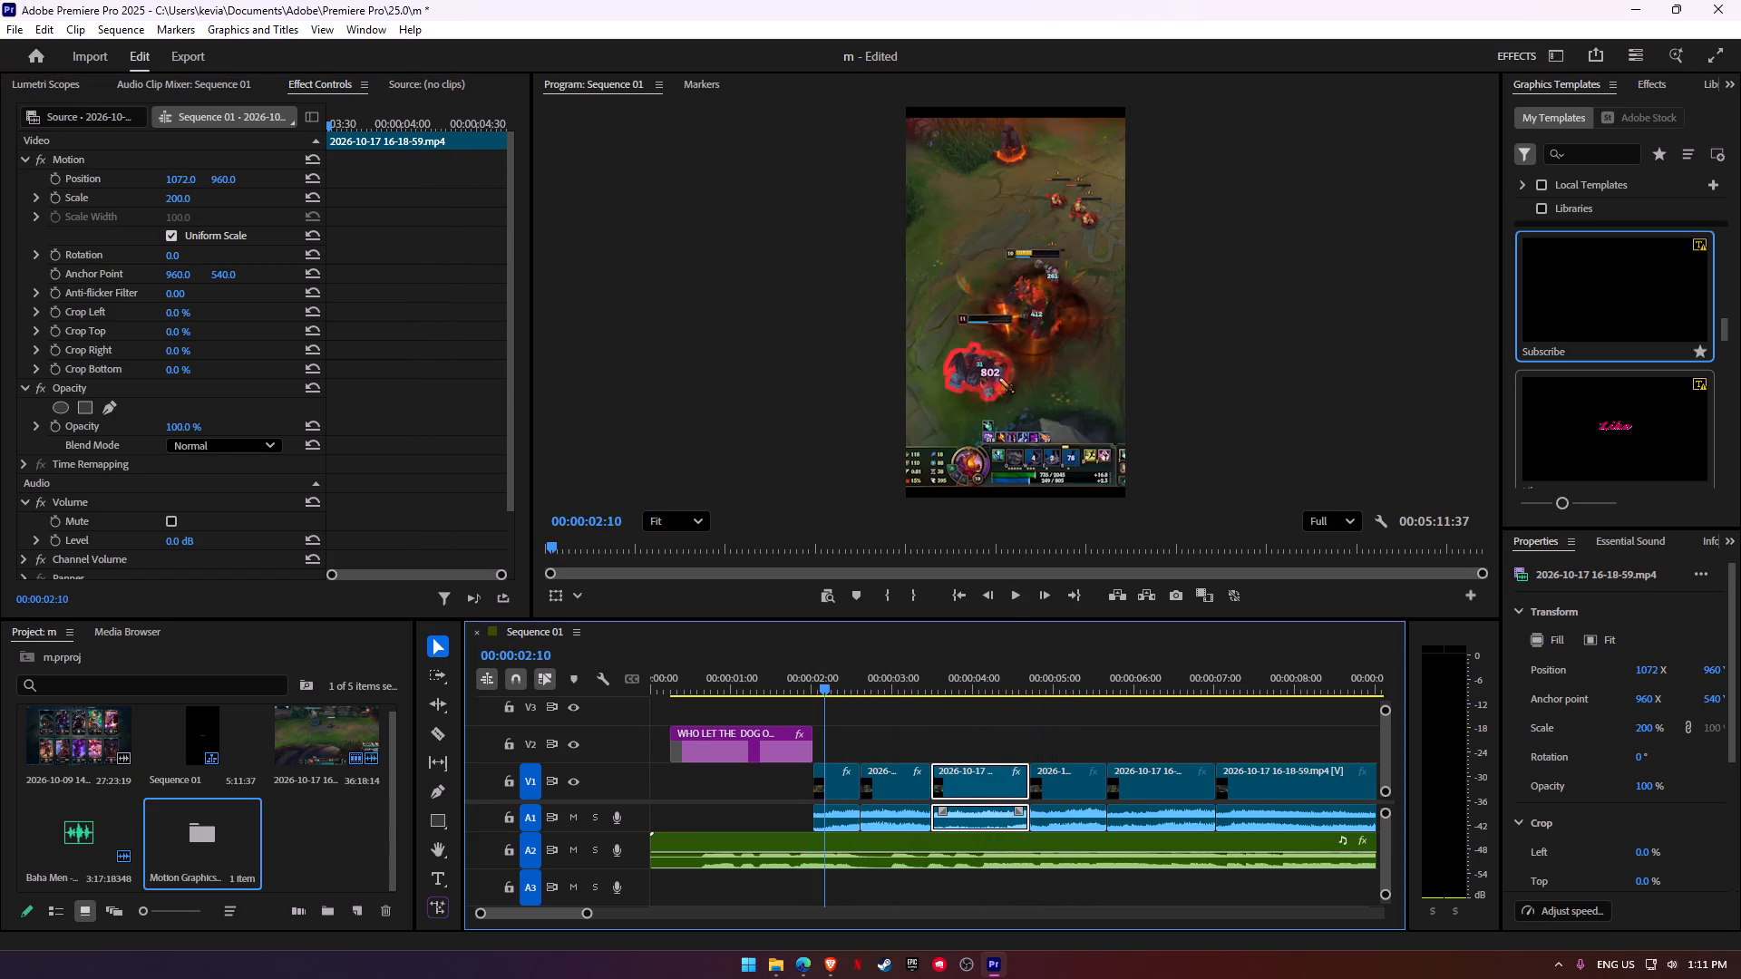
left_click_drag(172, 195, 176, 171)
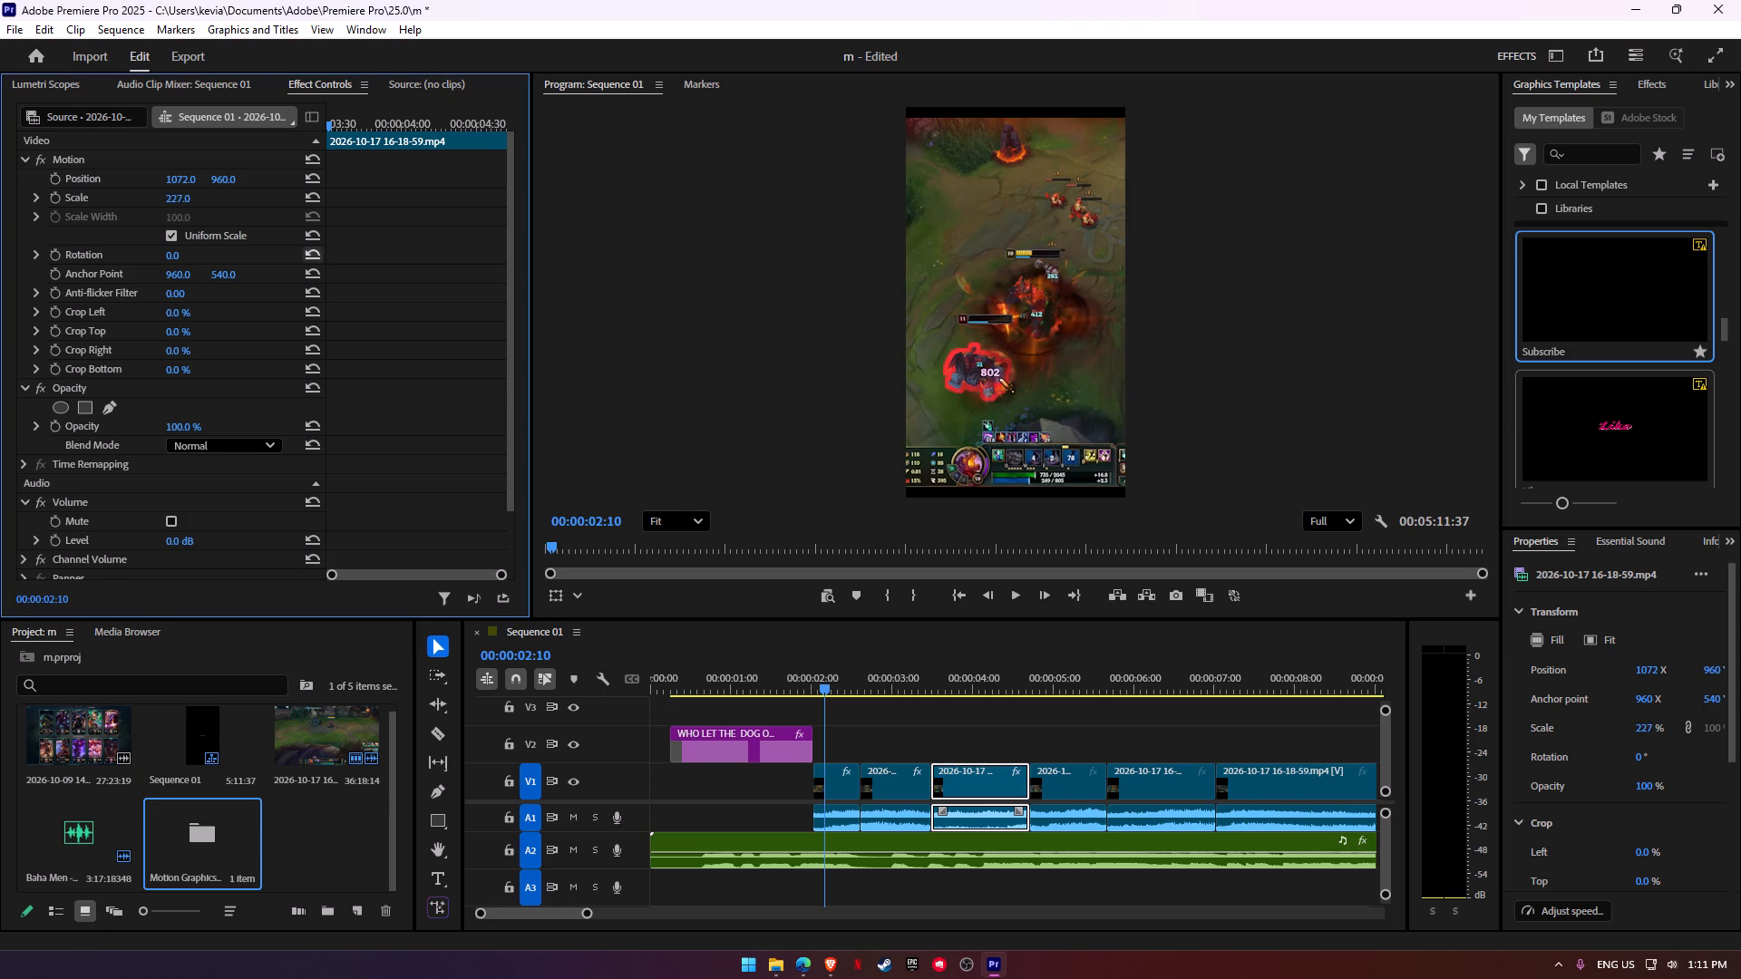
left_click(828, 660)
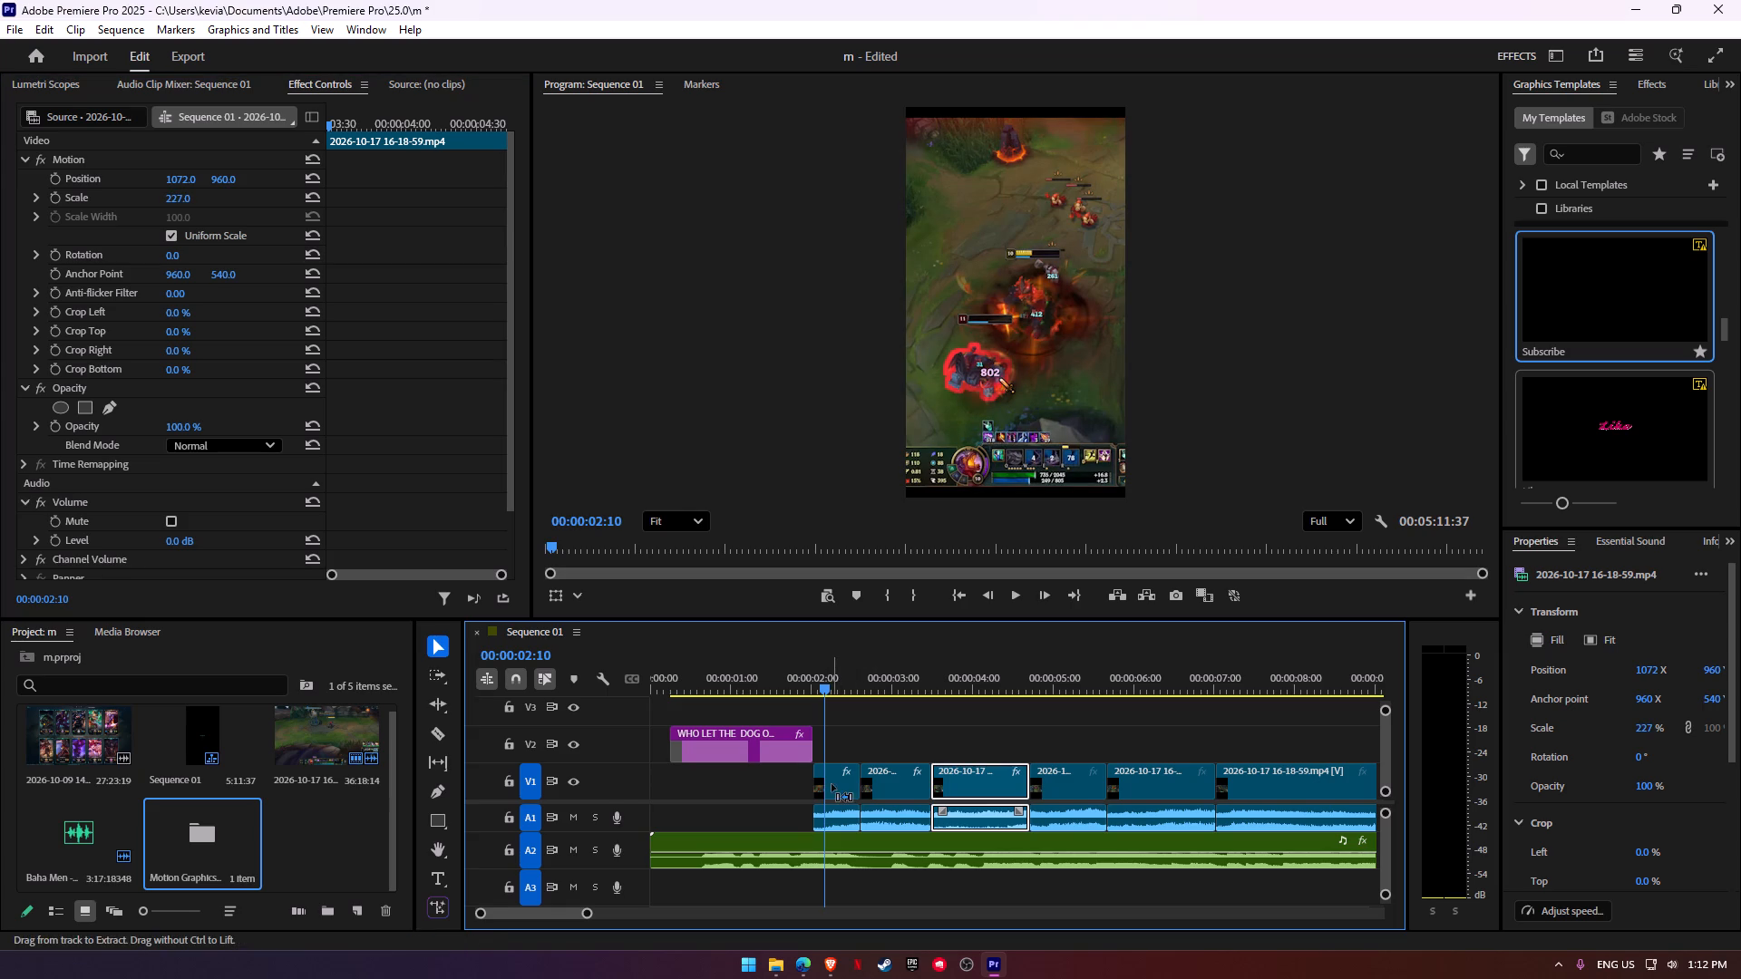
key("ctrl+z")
Set the first gameplay clip's scale to 180, checking its framing against the second clip in playback.
left_click(832, 784)
left_click_drag(185, 203, 195, 183)
key("space")
key("space")
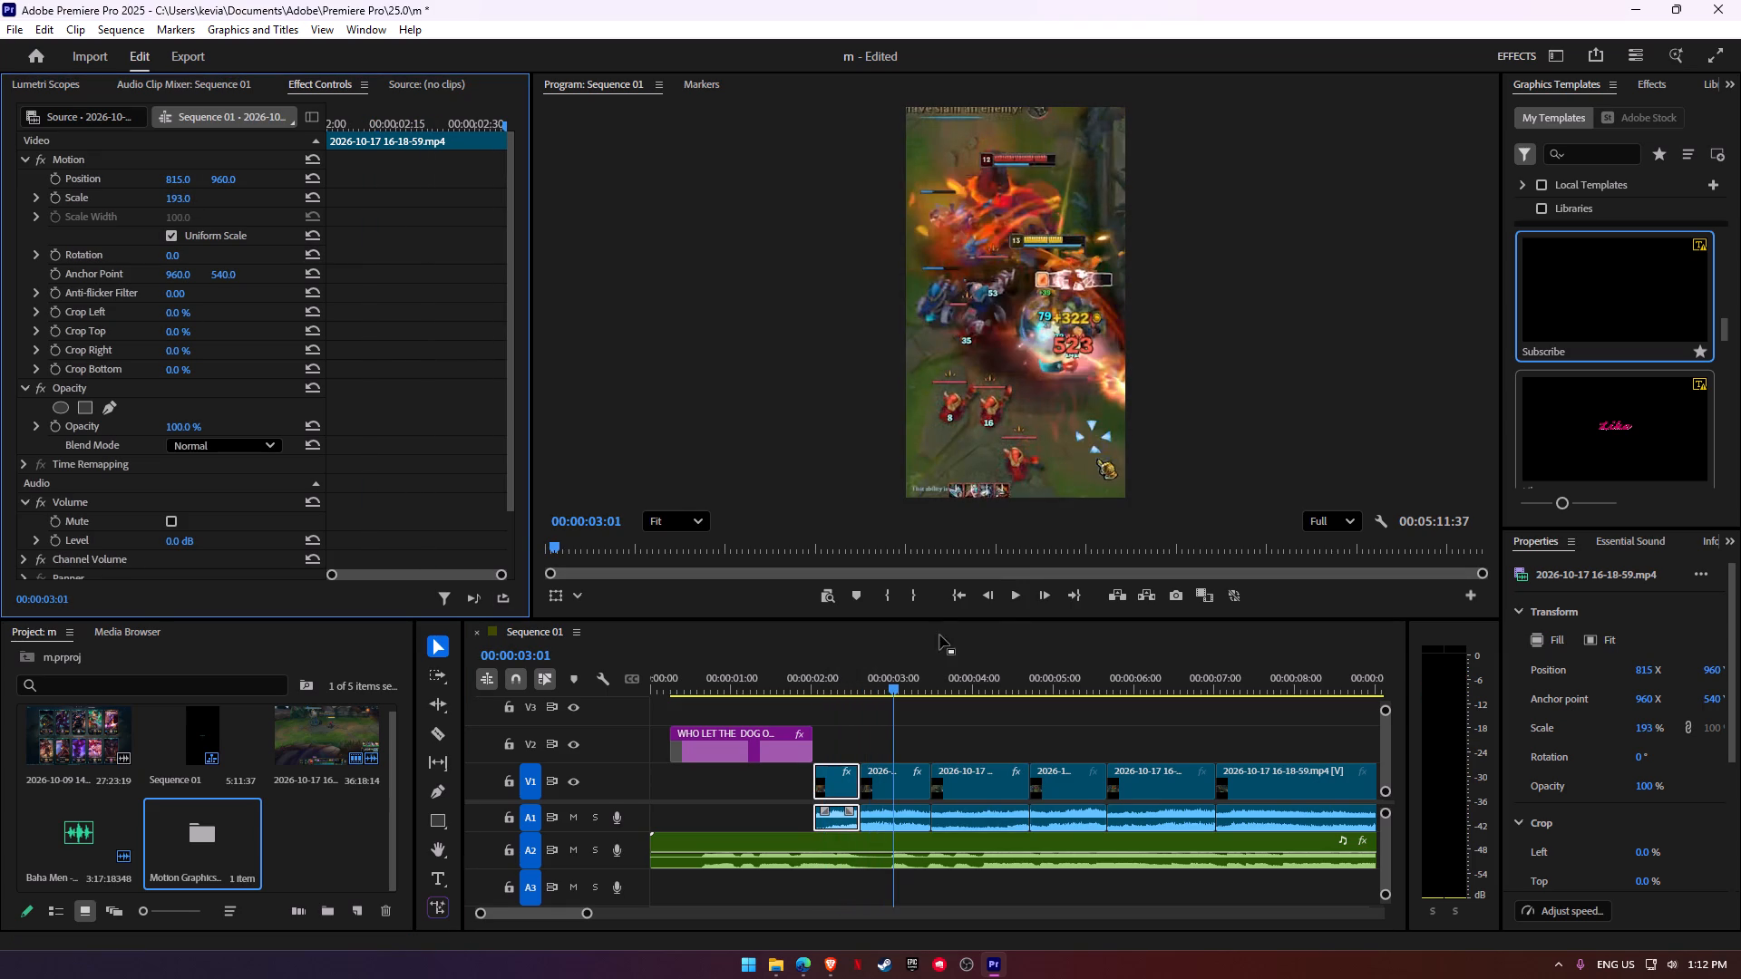
left_click(900, 777)
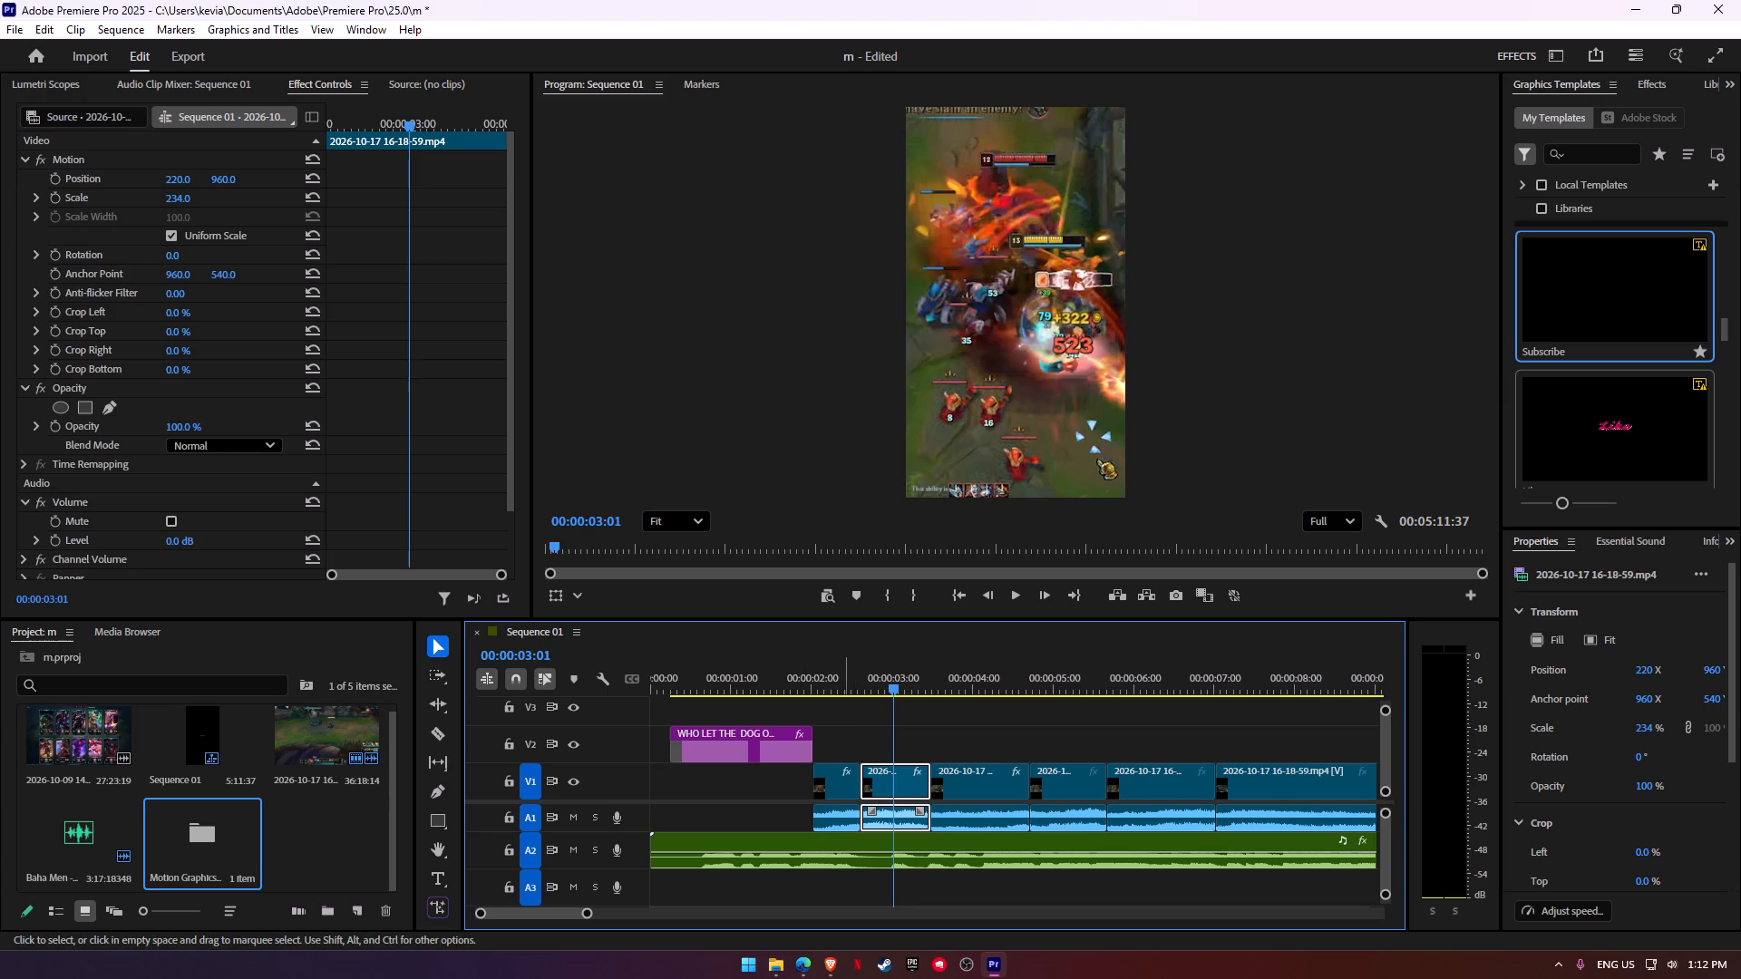
left_click(841, 778)
left_click(827, 665)
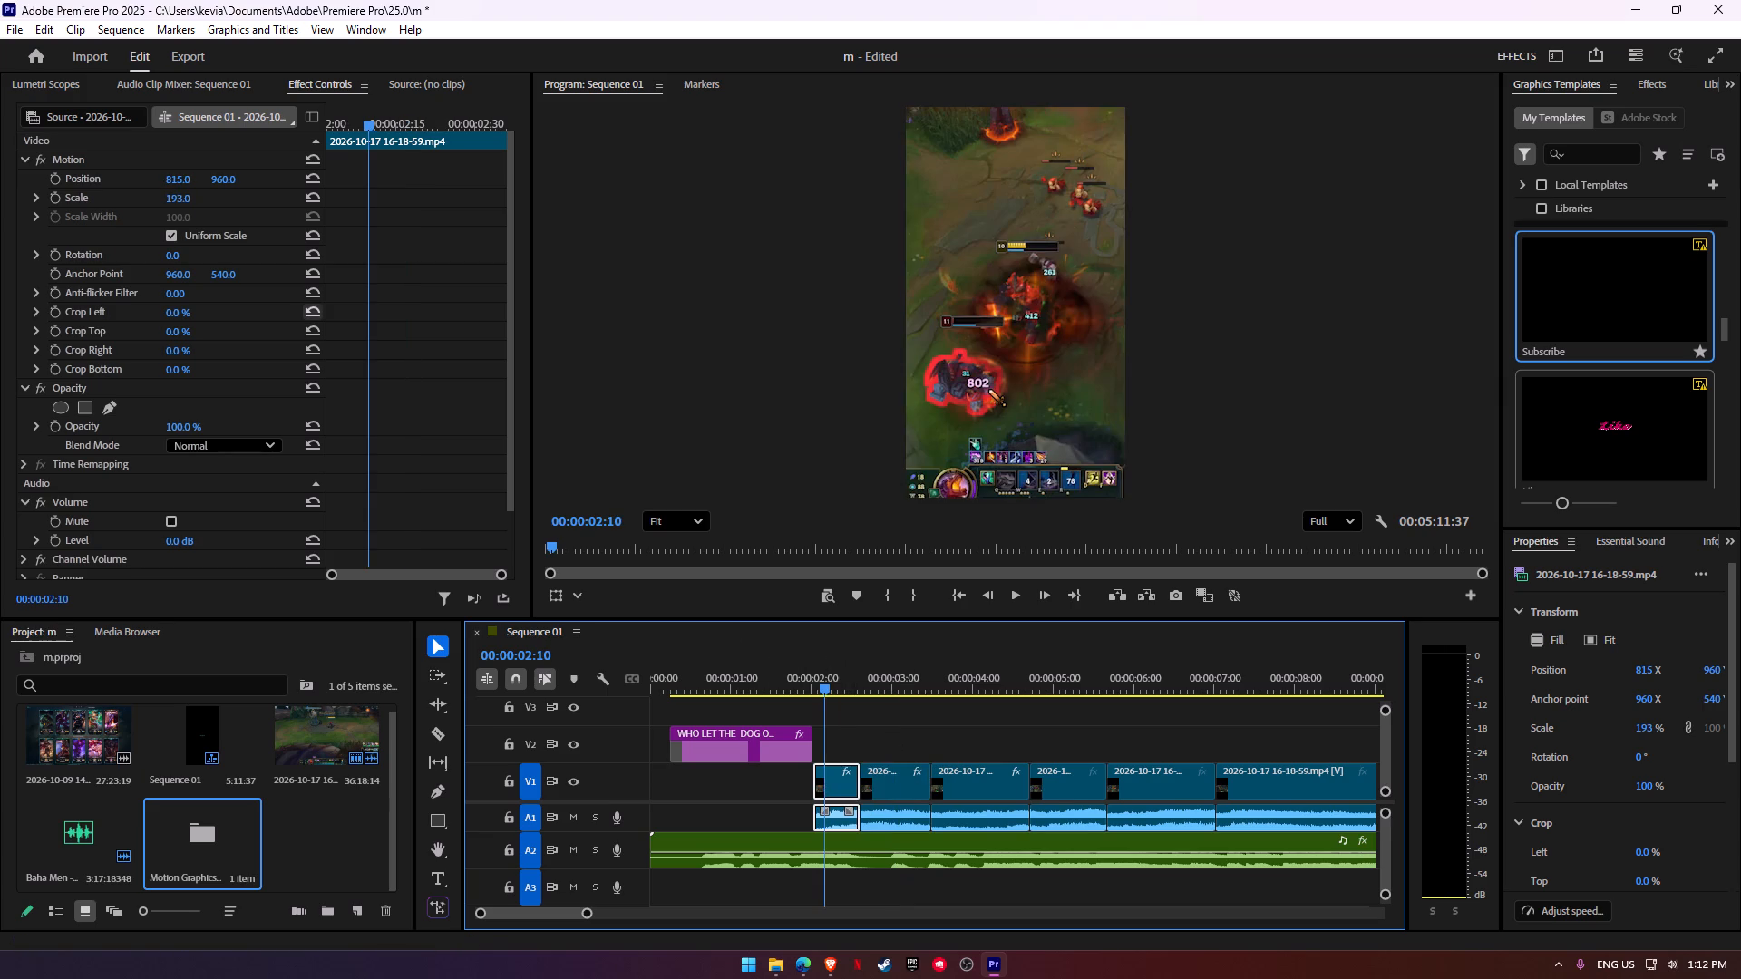
left_click_drag(177, 199, 180, 210)
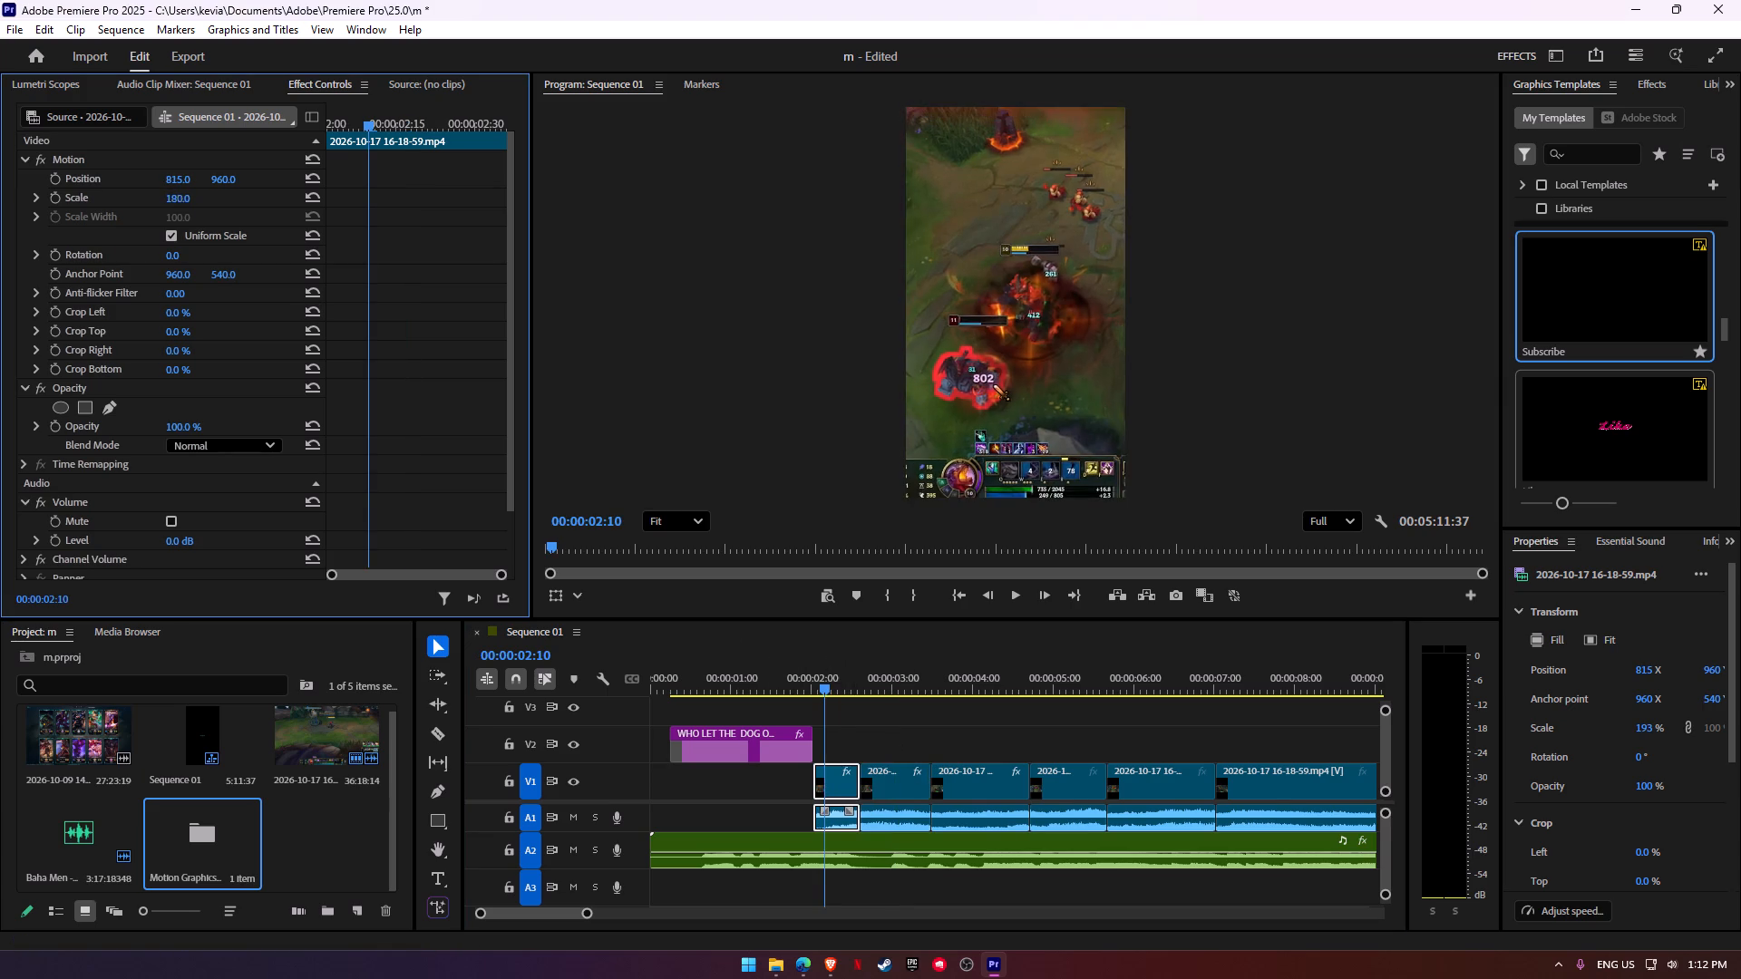
left_click_drag(180, 210, 180, 215)
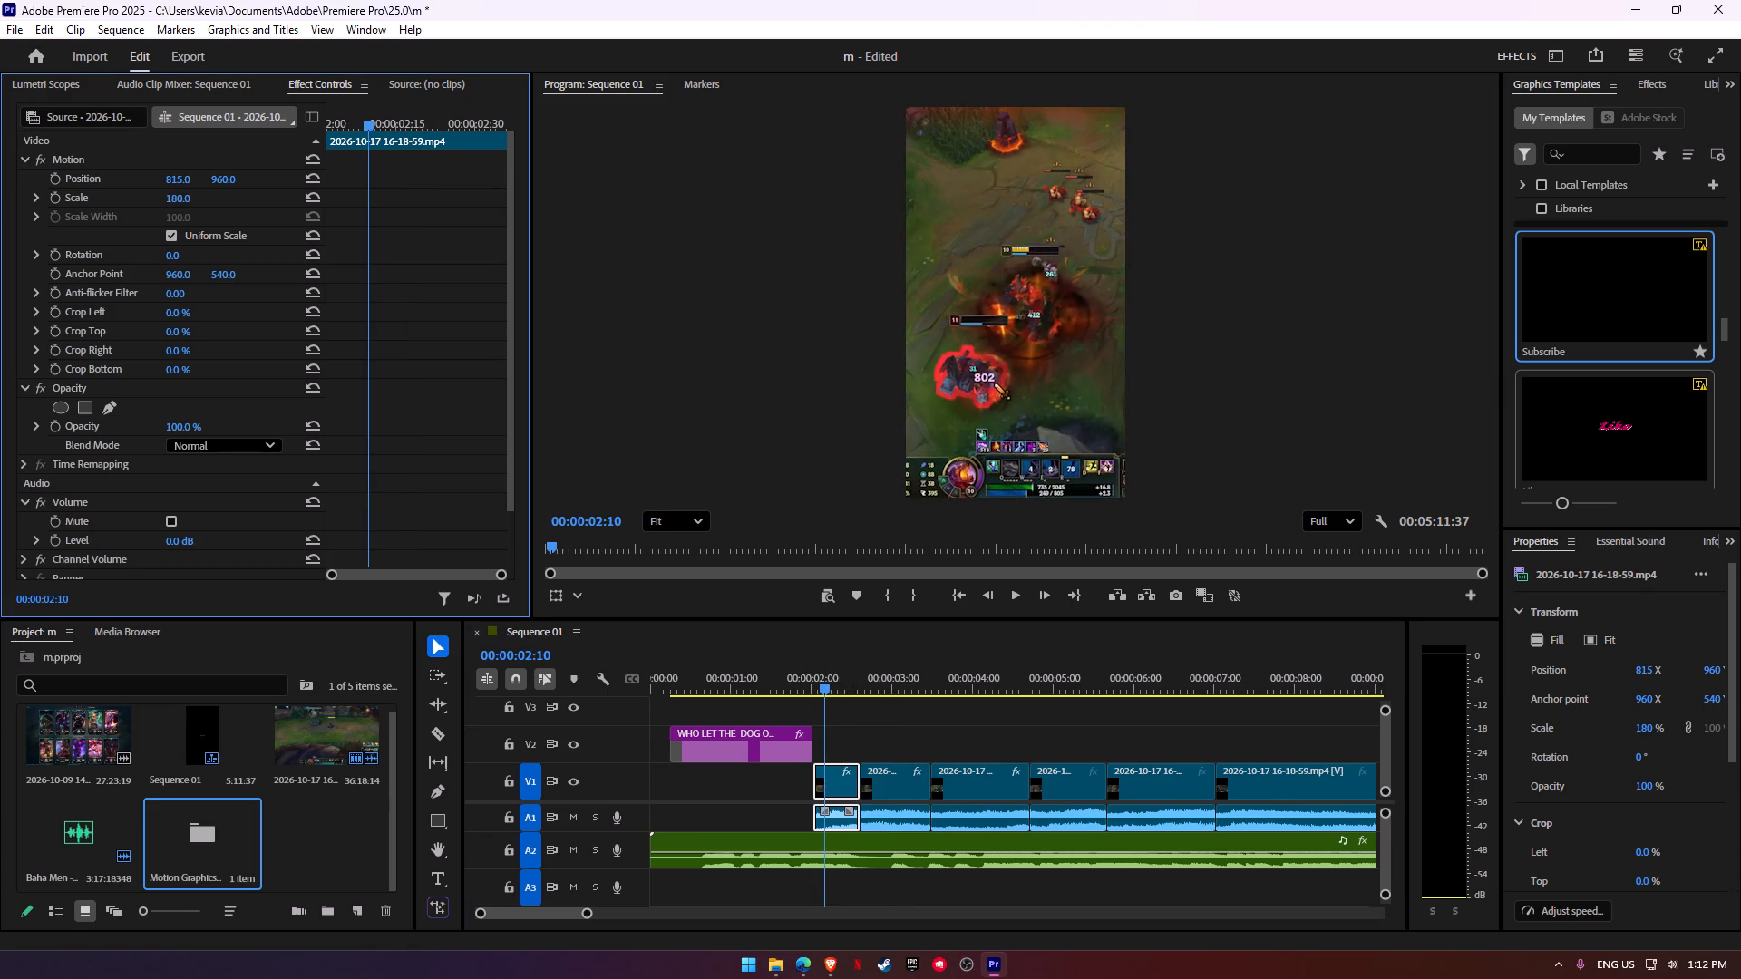
Set the second gameplay clip's scale to 180.
left_click(874, 768)
left_click(178, 197)
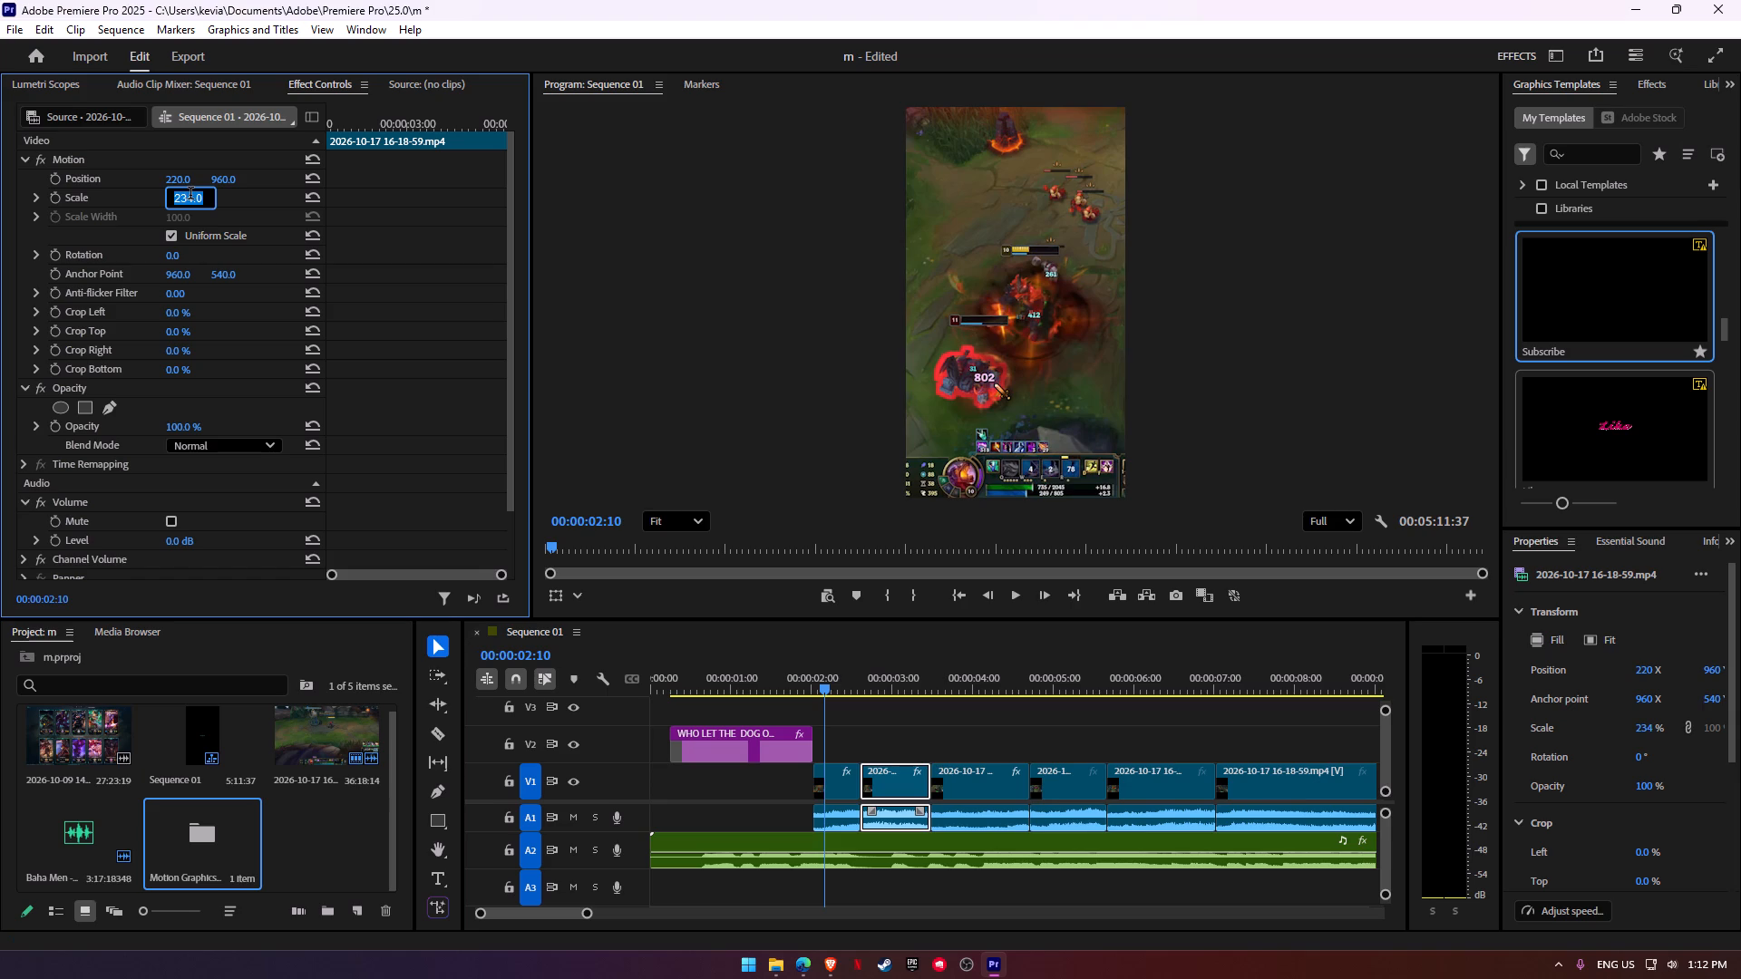
type("180")
key("Return")
Copy the second gameplay clip's Motion settings and paste them onto the four gameplay clips that follow it.
right_click(101, 187)
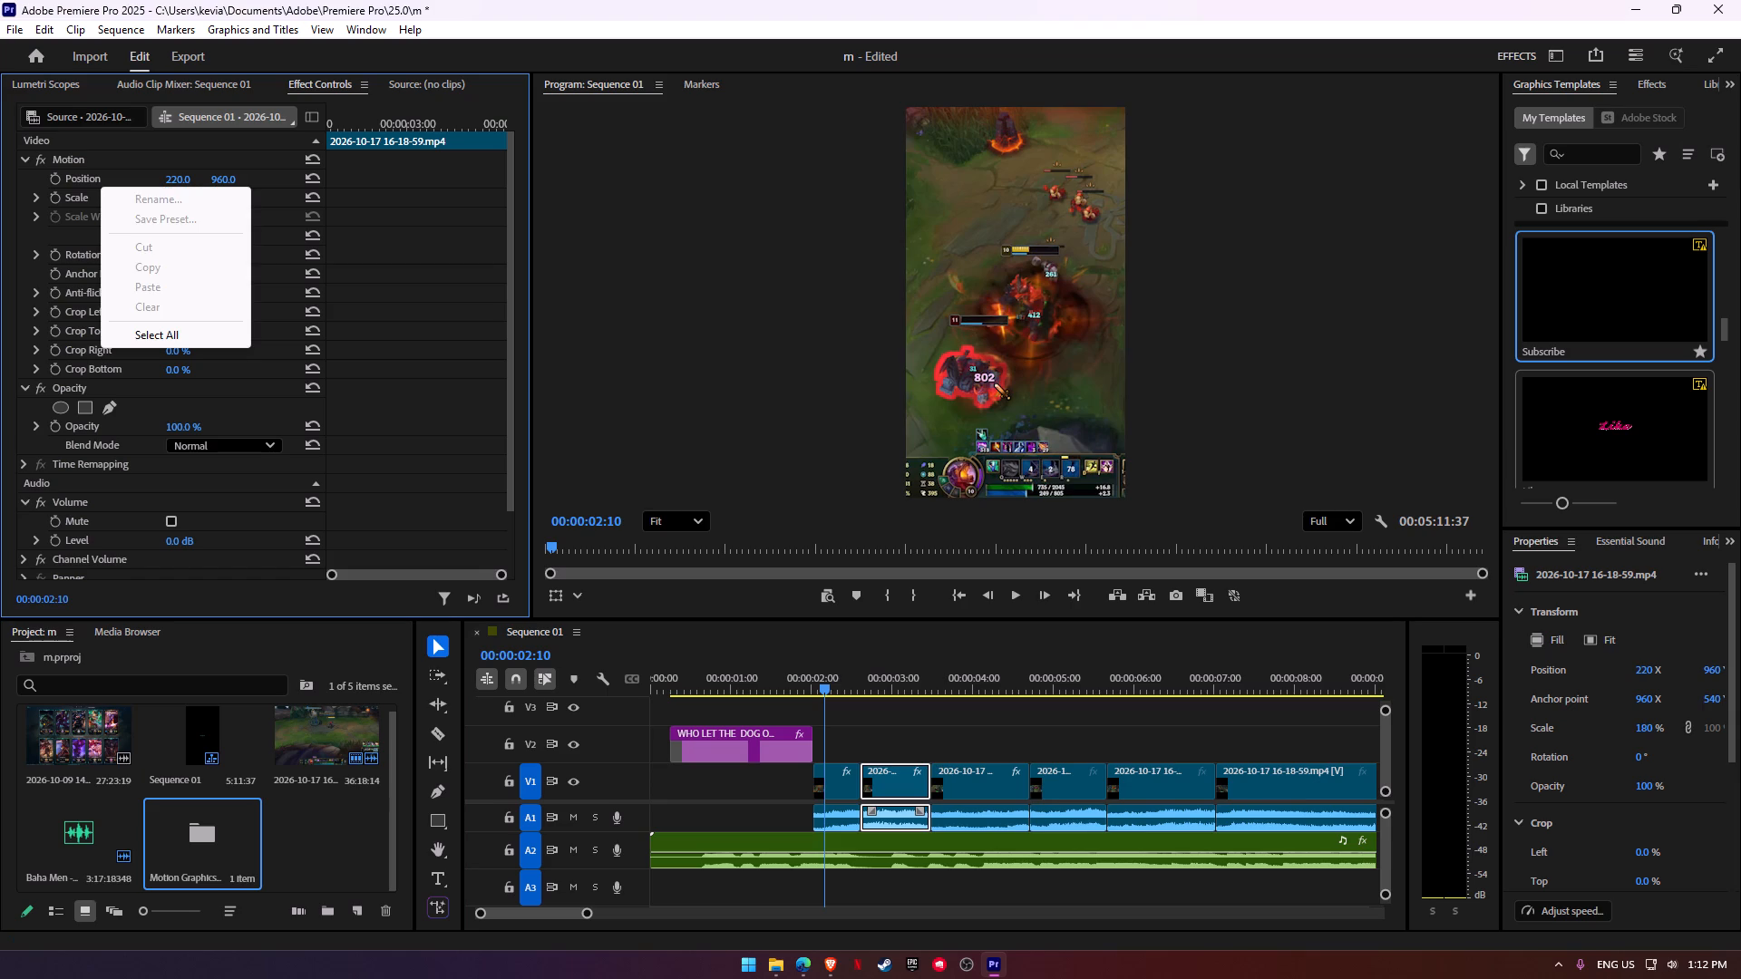
right_click(85, 144)
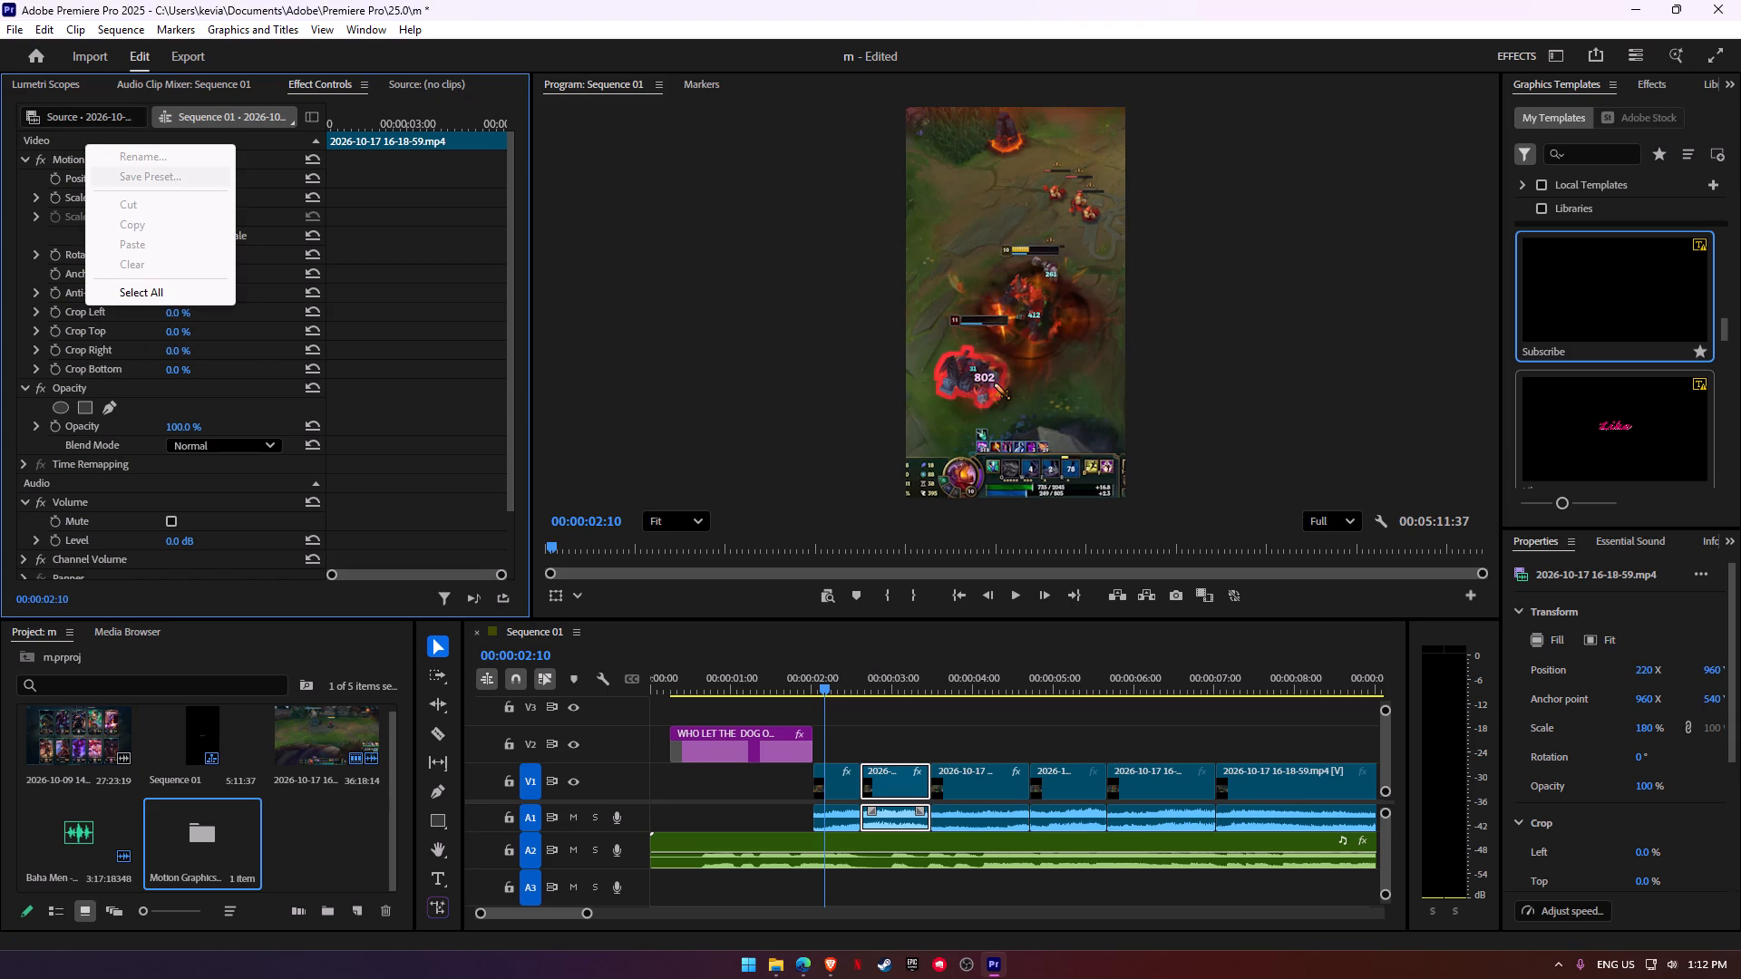
left_click(66, 134)
left_click(68, 141)
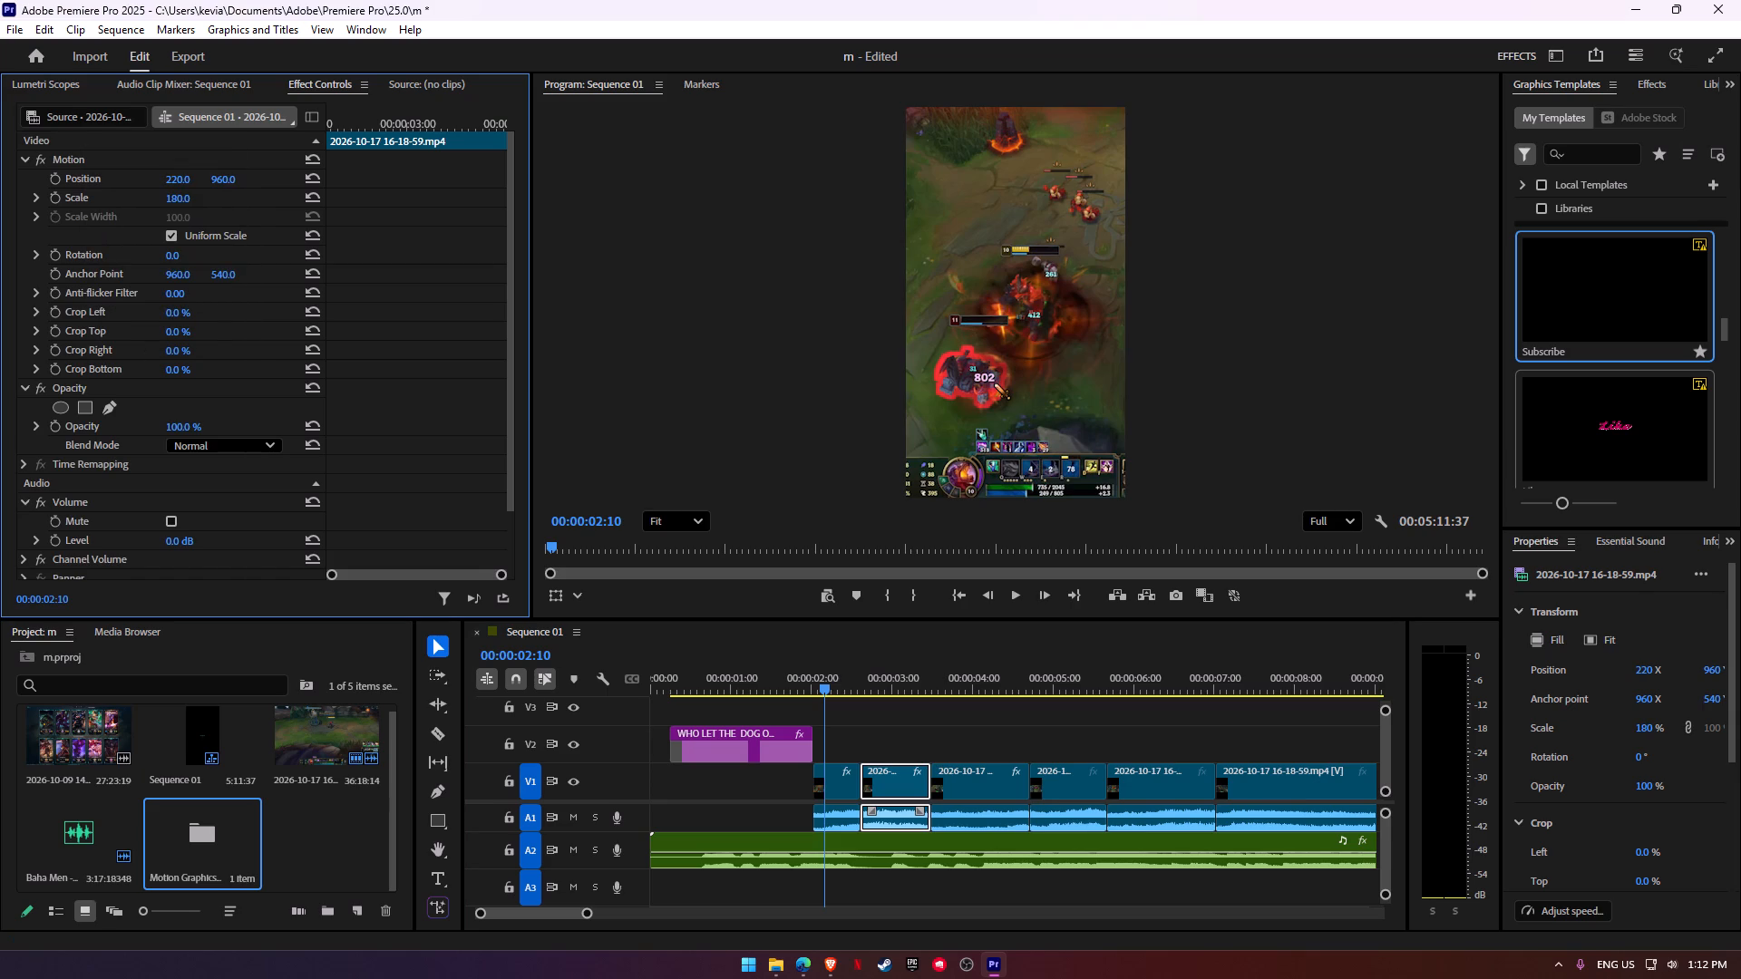
left_click(70, 158)
right_click(70, 158)
left_click(142, 233)
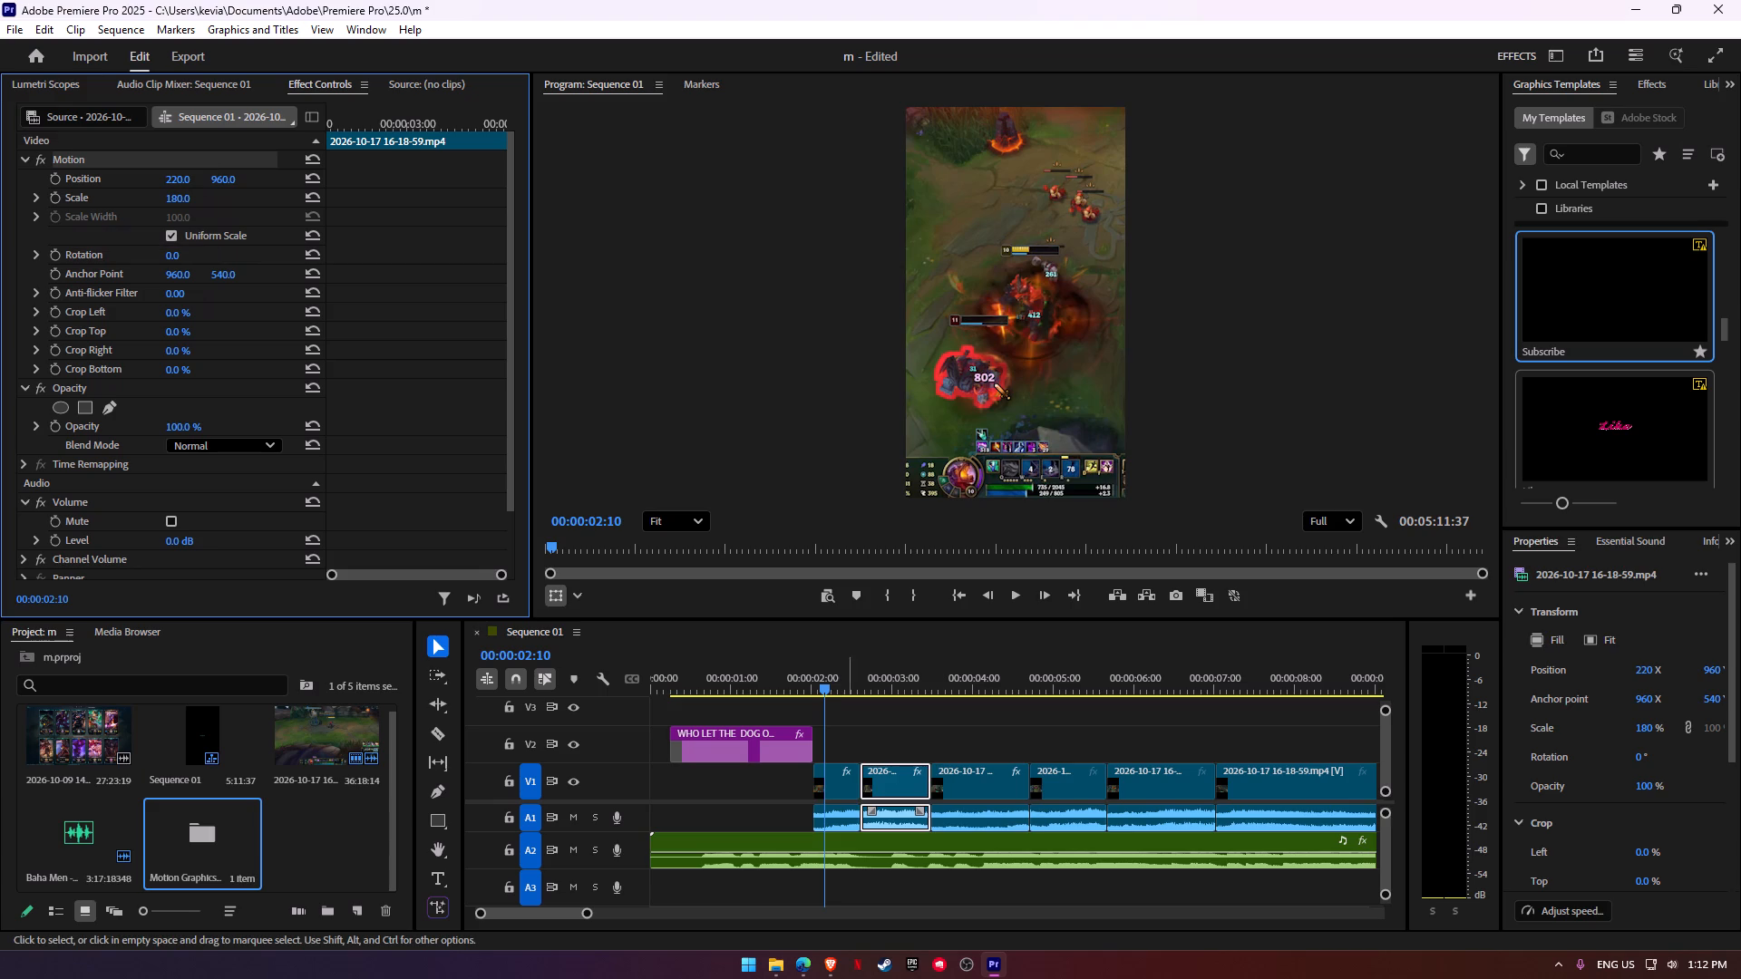
left_click_drag(937, 722, 1364, 795)
key("ctrl+v")
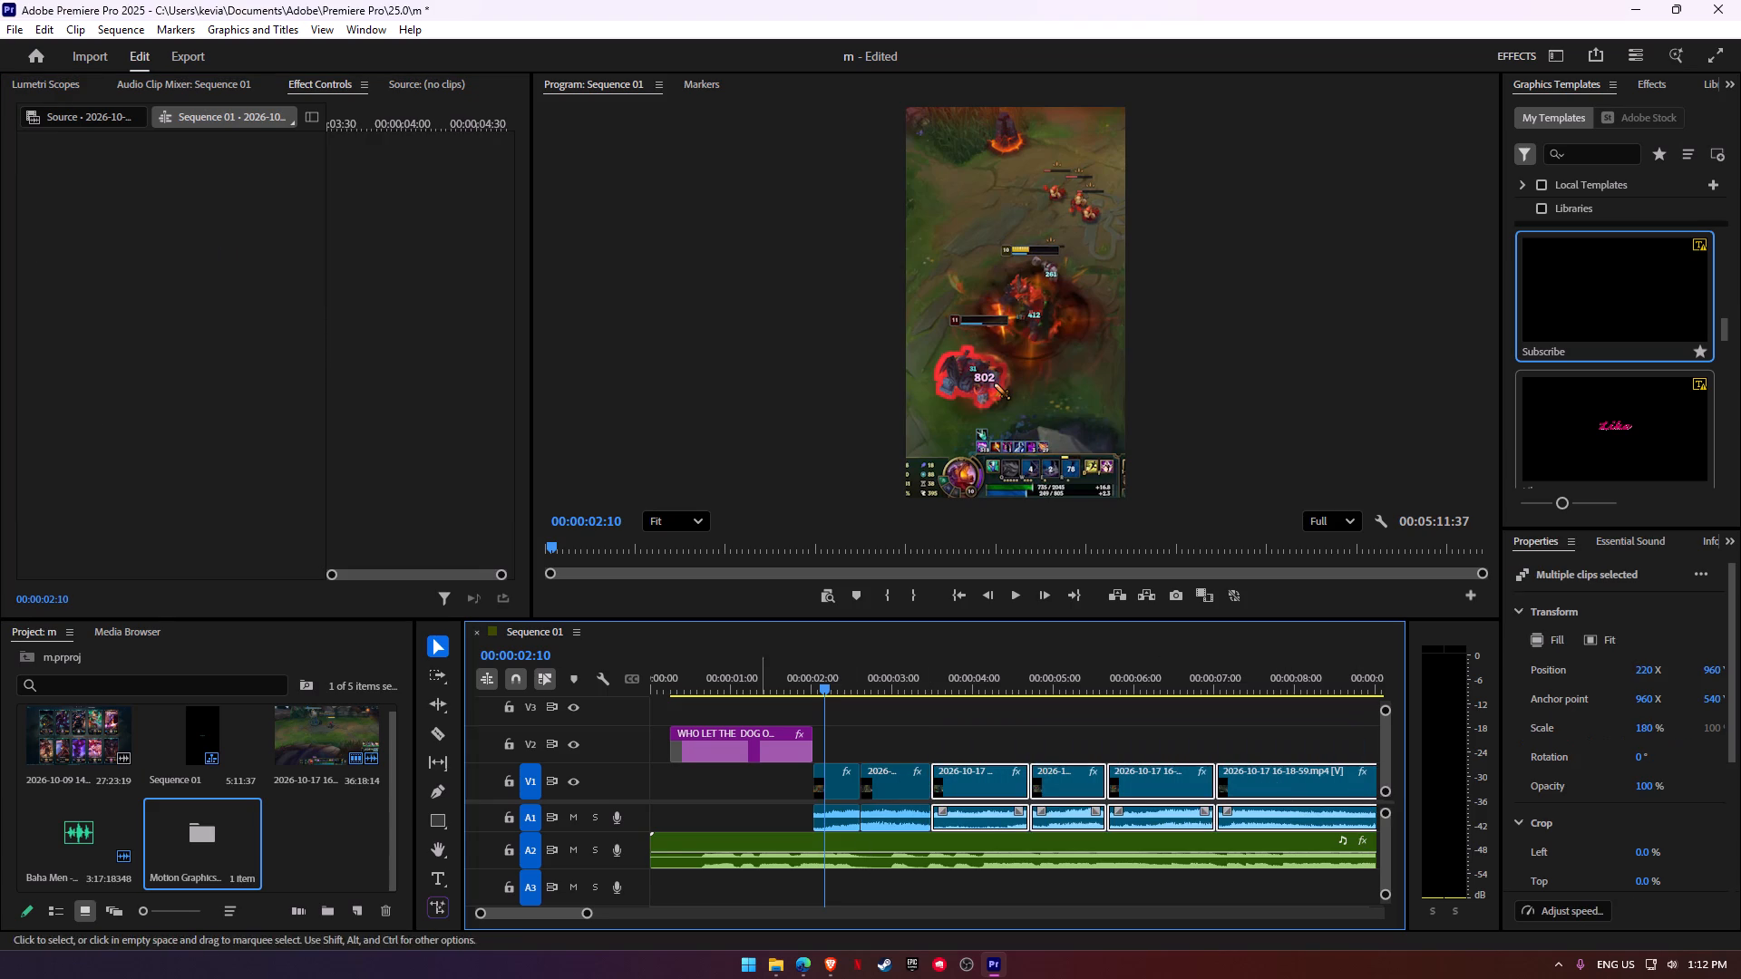
Paste the copied Motion settings onto the last gameplay clip.
left_click(552, 910)
left_click(1282, 776)
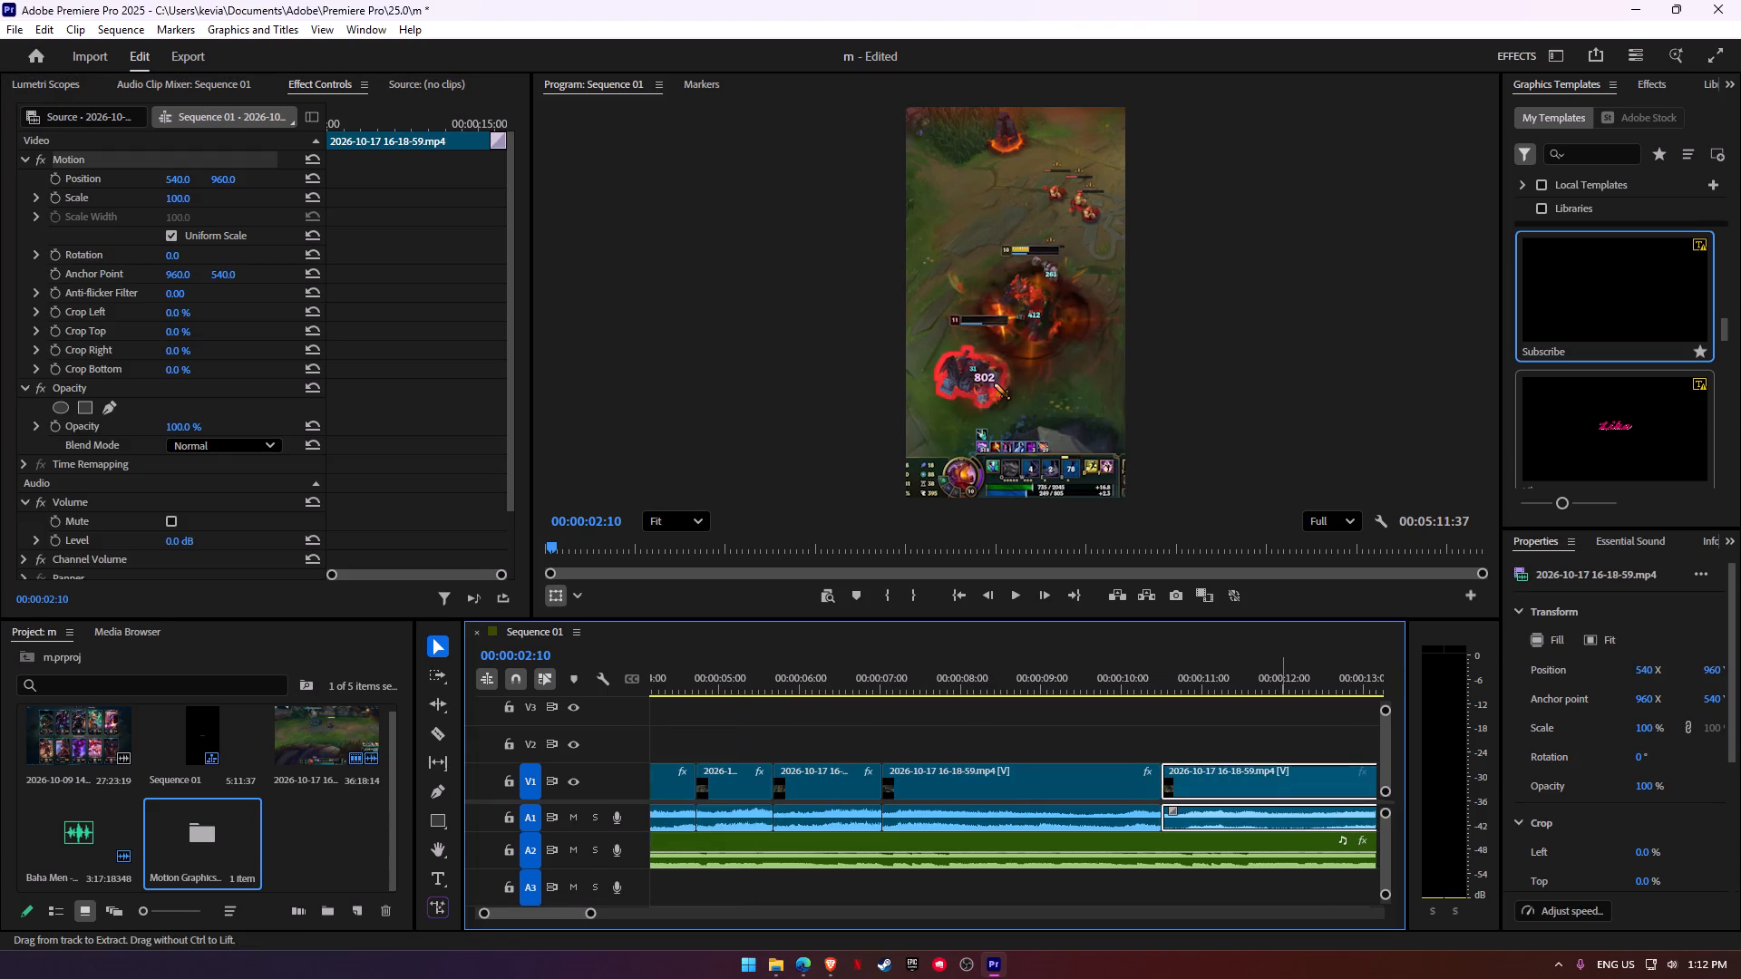
key("ctrl+v")
scroll(1233, 780, "down", 7, "alt")
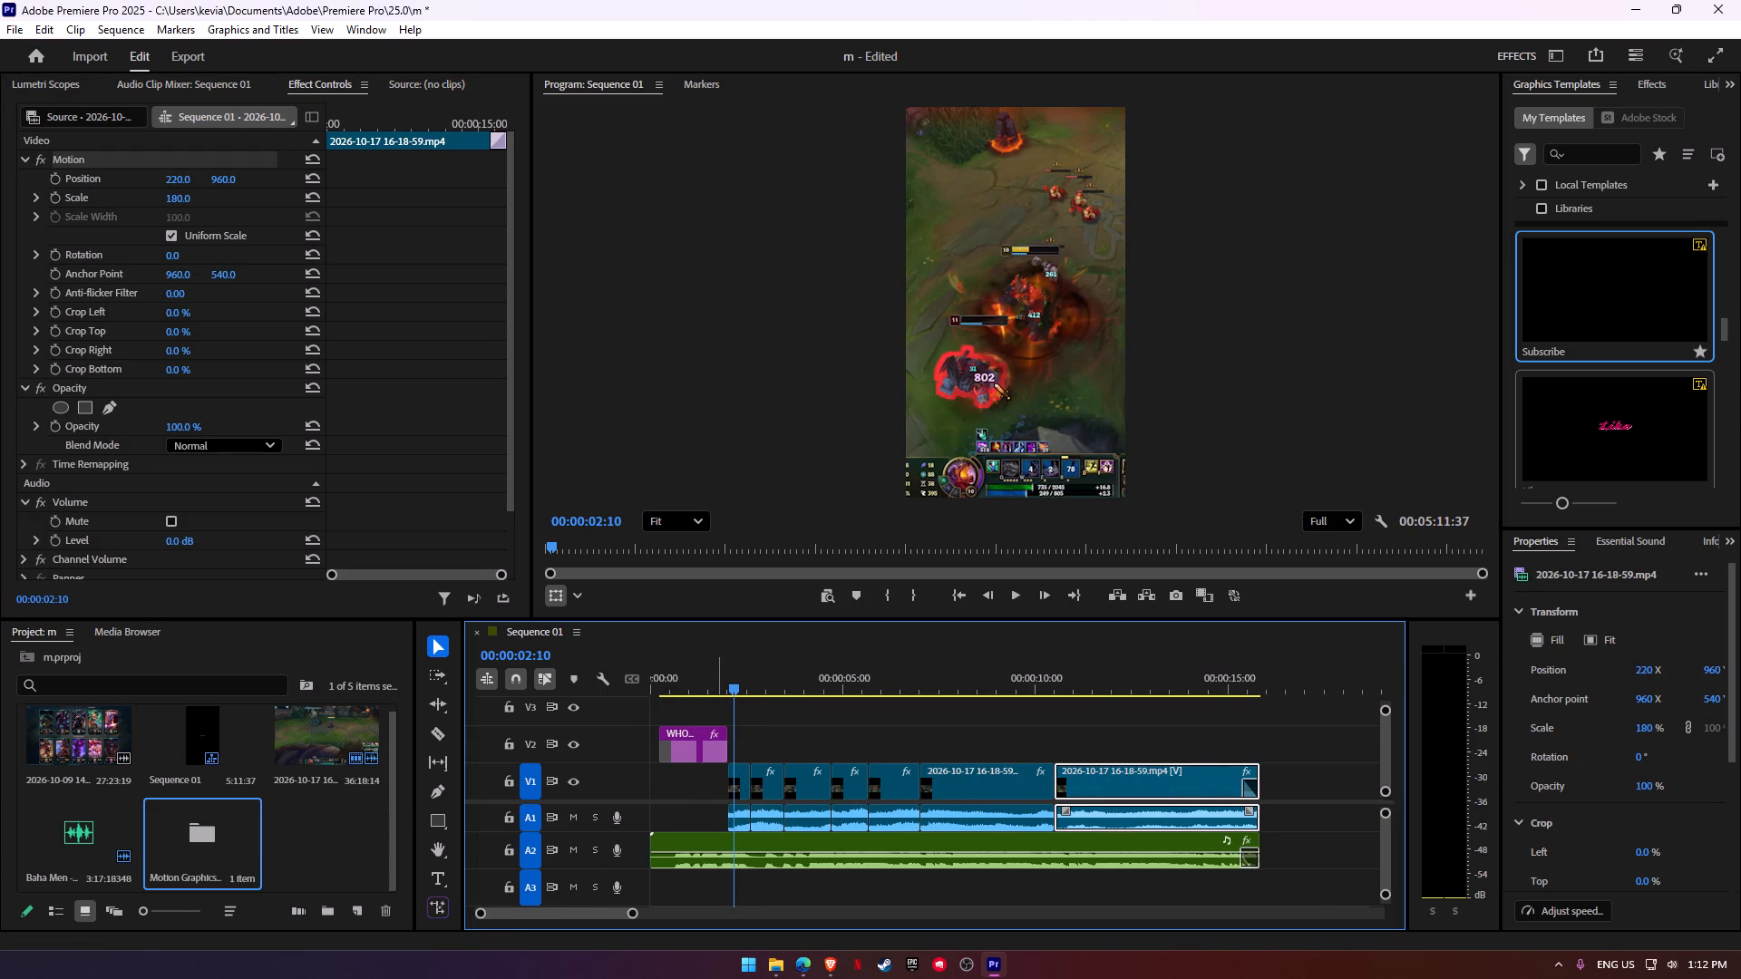
Play back the first gameplay clips and set the third clip's horizontal position to 1129 to centre its action.
left_click(729, 683)
key("space")
left_click(858, 727)
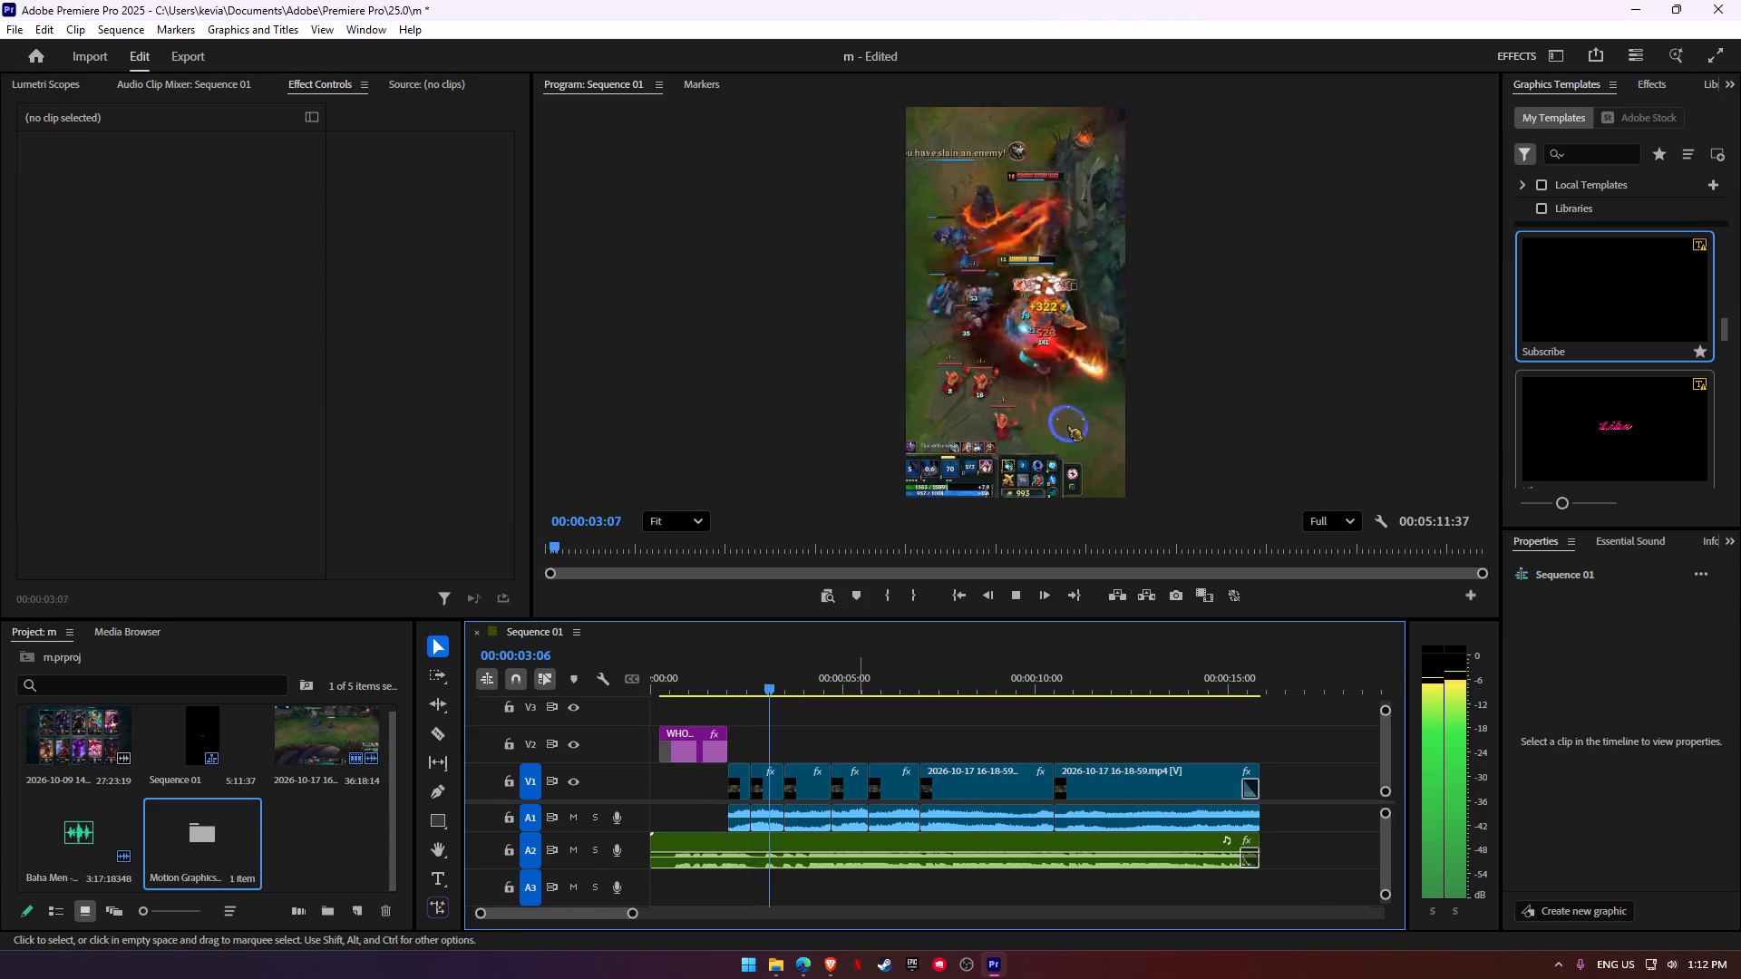
key("space")
left_click(812, 787)
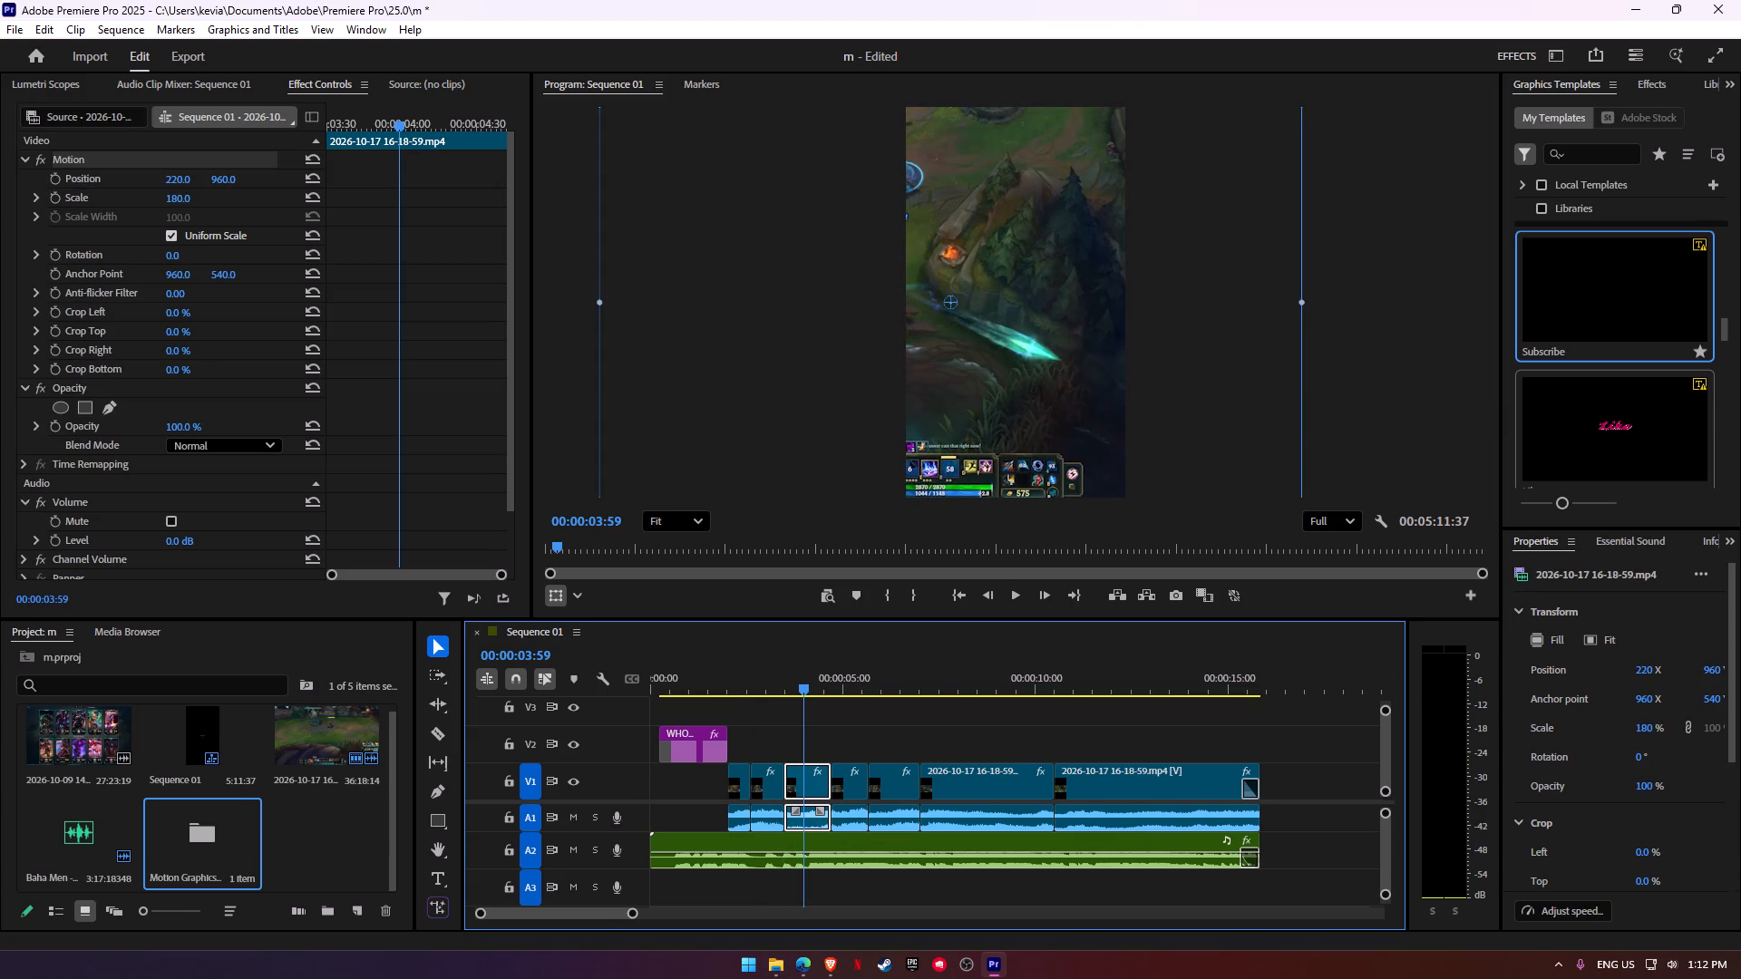
left_click_drag(174, 181, 980, 215)
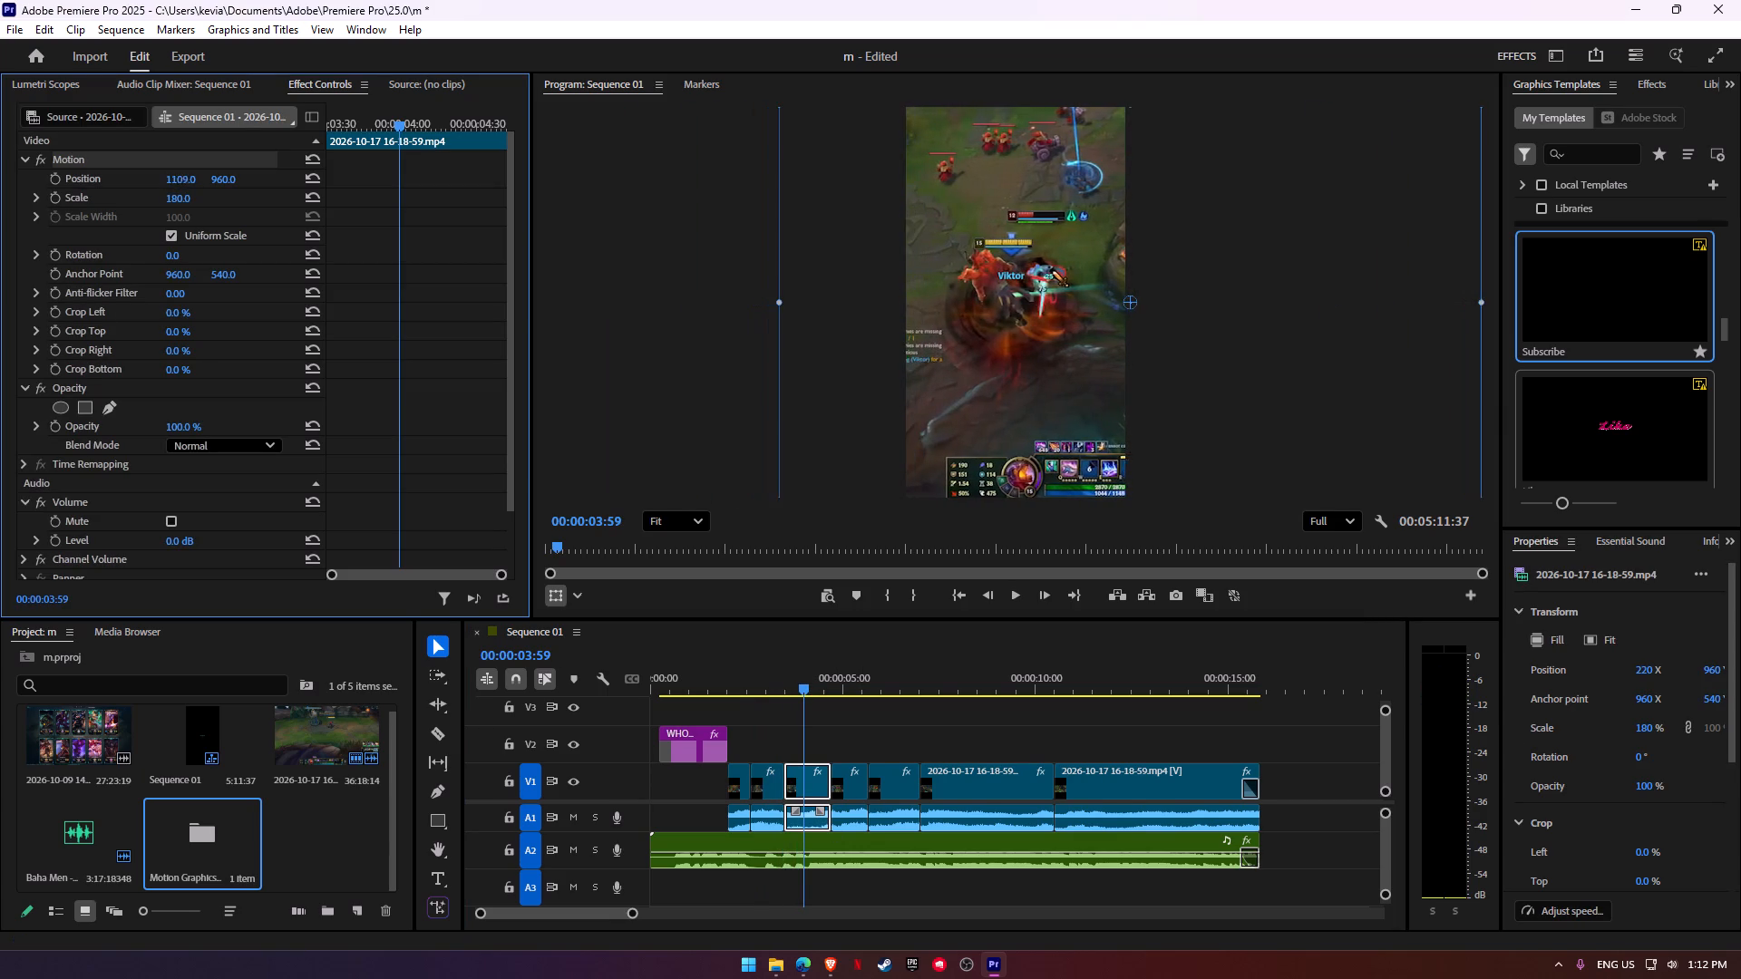
left_click_drag(980, 215, 998, 215)
Play the montage from the title and set the fourth gameplay clip's horizontal position to 539.
left_click(715, 670)
key("space")
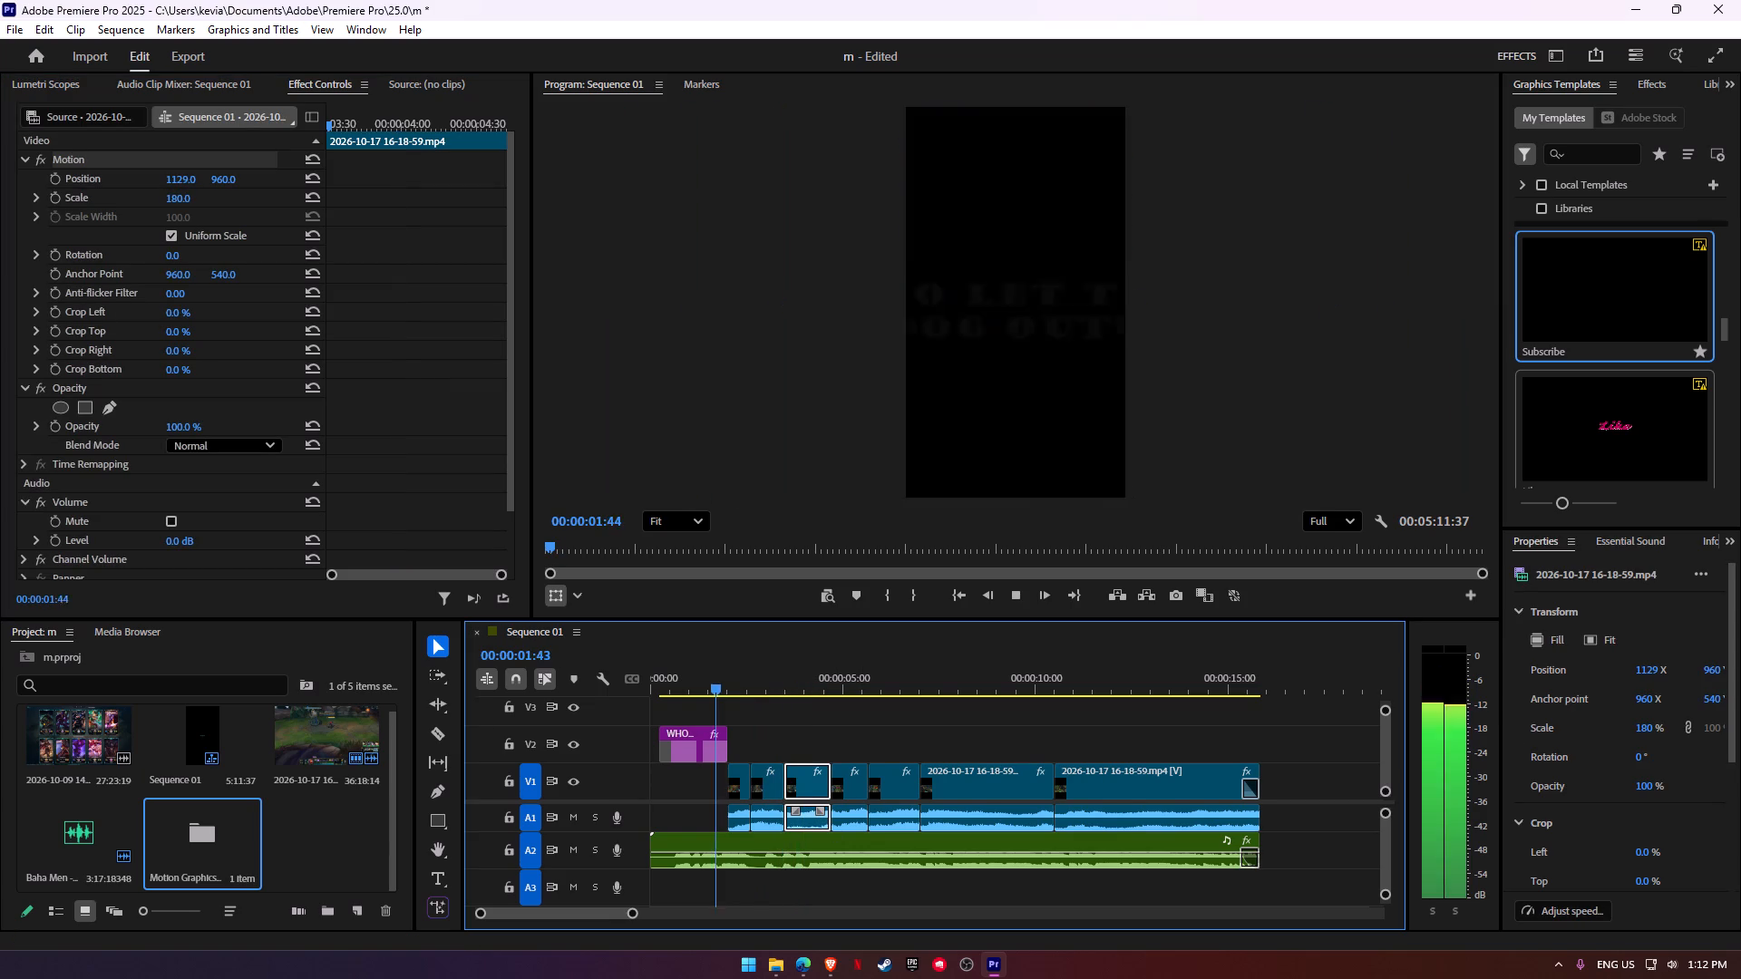
key("space")
left_click(668, 680)
key("space")
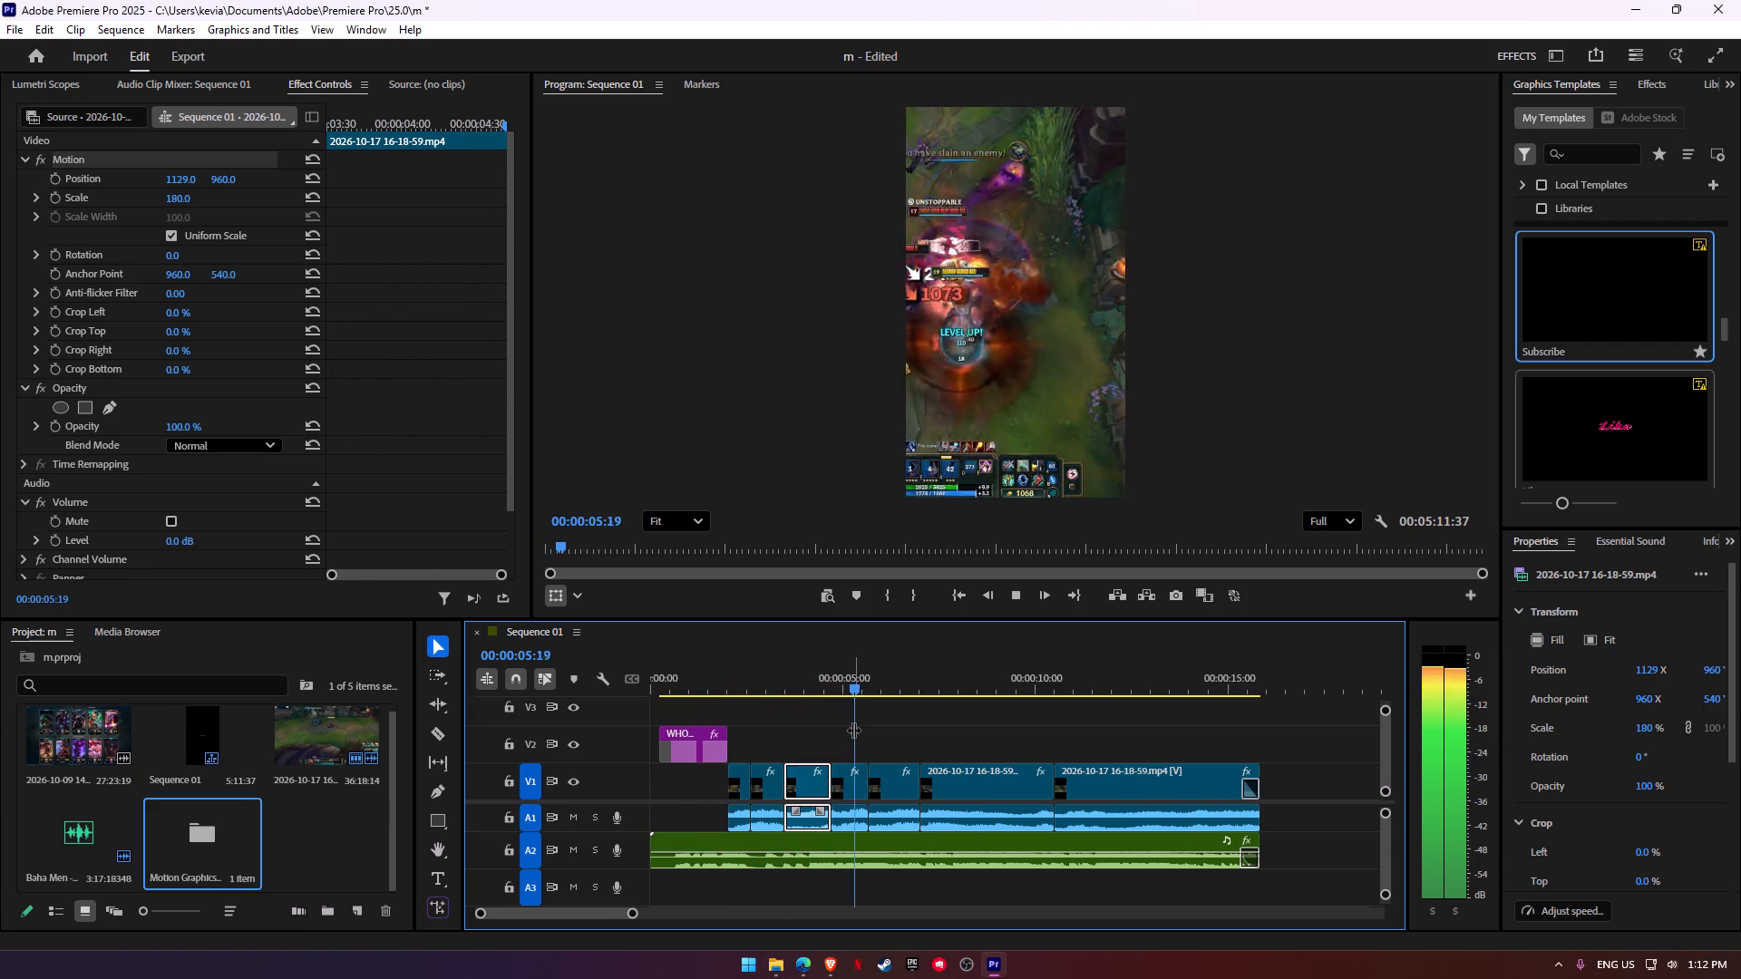
key("space")
left_click(849, 787)
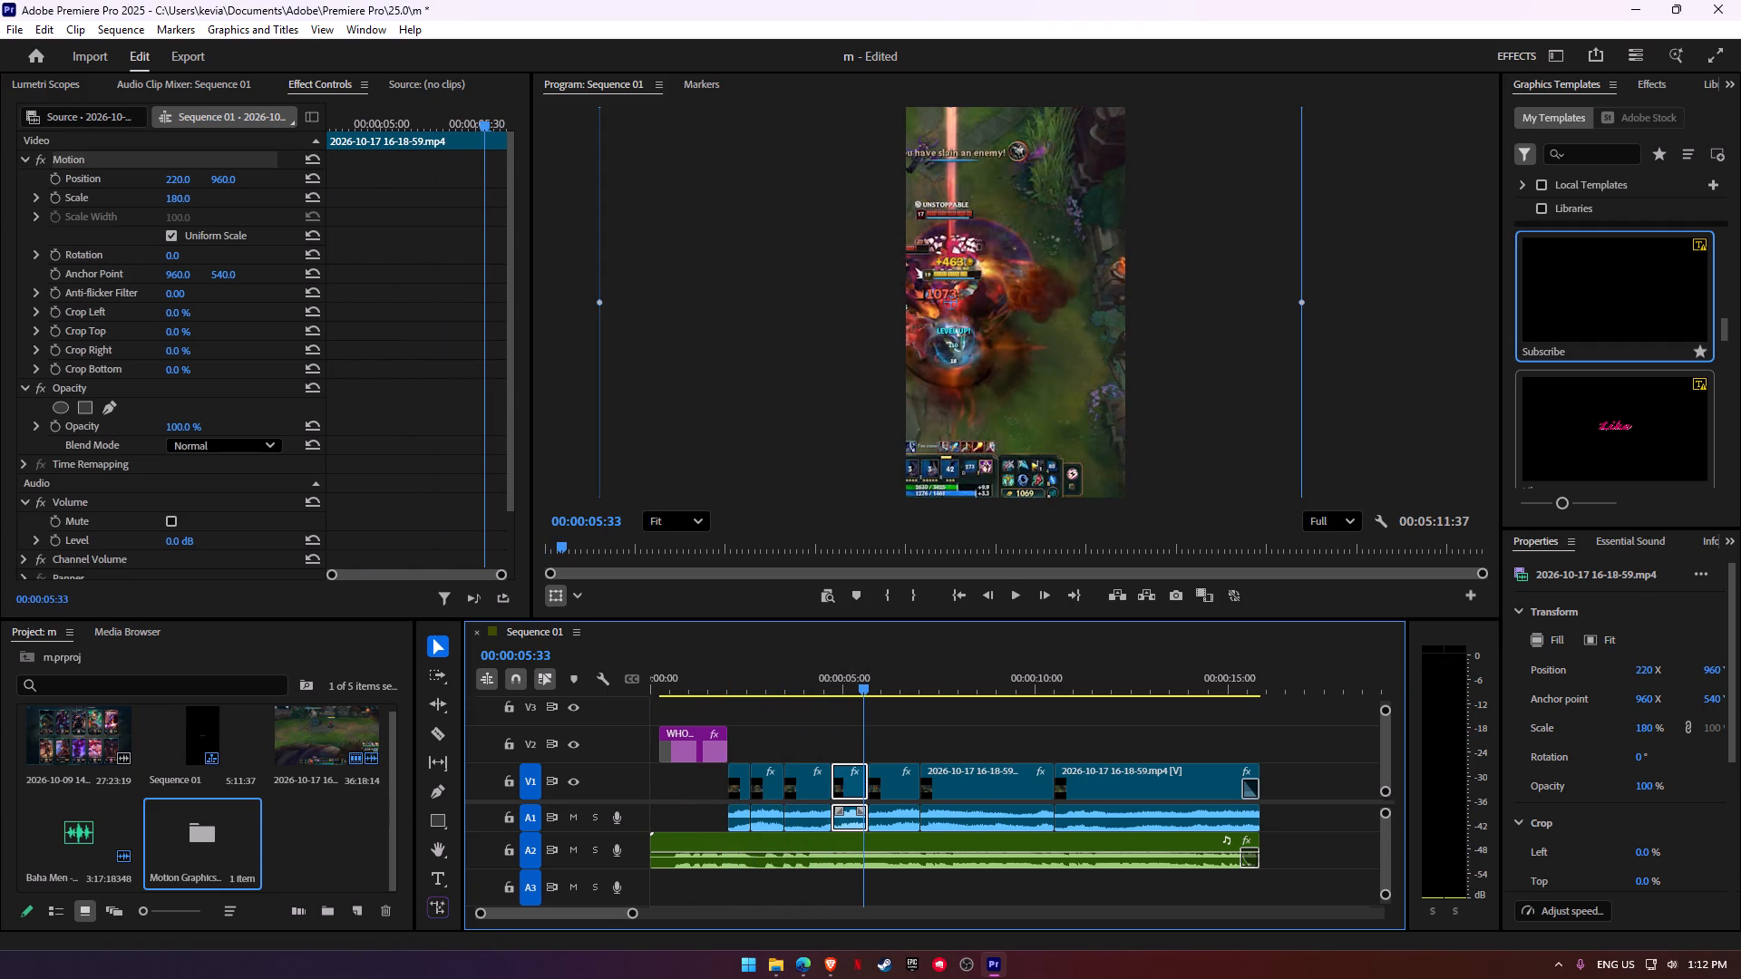
left_click_drag(172, 195, 206, 197)
key("ctrl+z")
left_click_drag(181, 183, 182, 183)
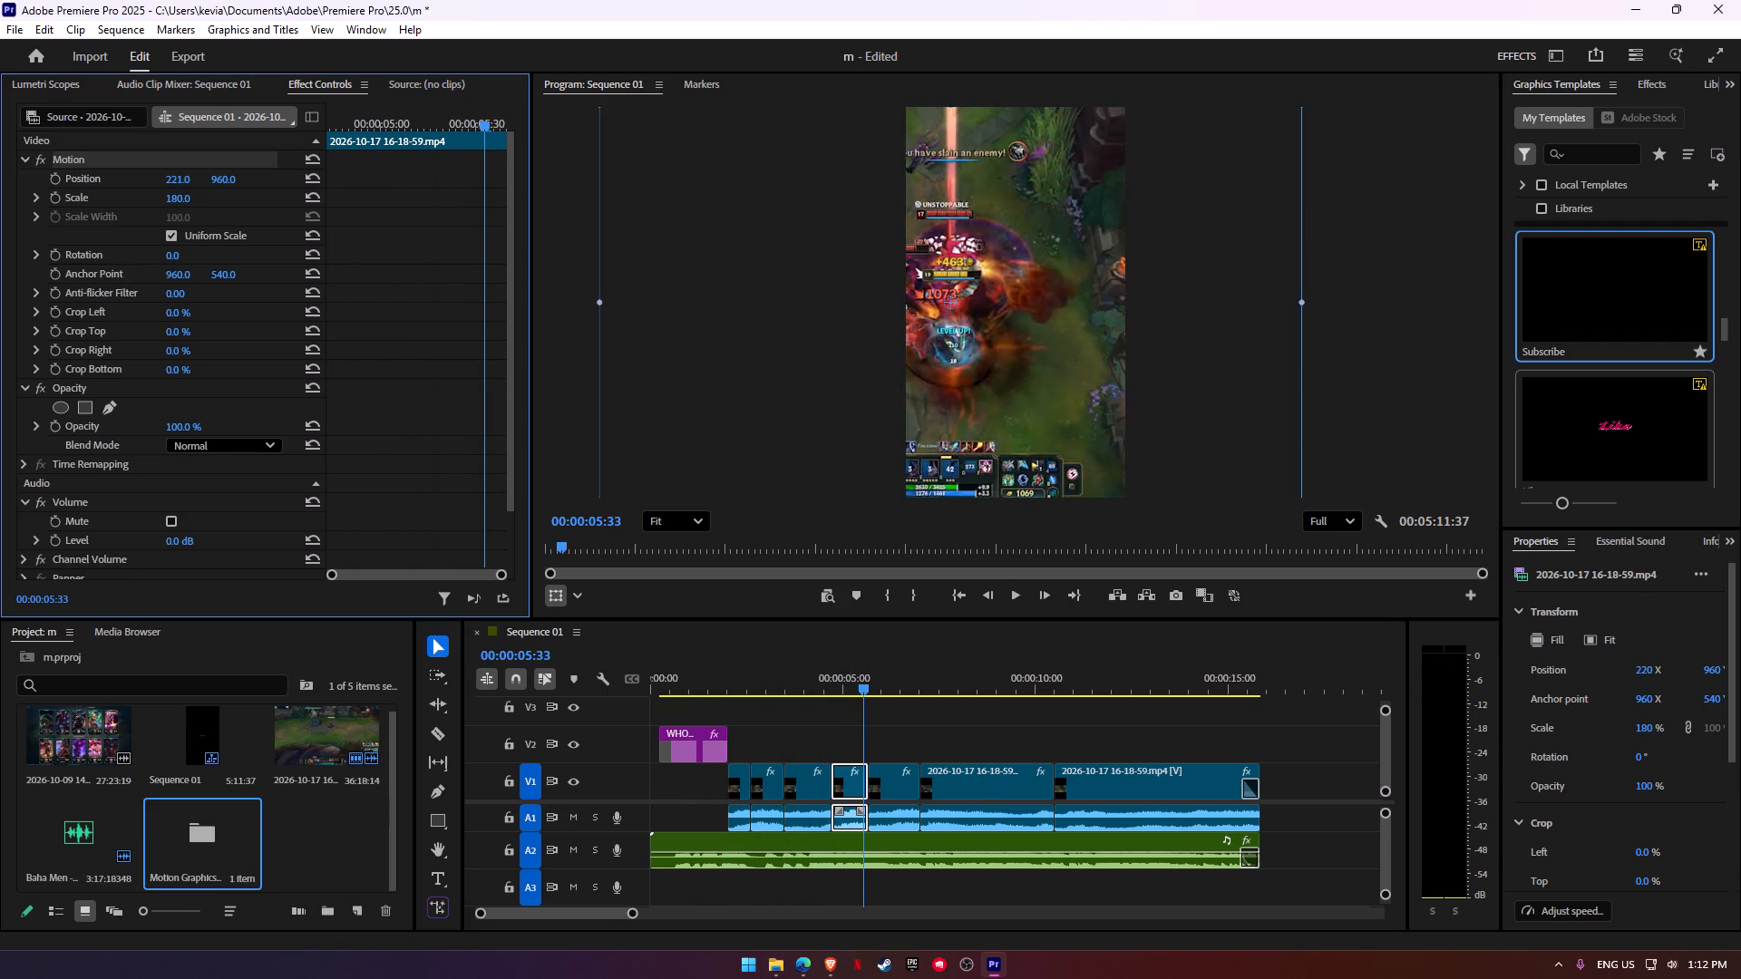
left_click_drag(182, 183, 471, 197)
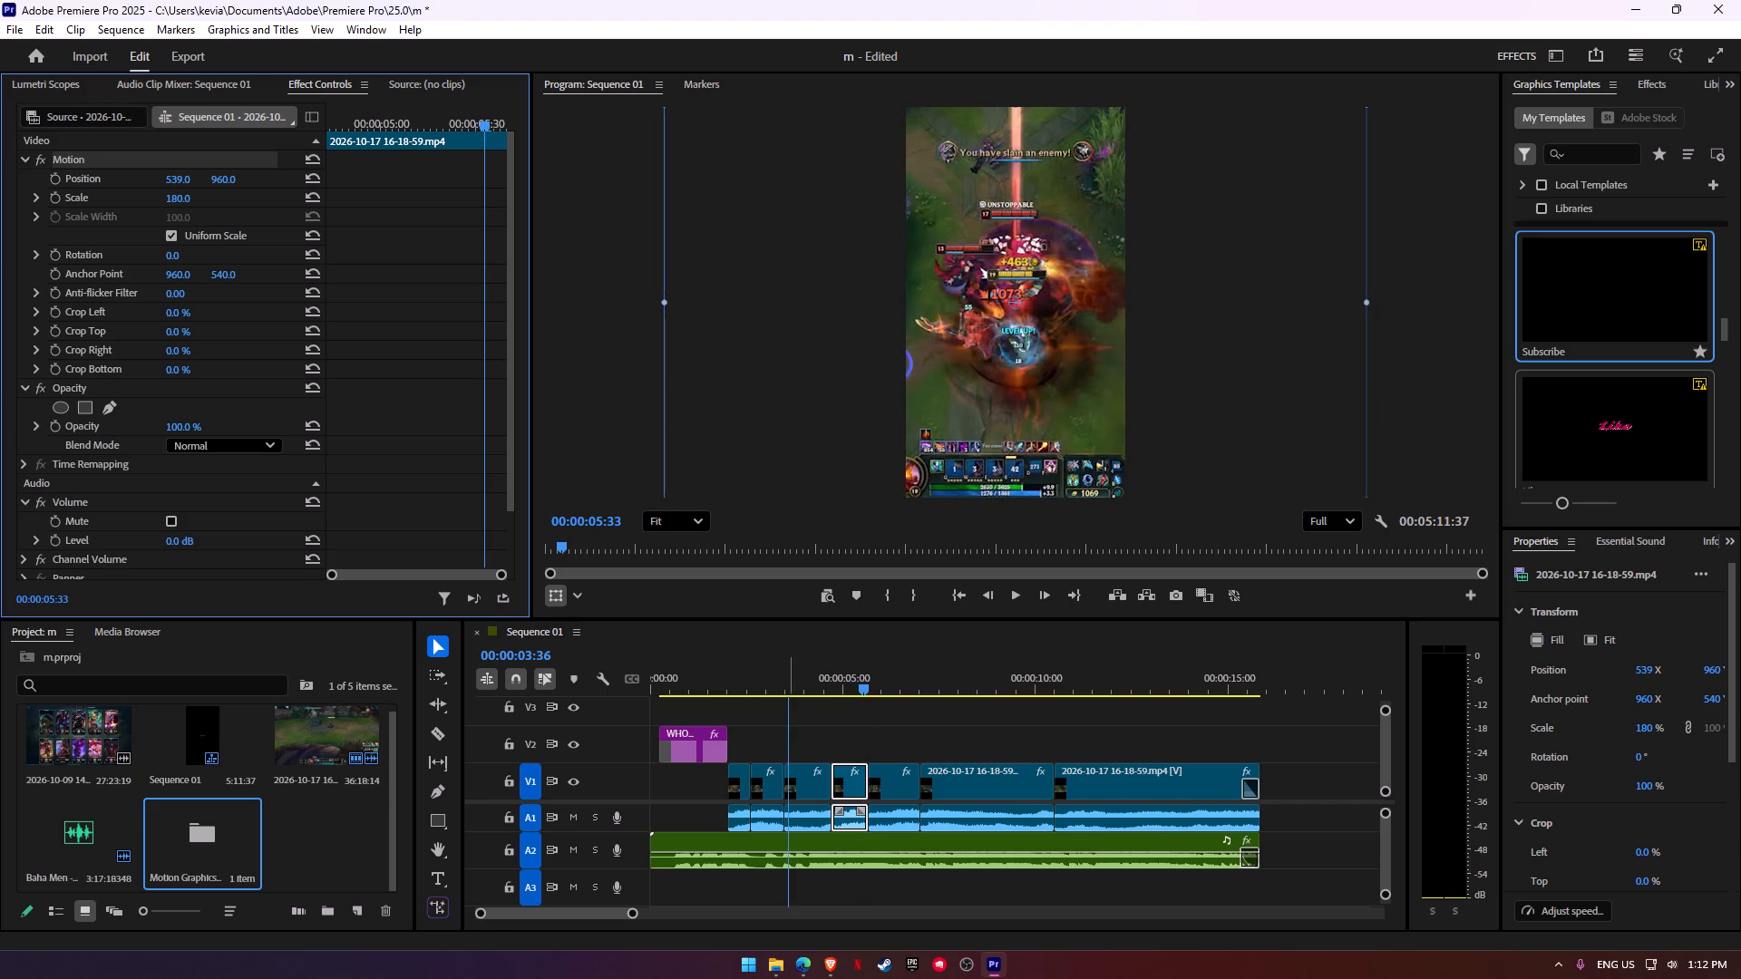
Review the reframed clips in playback and set the last gameplay clip's horizontal position to 726.
left_click(791, 674)
key("space")
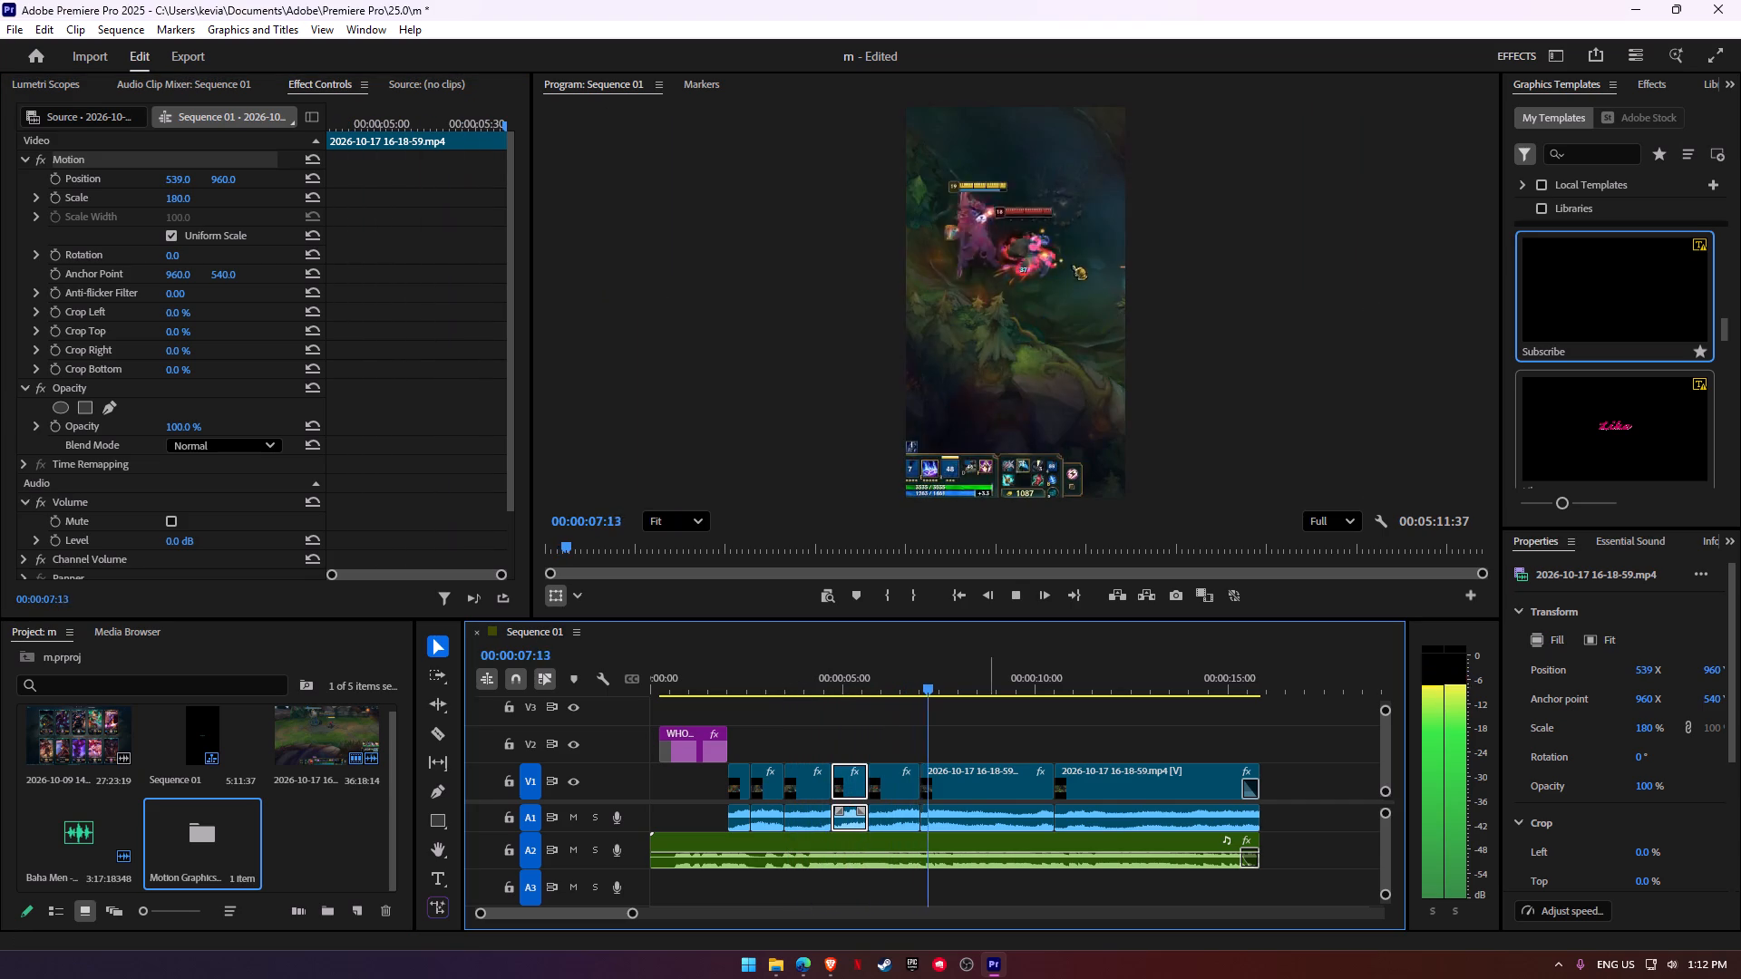
key("space")
key("space")
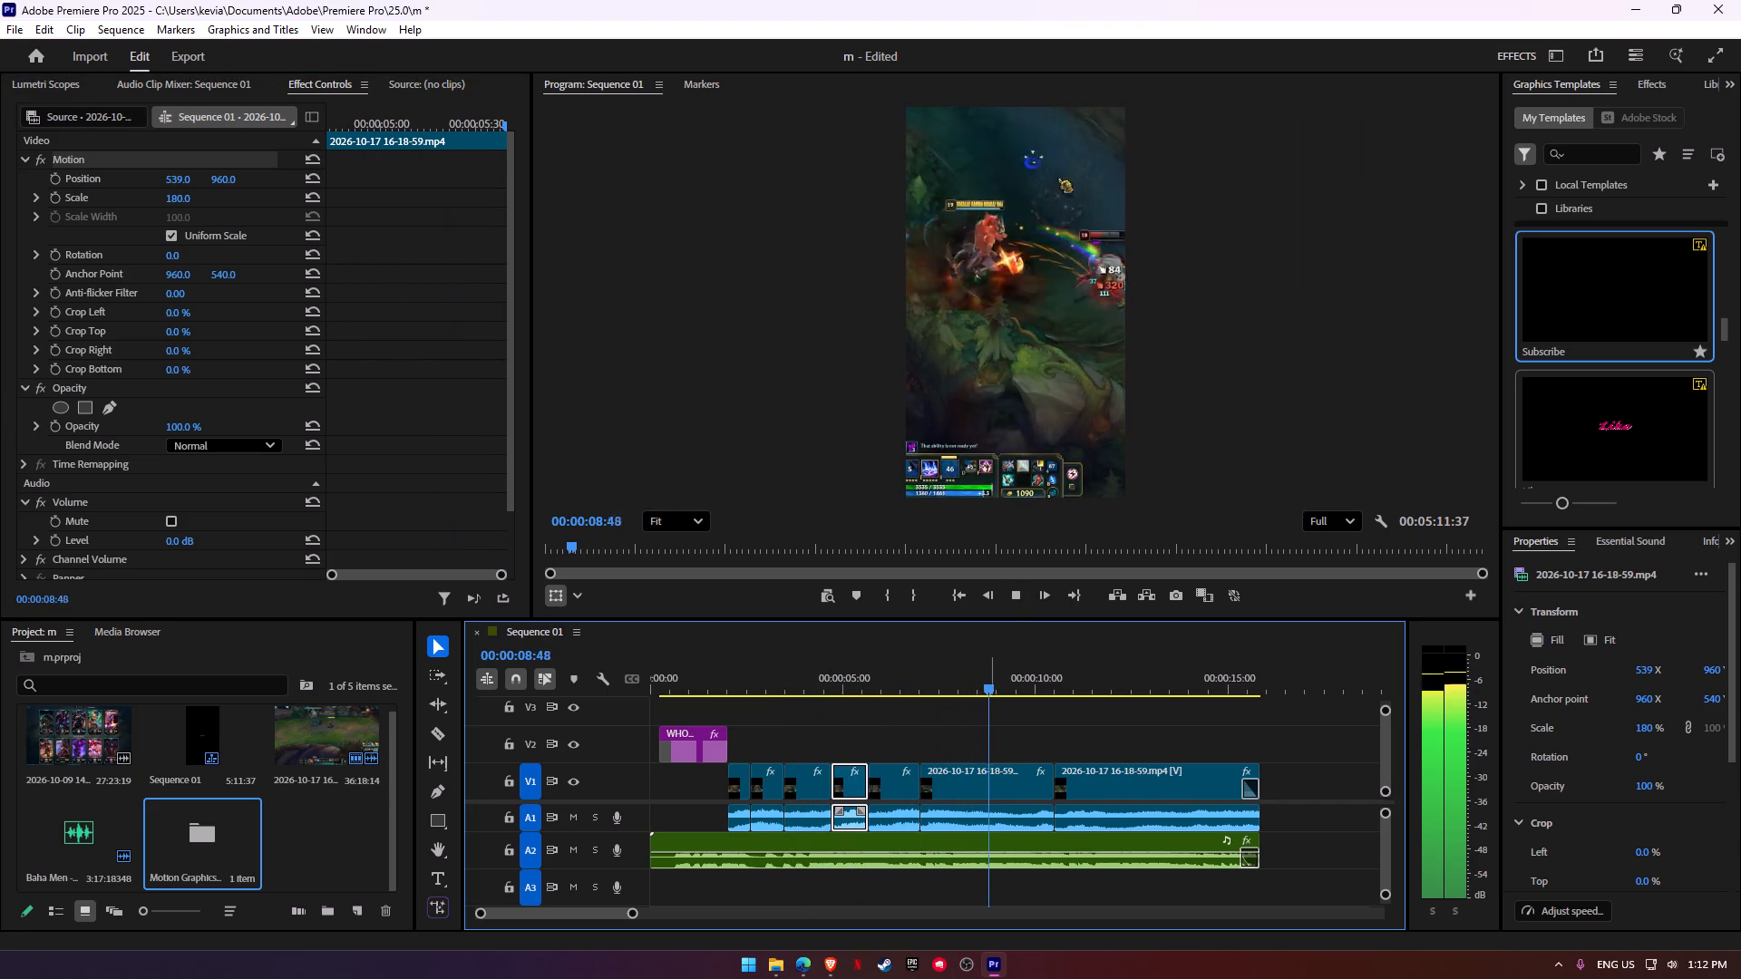
key("space")
key("space")
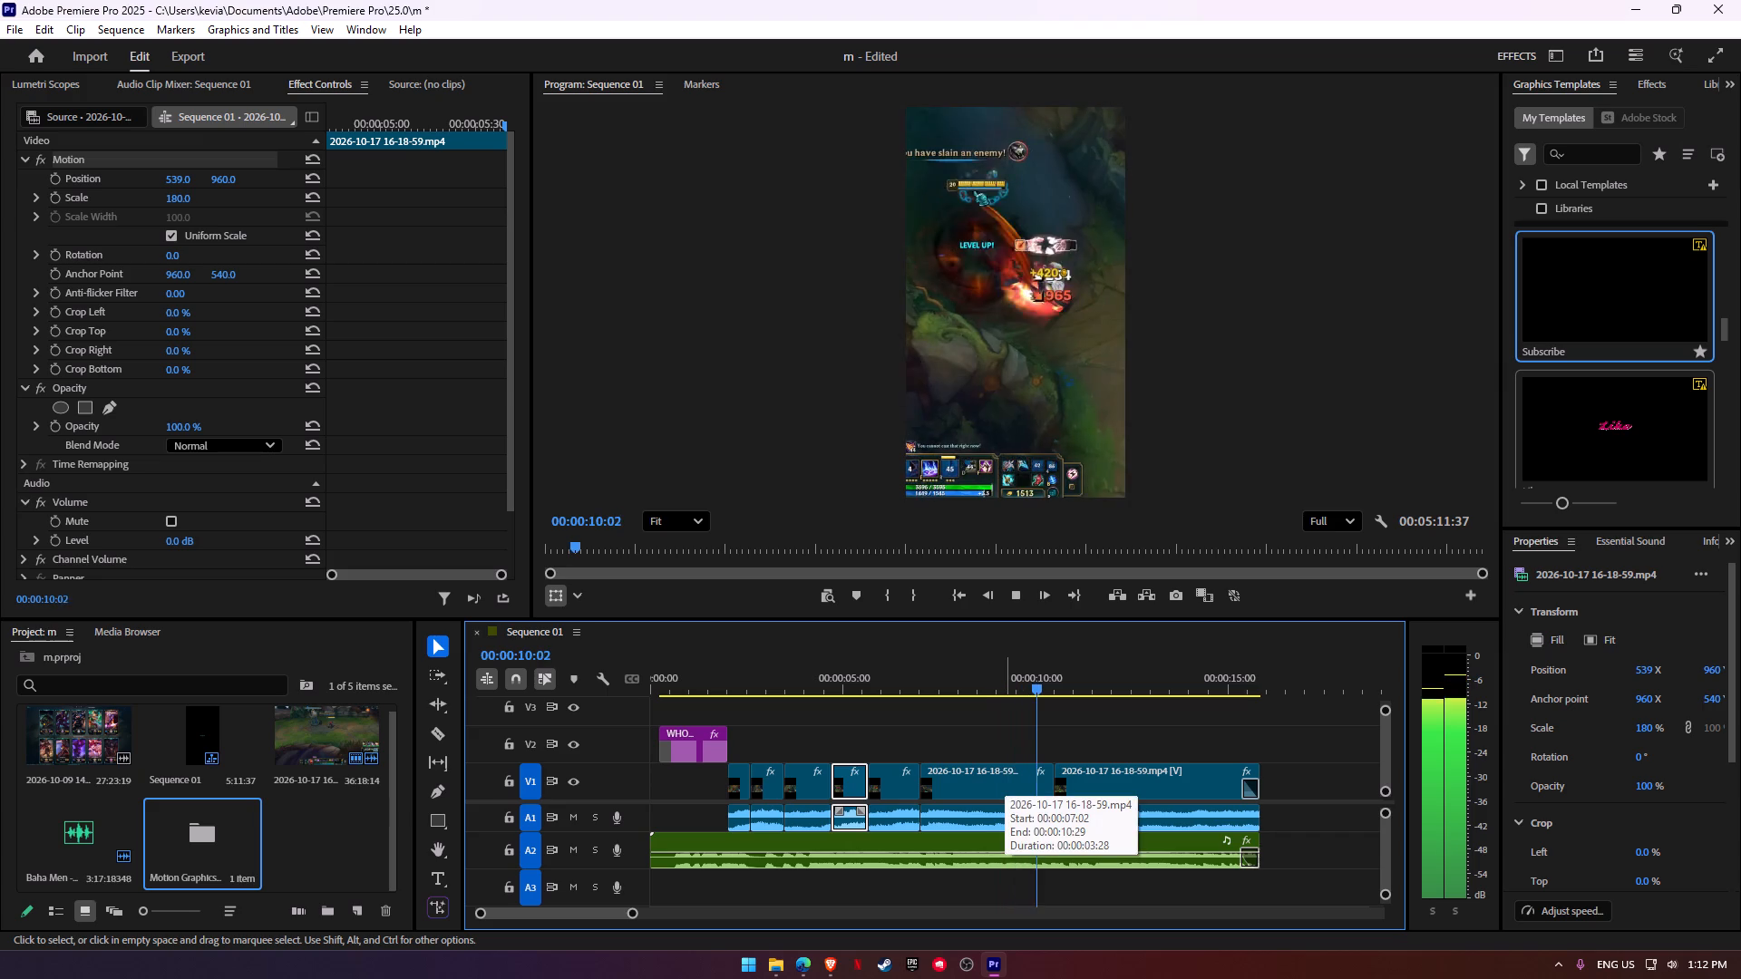
key("space")
key("space")
key("space")
left_click(1084, 777)
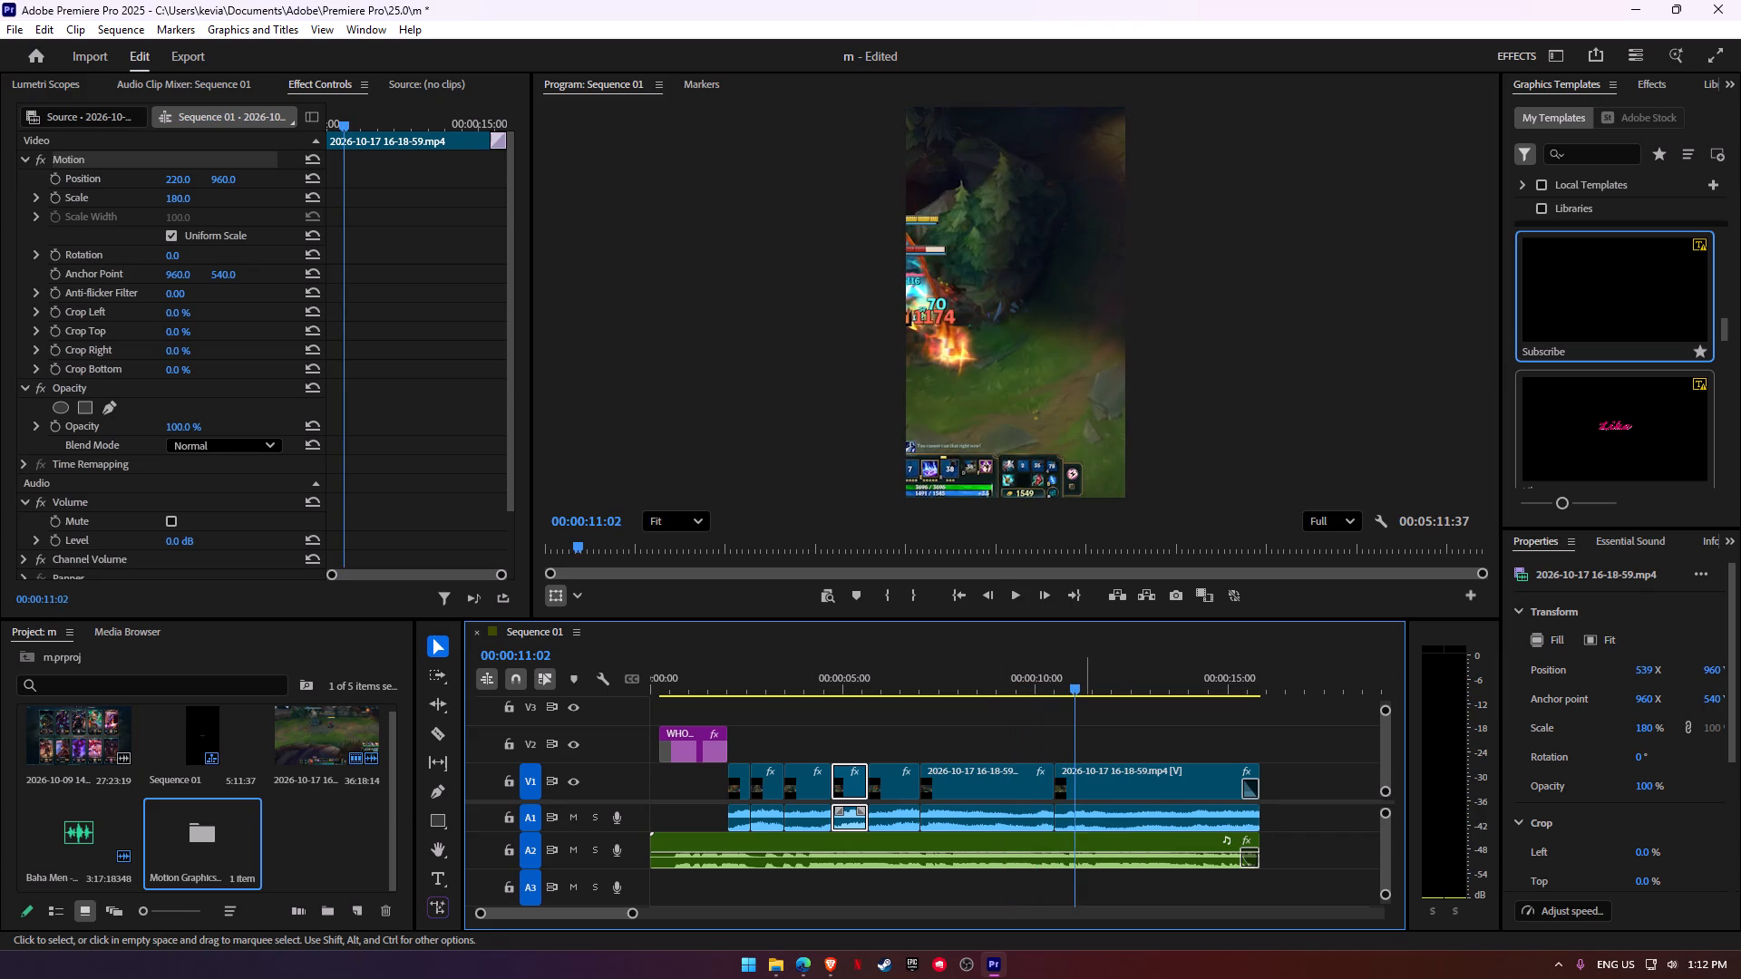
left_click_drag(177, 172, 682, 162)
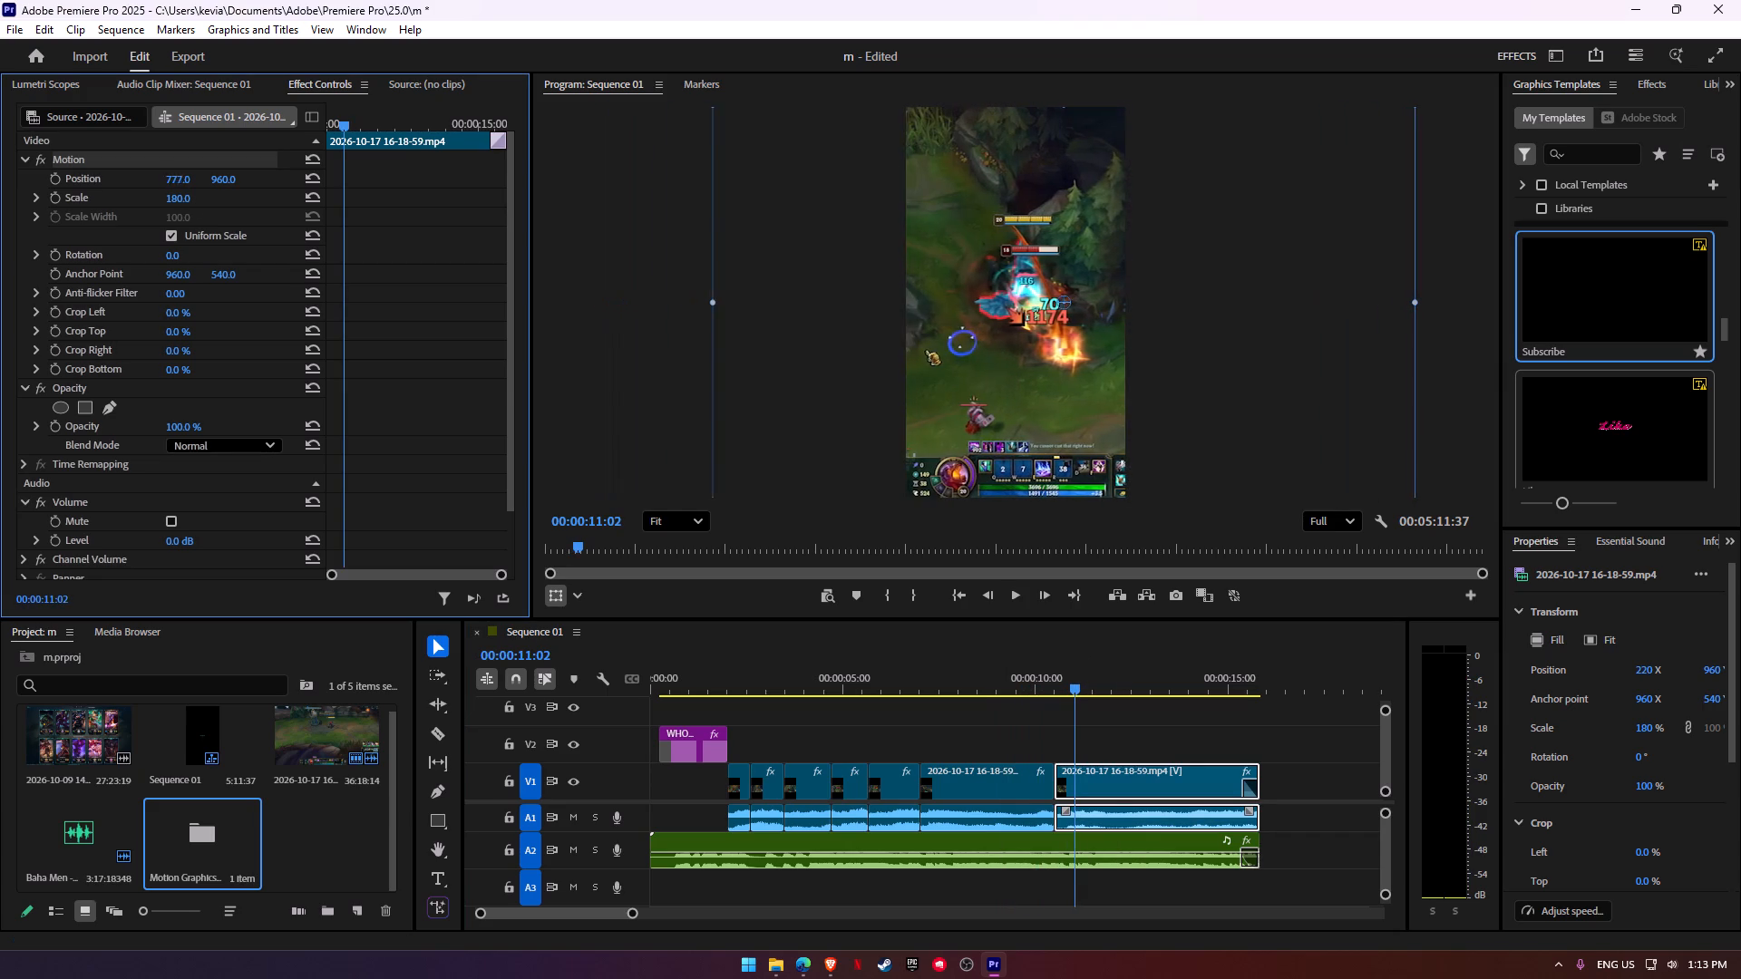
left_click_drag(682, 162, 636, 162)
Set the sixth gameplay clip's horizontal position to 165 and check the framing in playback through to the end fade.
left_click(997, 683)
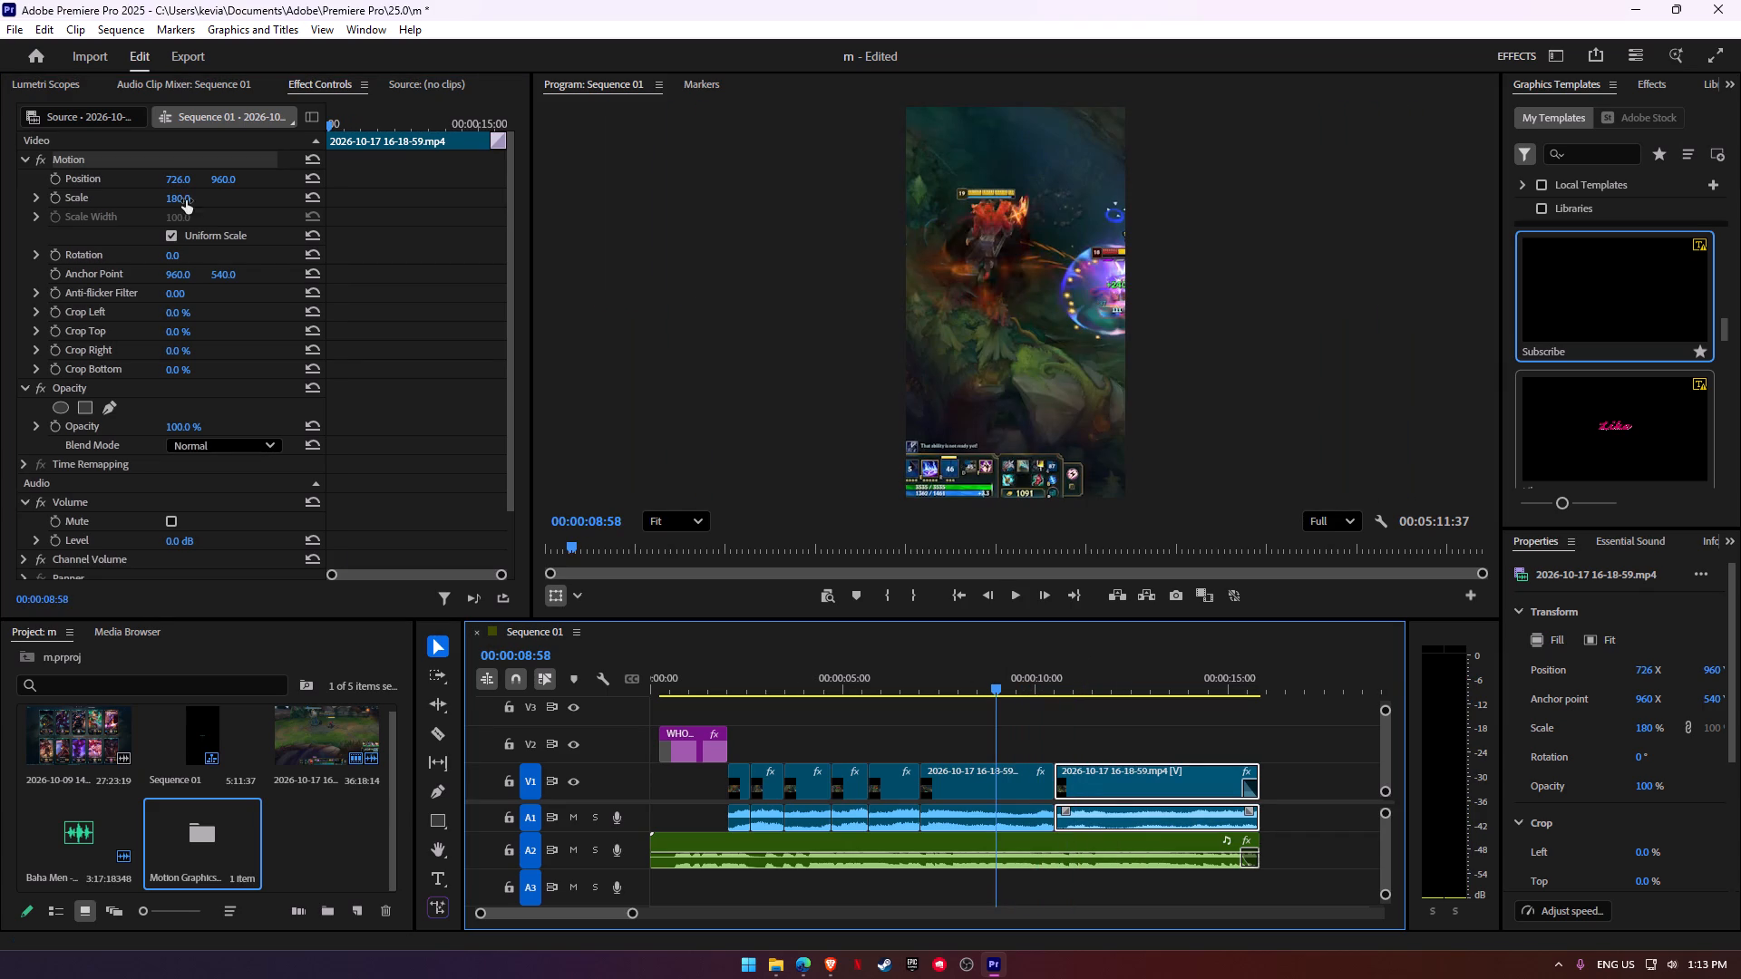
left_click_drag(183, 179, 96, 178)
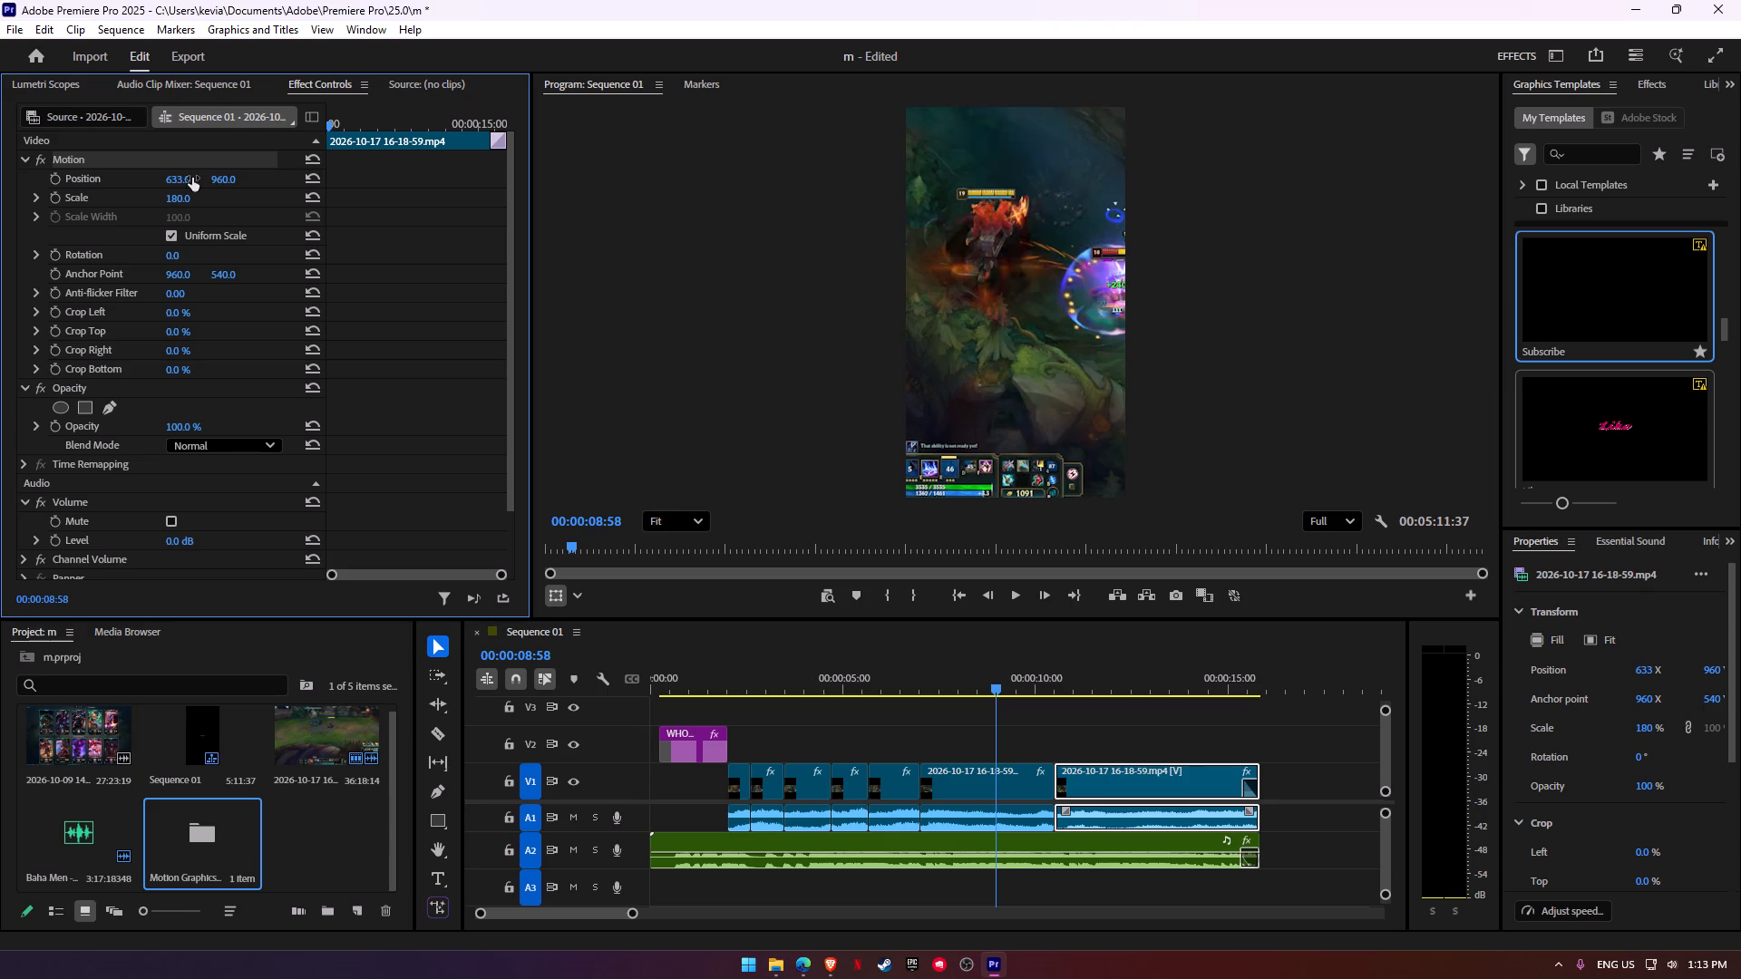
key("ctrl+z")
left_click(976, 778)
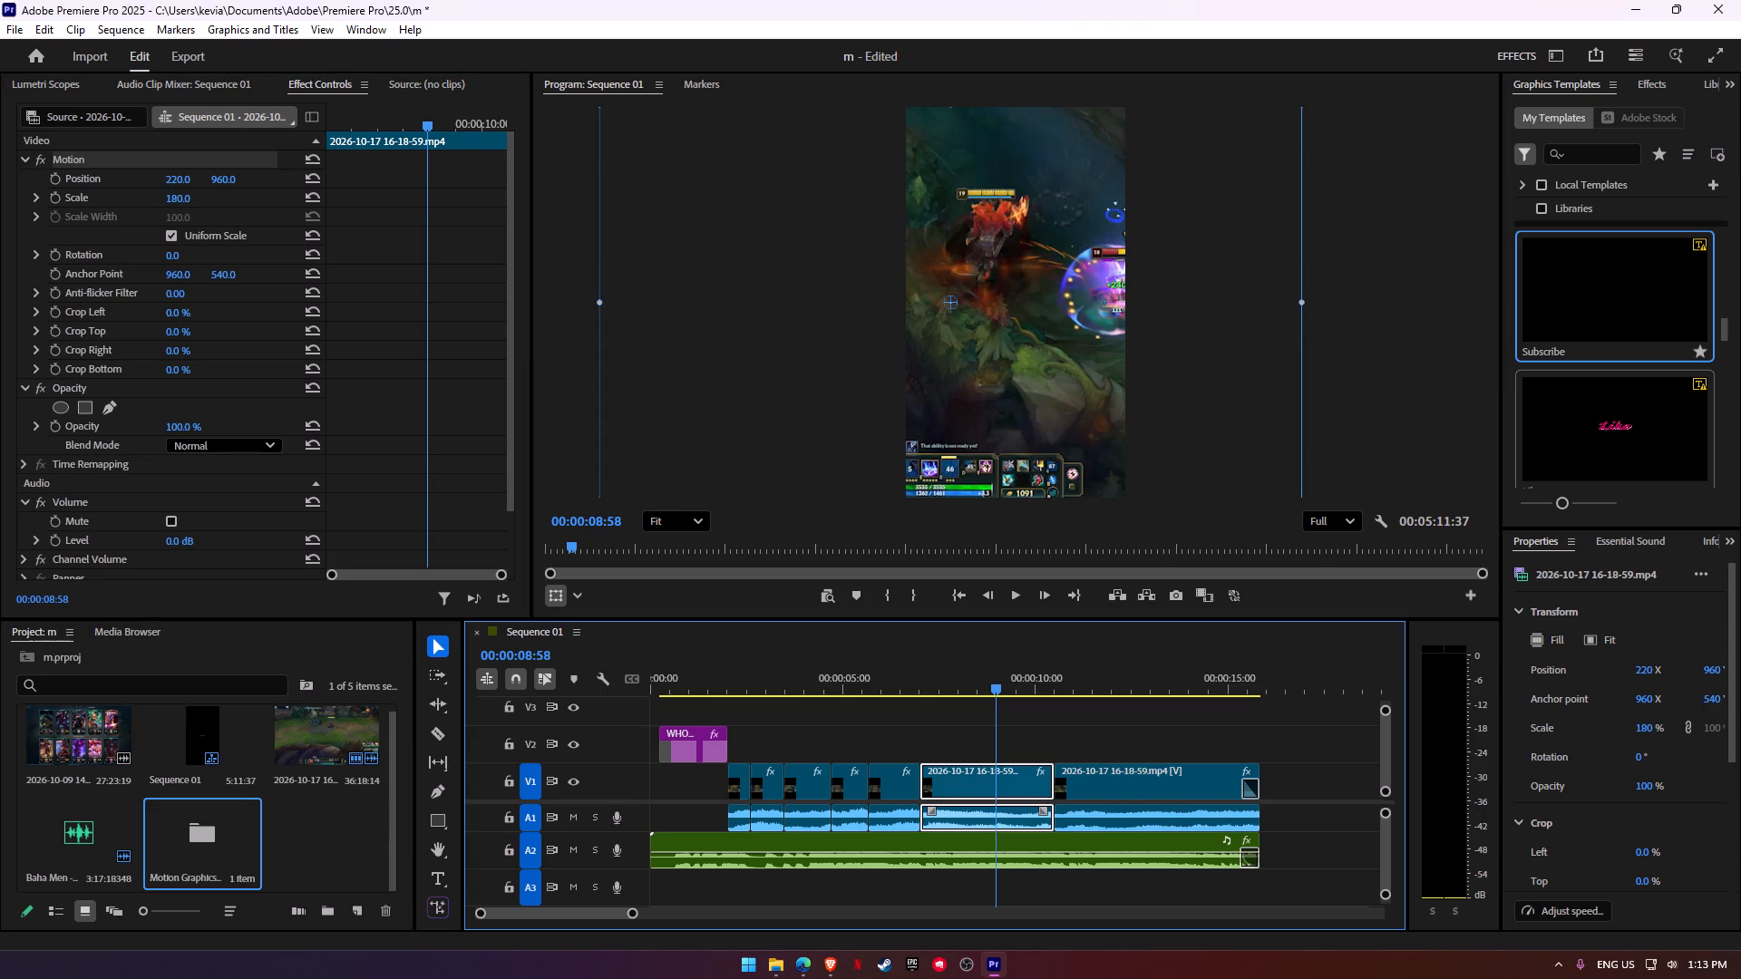
left_click_drag(171, 182, 121, 179)
left_click(909, 688)
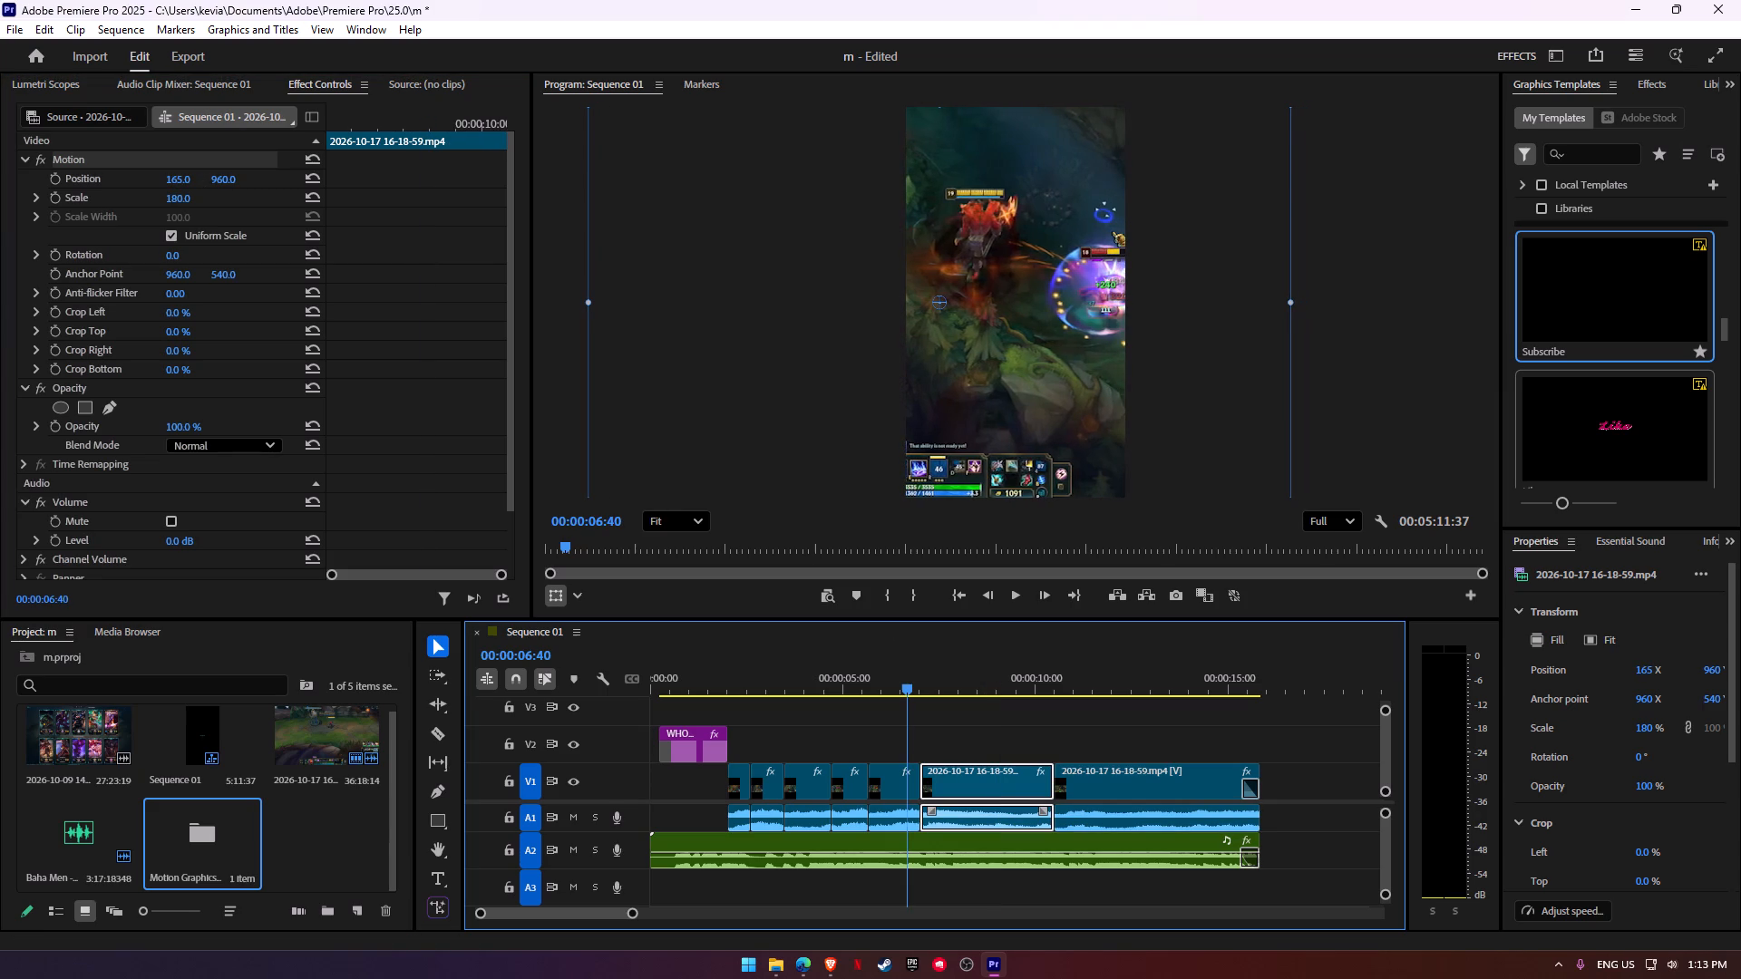
key("space")
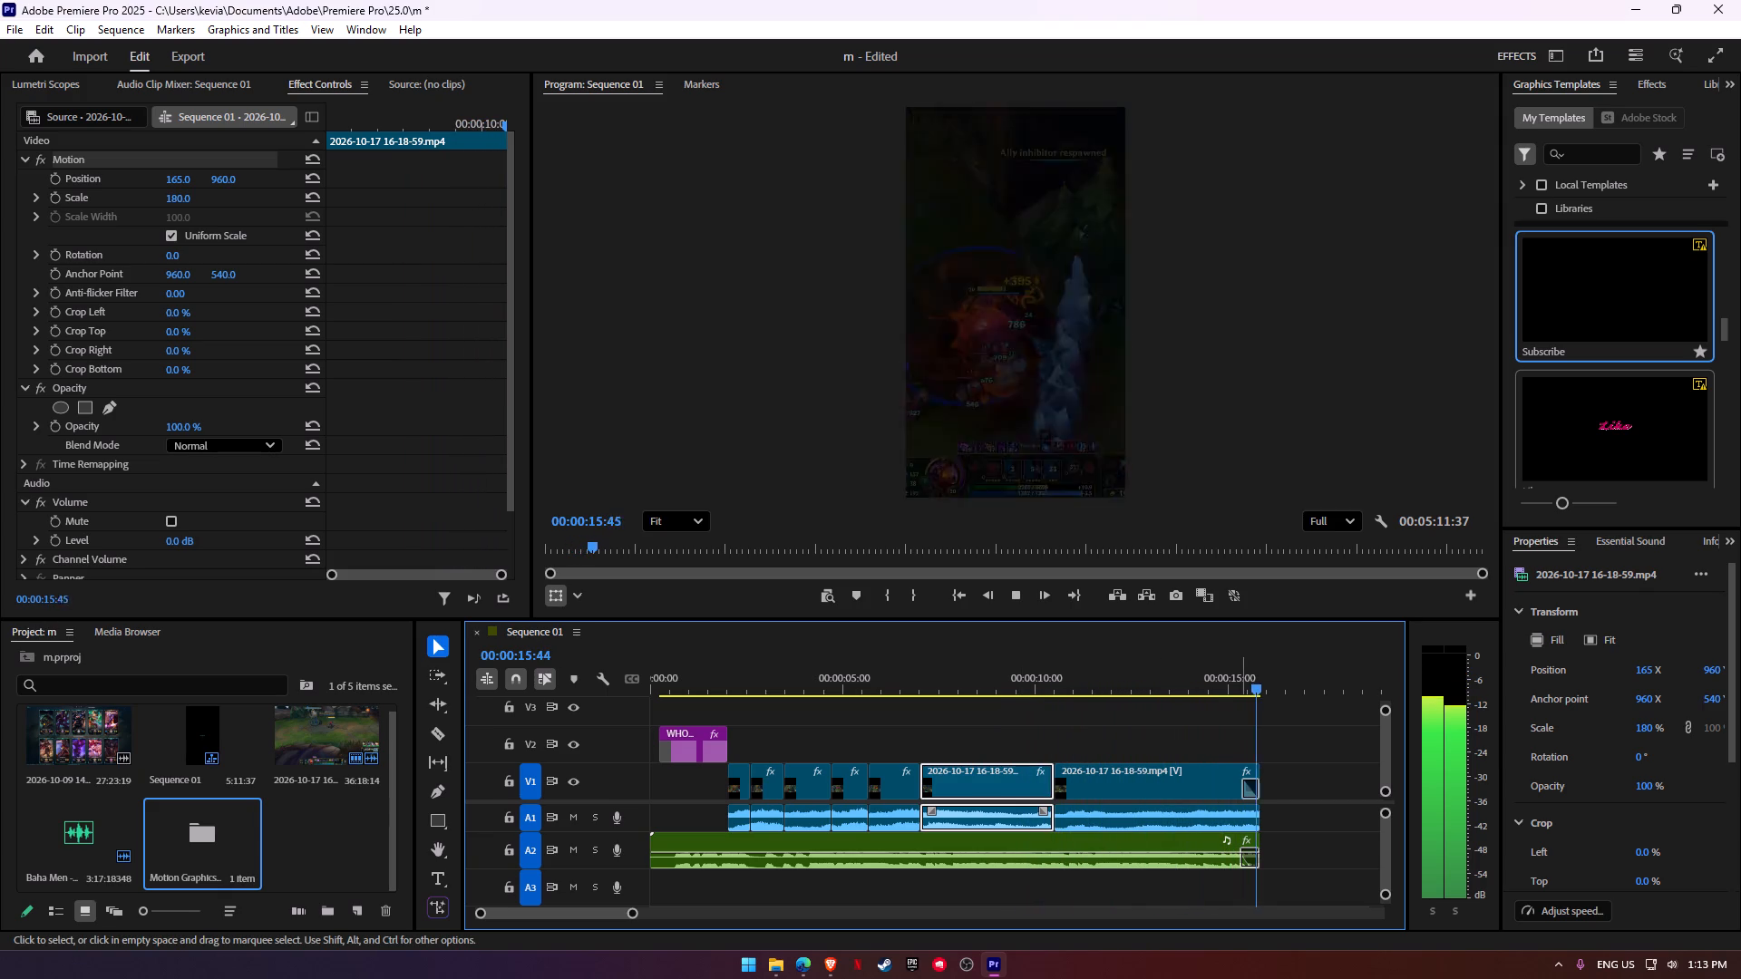
key("space")
Add a Cross Dissolve to the start of the title clip and play the opening from the beginning.
scroll(731, 815, "down", 7, "alt")
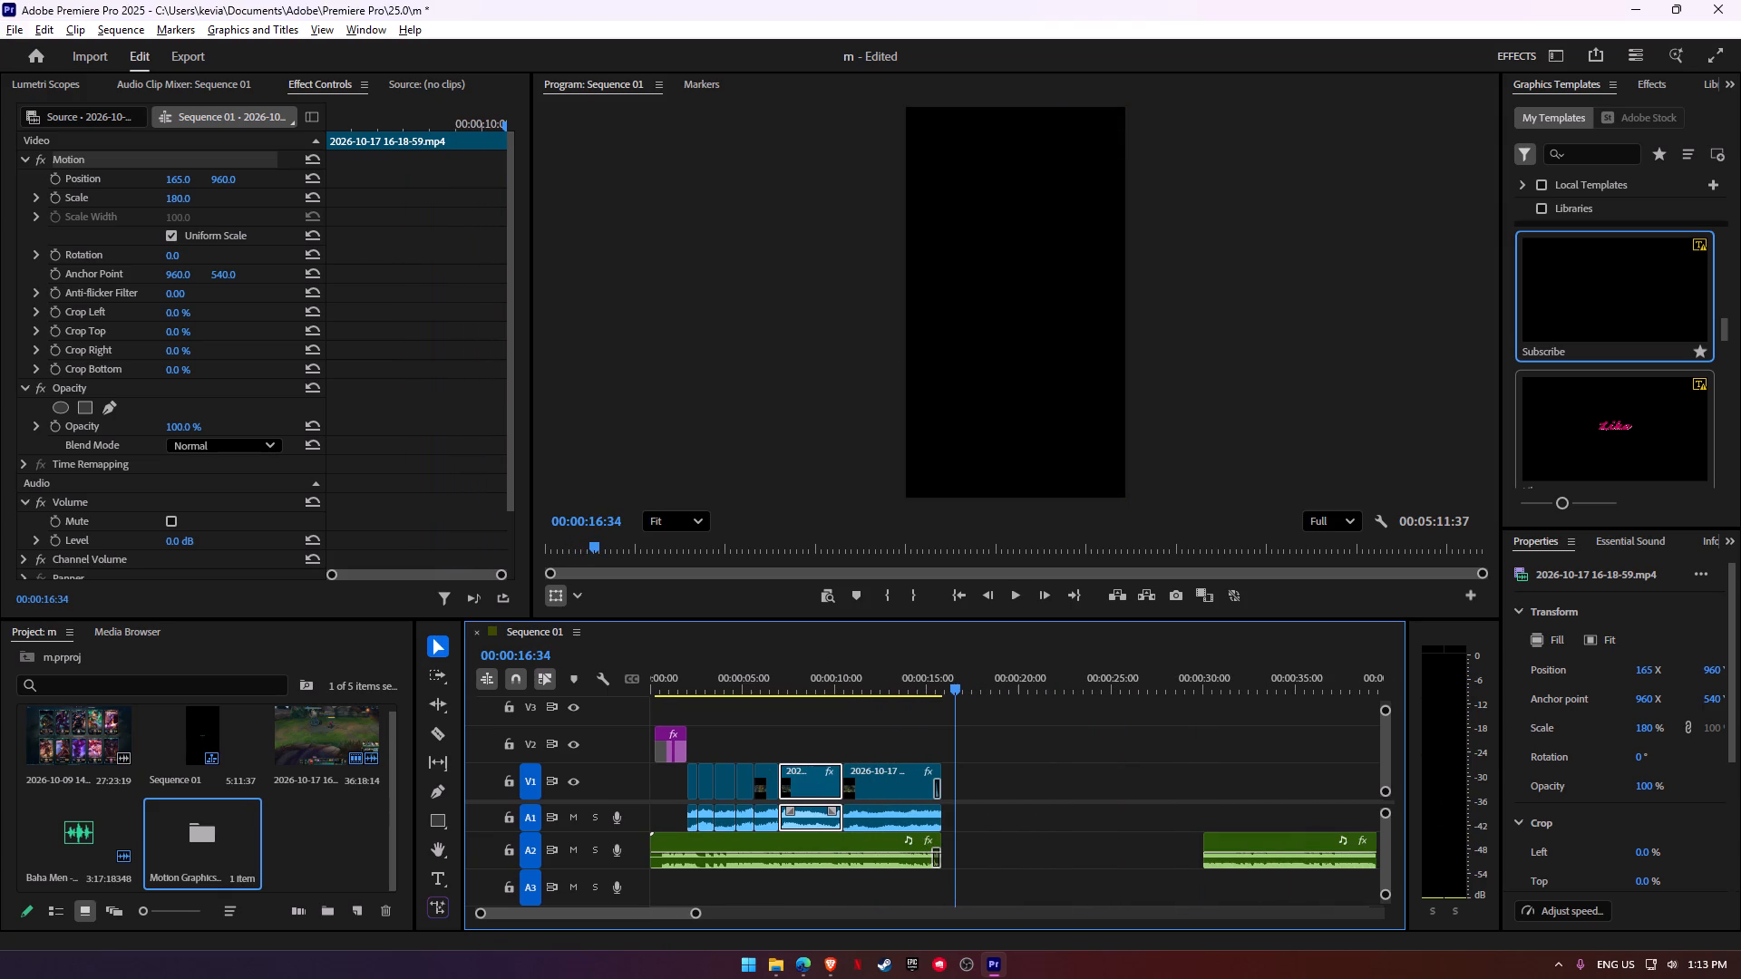
left_click(618, 916)
left_click_drag(642, 915, 490, 900)
left_click_drag(653, 674, 643, 672)
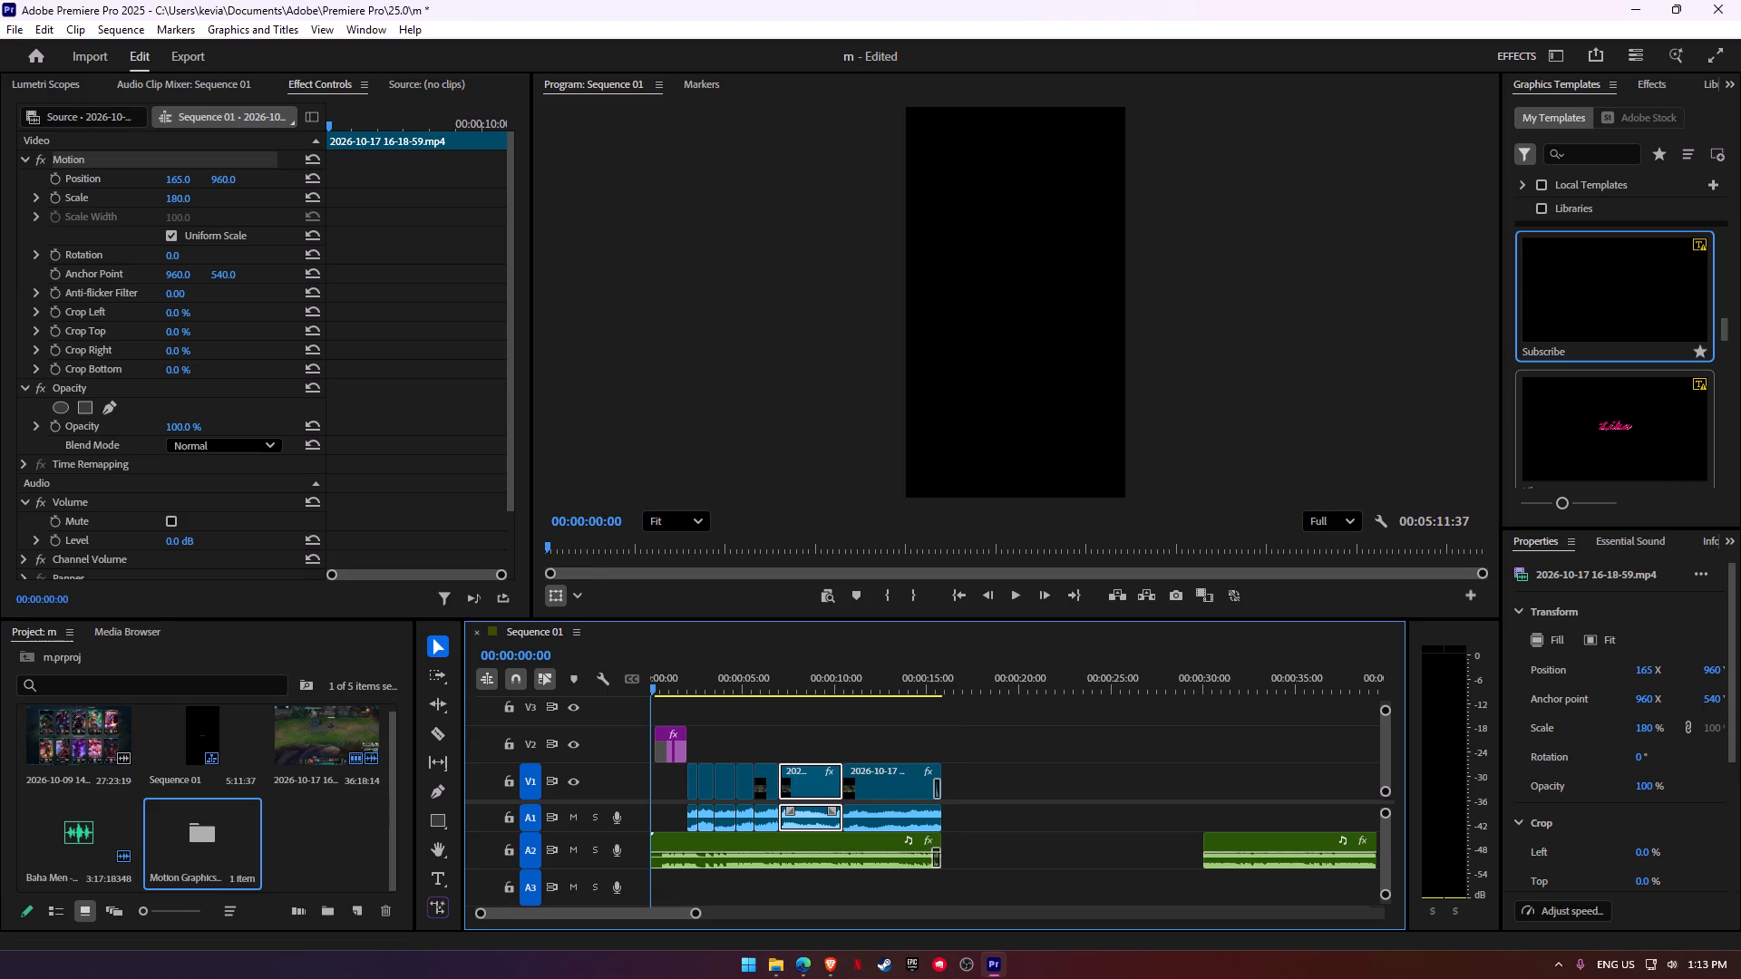
left_click(1646, 76)
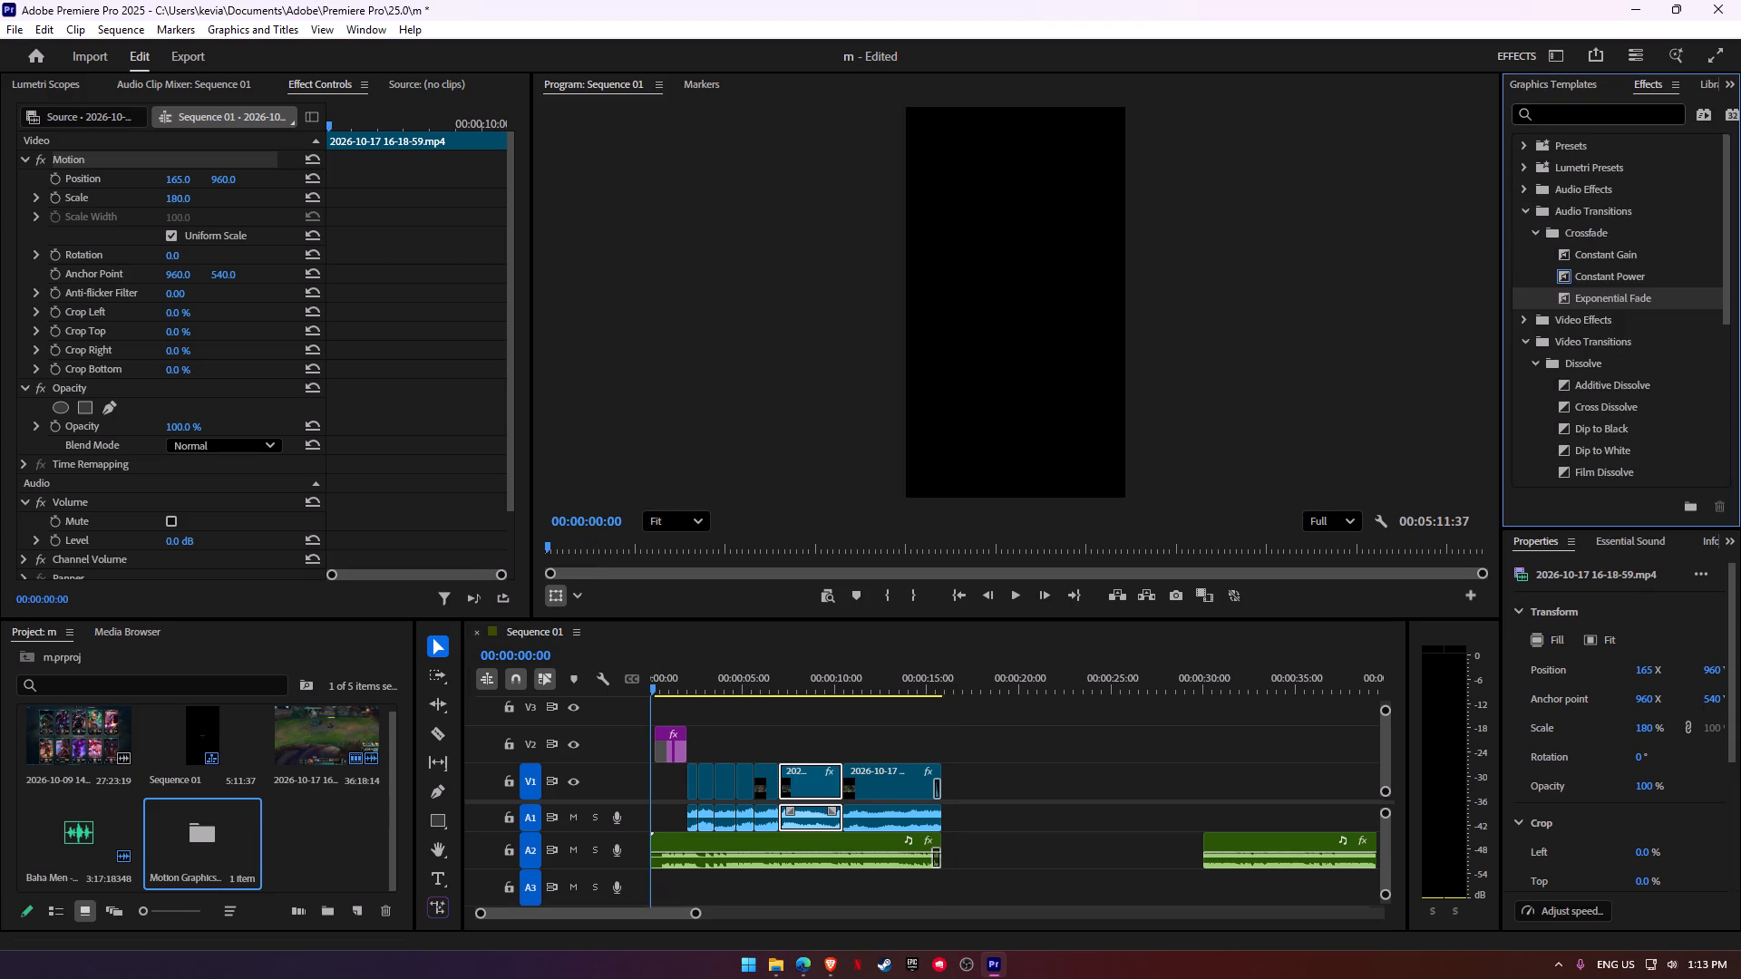
left_click_drag(1569, 402, 666, 750)
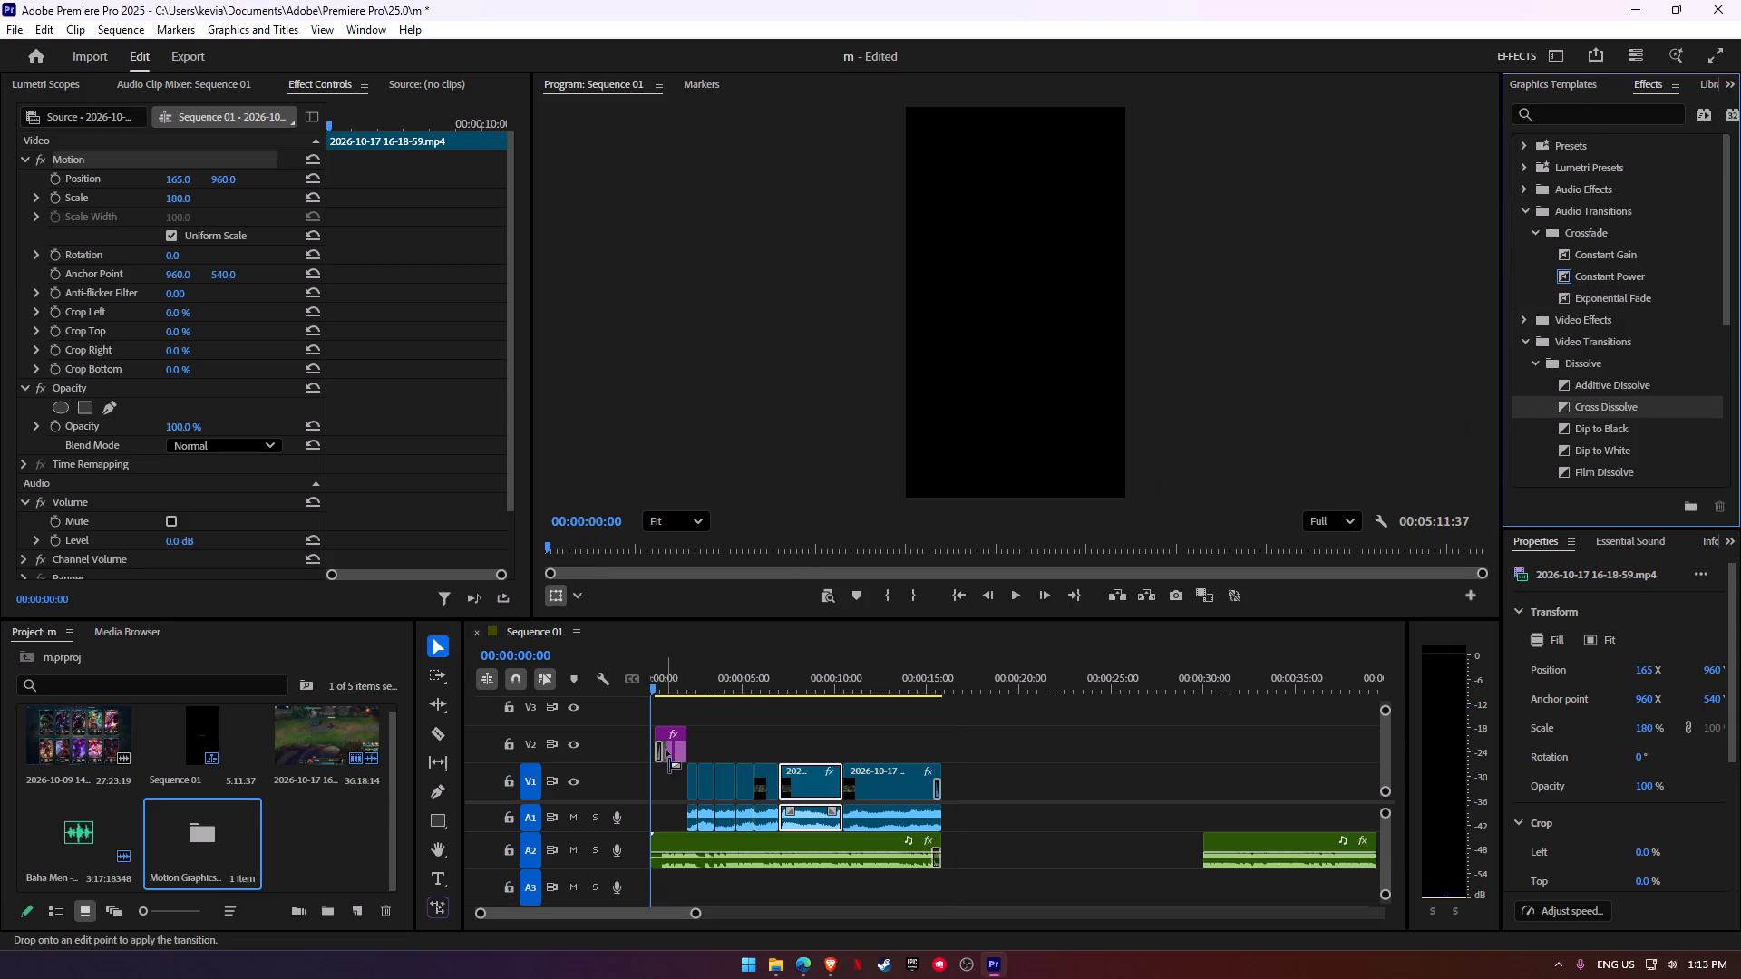
left_click_drag(666, 750, 664, 747)
key("space")
left_click(1055, 751)
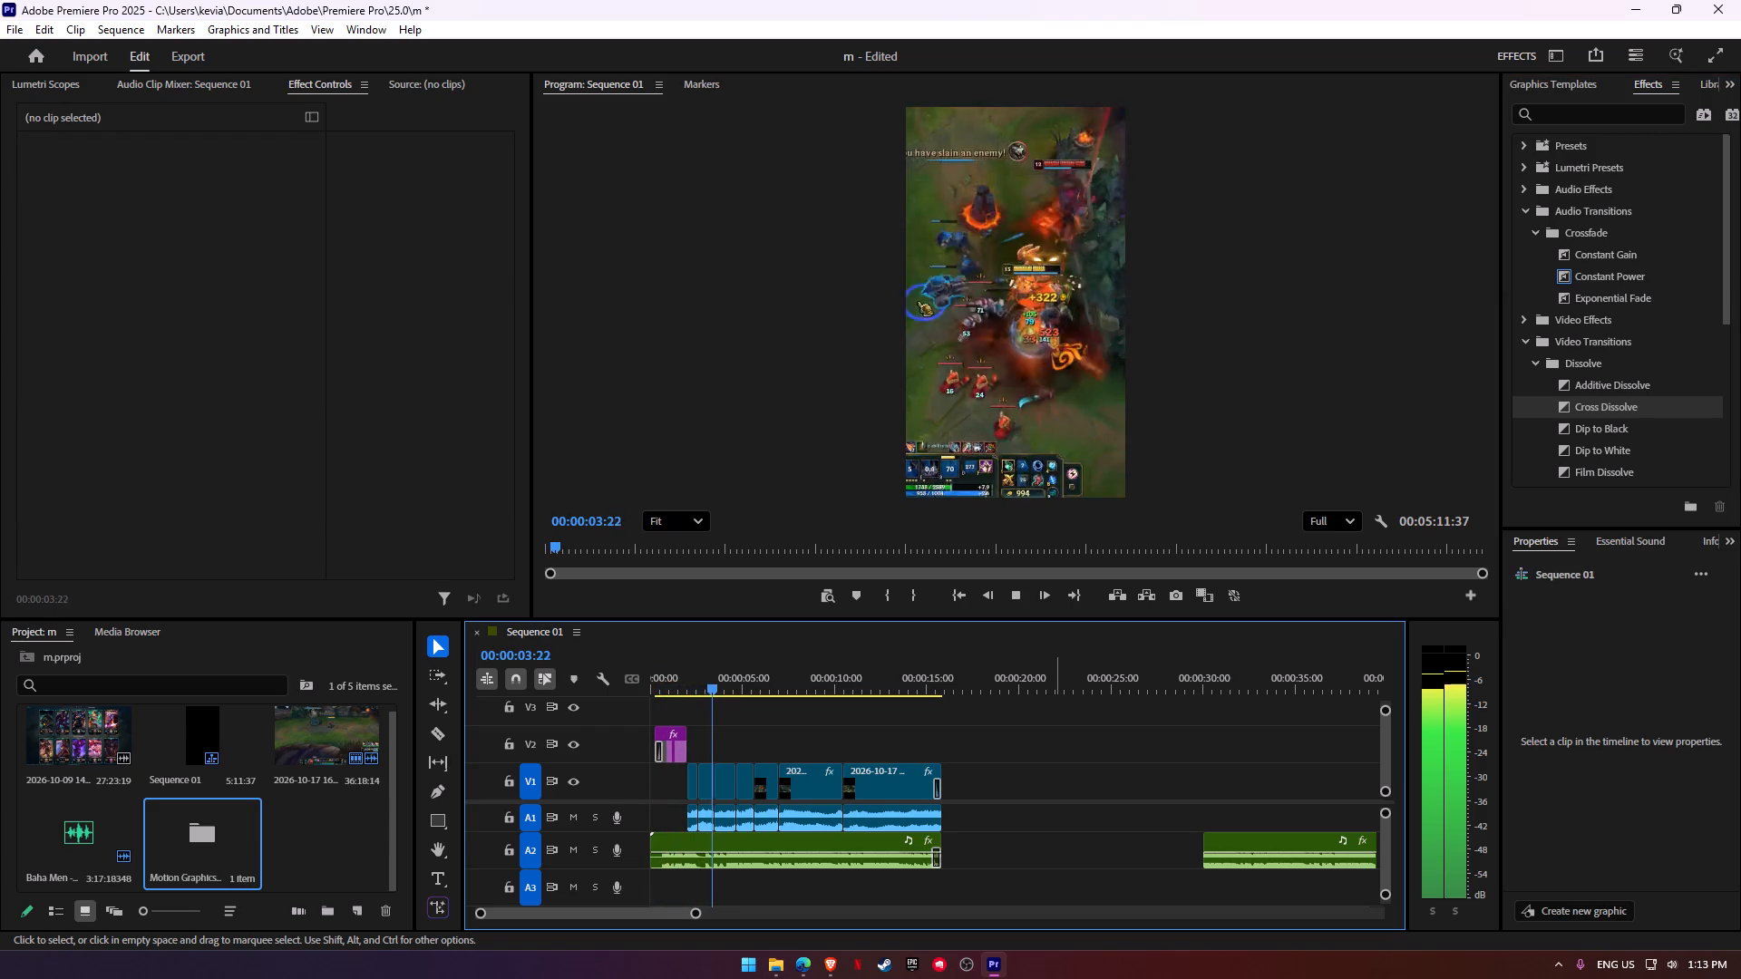
key("space")
Change the "WHO LET THE DOG OUT??" title text's fill to bright red, keeping the Goudy Stout font, and play back the title.
left_click(676, 739)
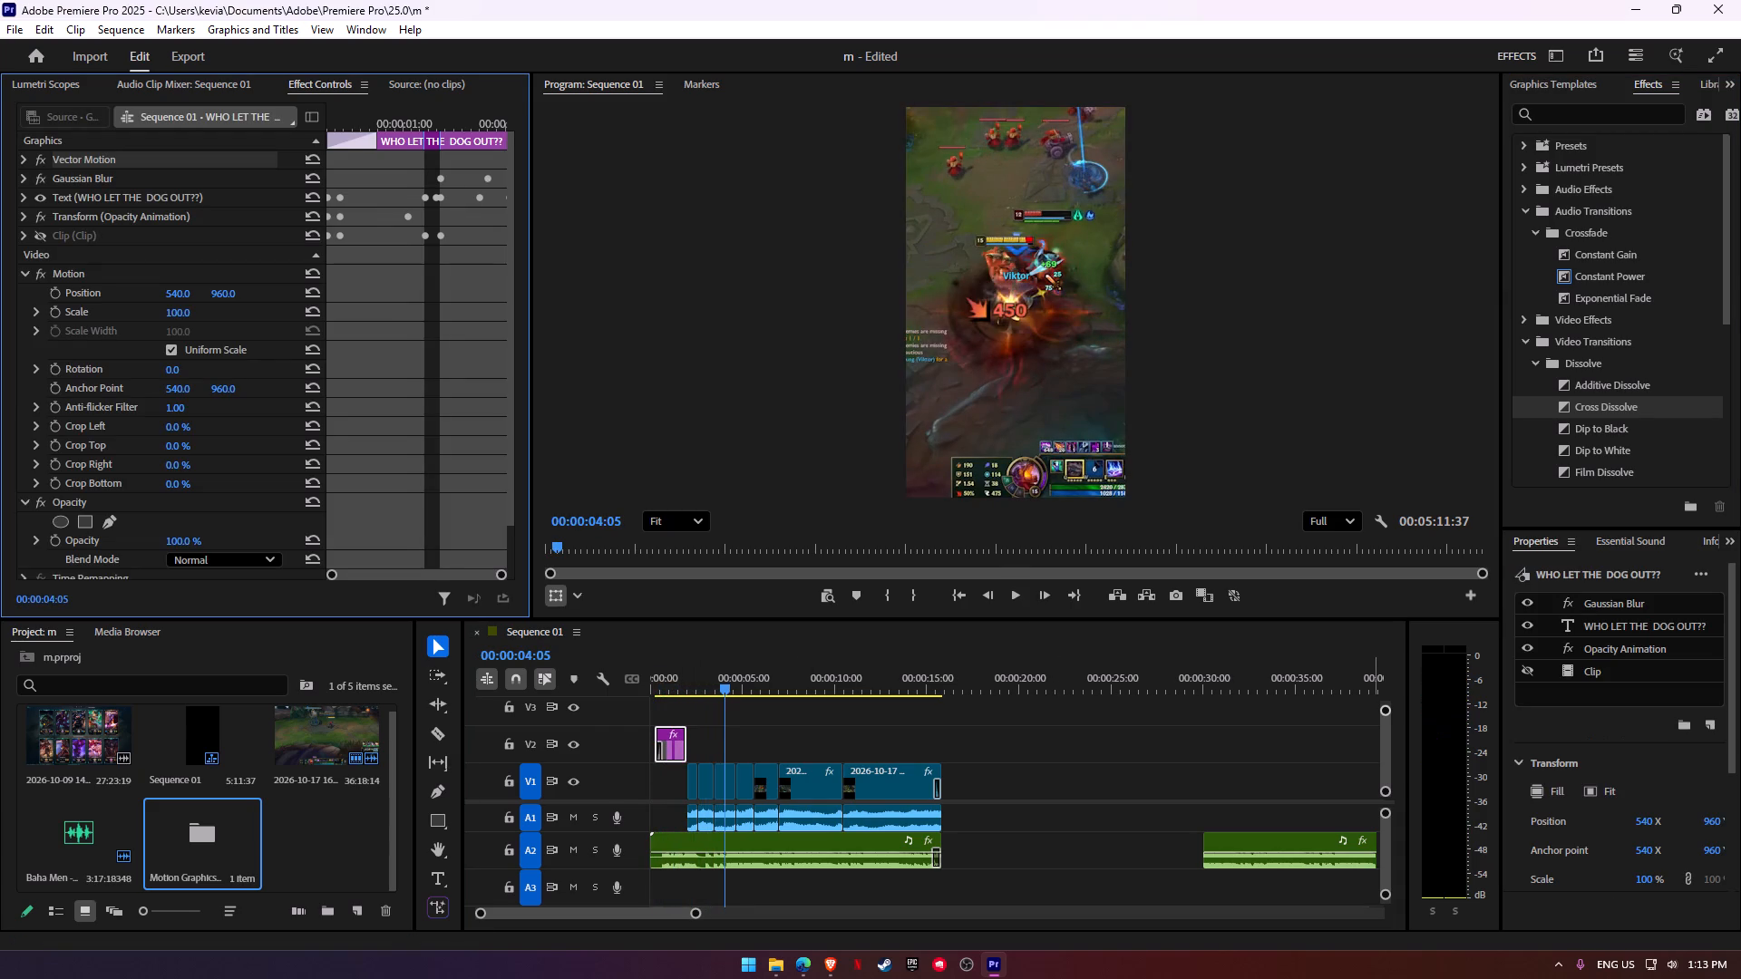
left_click(1630, 616)
scroll(1591, 790, "down", 4)
key("ctrl+z")
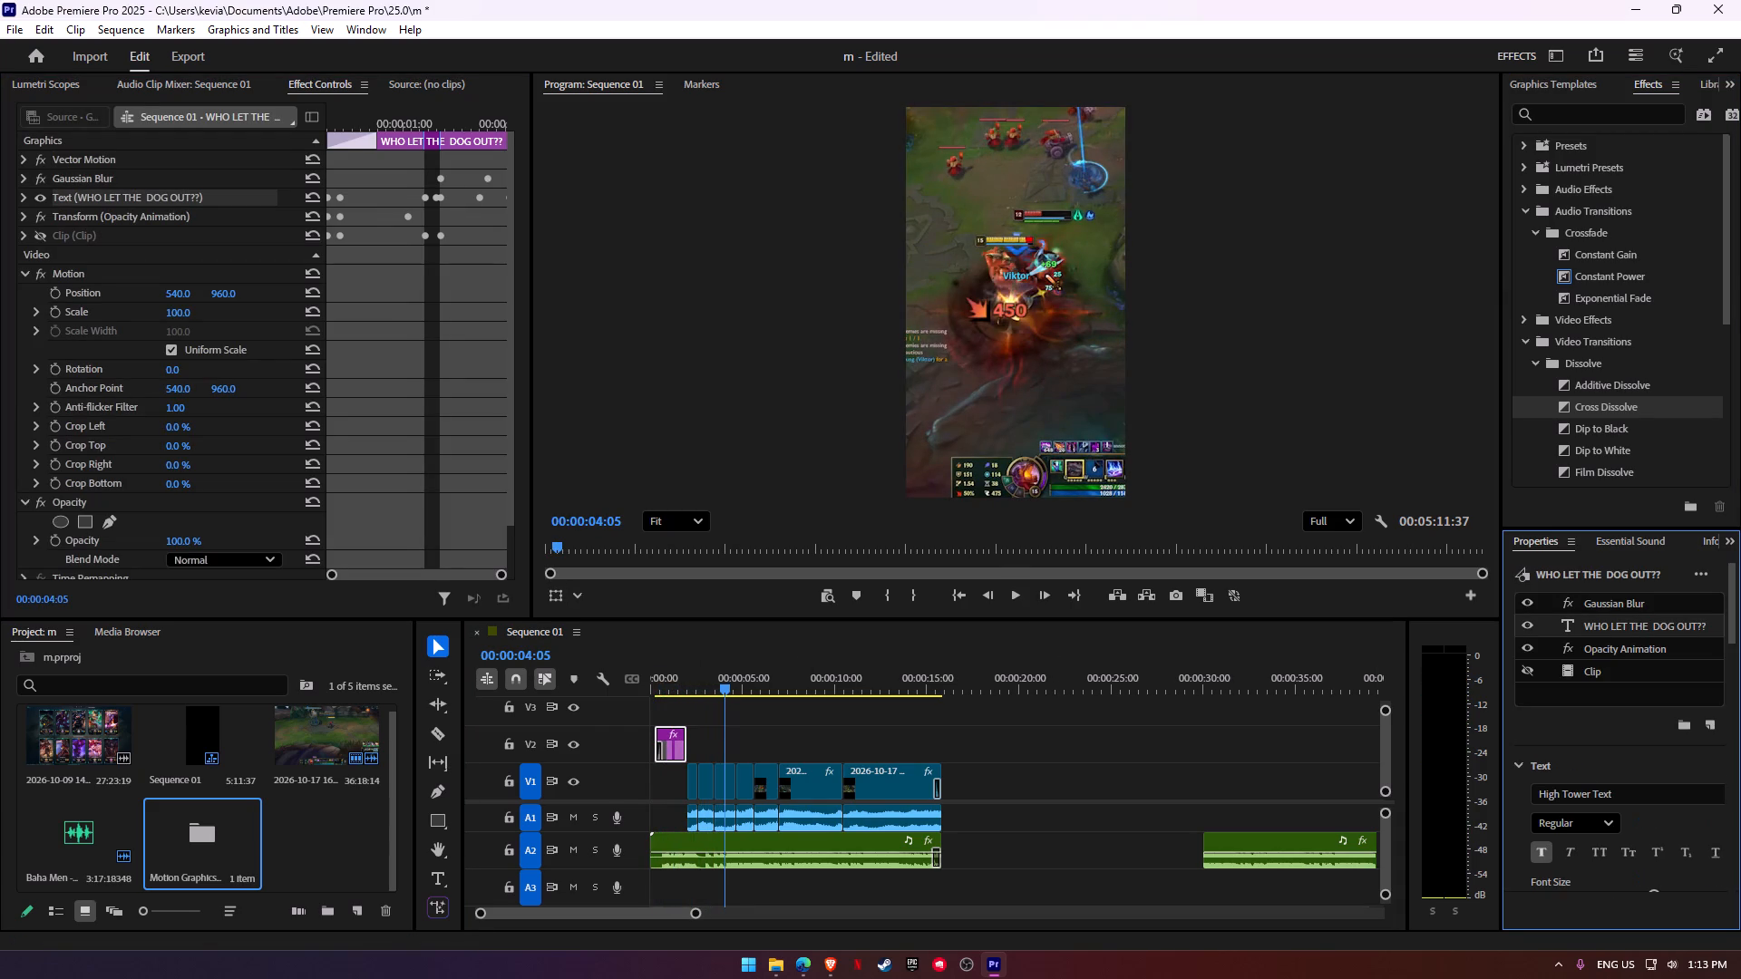
scroll(1695, 834, "down", 1)
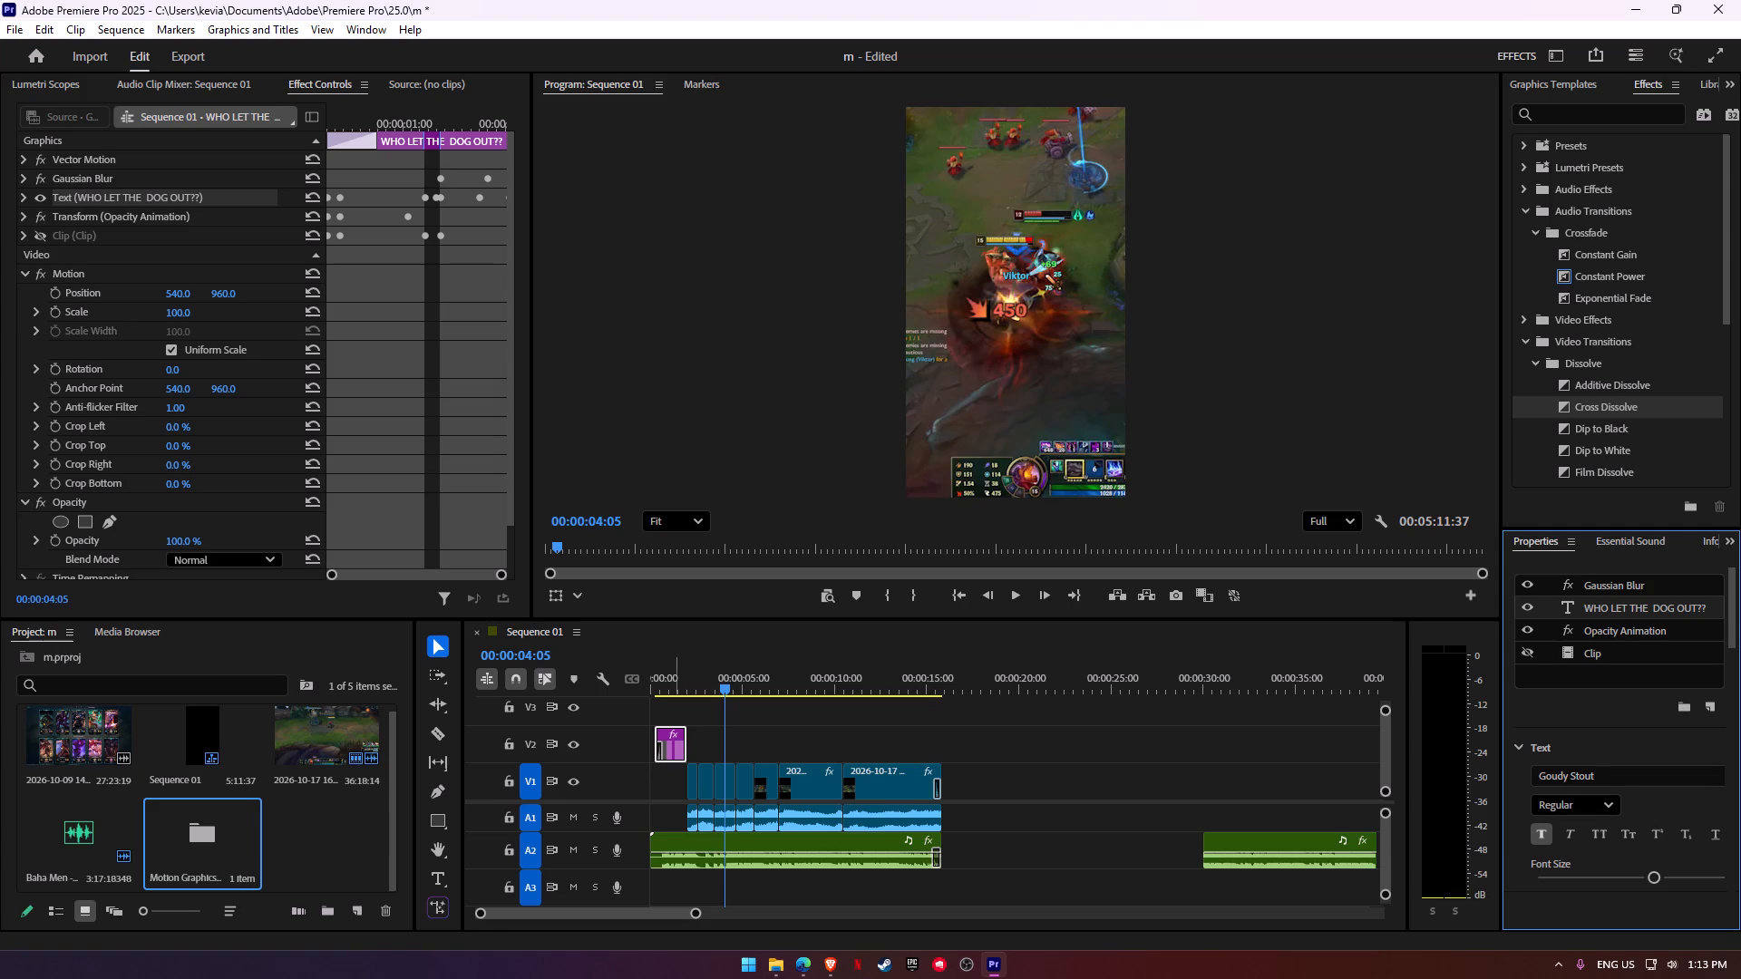
left_click(672, 678)
scroll(1740, 851, "down", 12)
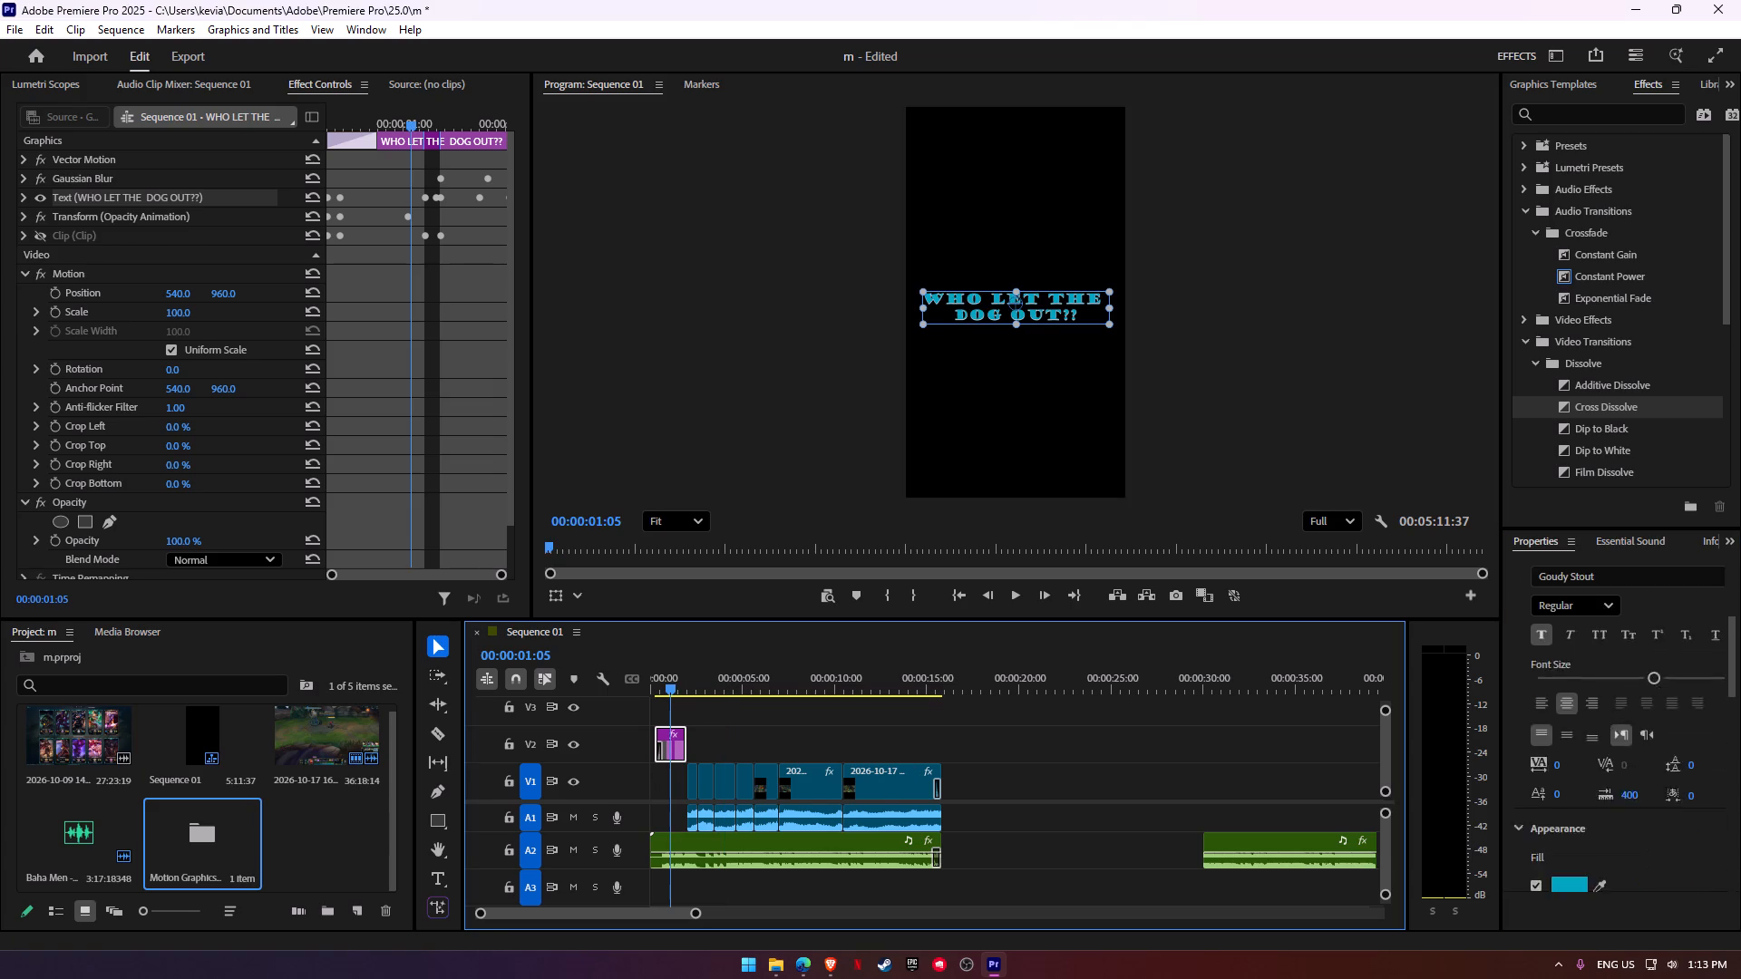
scroll(1686, 853, "down", 7)
left_click(1601, 755)
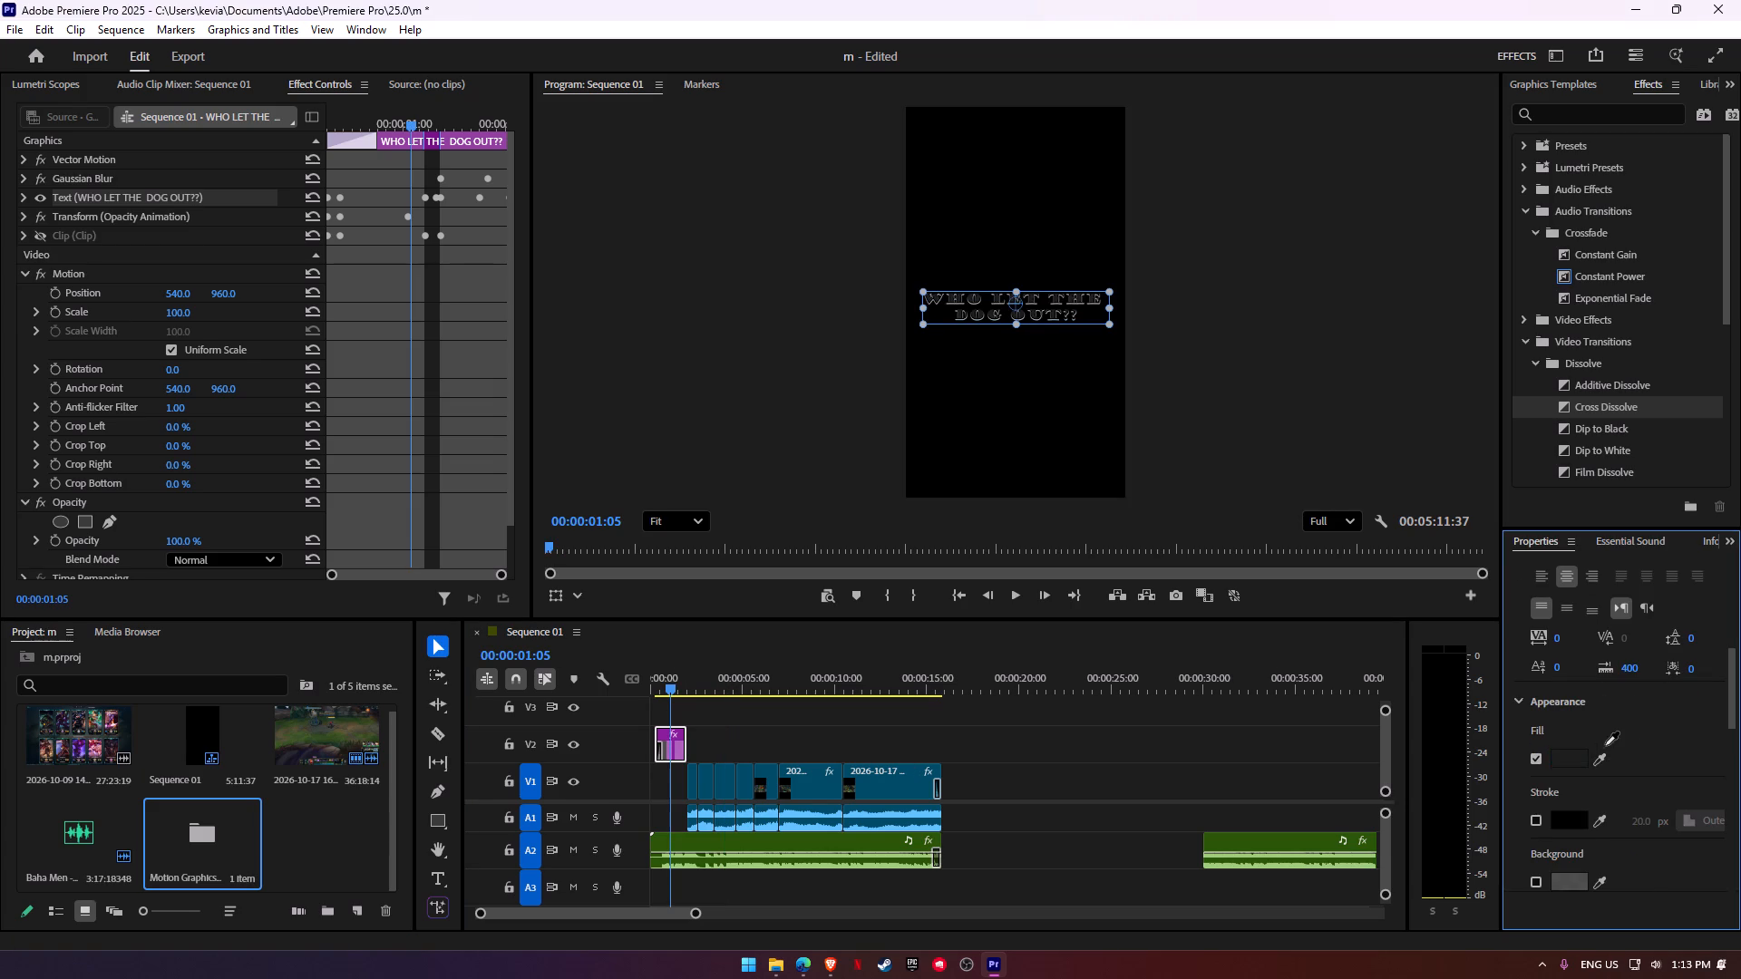
left_click(1561, 759)
left_click(1556, 760)
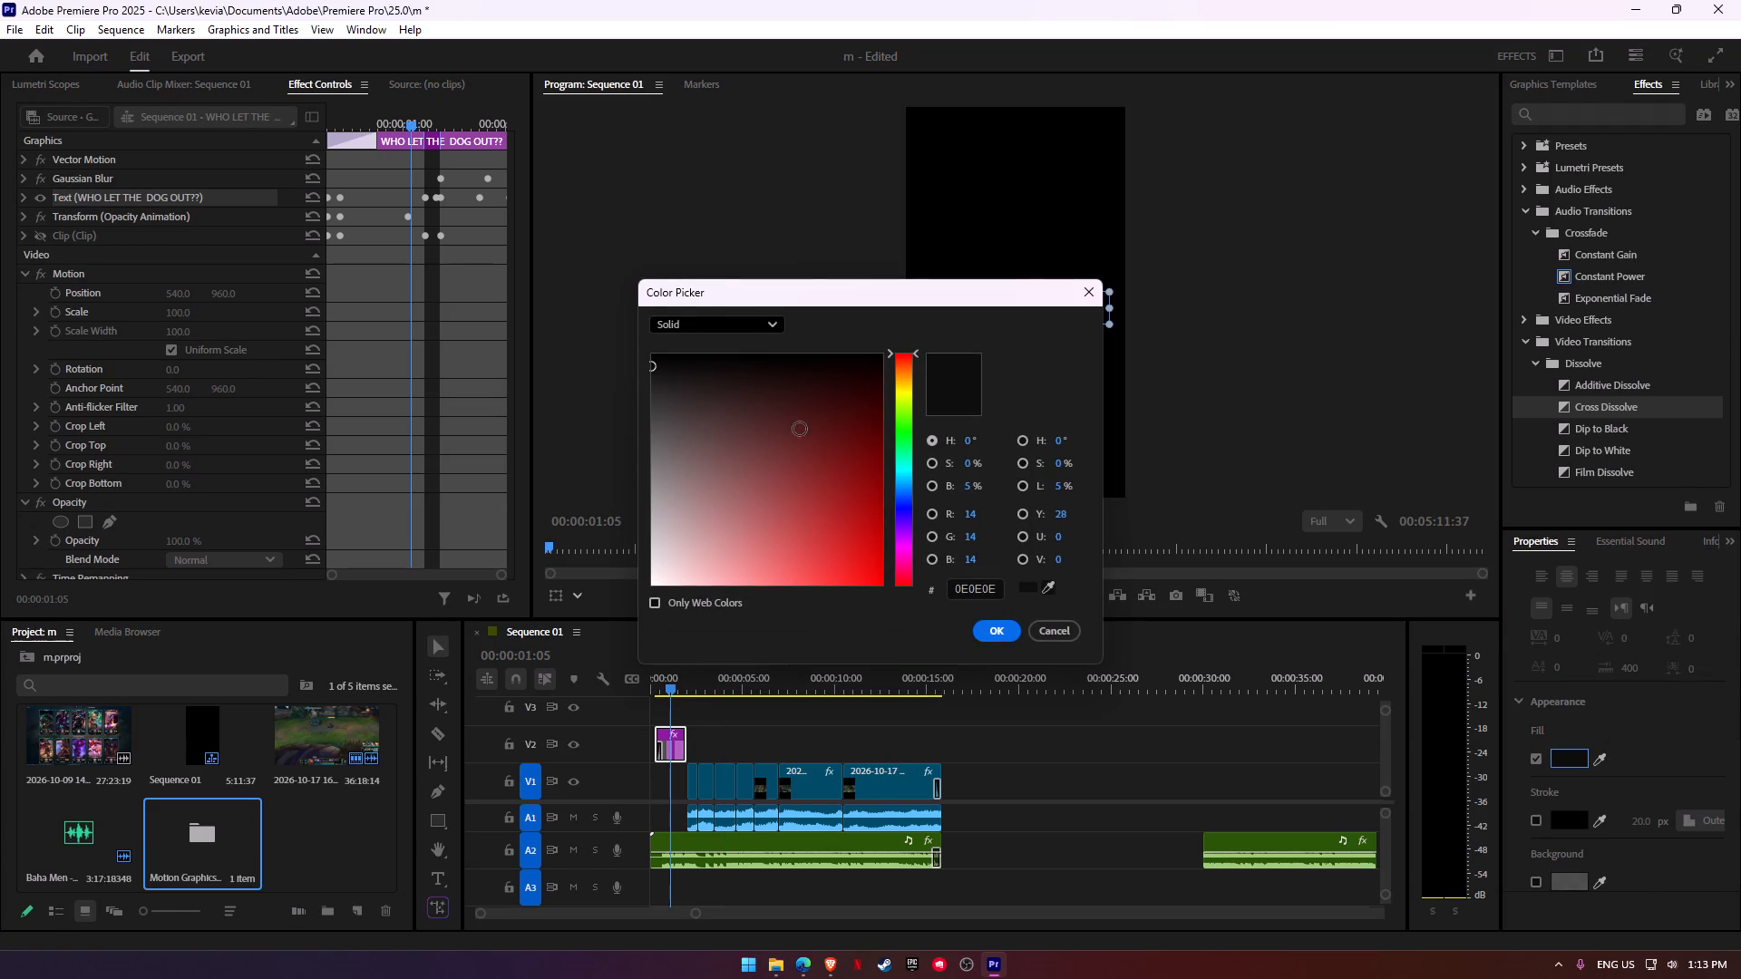
left_click_drag(775, 441, 900, 625)
left_click(990, 633)
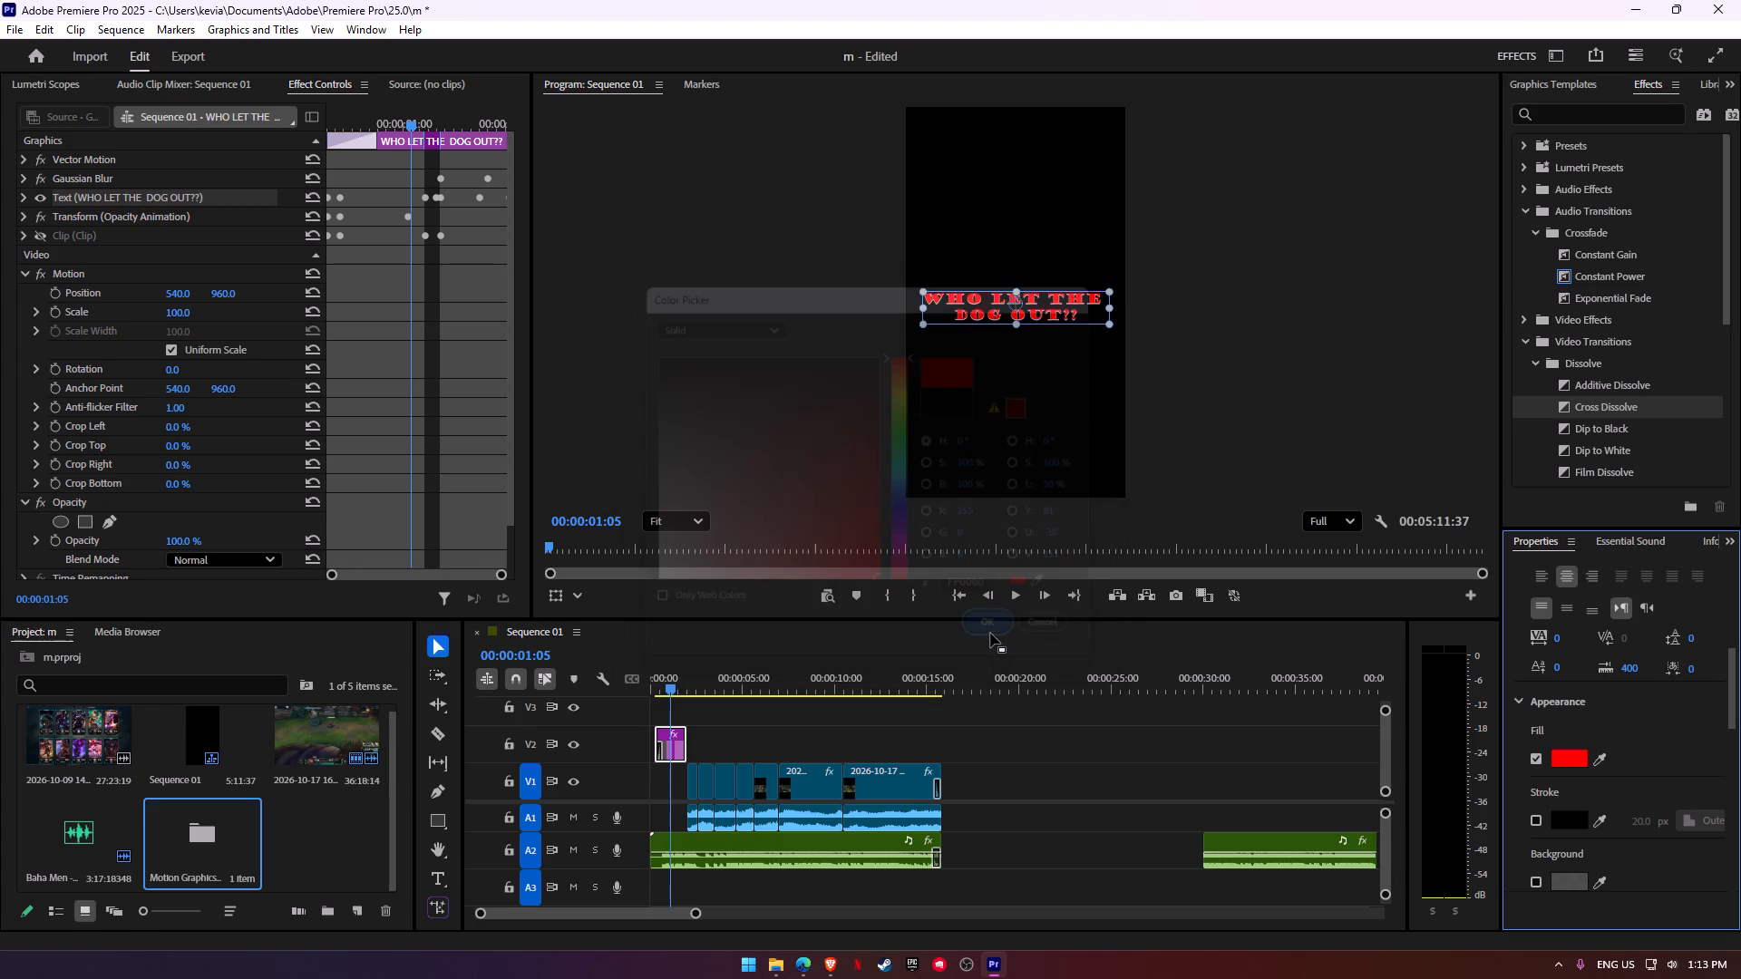
left_click_drag(669, 682, 569, 683)
key("space")
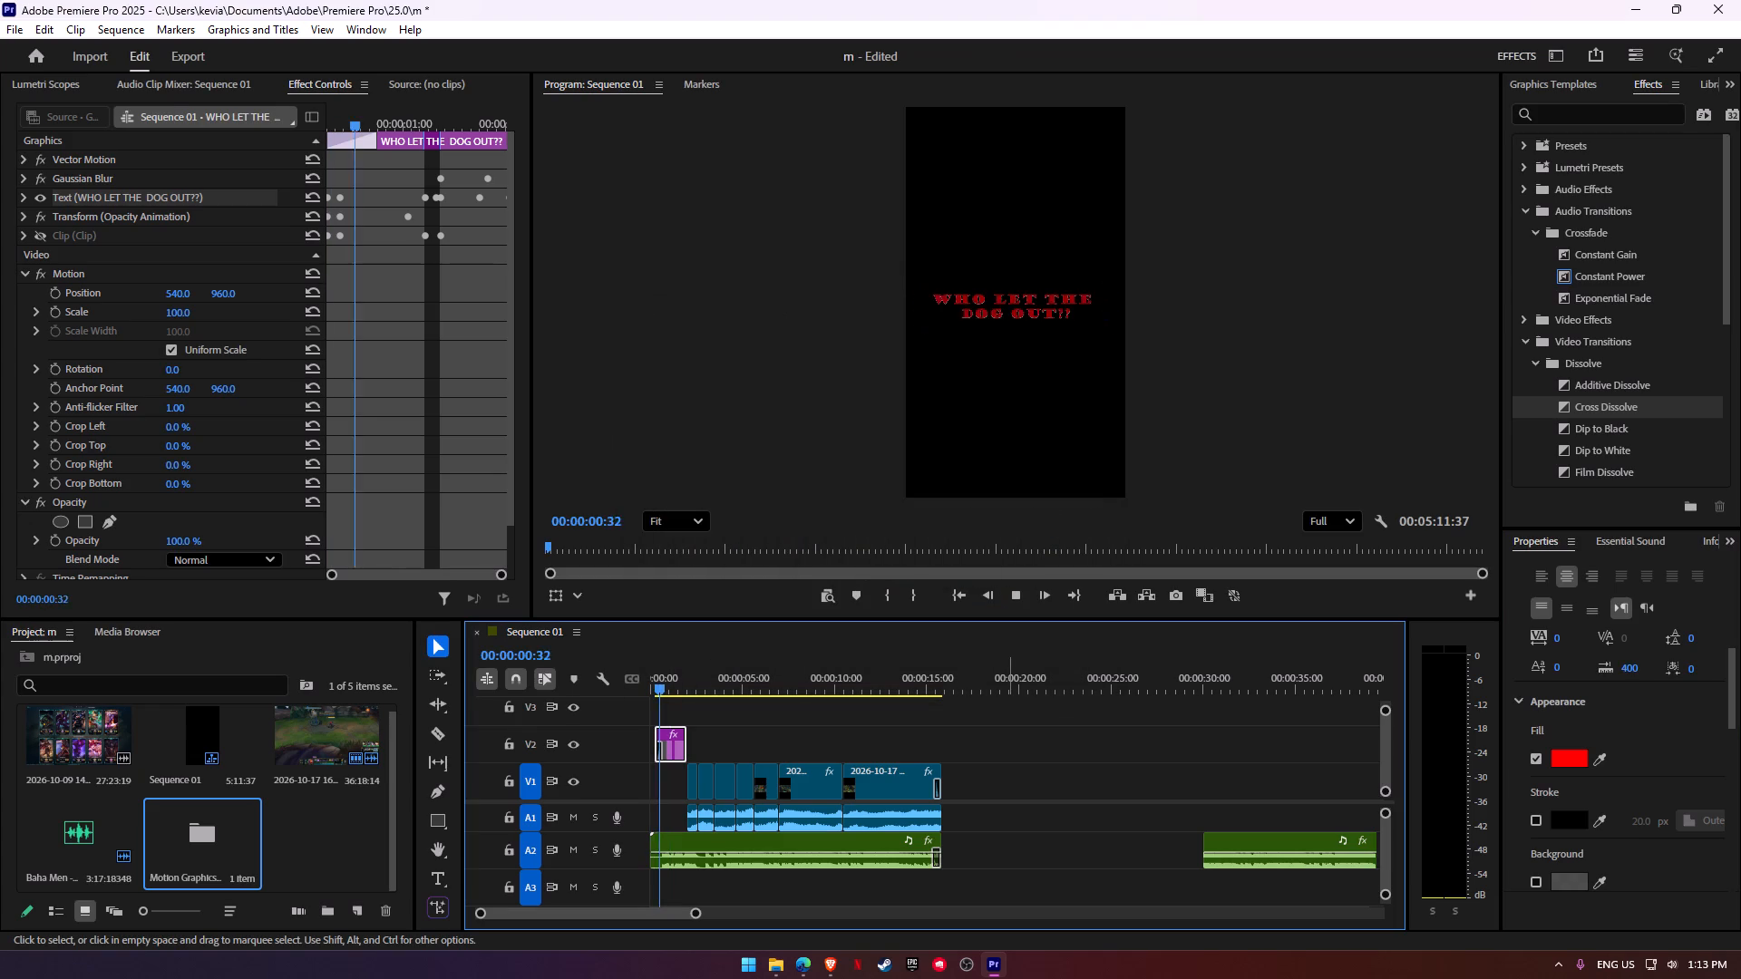
key("space")
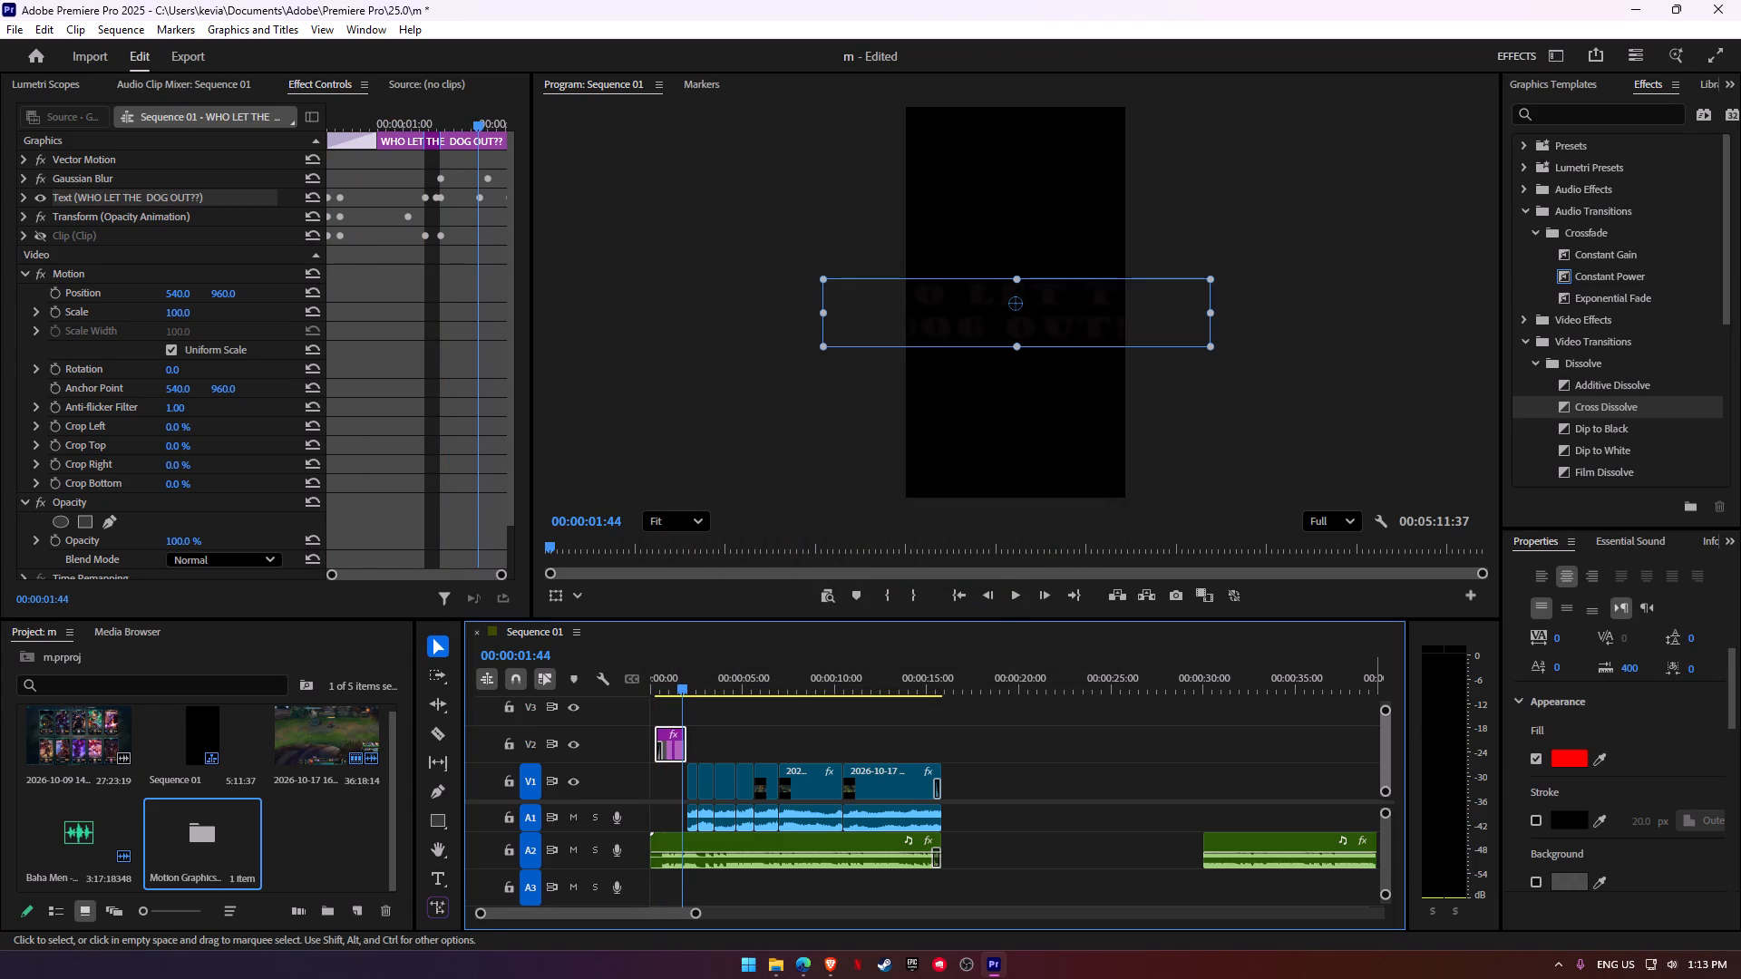
Enable a black stroke on the title text.
scroll(1665, 737, "down", 2)
left_click(1540, 782)
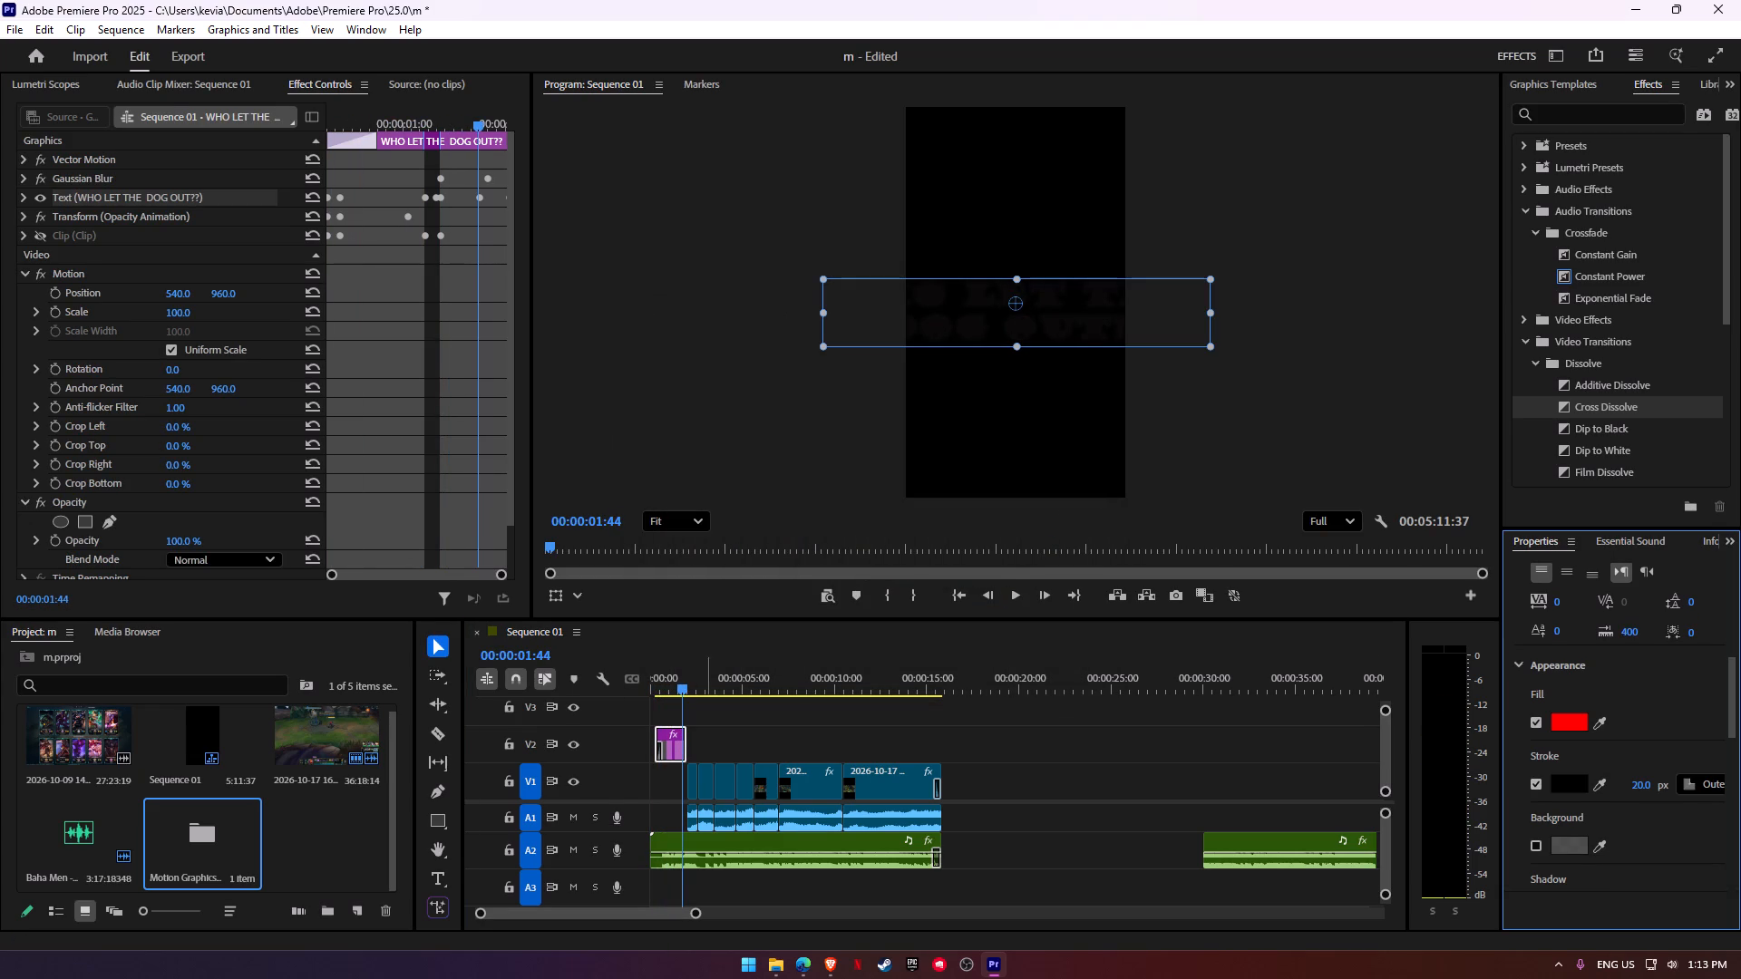
Preview the opening title and change its stroke colour to white (FFFFFF).
left_click_drag(686, 679, 566, 685)
key("space")
key("space")
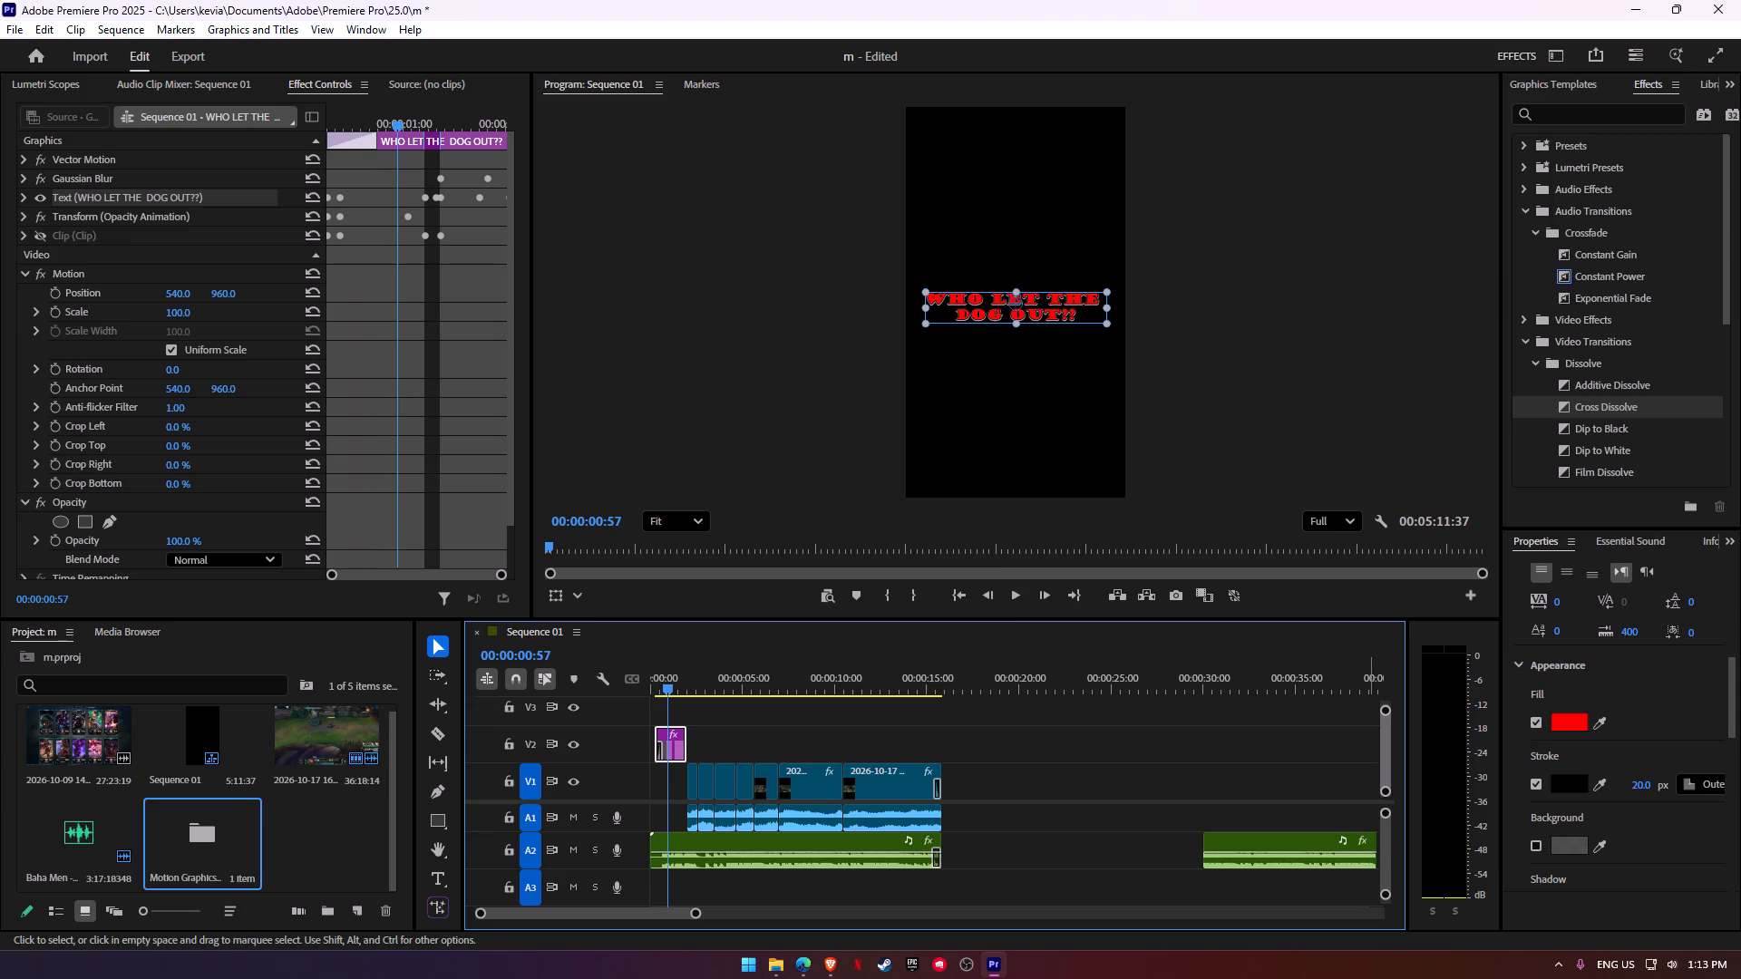
left_click(1586, 778)
left_click_drag(751, 437, 604, 594)
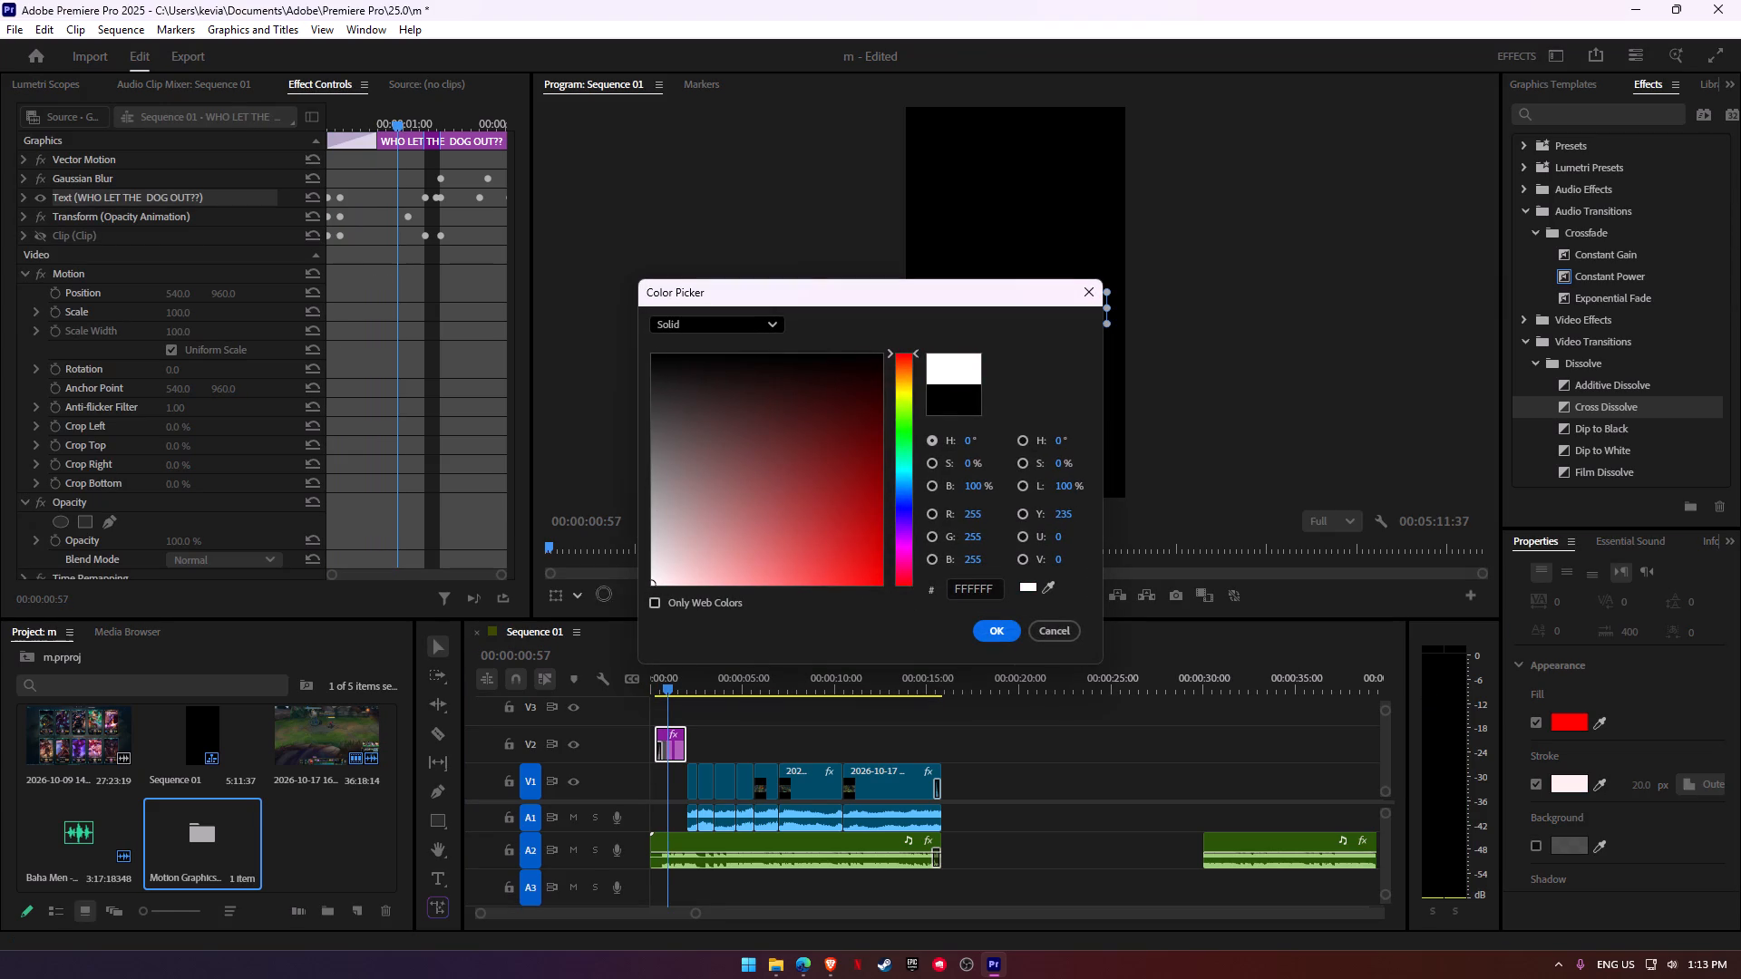
left_click_drag(604, 594, 596, 594)
left_click(1010, 635)
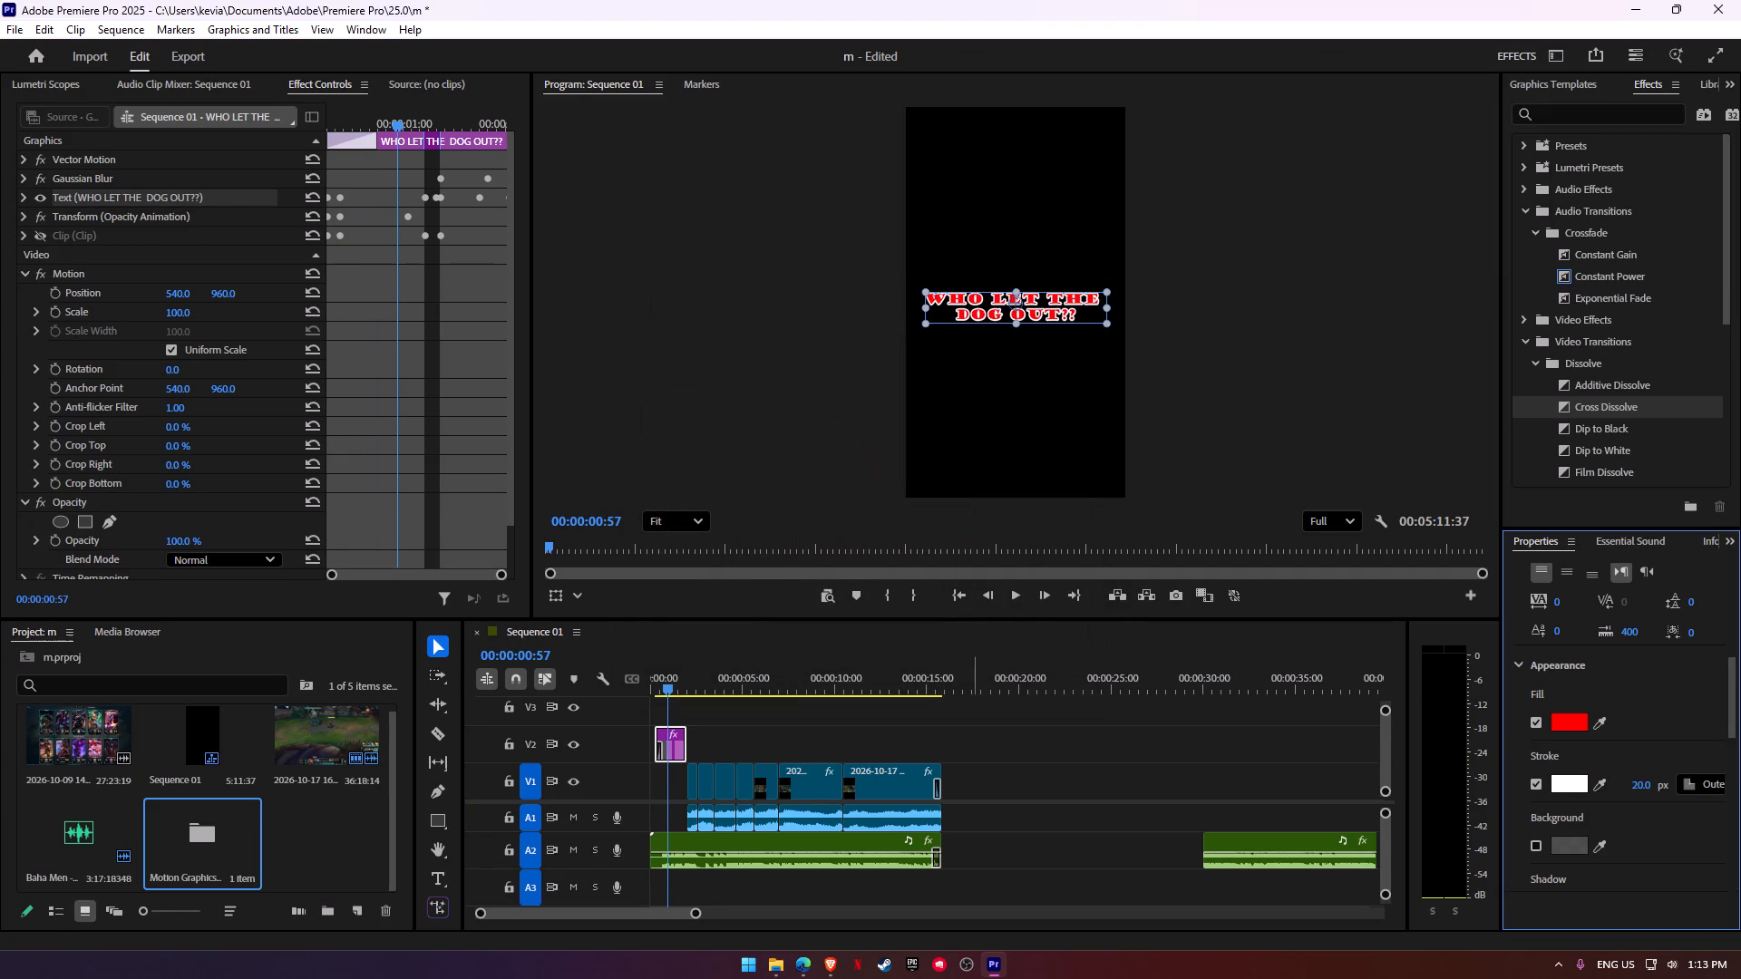
Play the whole montage from the beginning through the end fade, twice, to review the title and clips.
left_click_drag(664, 686, 604, 684)
key("space")
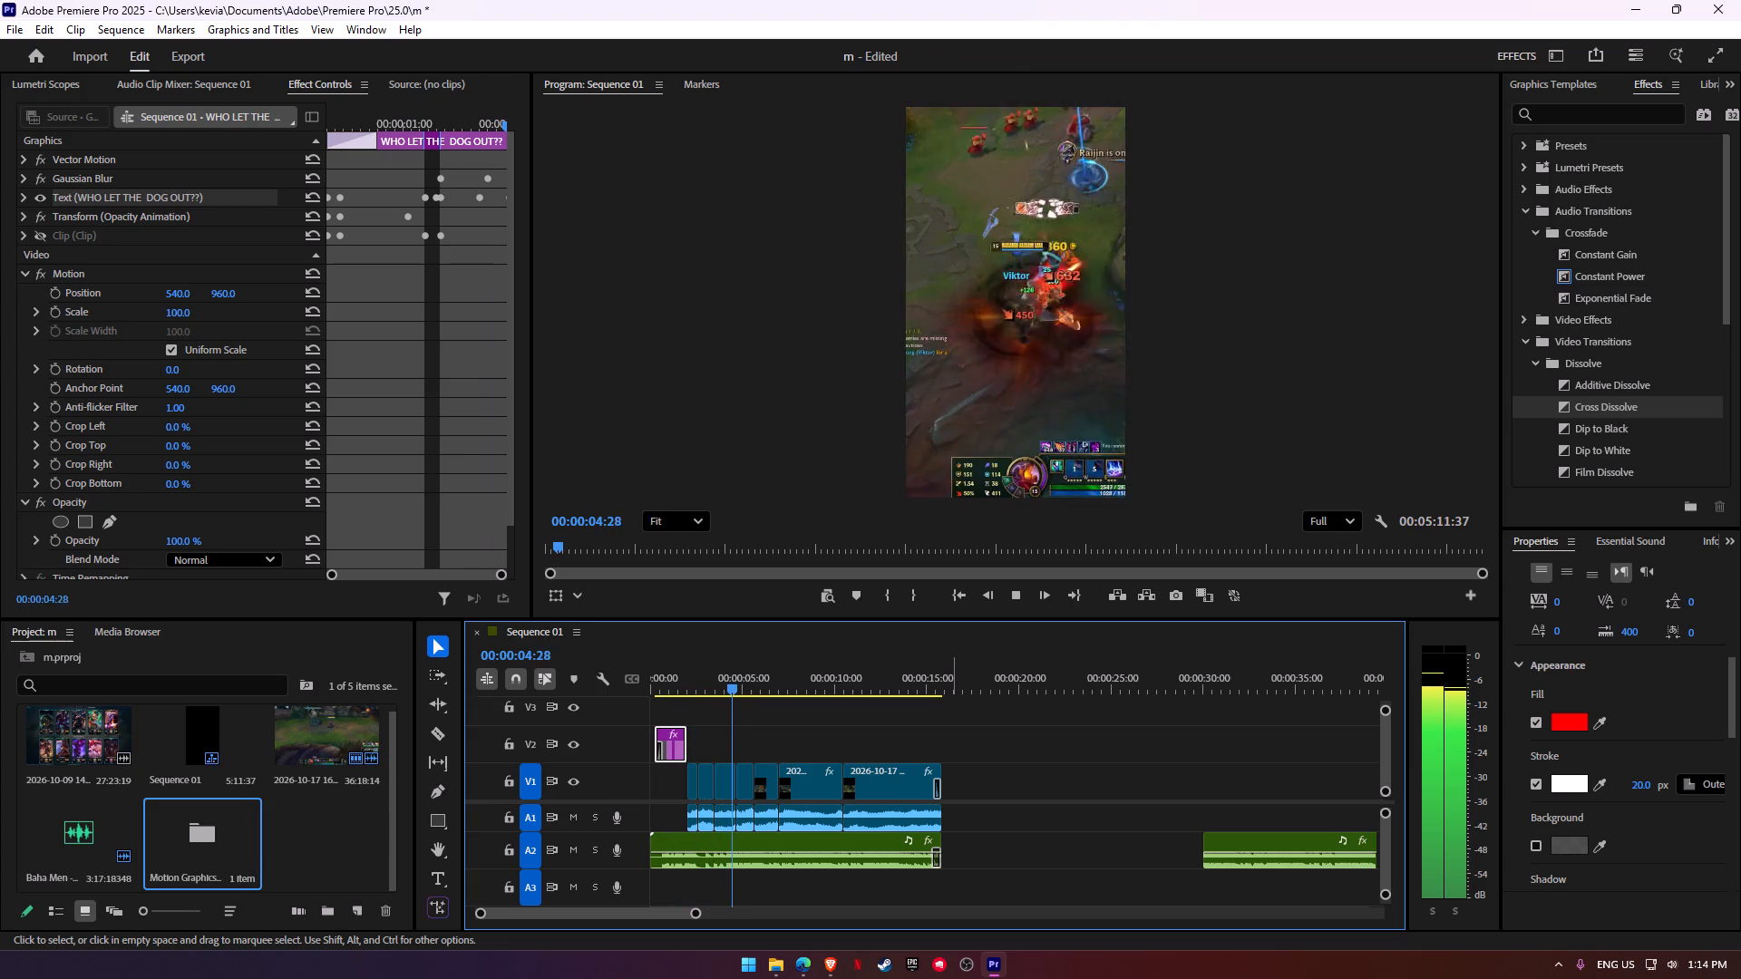
scroll(993, 741, "down", 4, "alt")
left_click(982, 775)
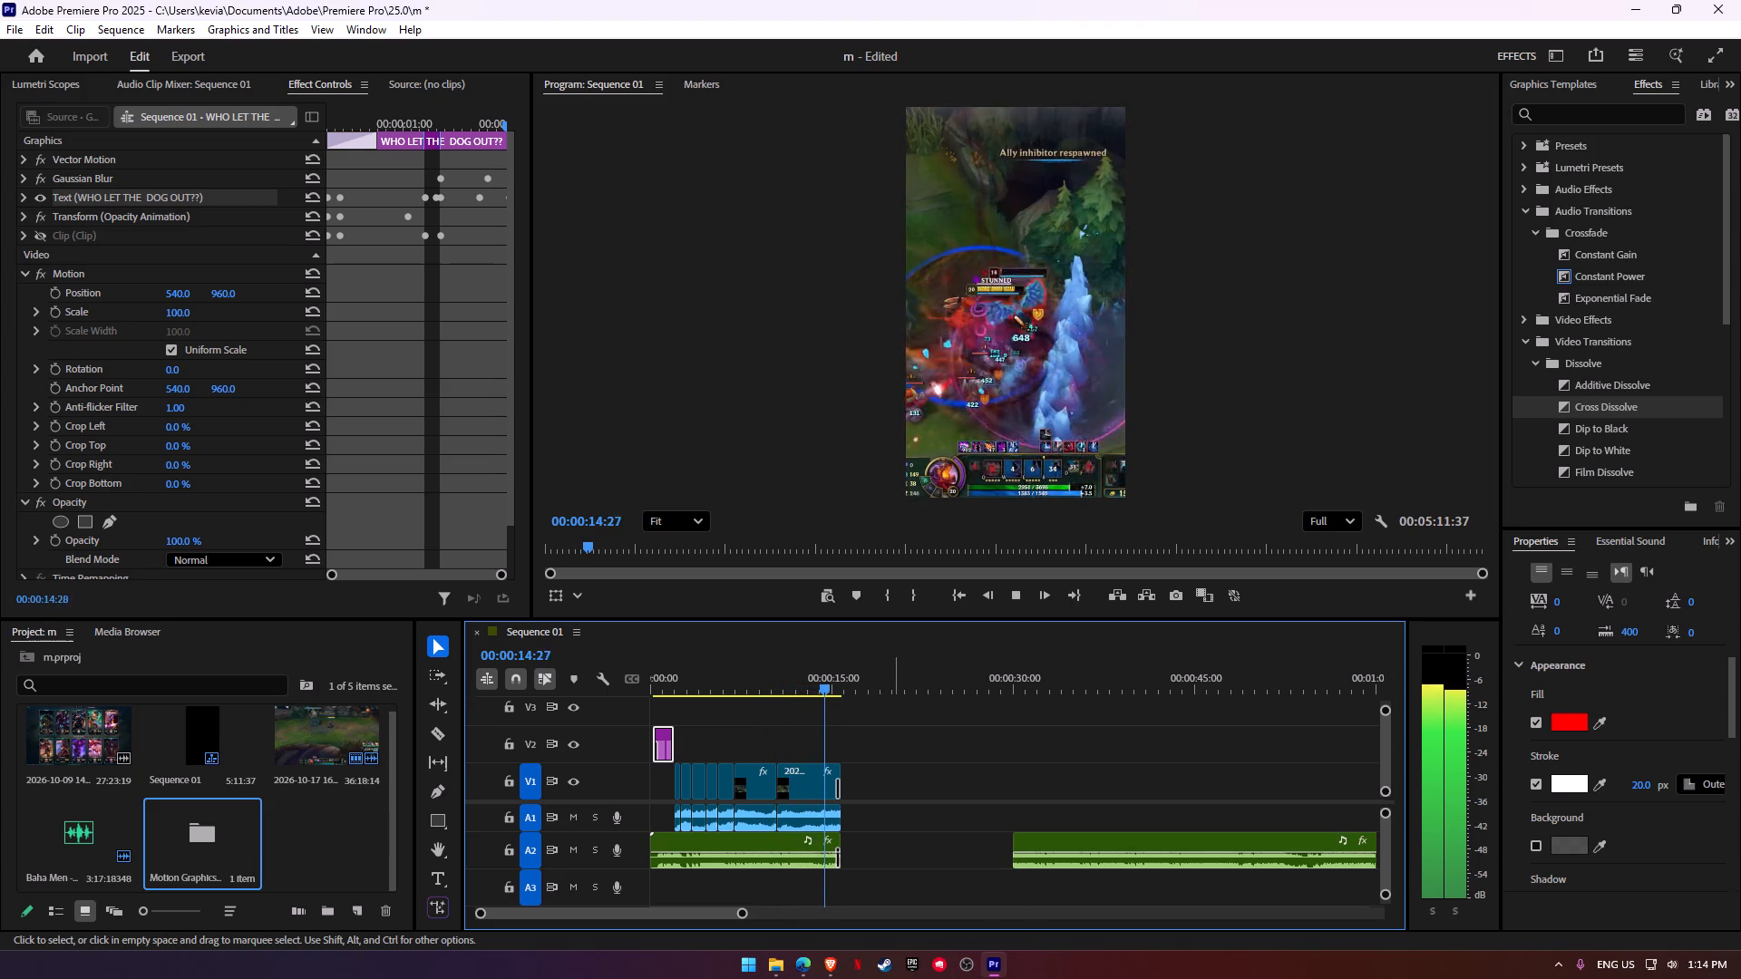
key("space")
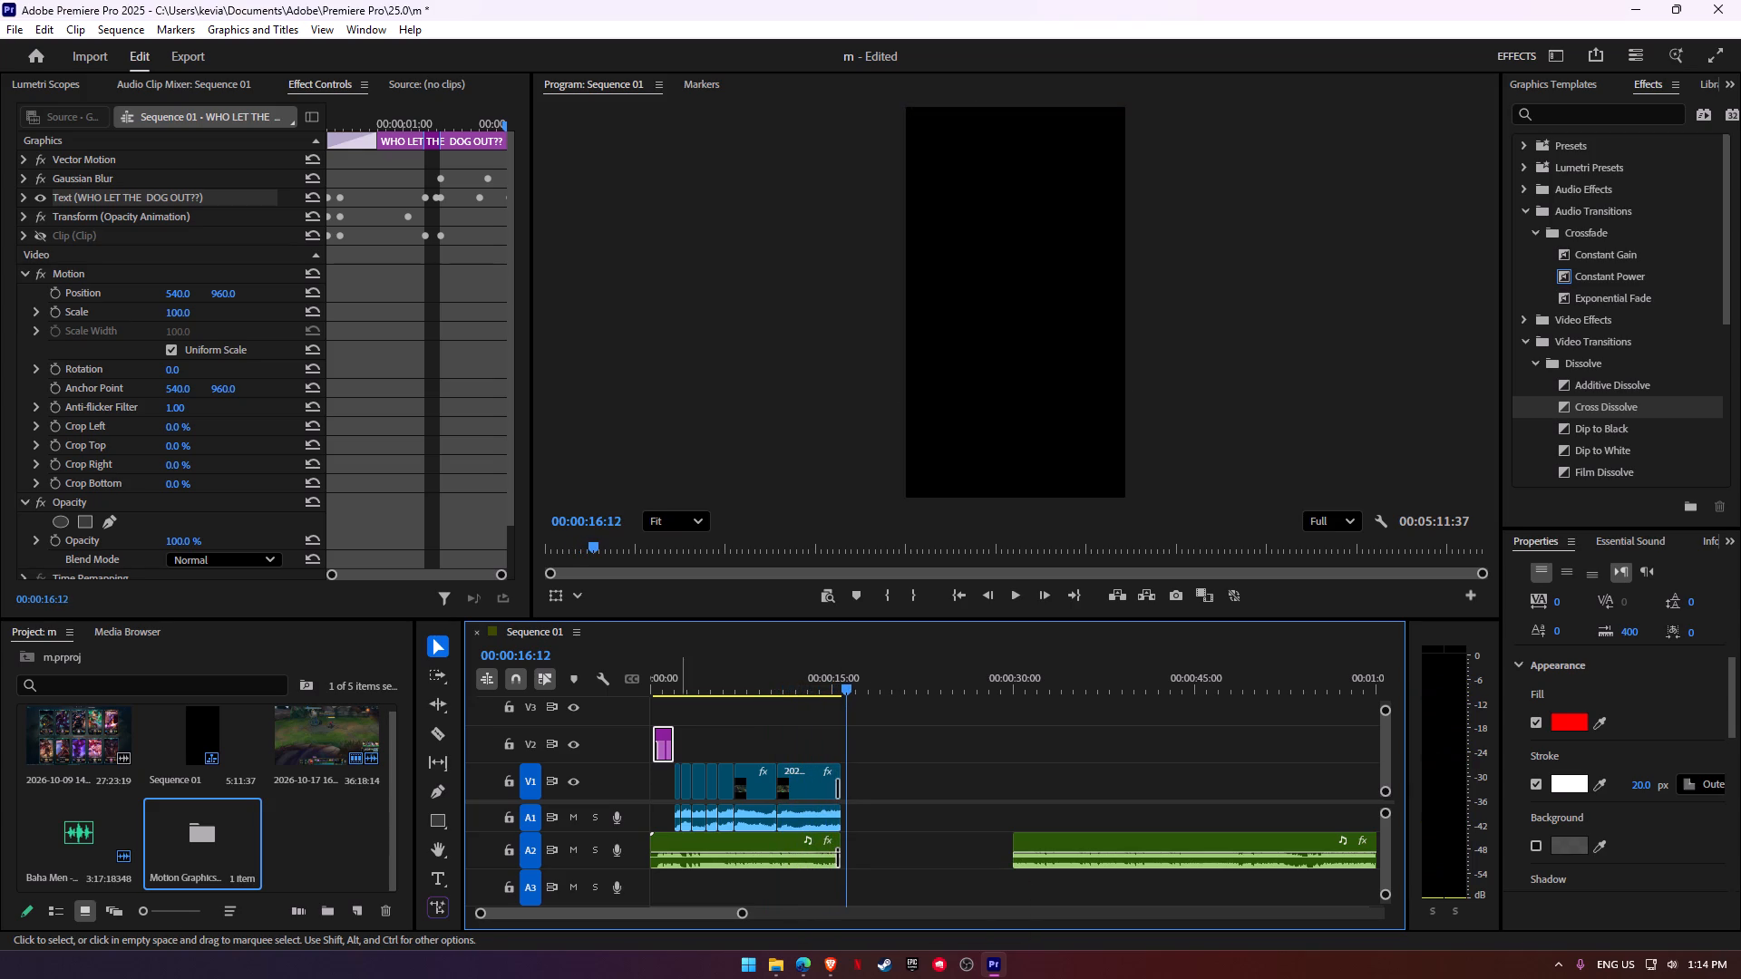
left_click(672, 676)
left_click_drag(672, 676, 641, 679)
left_click_drag(673, 680, 647, 680)
left_click(957, 741)
key("space")
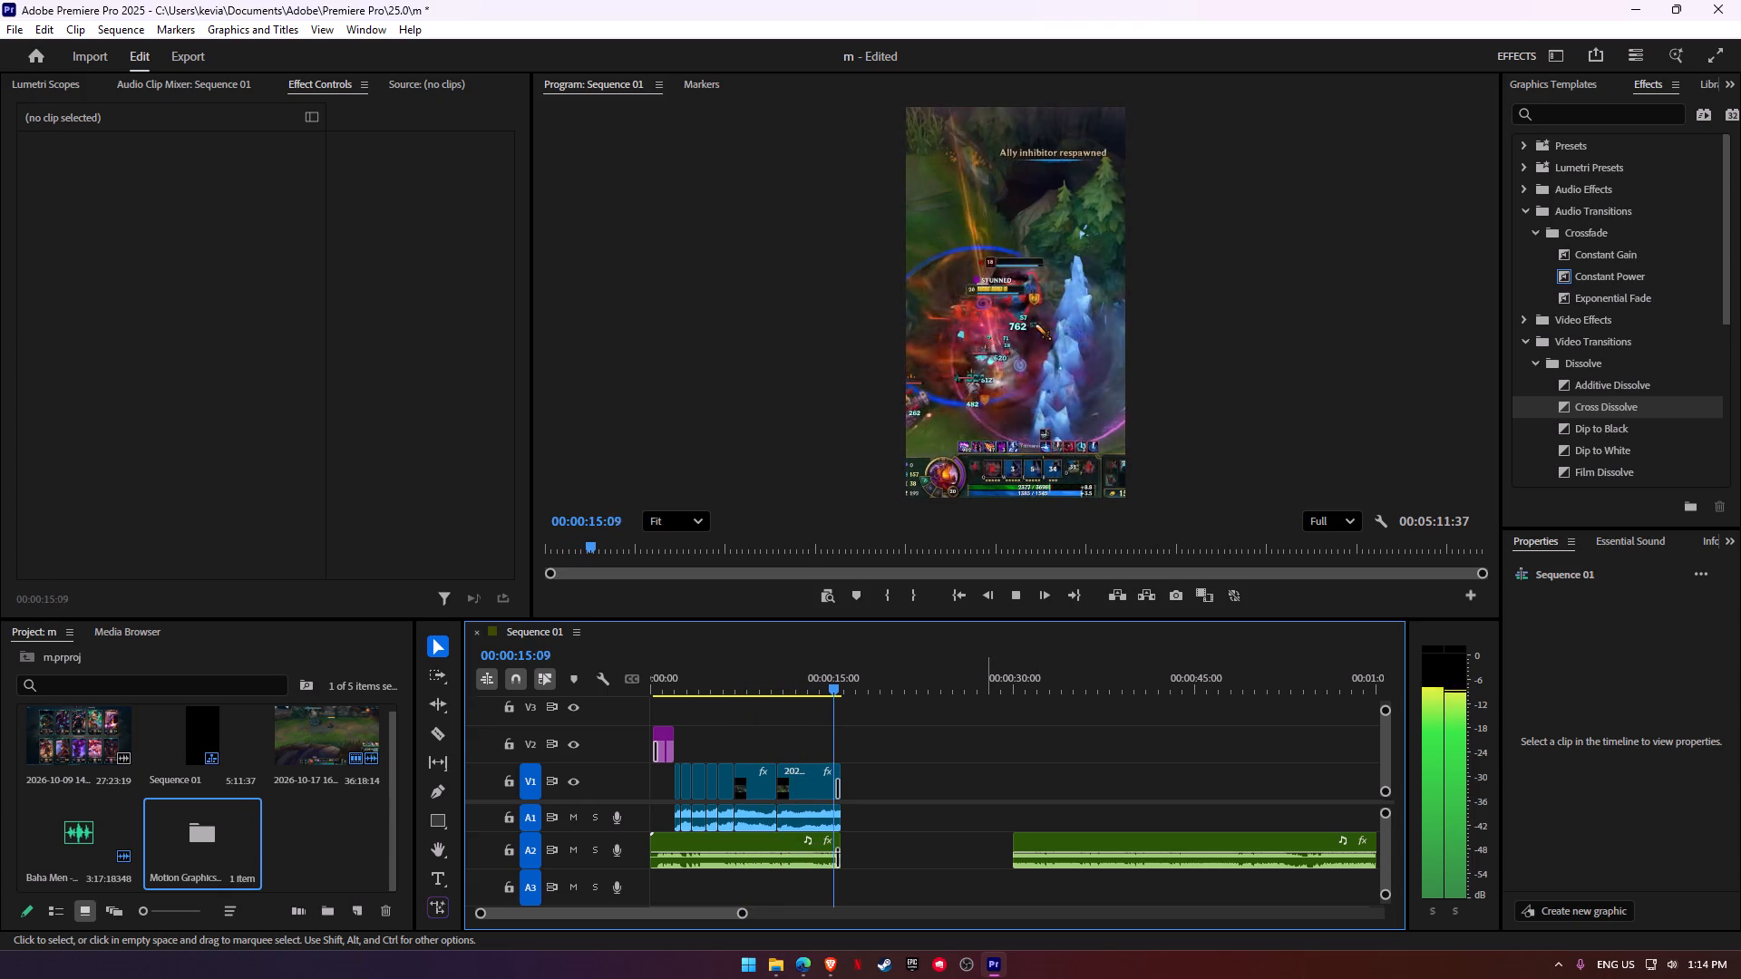
left_click(986, 770)
key("space")
left_click(986, 770)
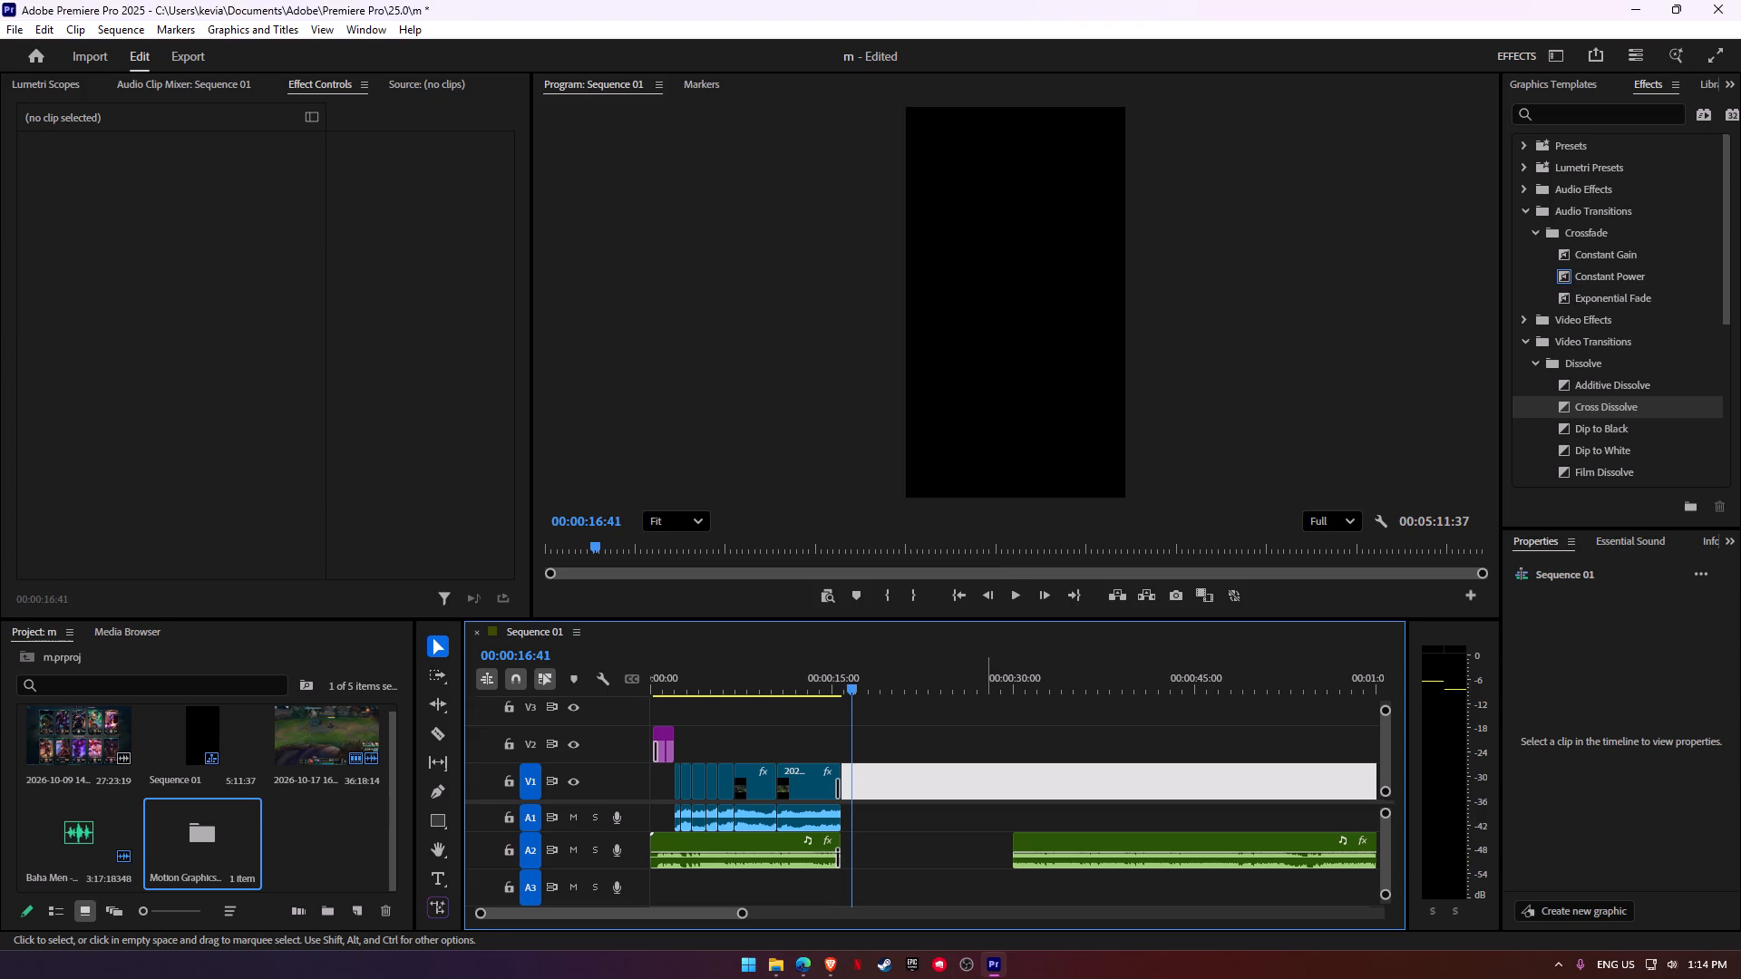
Apply the Essential Sound preset Balanced Background Music to the first "Who Let The Dogs Out" clip on A2 and play the opening.
left_click(1734, 86)
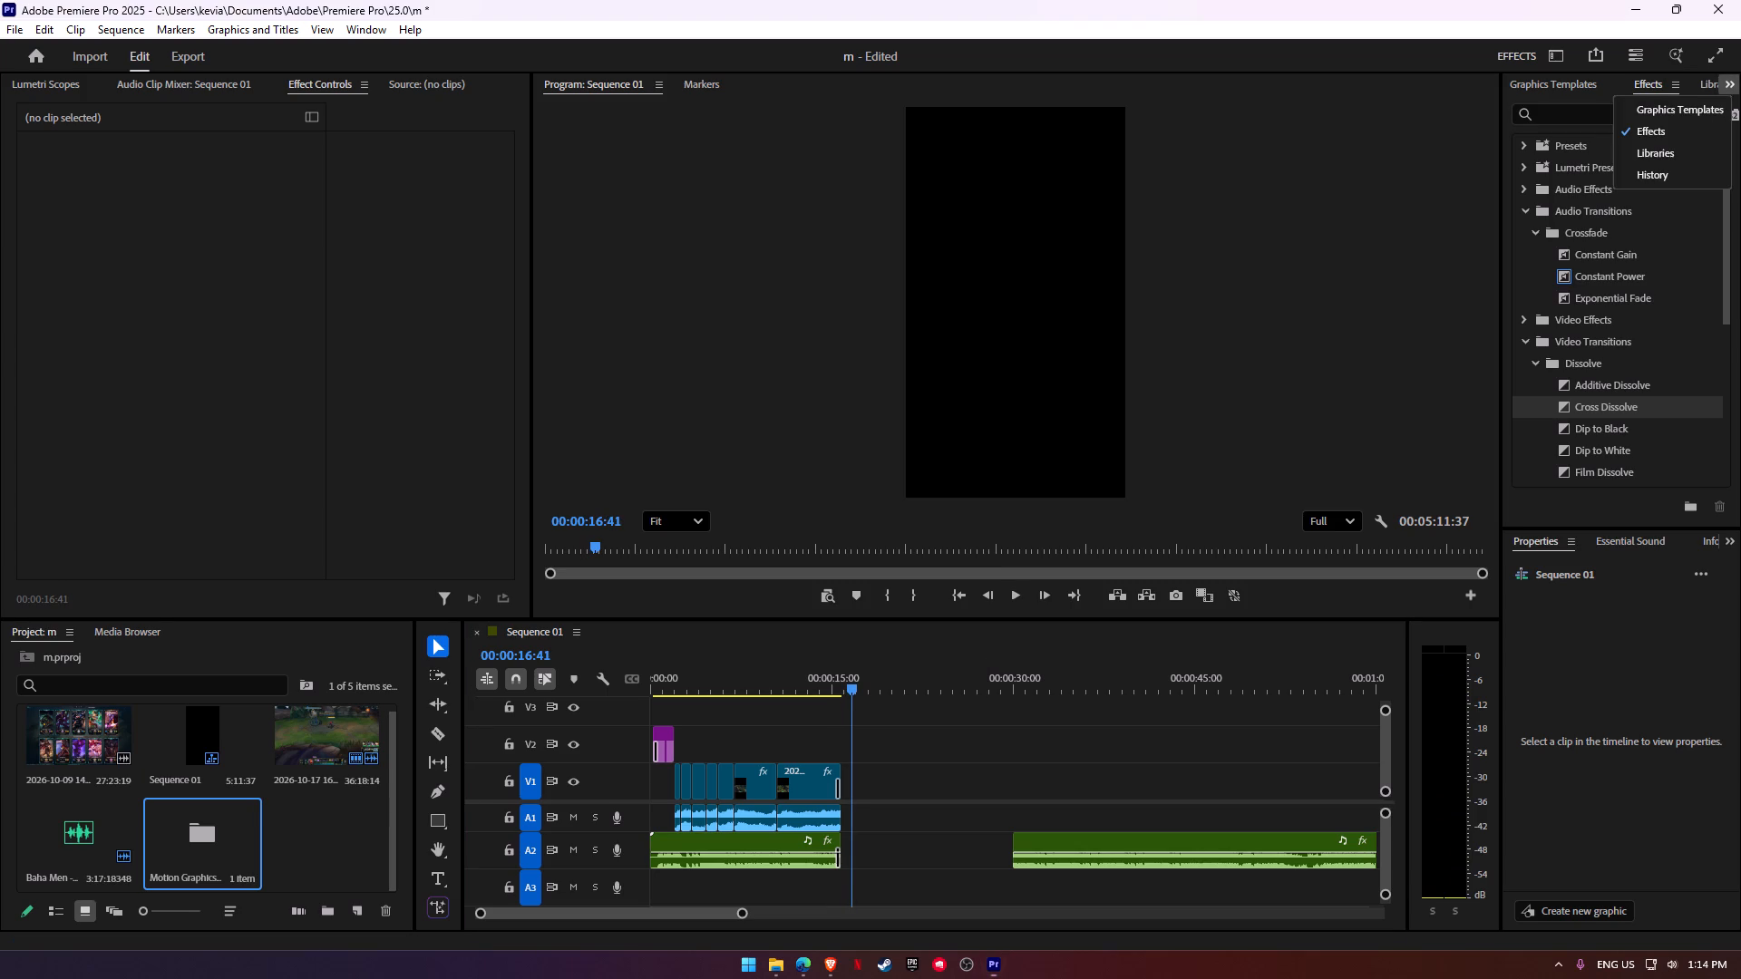
left_click(1734, 86)
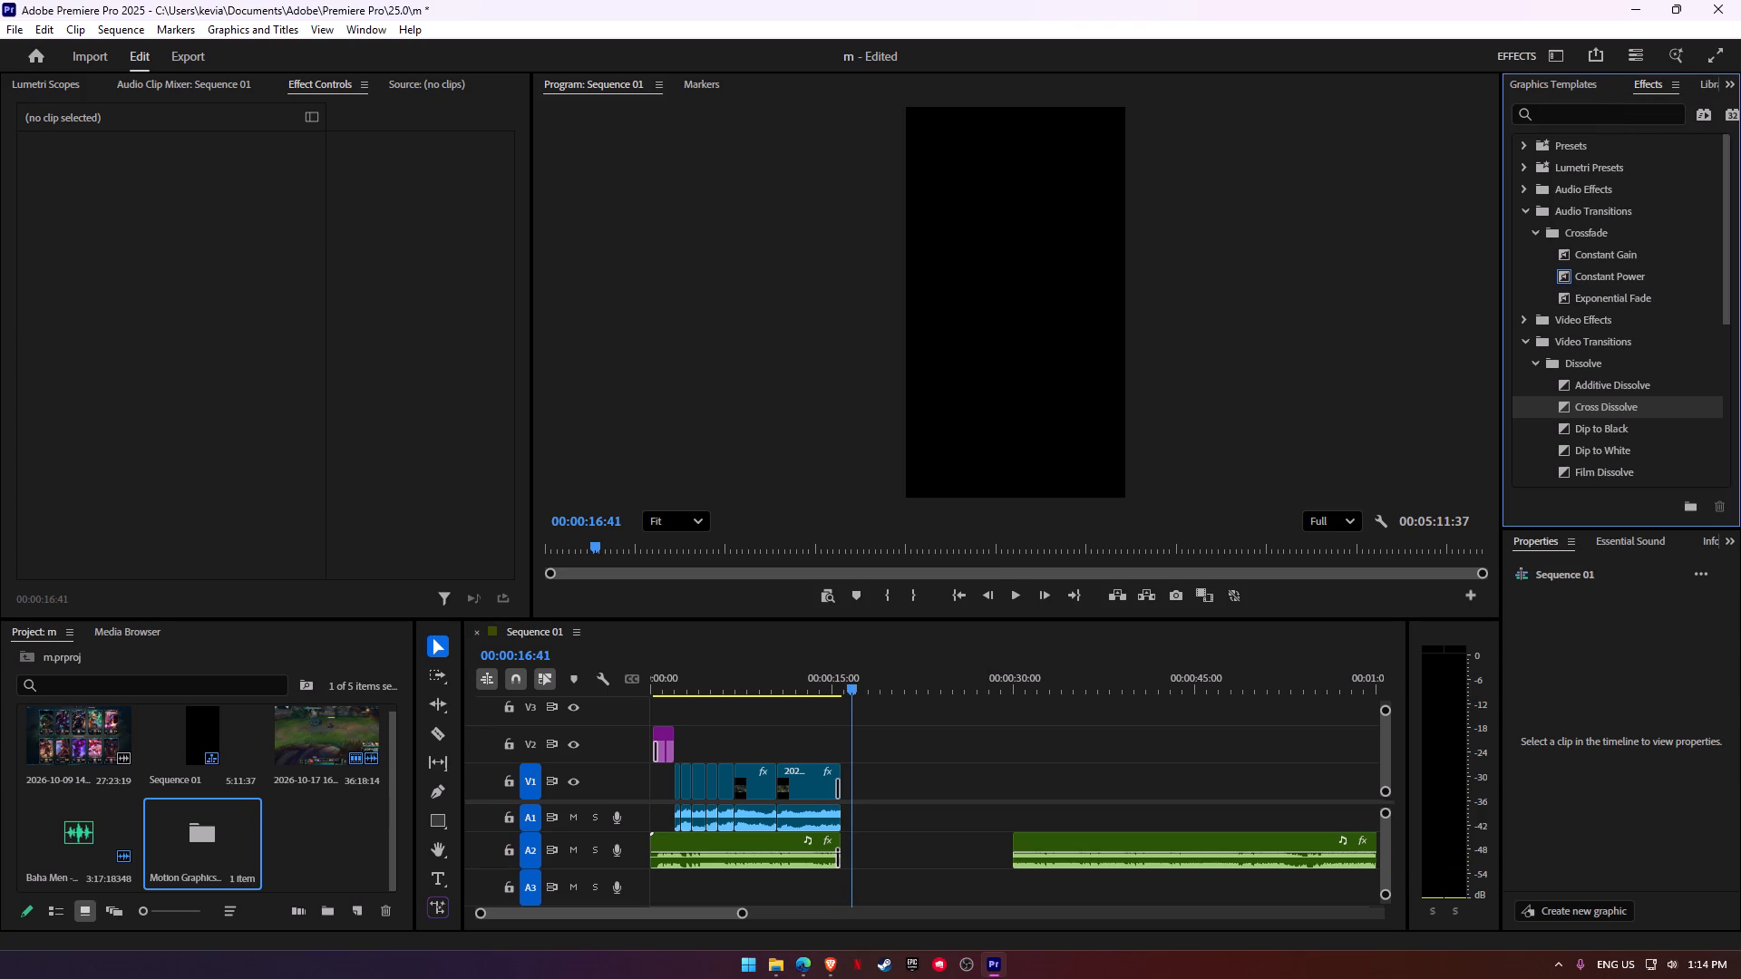
left_click(1636, 539)
left_click(1693, 539)
left_click(1551, 531)
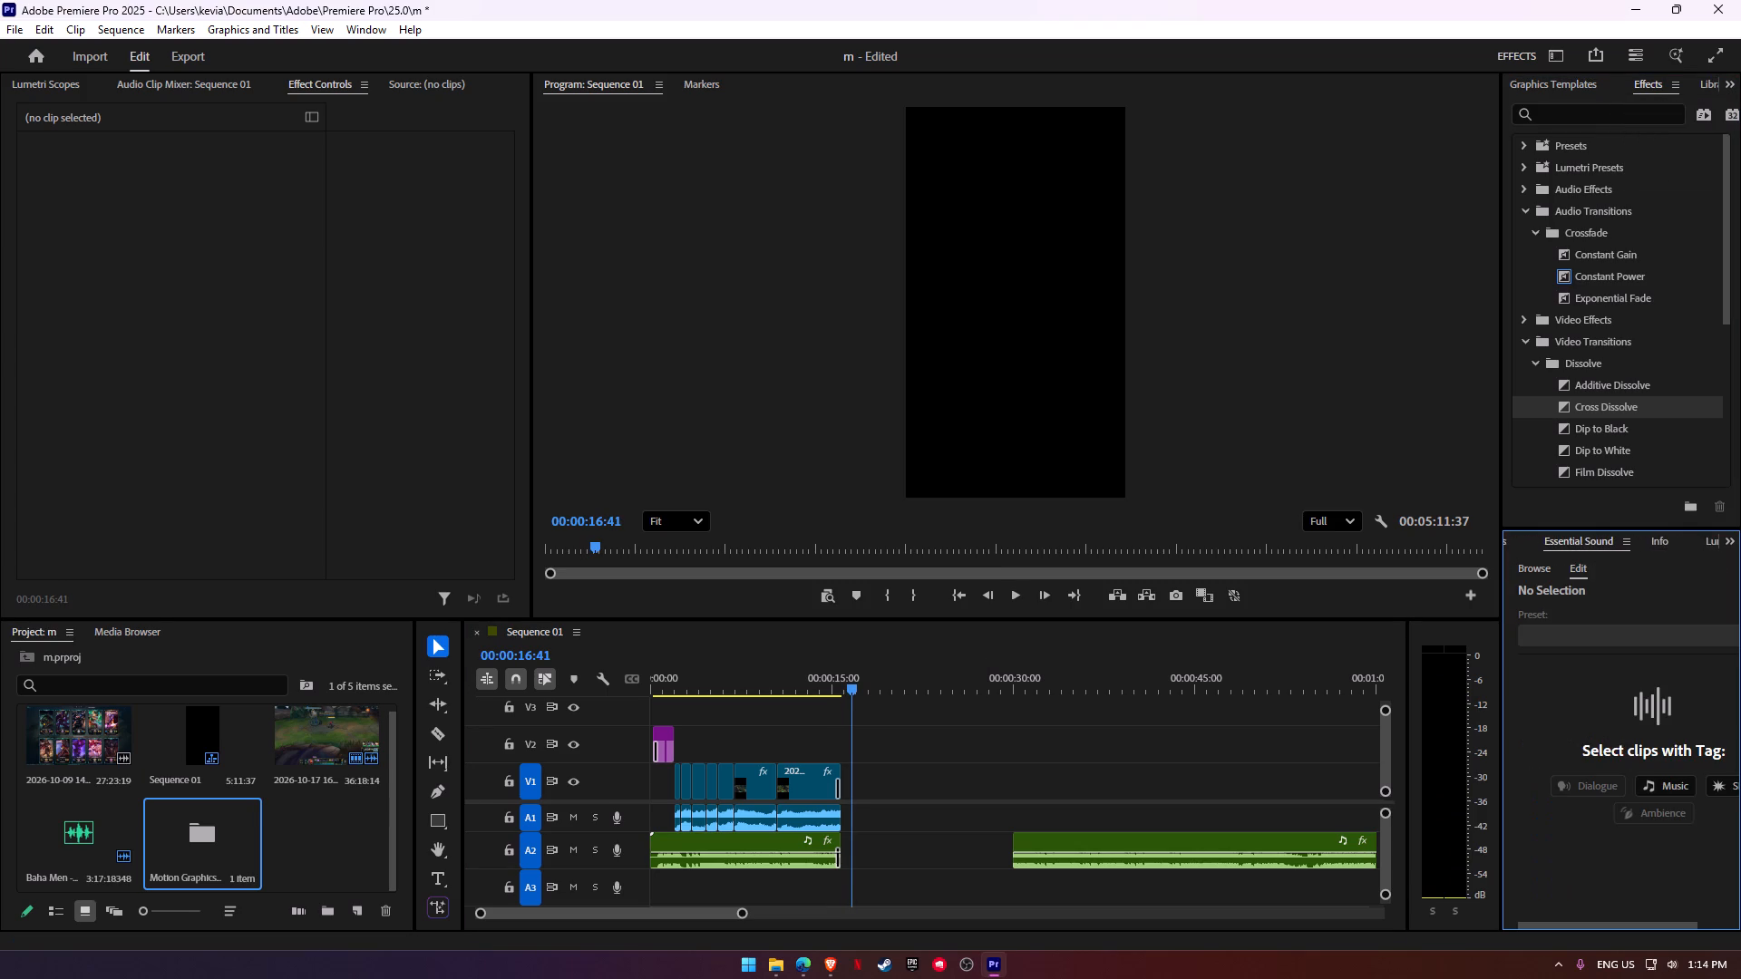
left_click(723, 866)
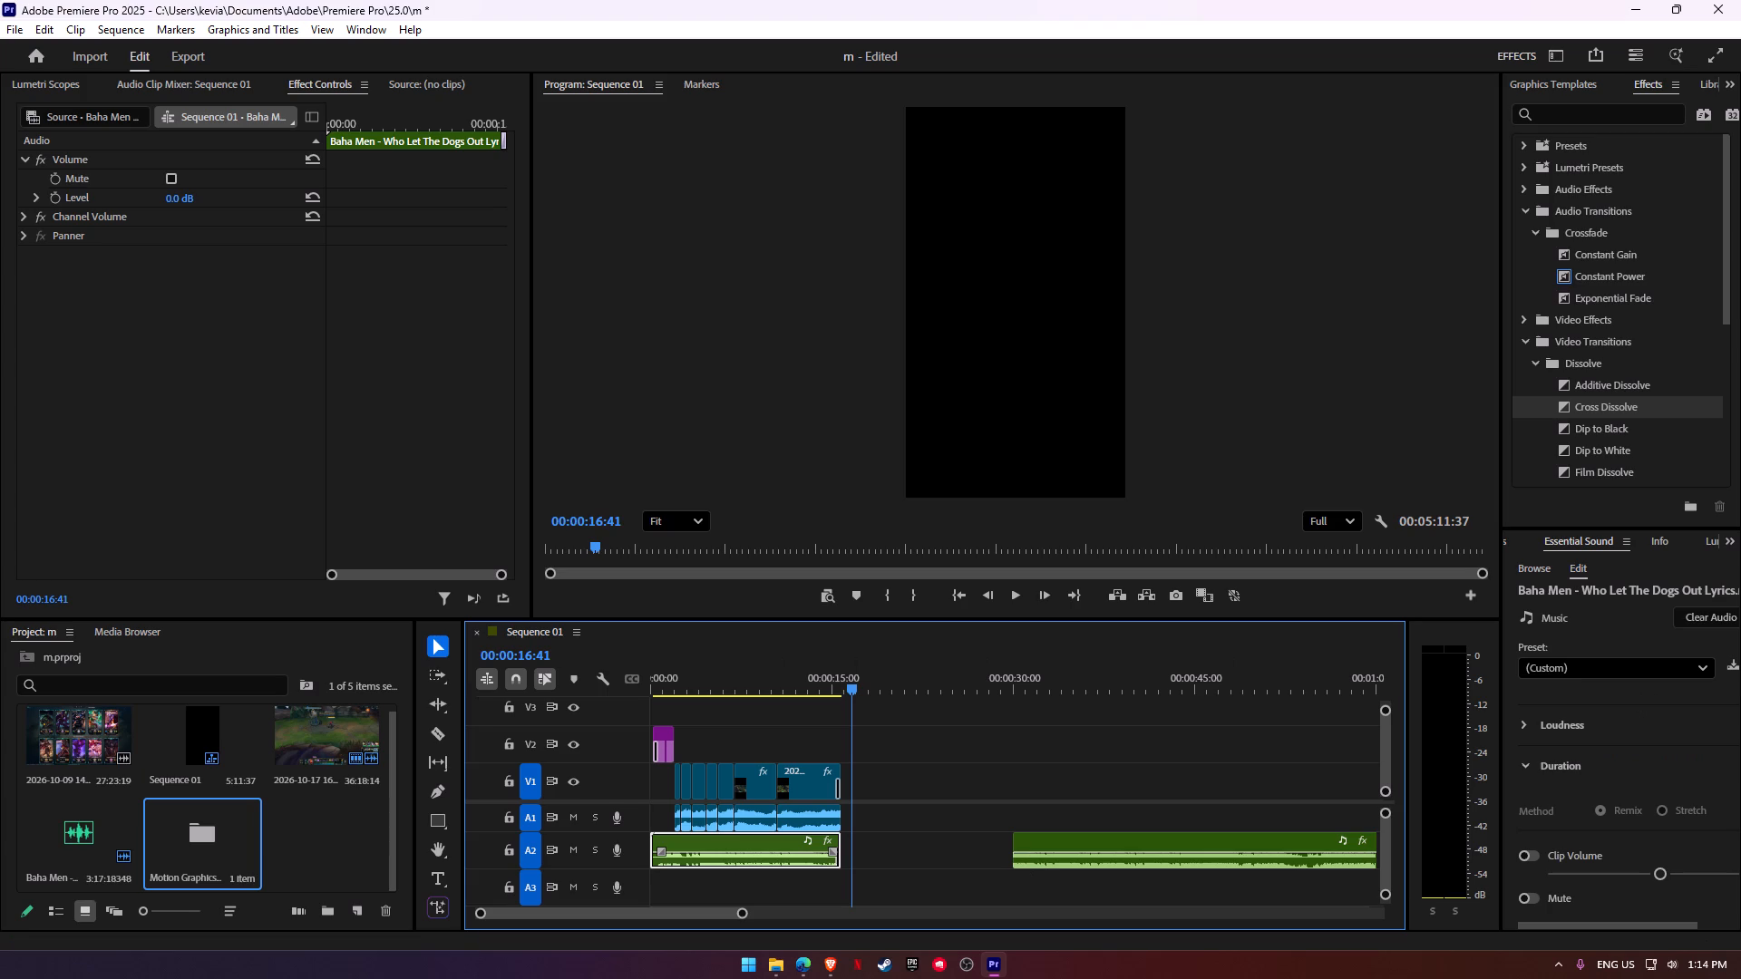
left_click(1526, 727)
left_click(1526, 727)
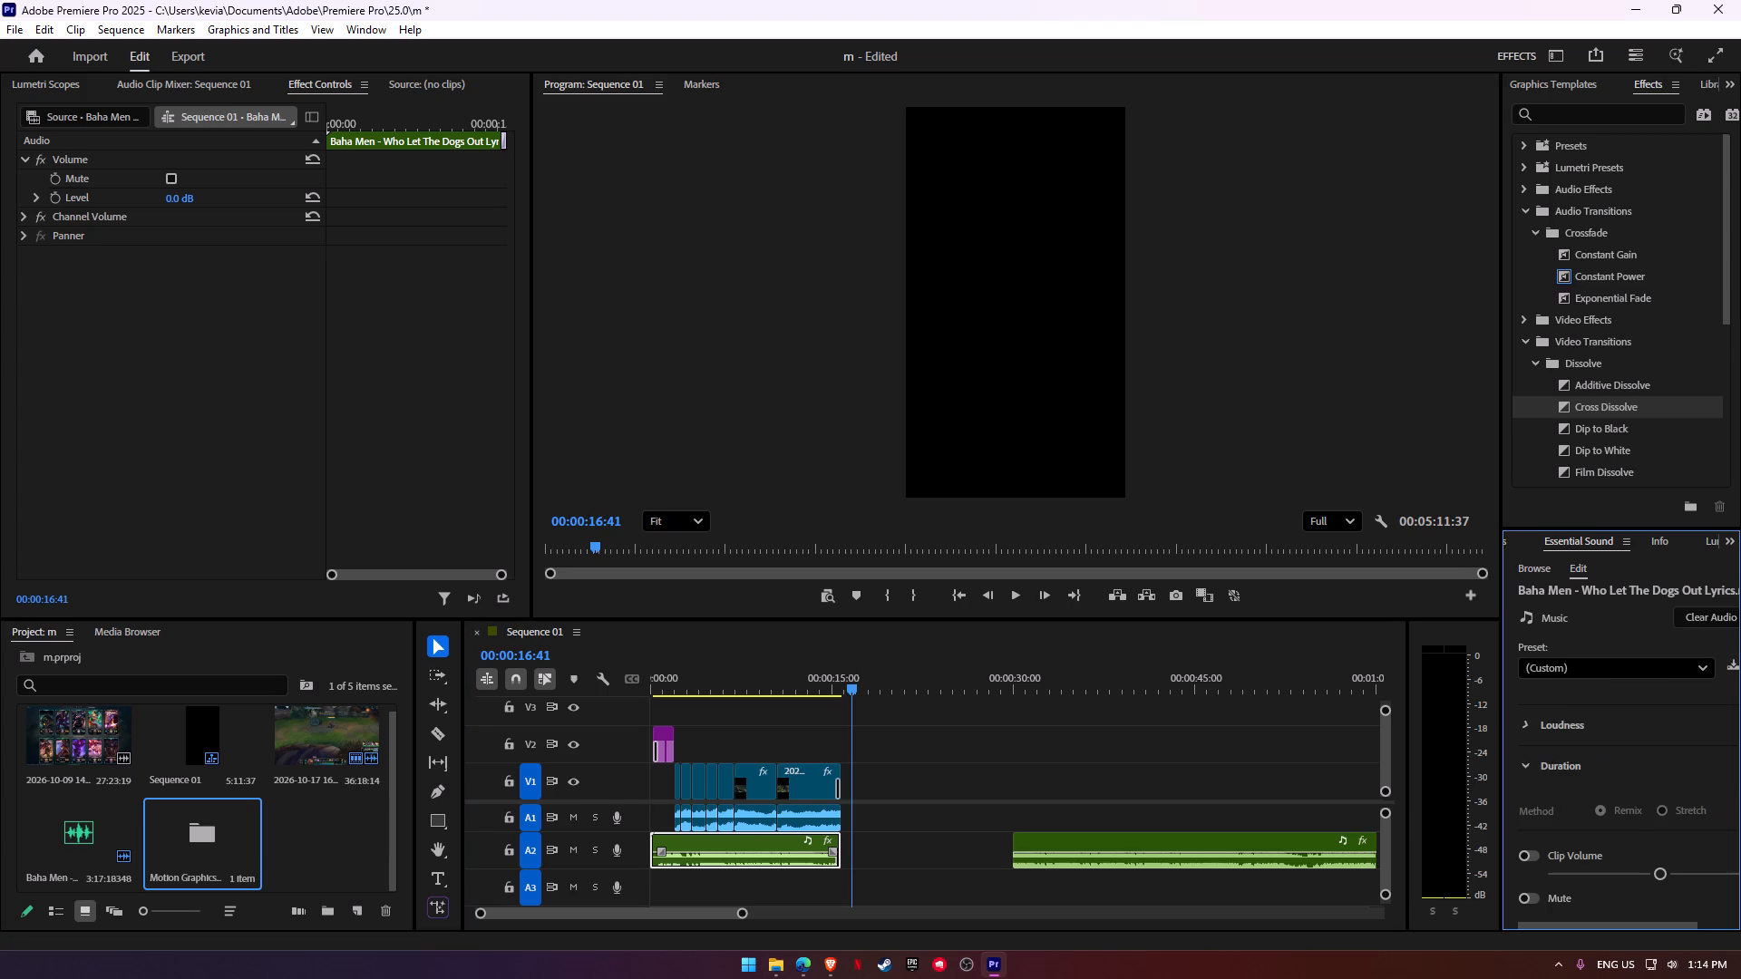
left_click(1601, 665)
left_click(1636, 712)
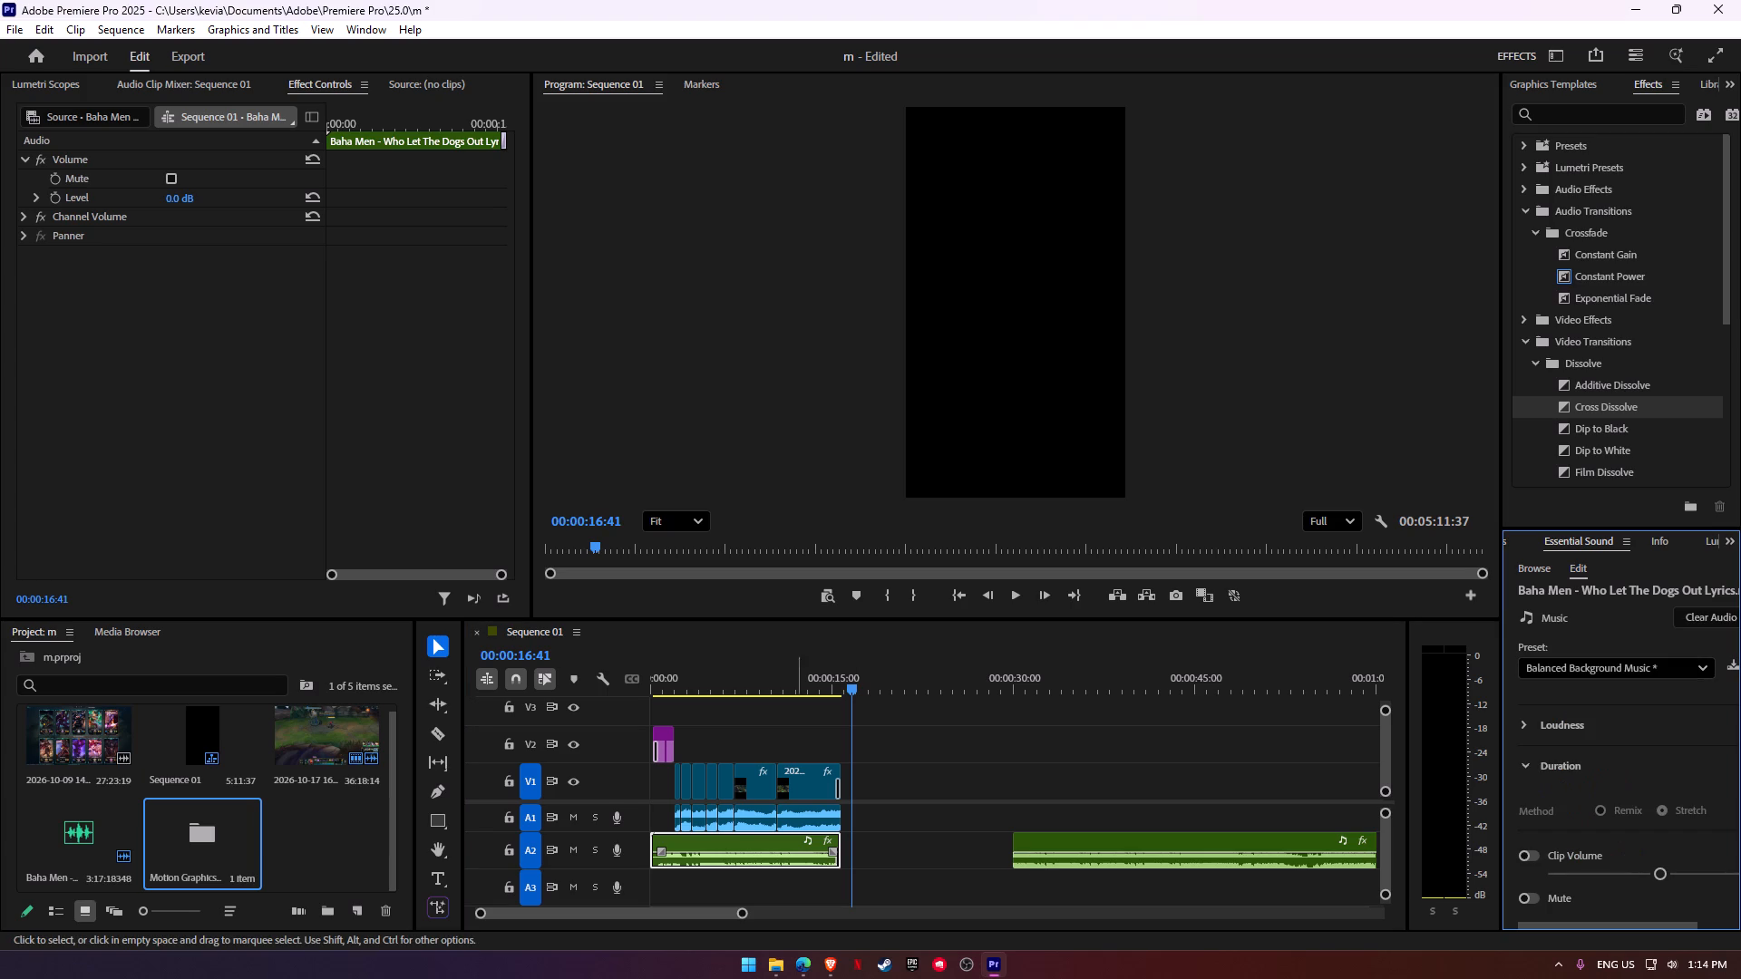
left_click_drag(702, 686, 623, 684)
key("space")
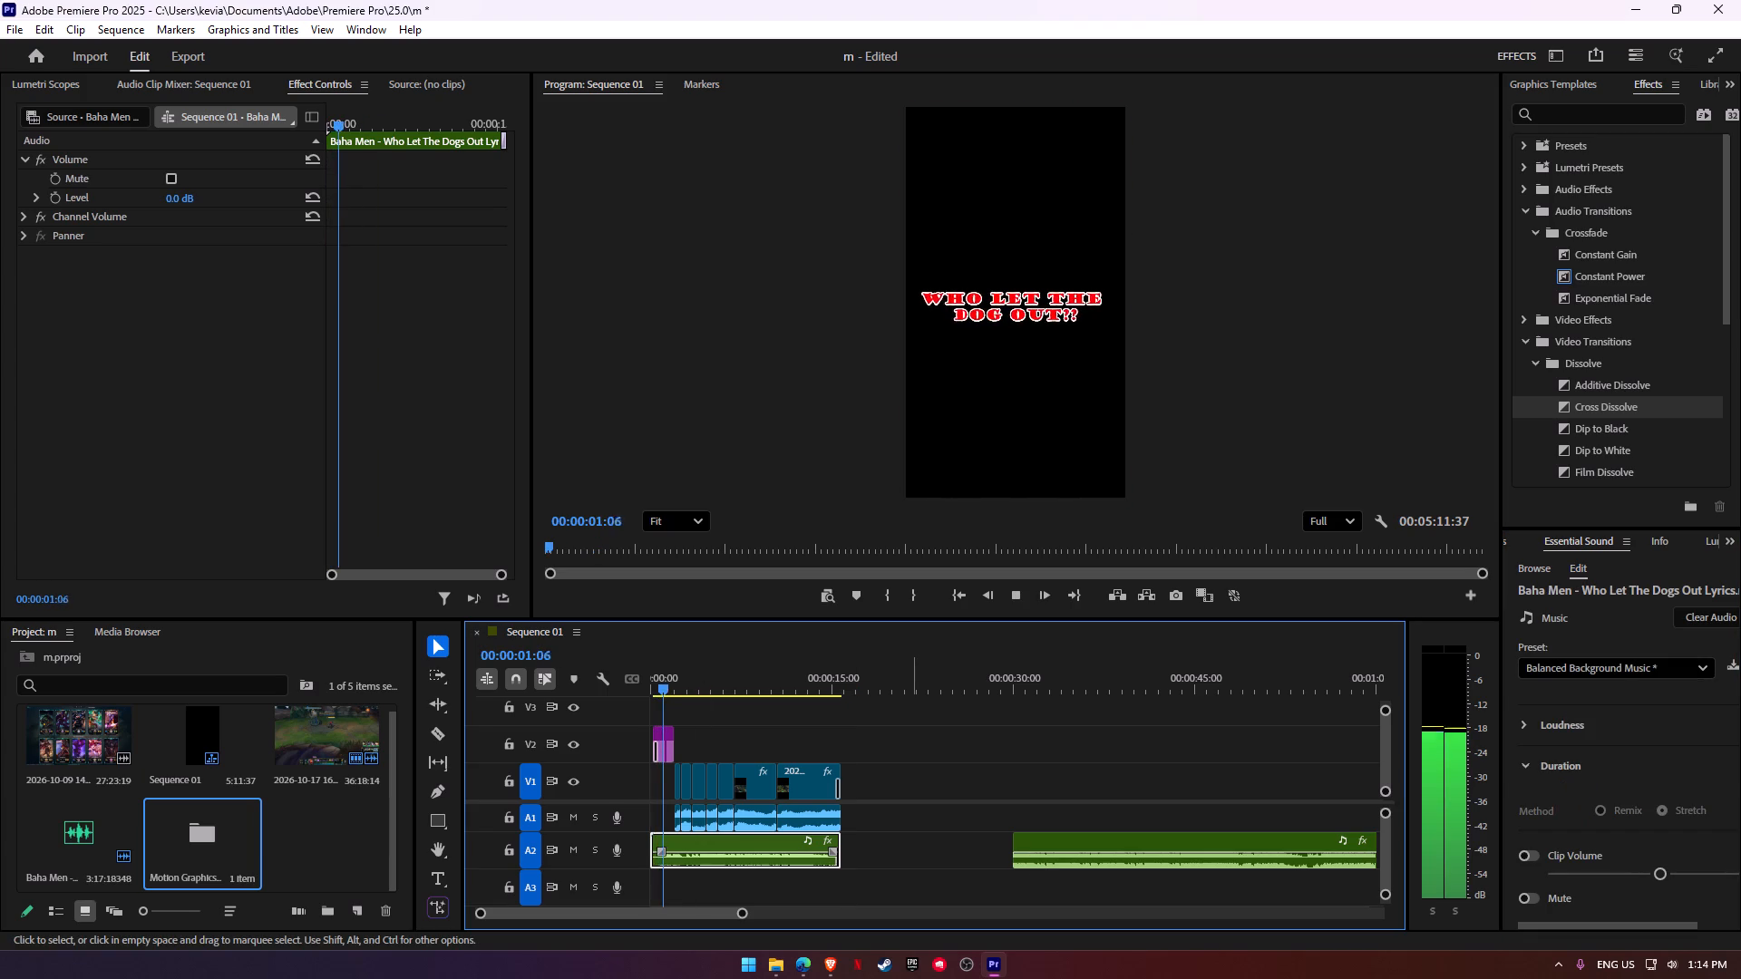
key("space")
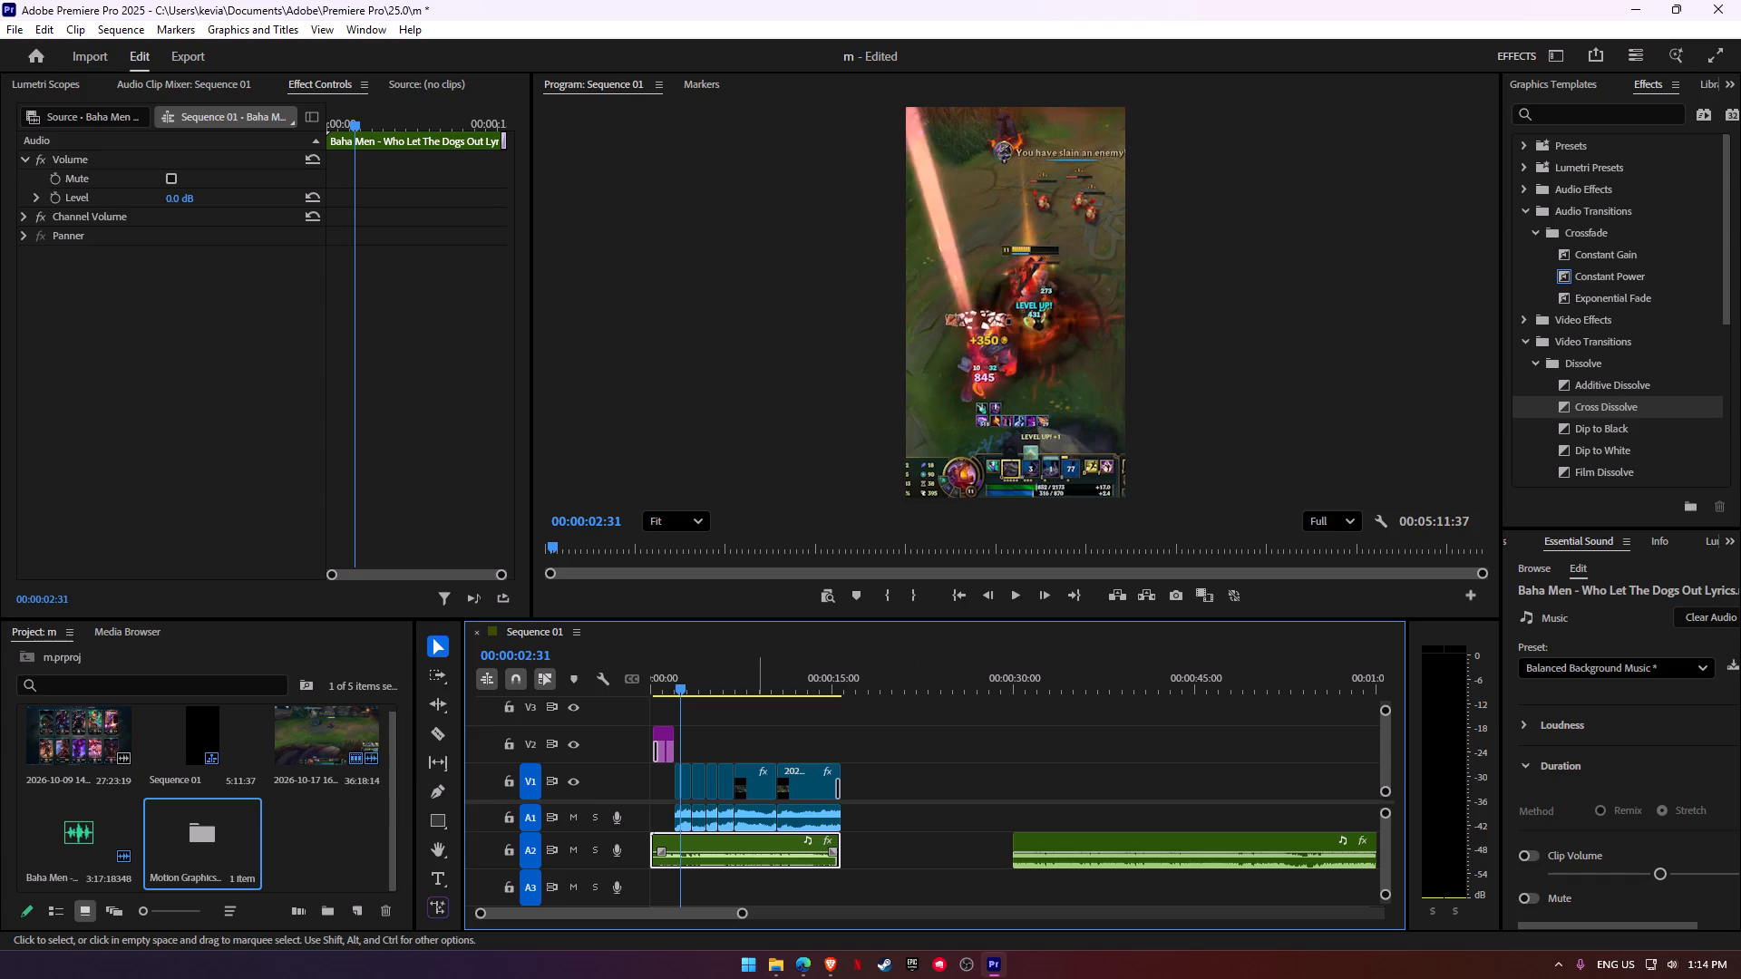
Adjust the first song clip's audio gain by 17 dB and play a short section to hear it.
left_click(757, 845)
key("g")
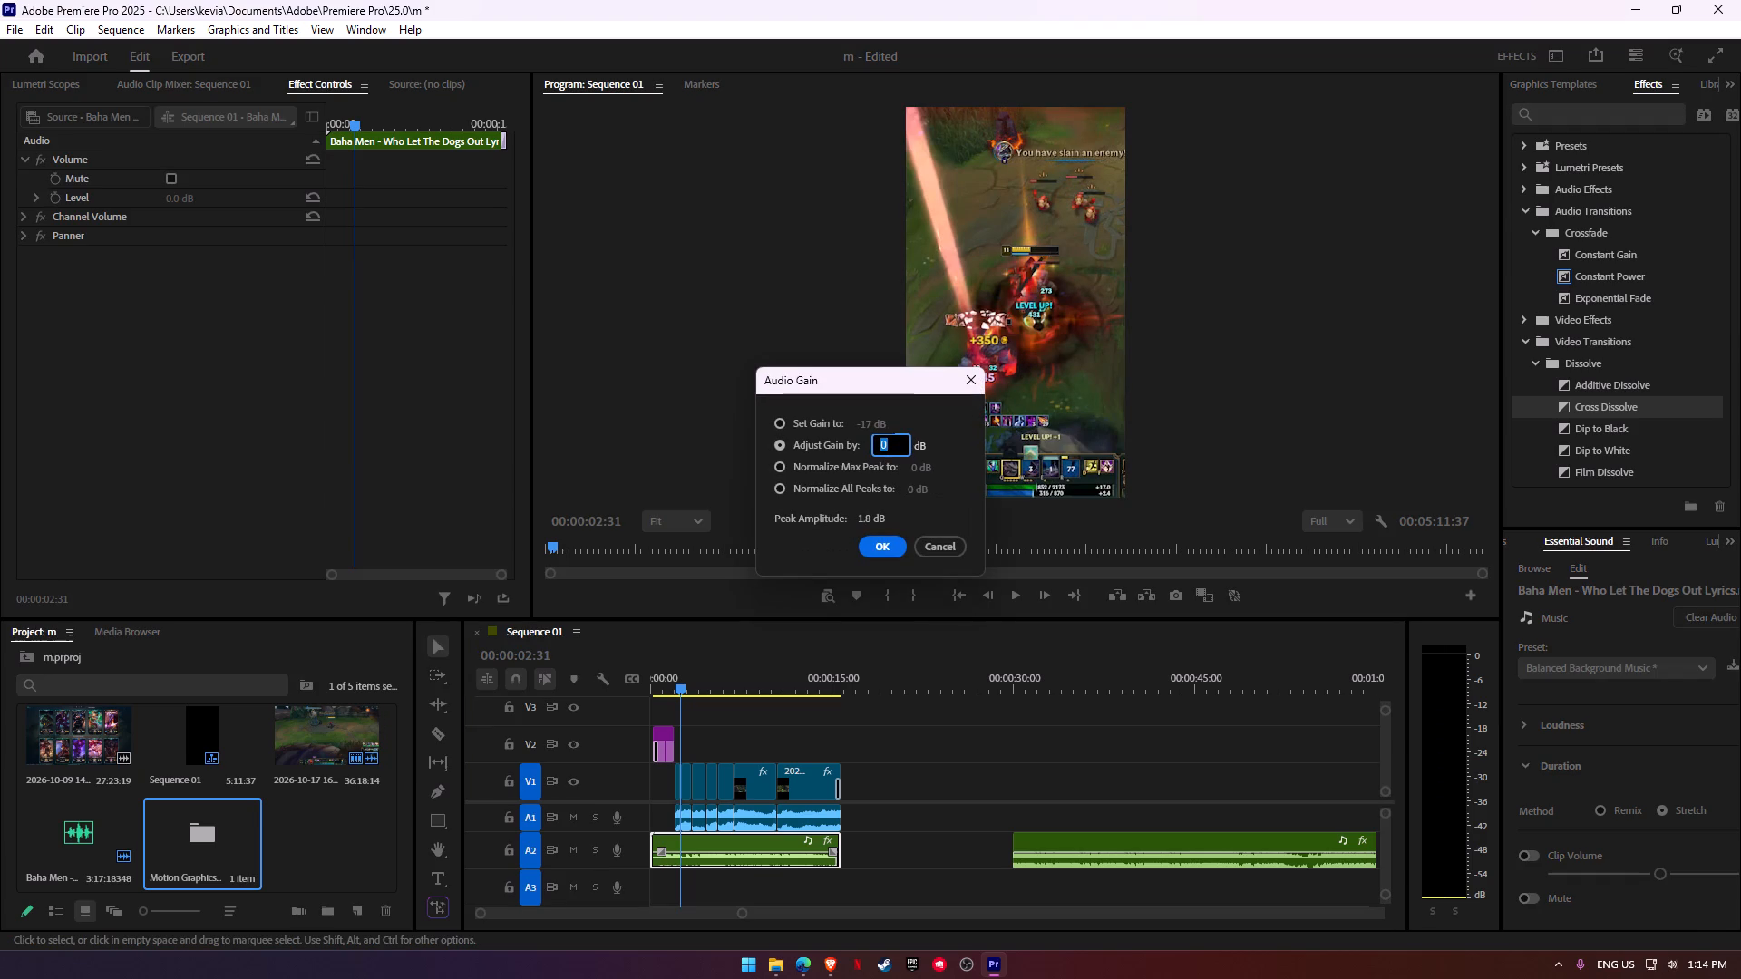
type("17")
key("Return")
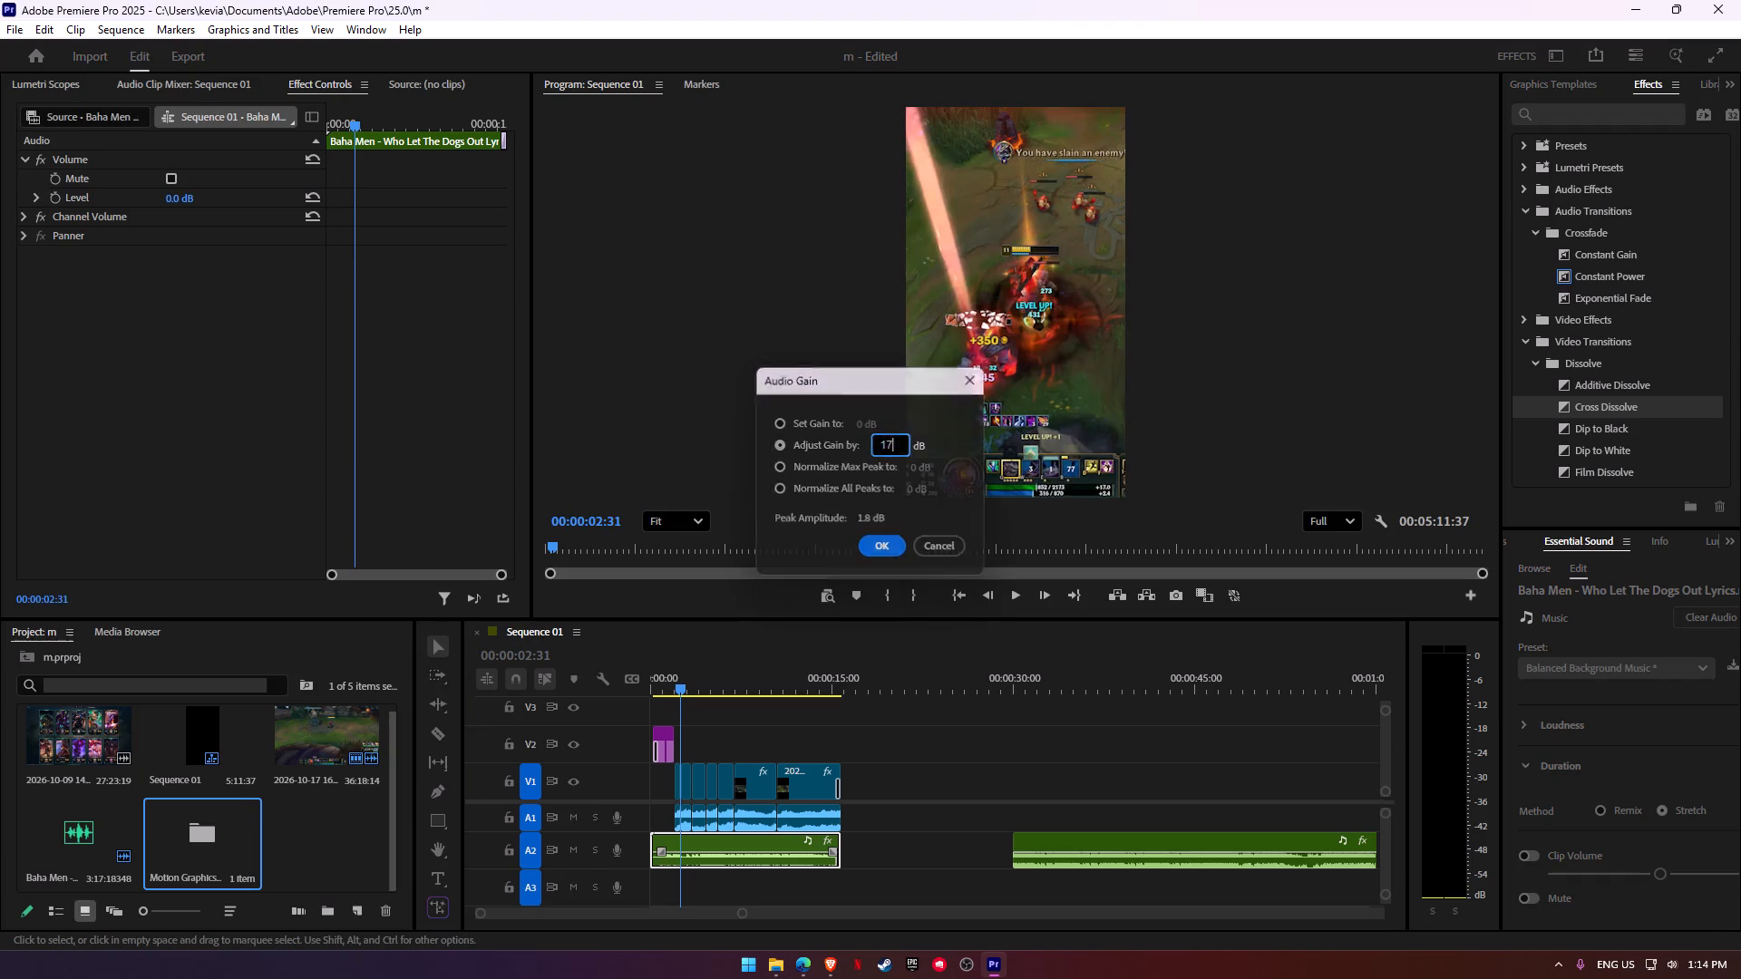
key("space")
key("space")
Reapply the Balanced Background Music preset to the first song clip and play the montage from start to end.
left_click(1601, 680)
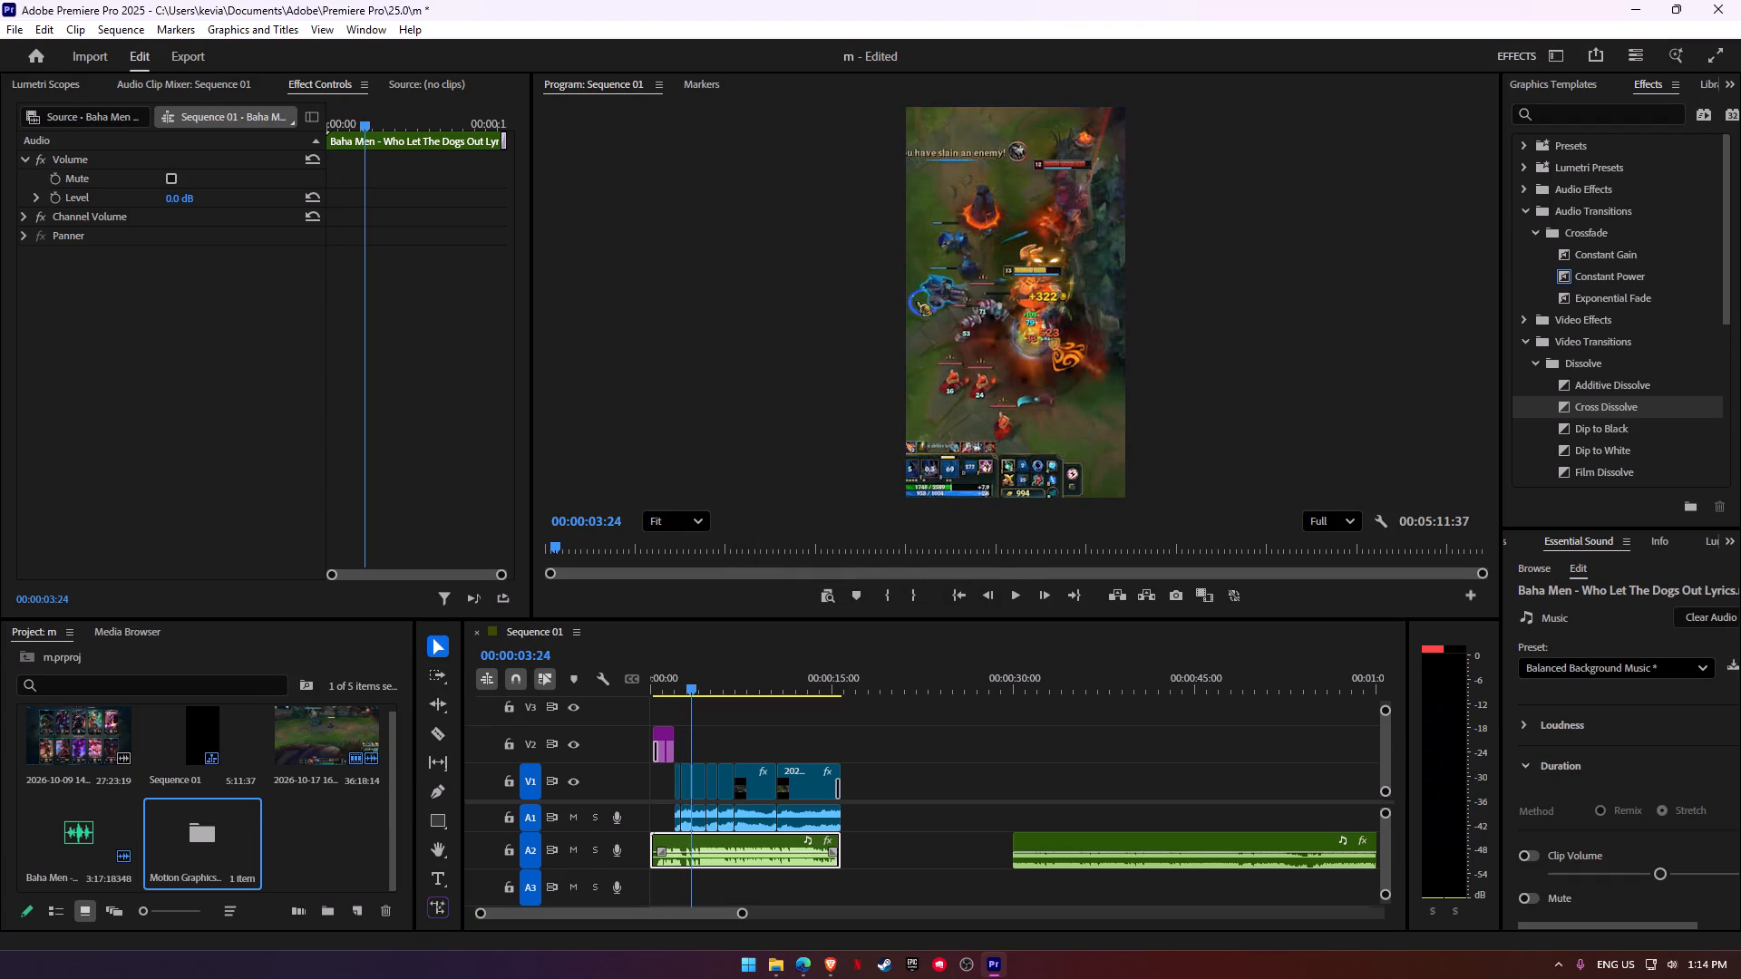
left_click(1613, 664)
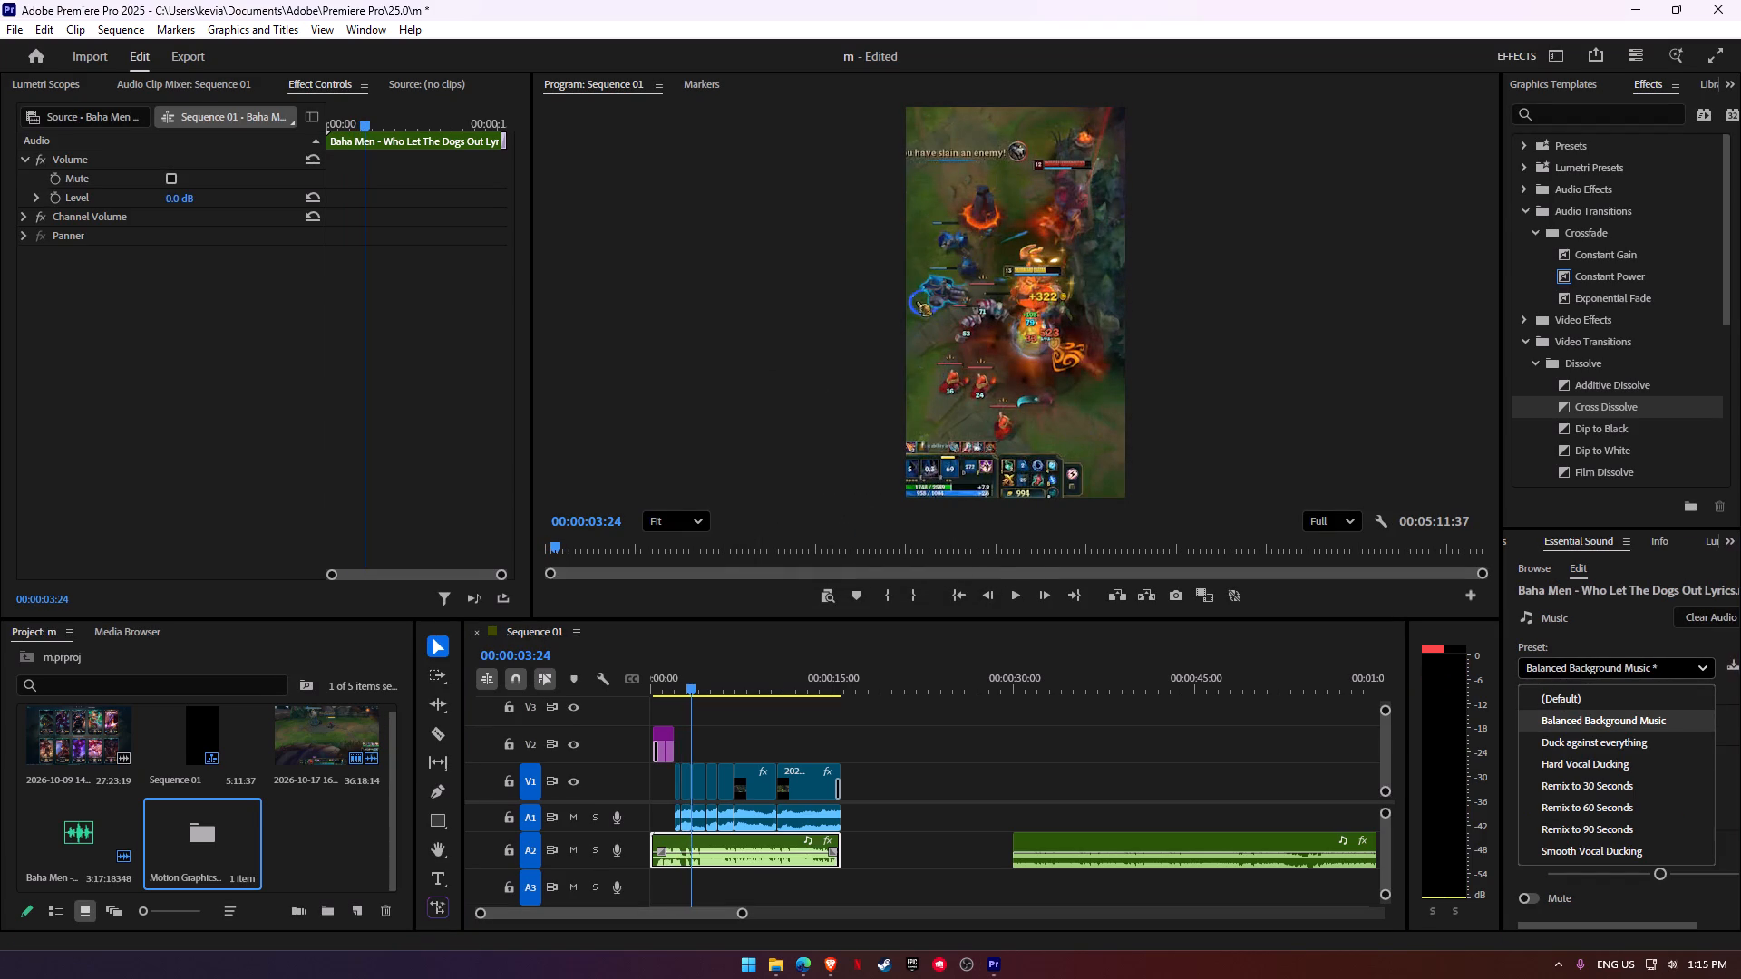
scroll(1601, 722, "down", 2)
left_click(1601, 722)
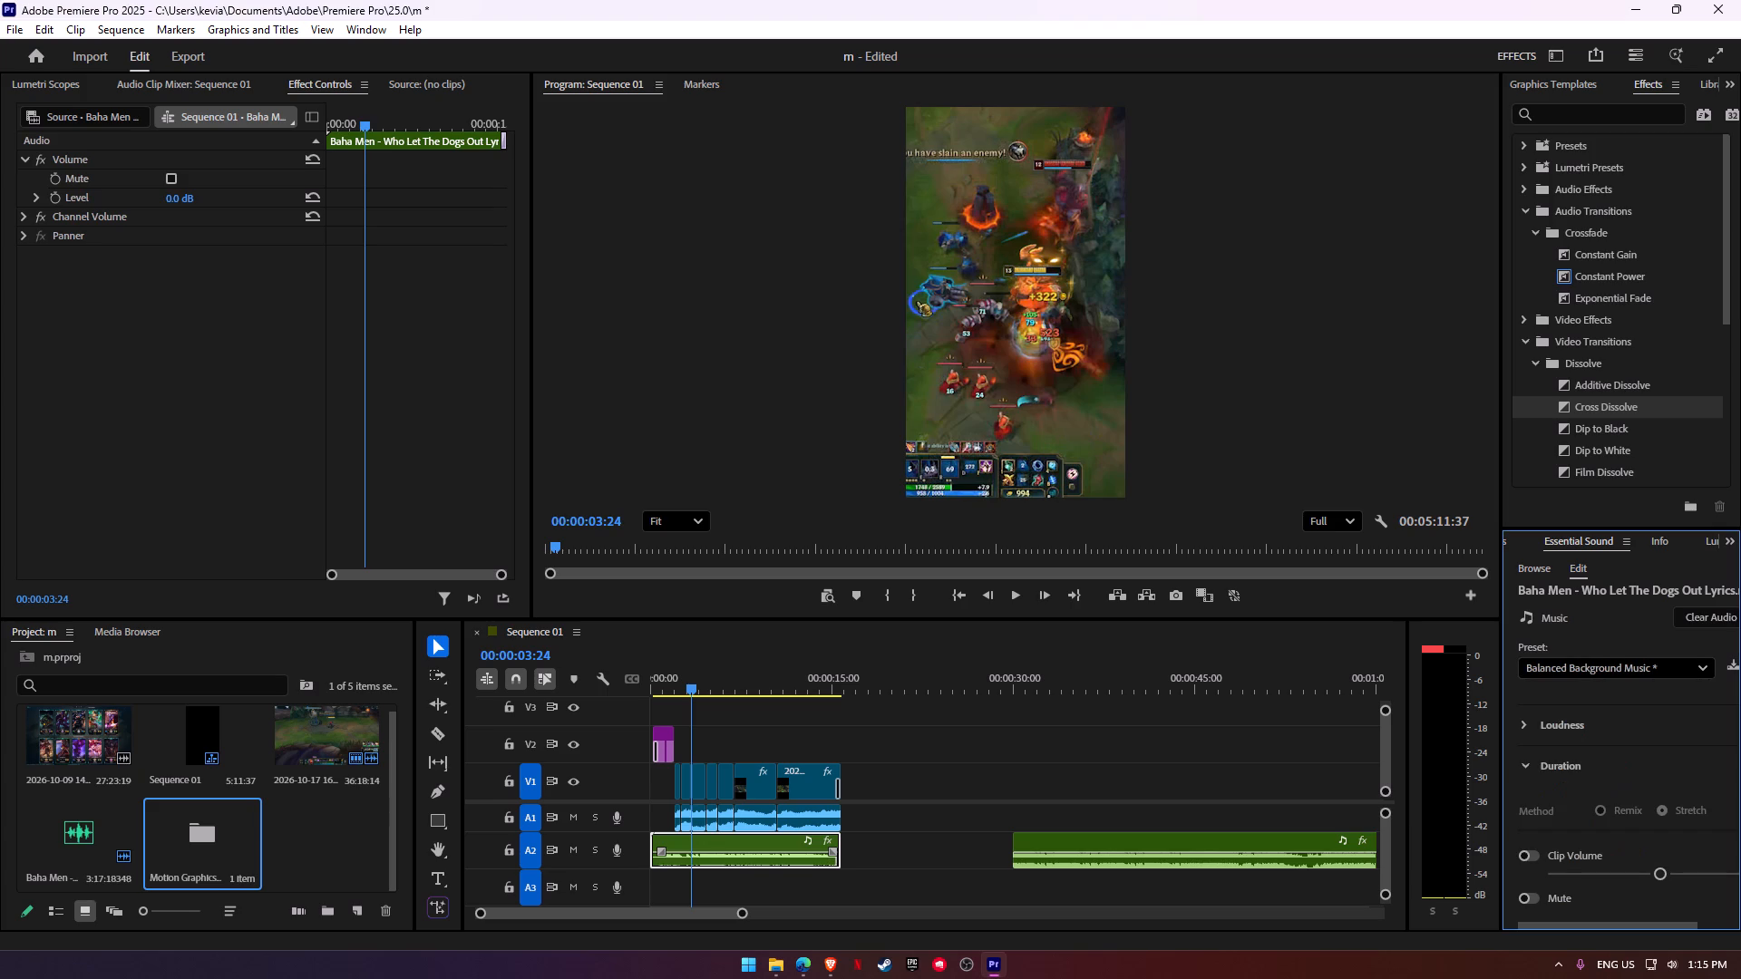
left_click_drag(666, 686, 643, 684)
key("space")
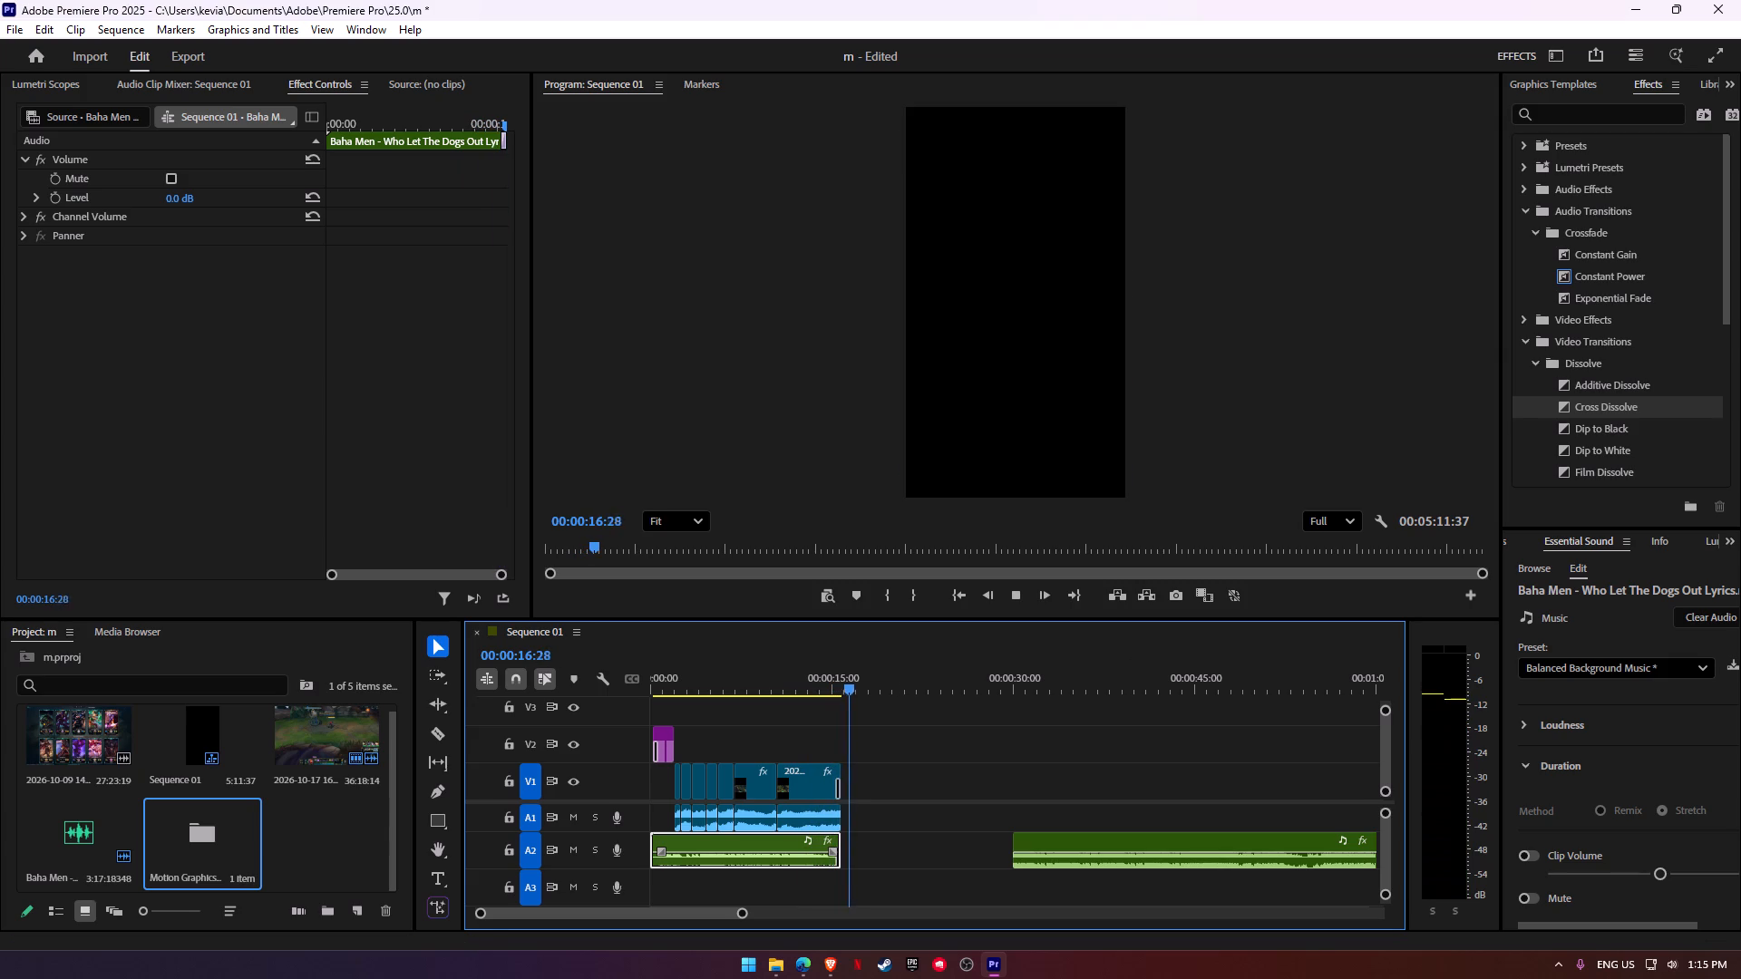
left_click(1529, 733)
key("space")
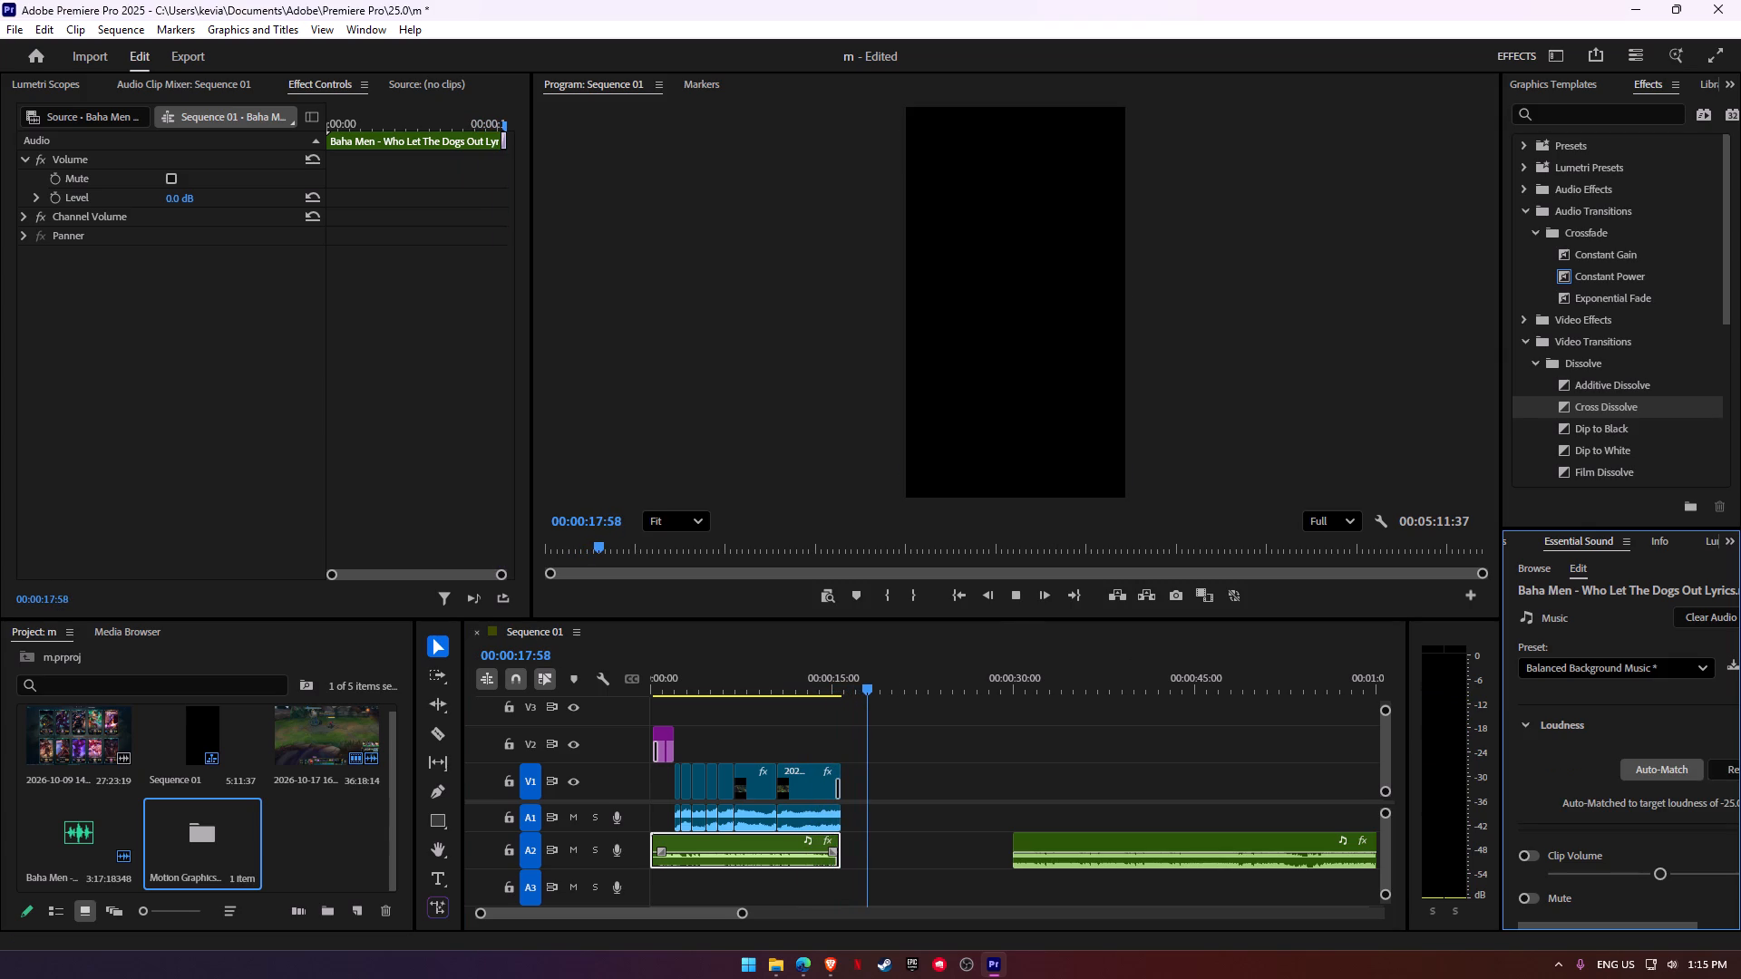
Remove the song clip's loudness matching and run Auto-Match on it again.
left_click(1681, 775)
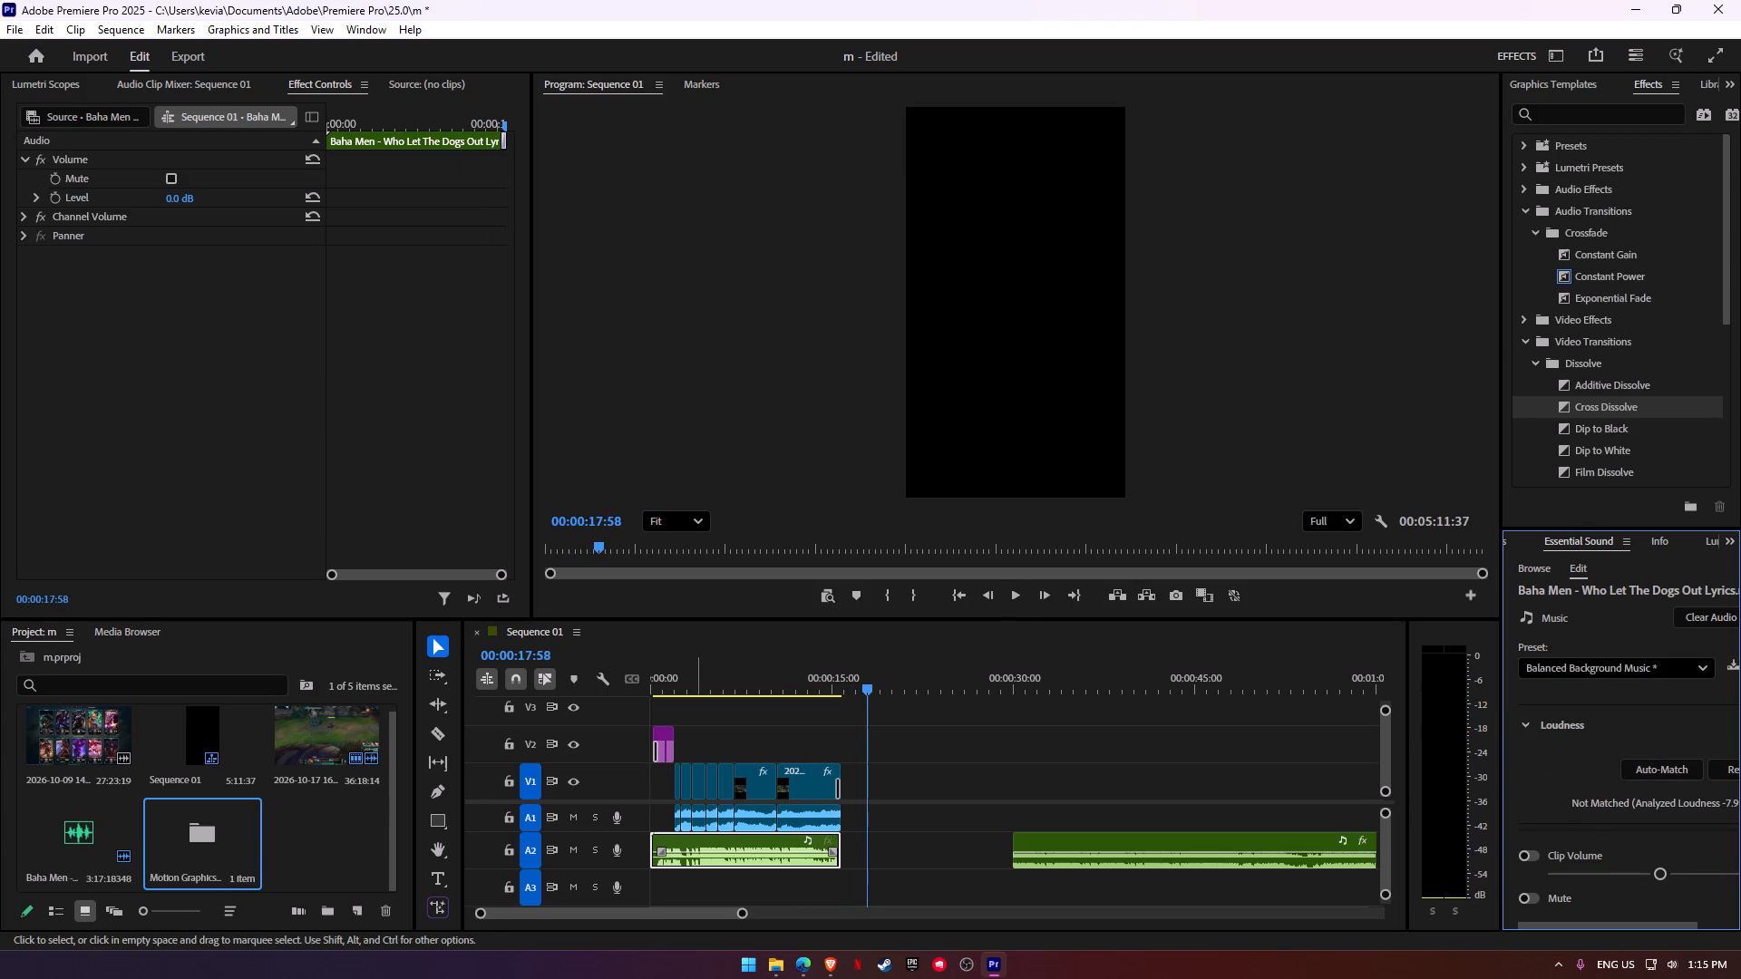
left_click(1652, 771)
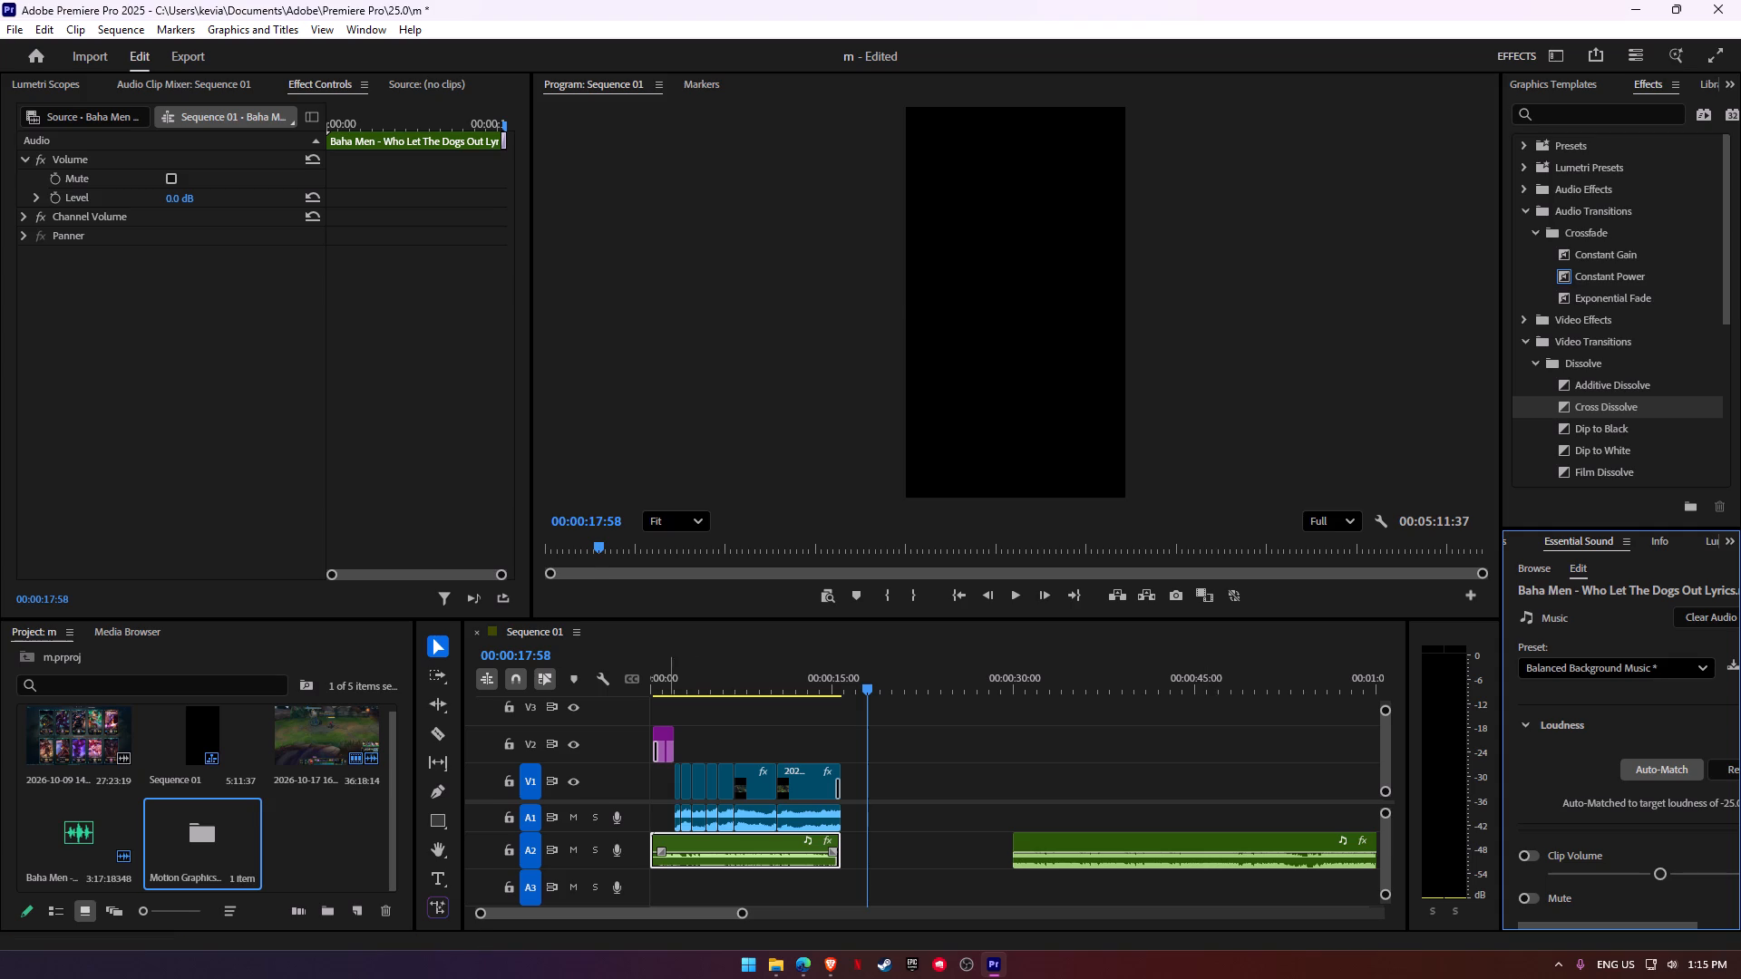
Play the montage while examining the song clip's loudness, duration and ducking settings in Essential Sound.
left_click(671, 674)
key("space")
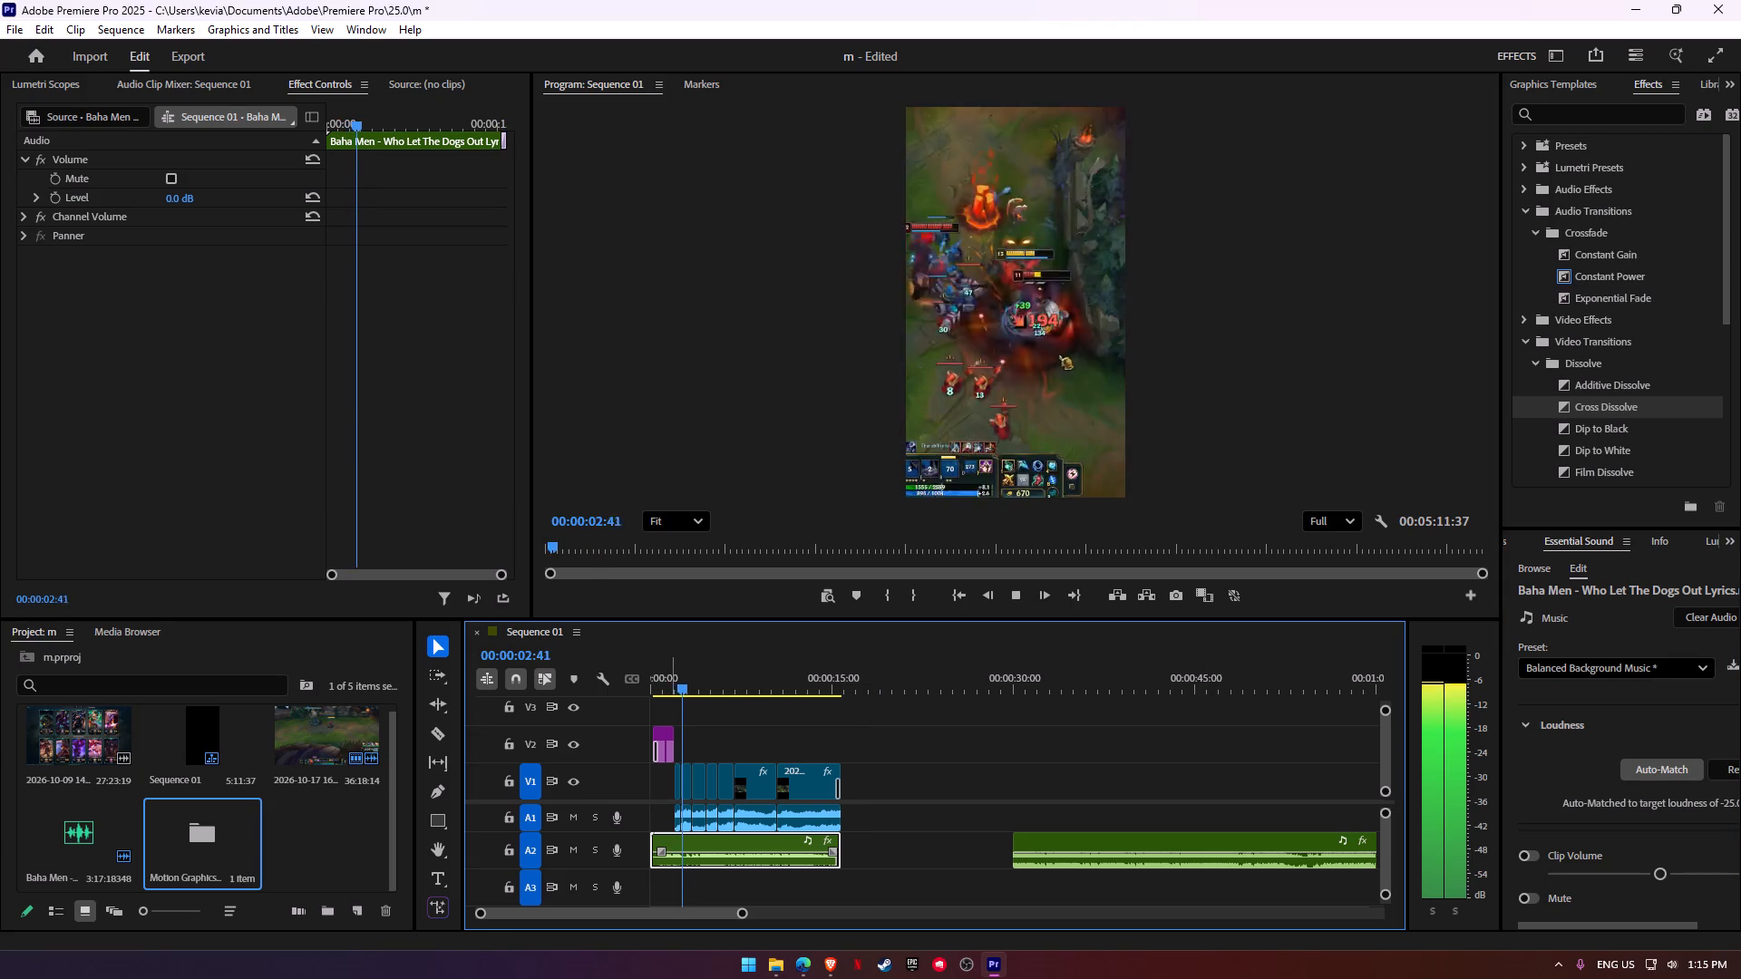
left_click(1587, 932)
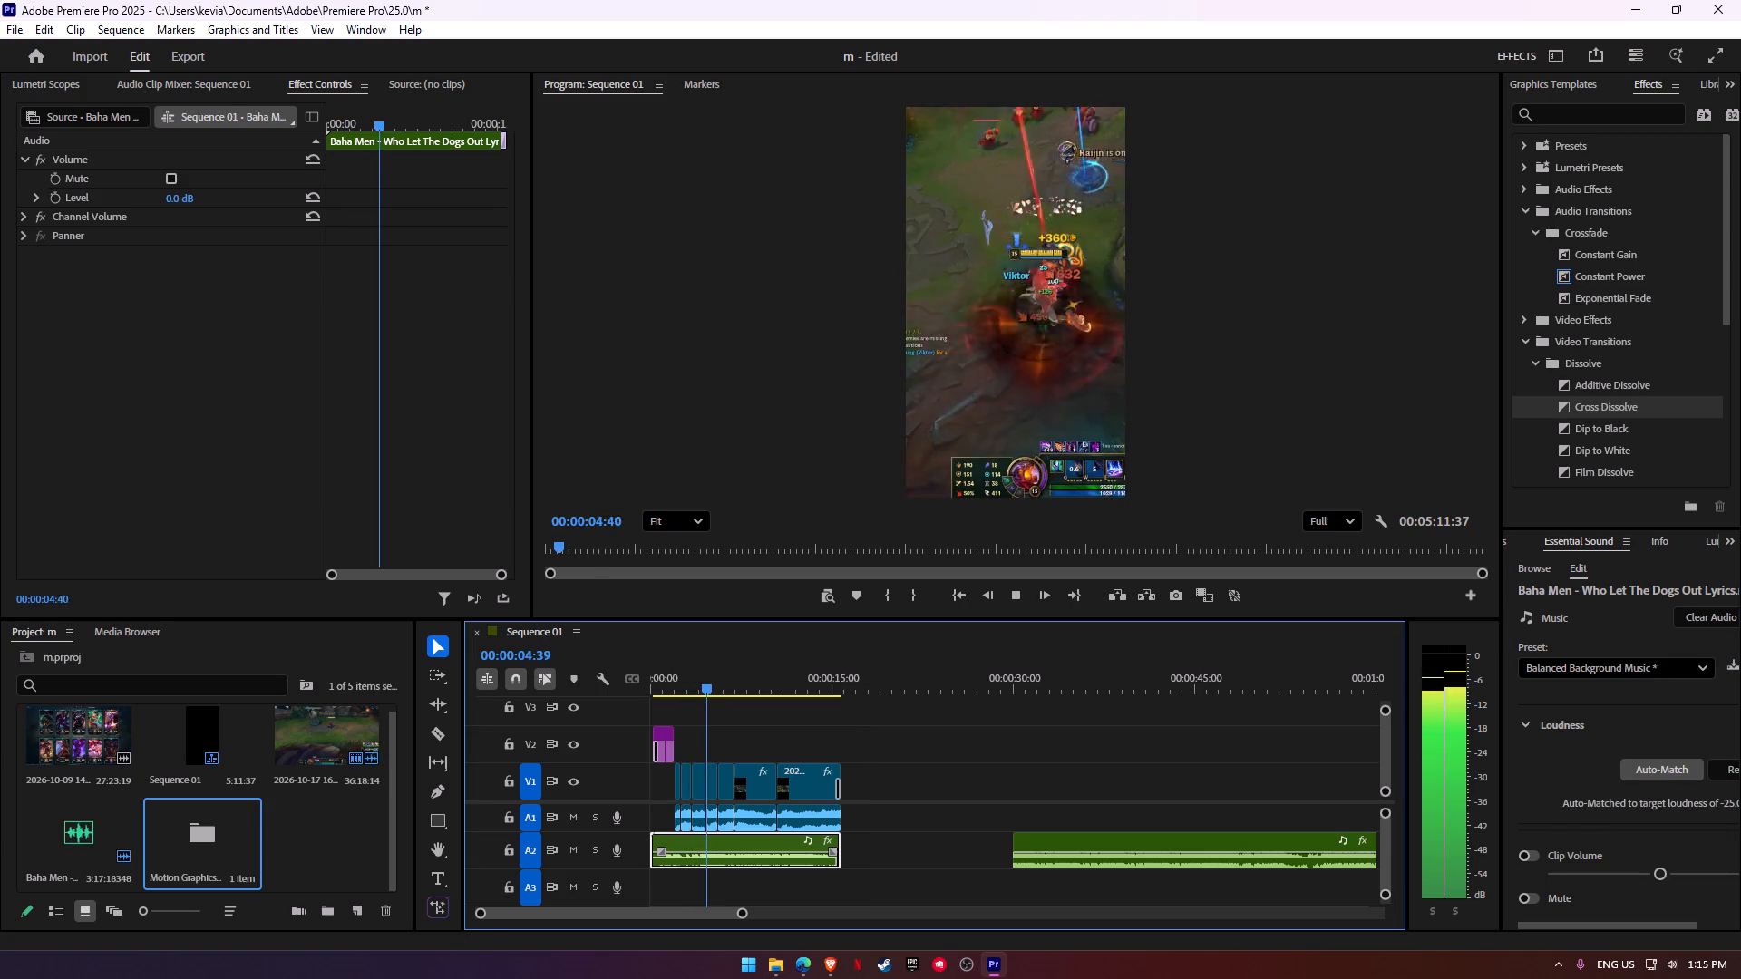
left_click(1605, 918)
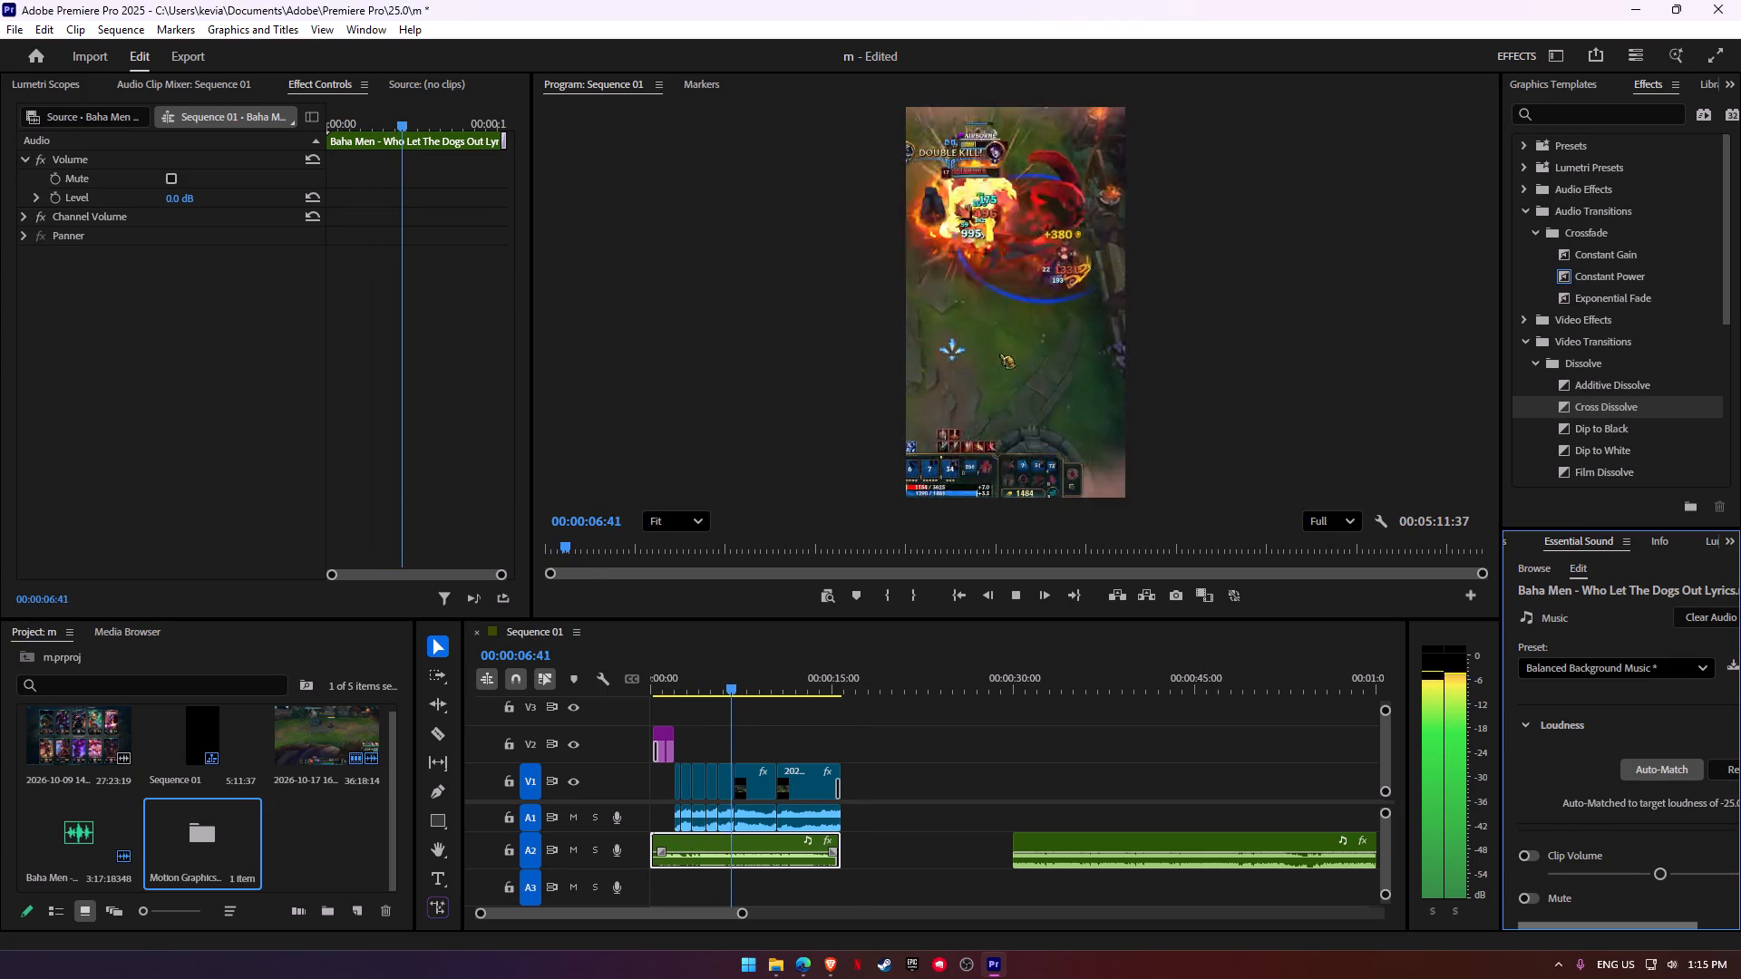
left_click_drag(1612, 923, 1571, 916)
scroll(1595, 774, "down", 3)
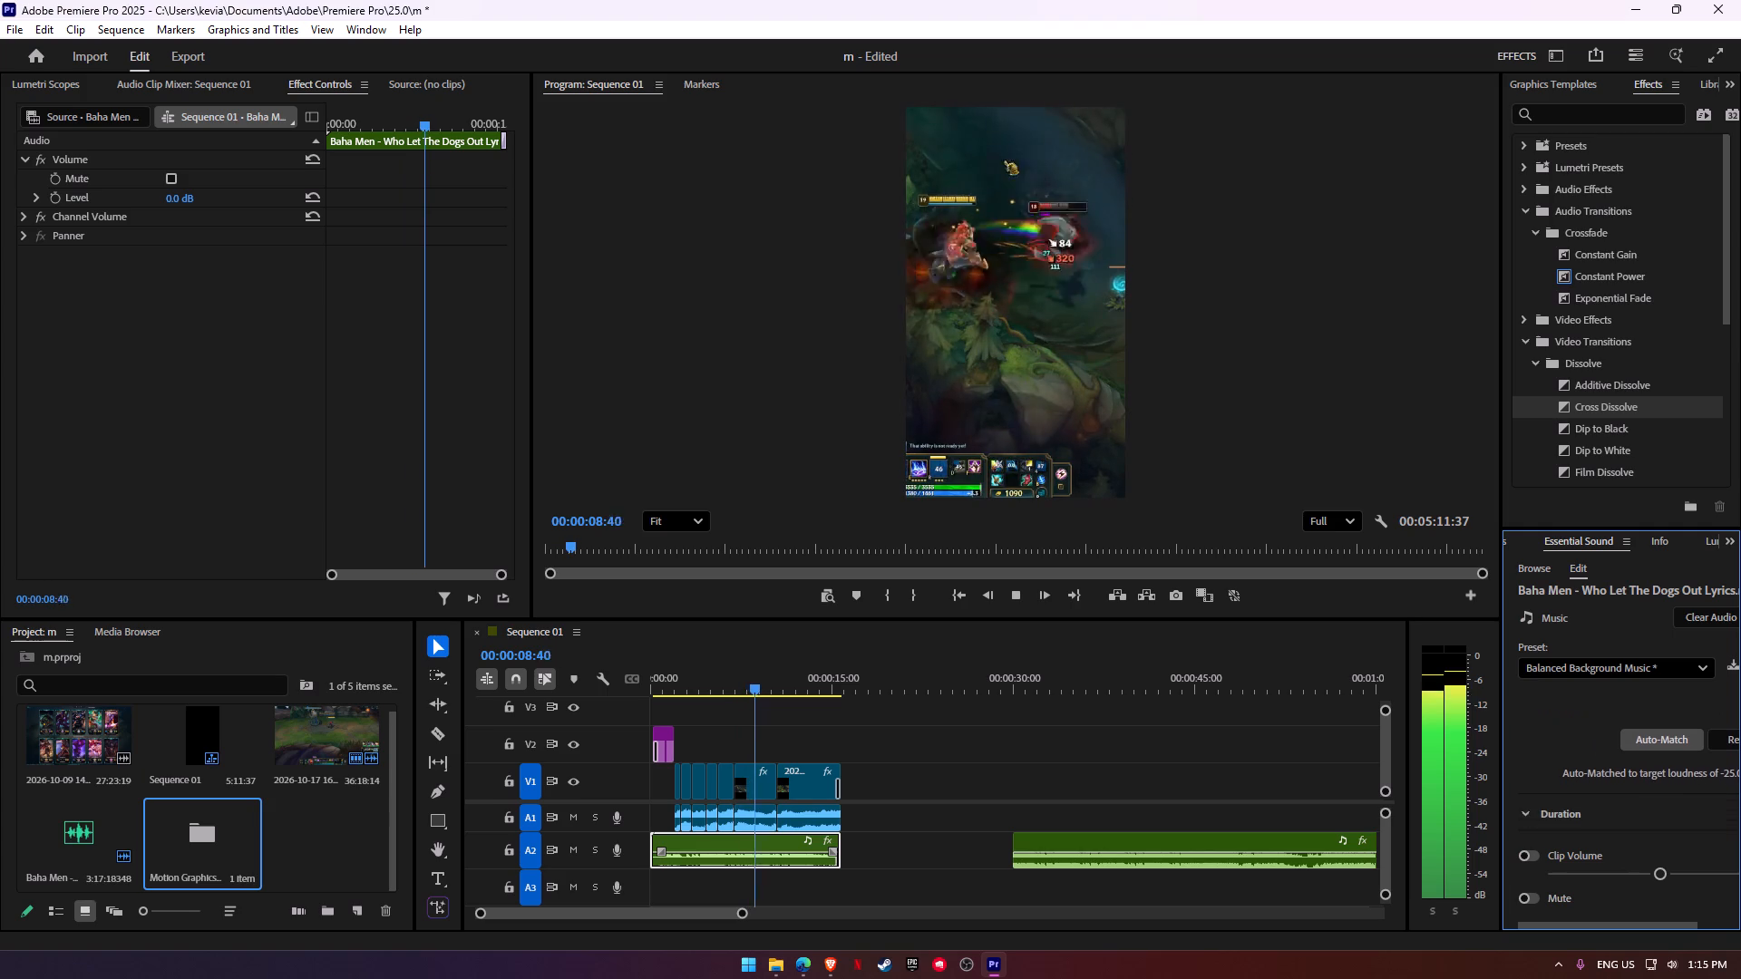
scroll(1595, 774, "down", 15)
scroll(1612, 830, "up", 3)
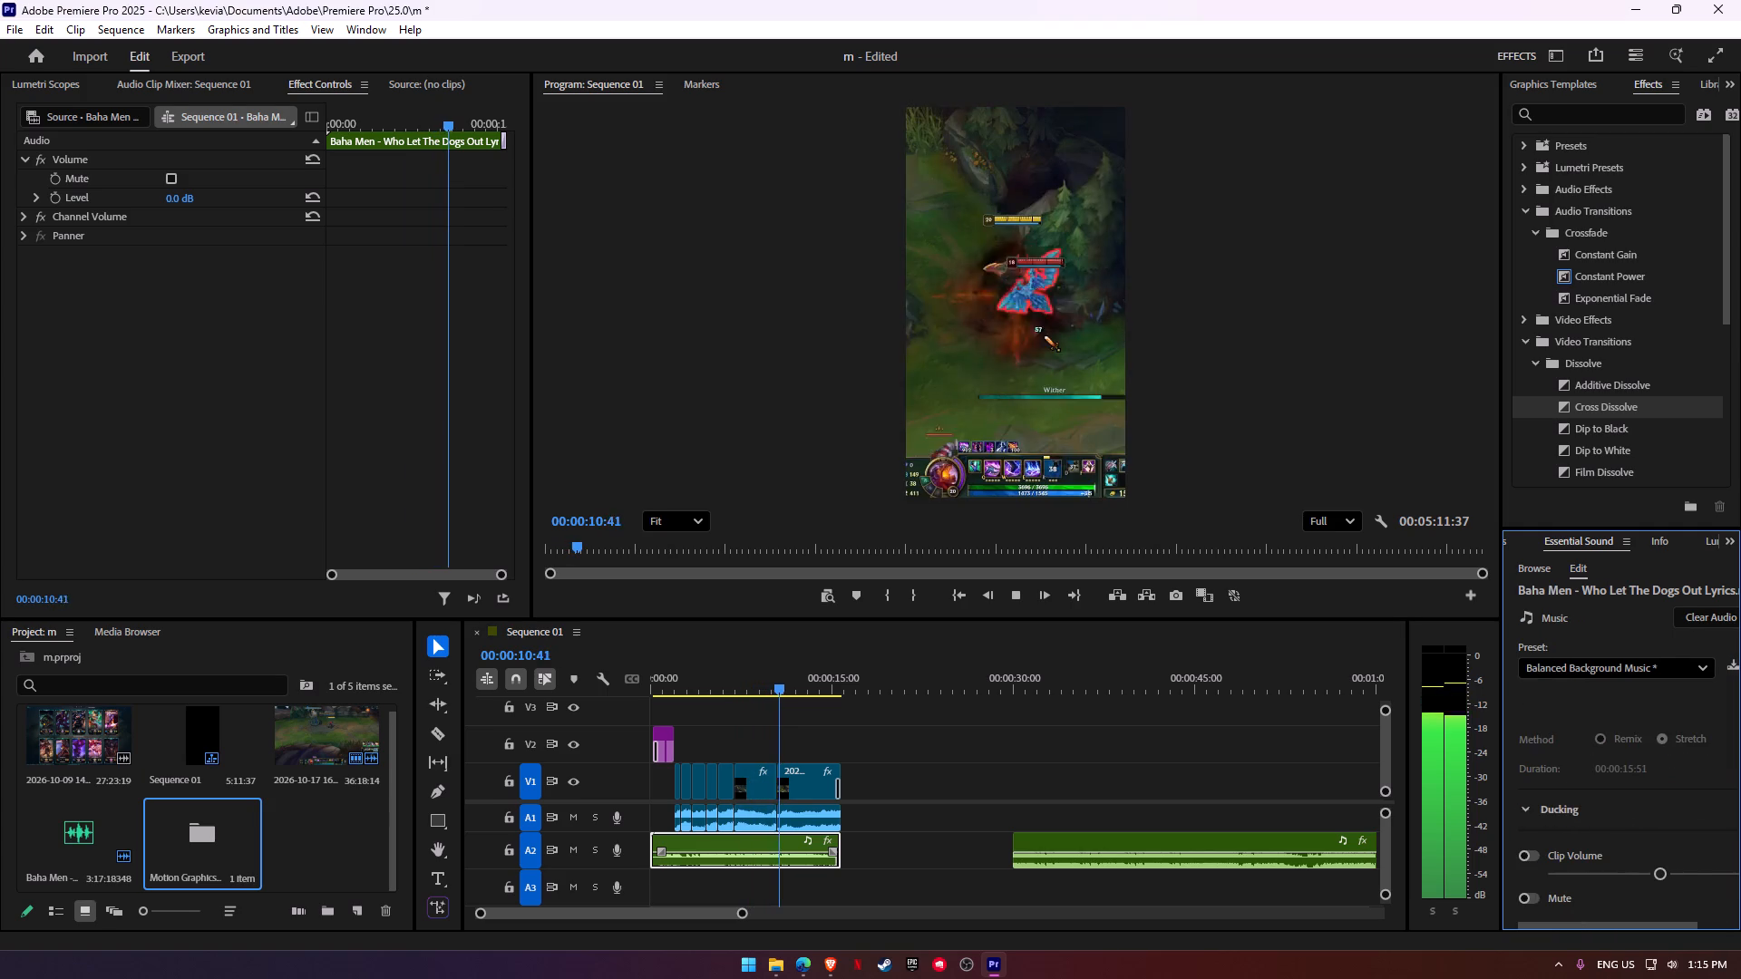
scroll(1612, 830, "up", 3)
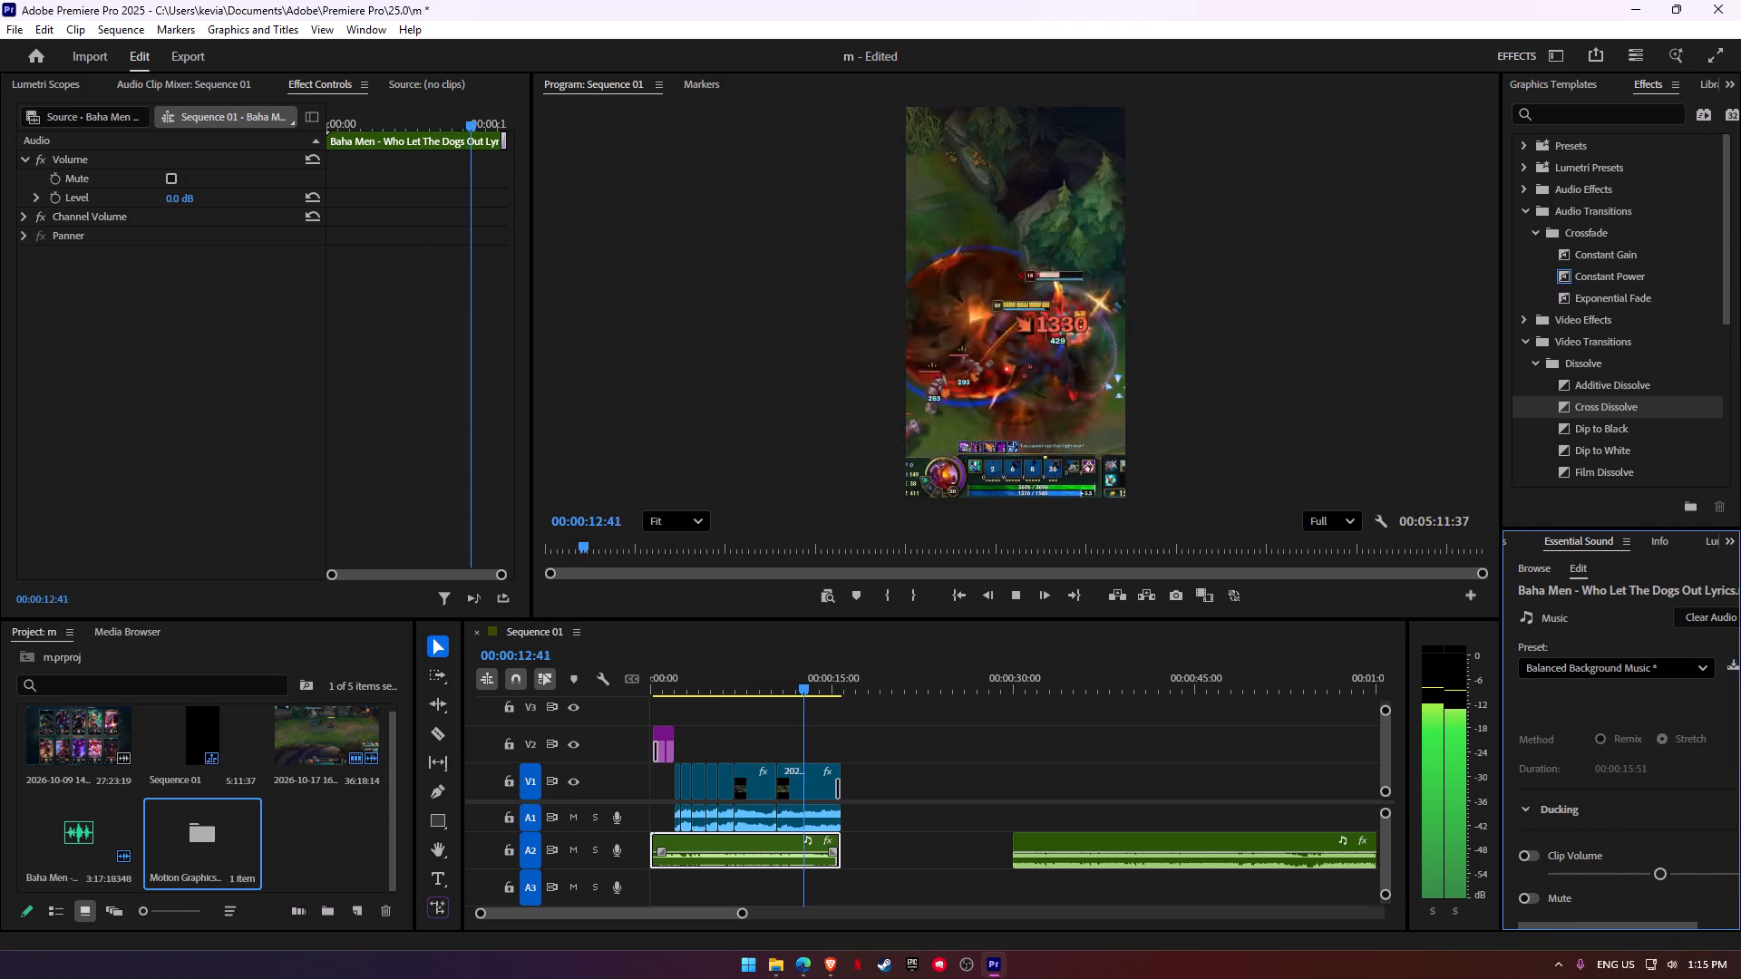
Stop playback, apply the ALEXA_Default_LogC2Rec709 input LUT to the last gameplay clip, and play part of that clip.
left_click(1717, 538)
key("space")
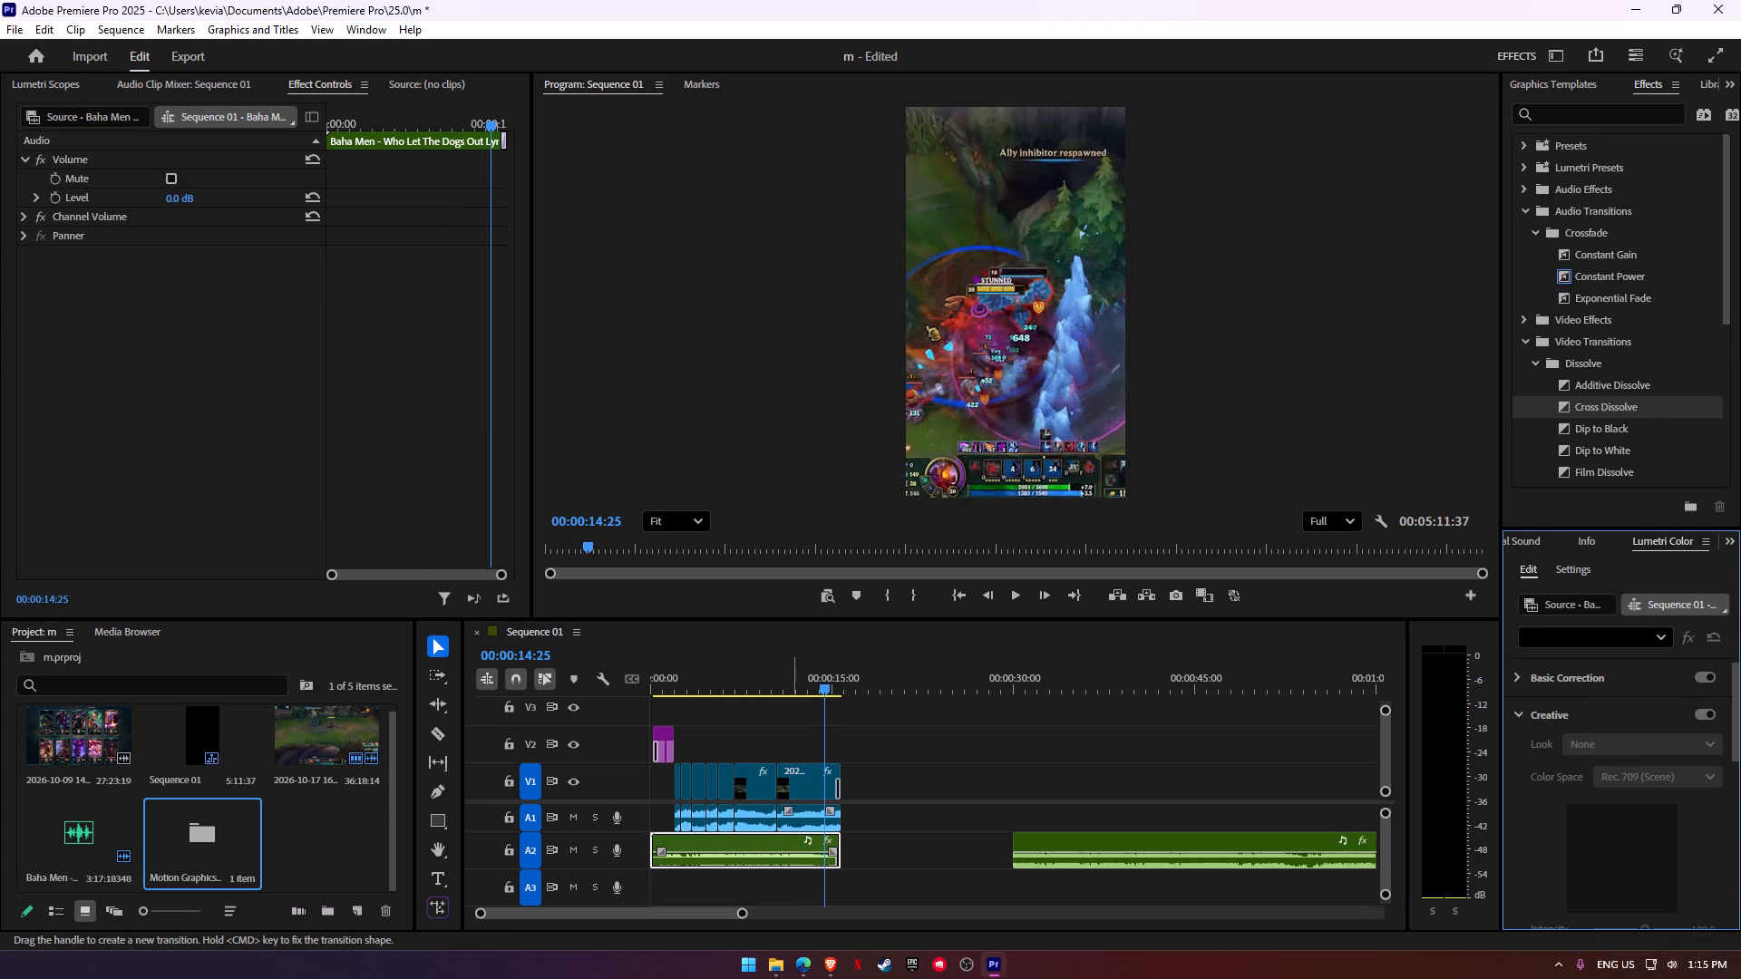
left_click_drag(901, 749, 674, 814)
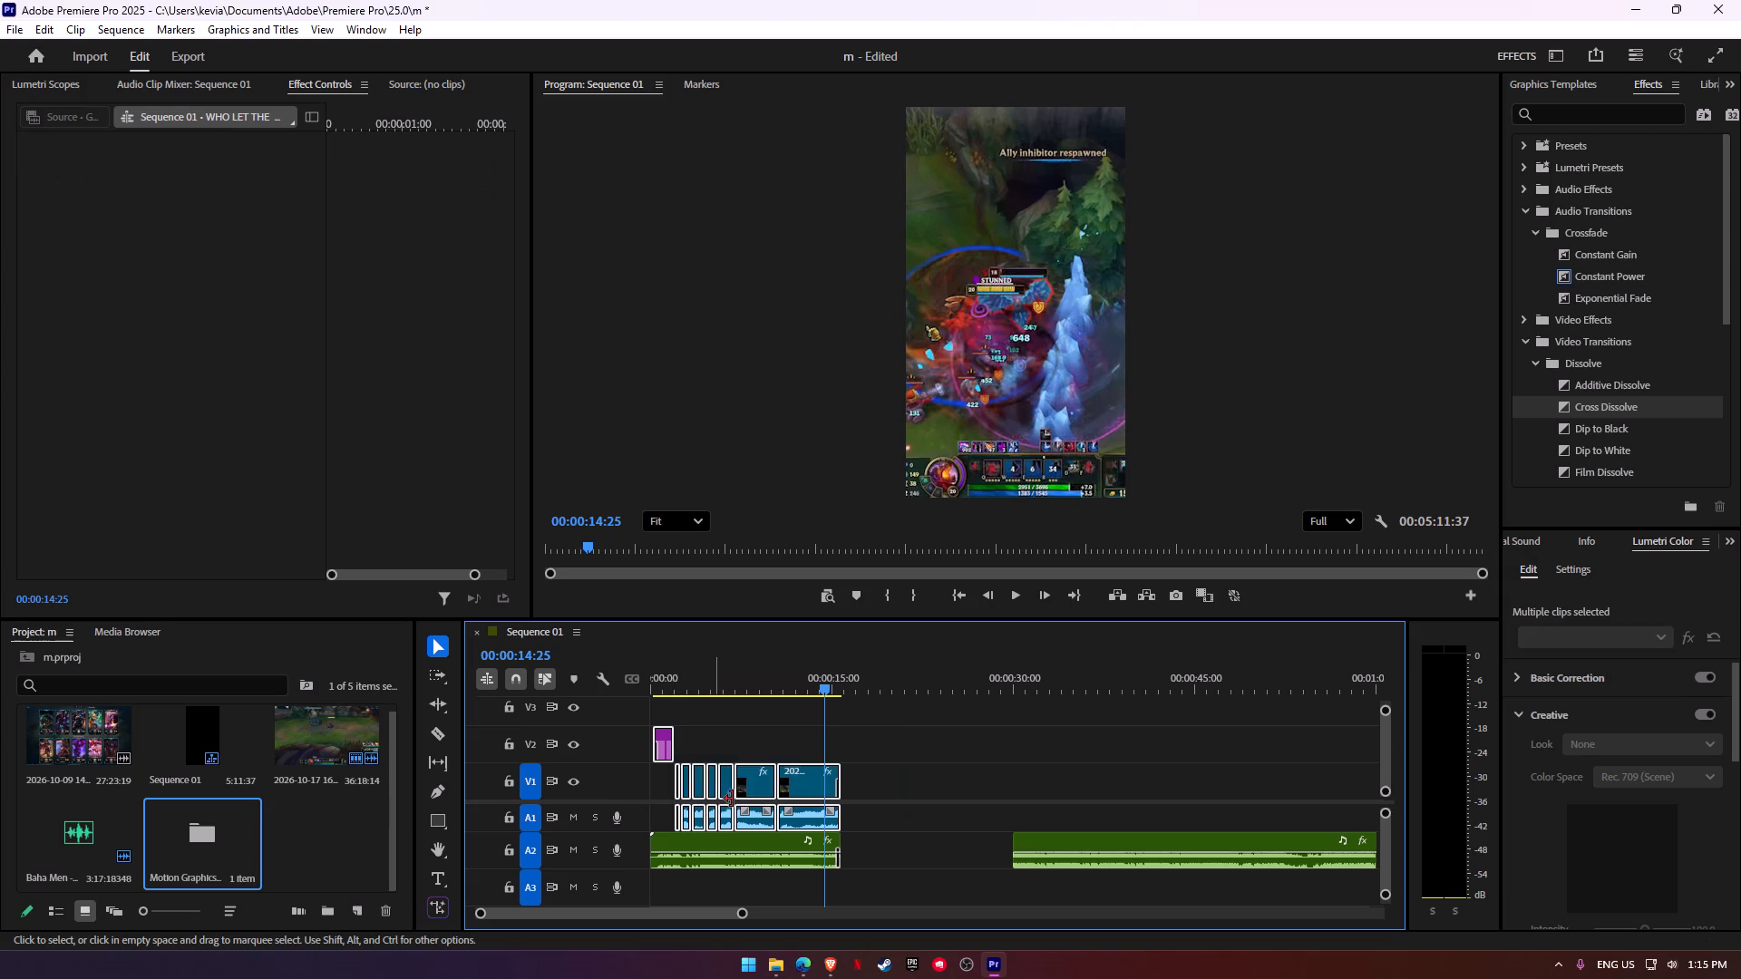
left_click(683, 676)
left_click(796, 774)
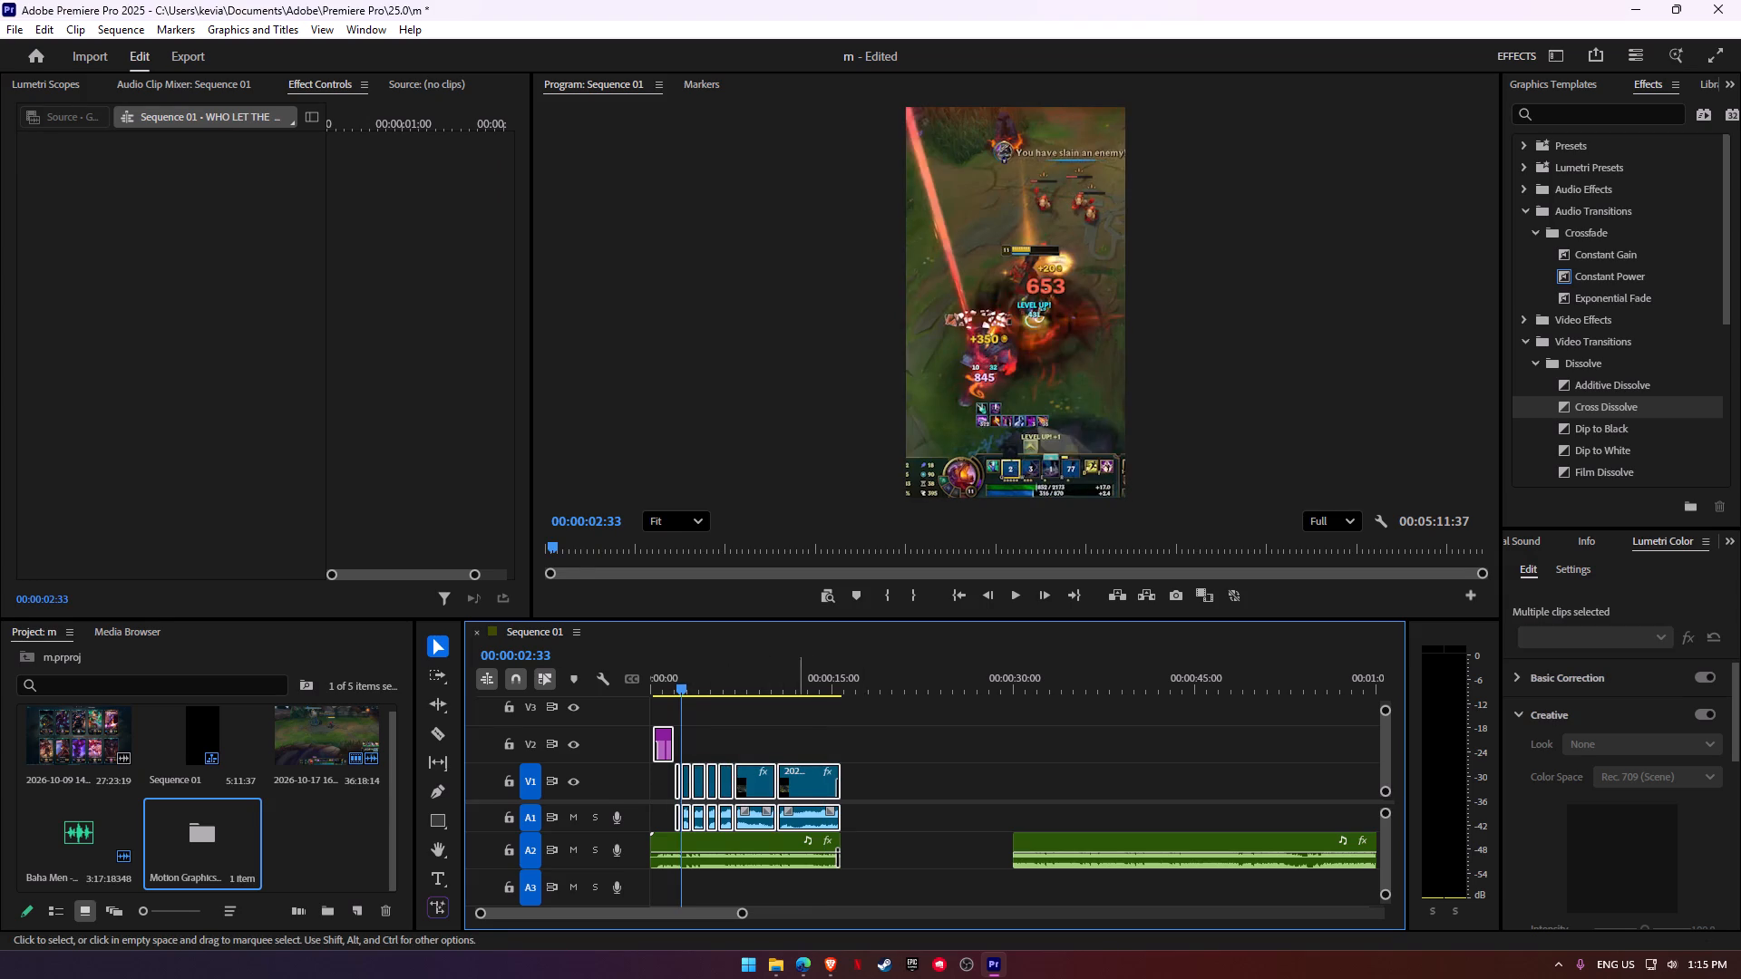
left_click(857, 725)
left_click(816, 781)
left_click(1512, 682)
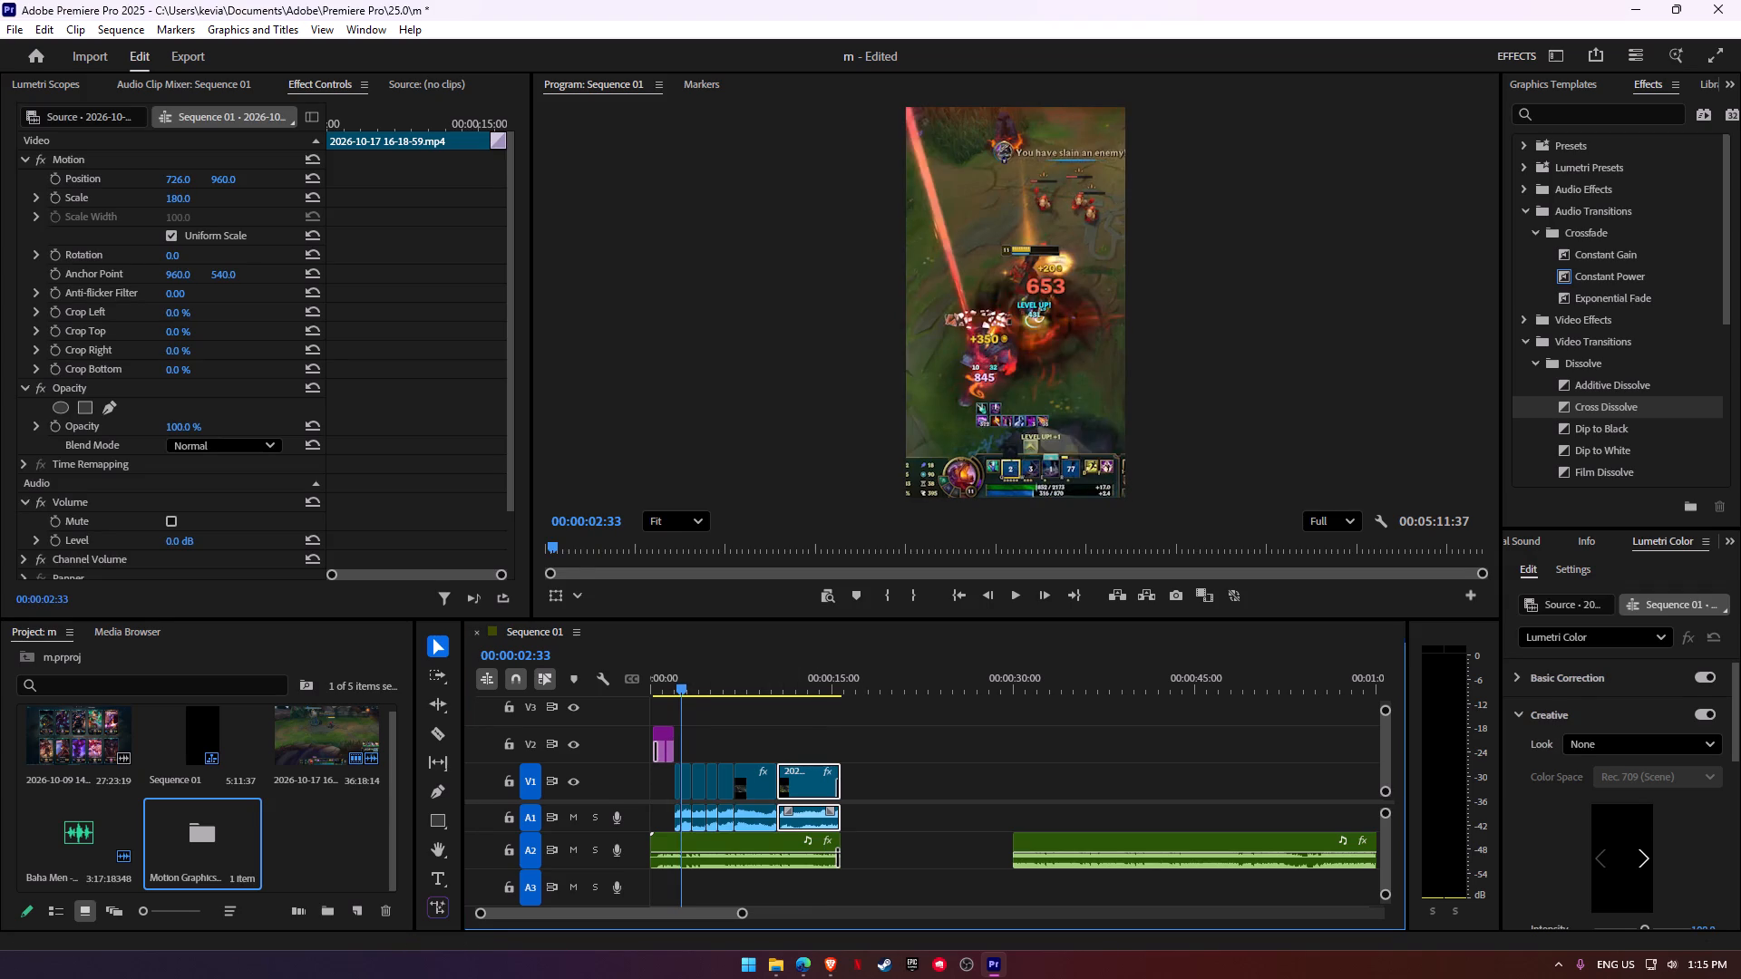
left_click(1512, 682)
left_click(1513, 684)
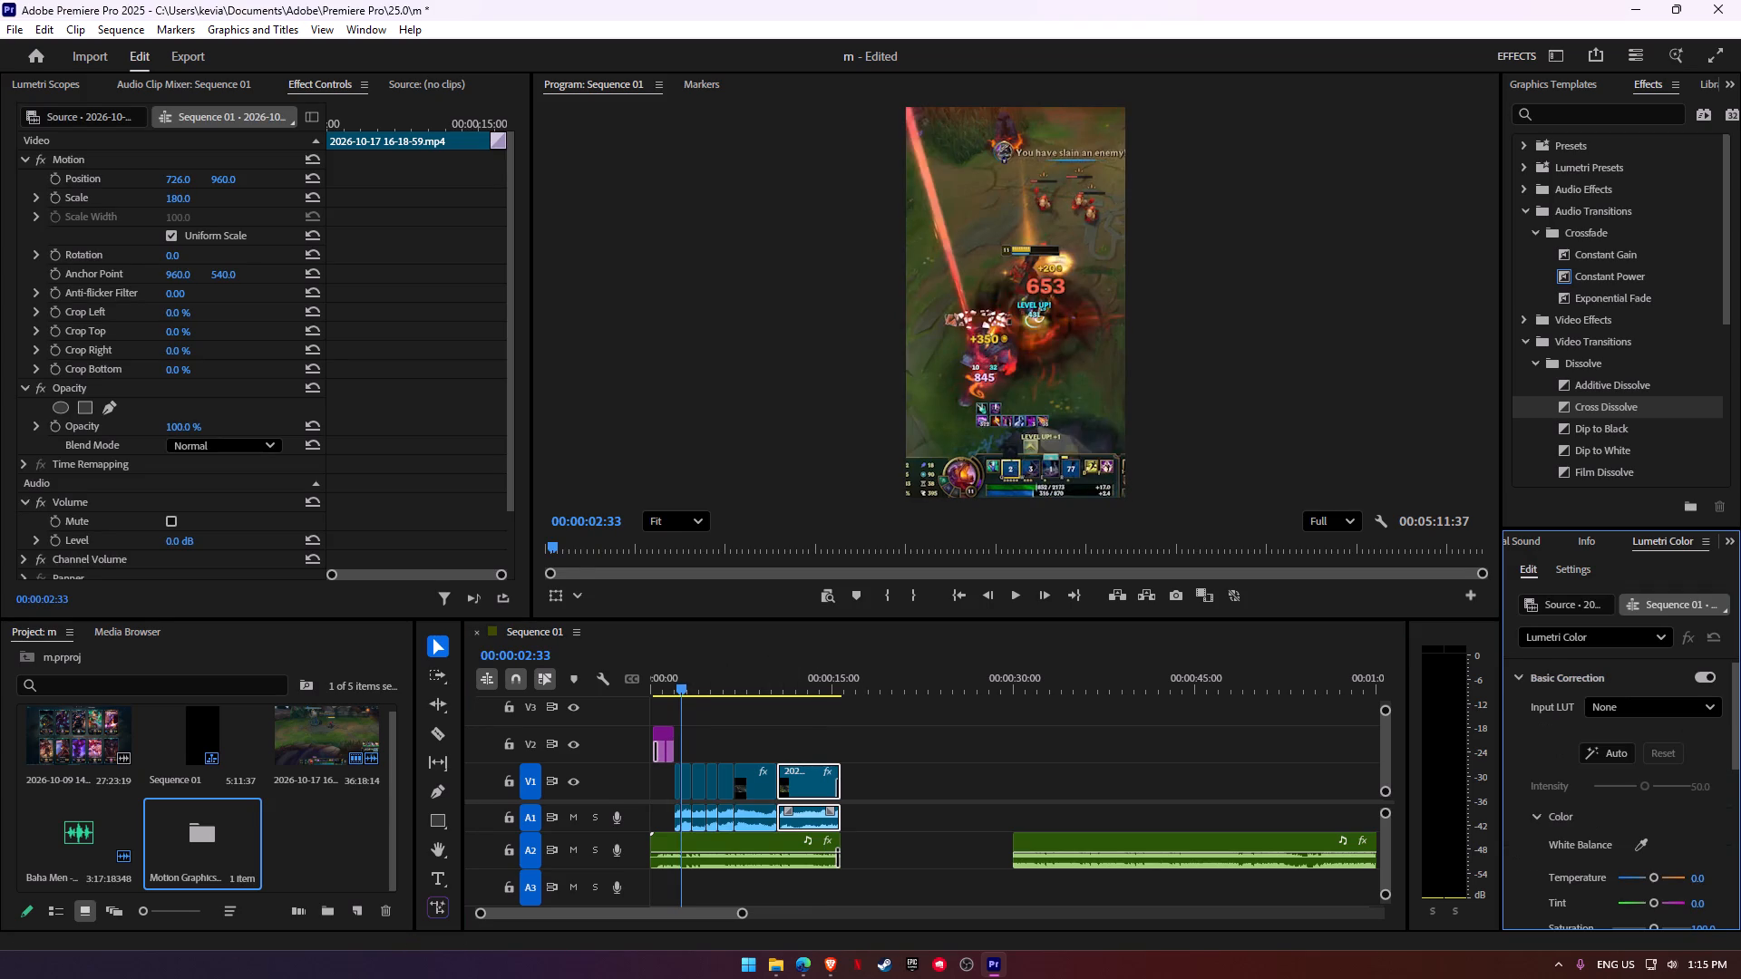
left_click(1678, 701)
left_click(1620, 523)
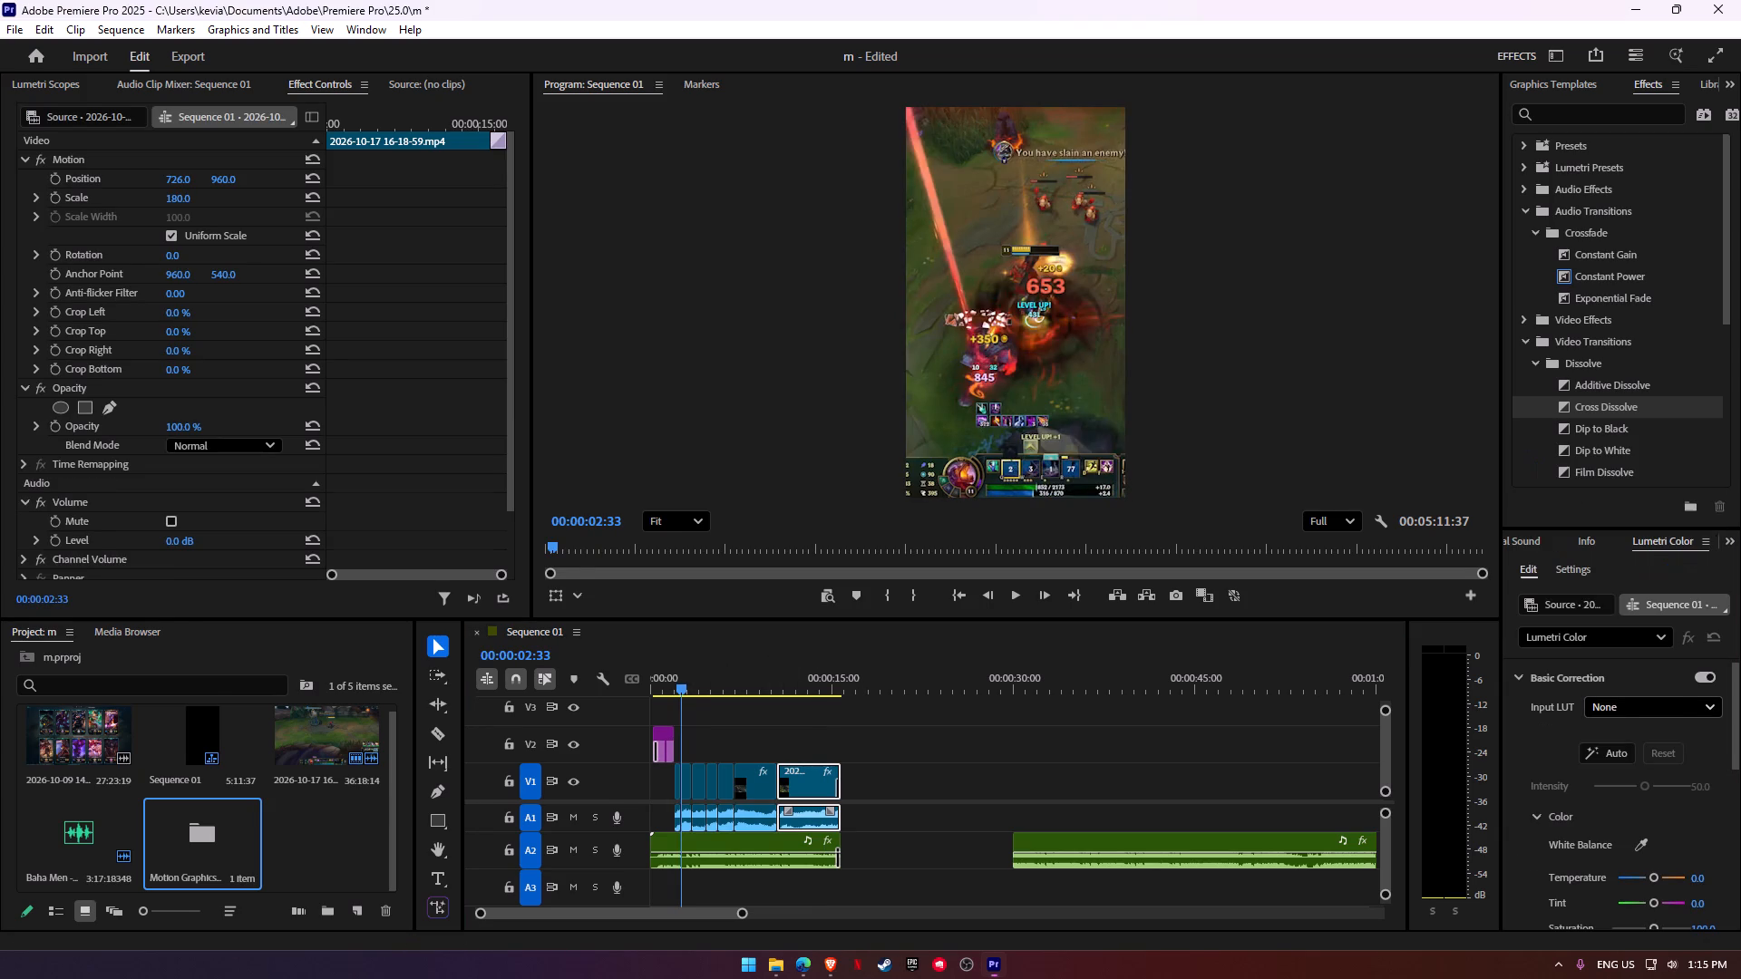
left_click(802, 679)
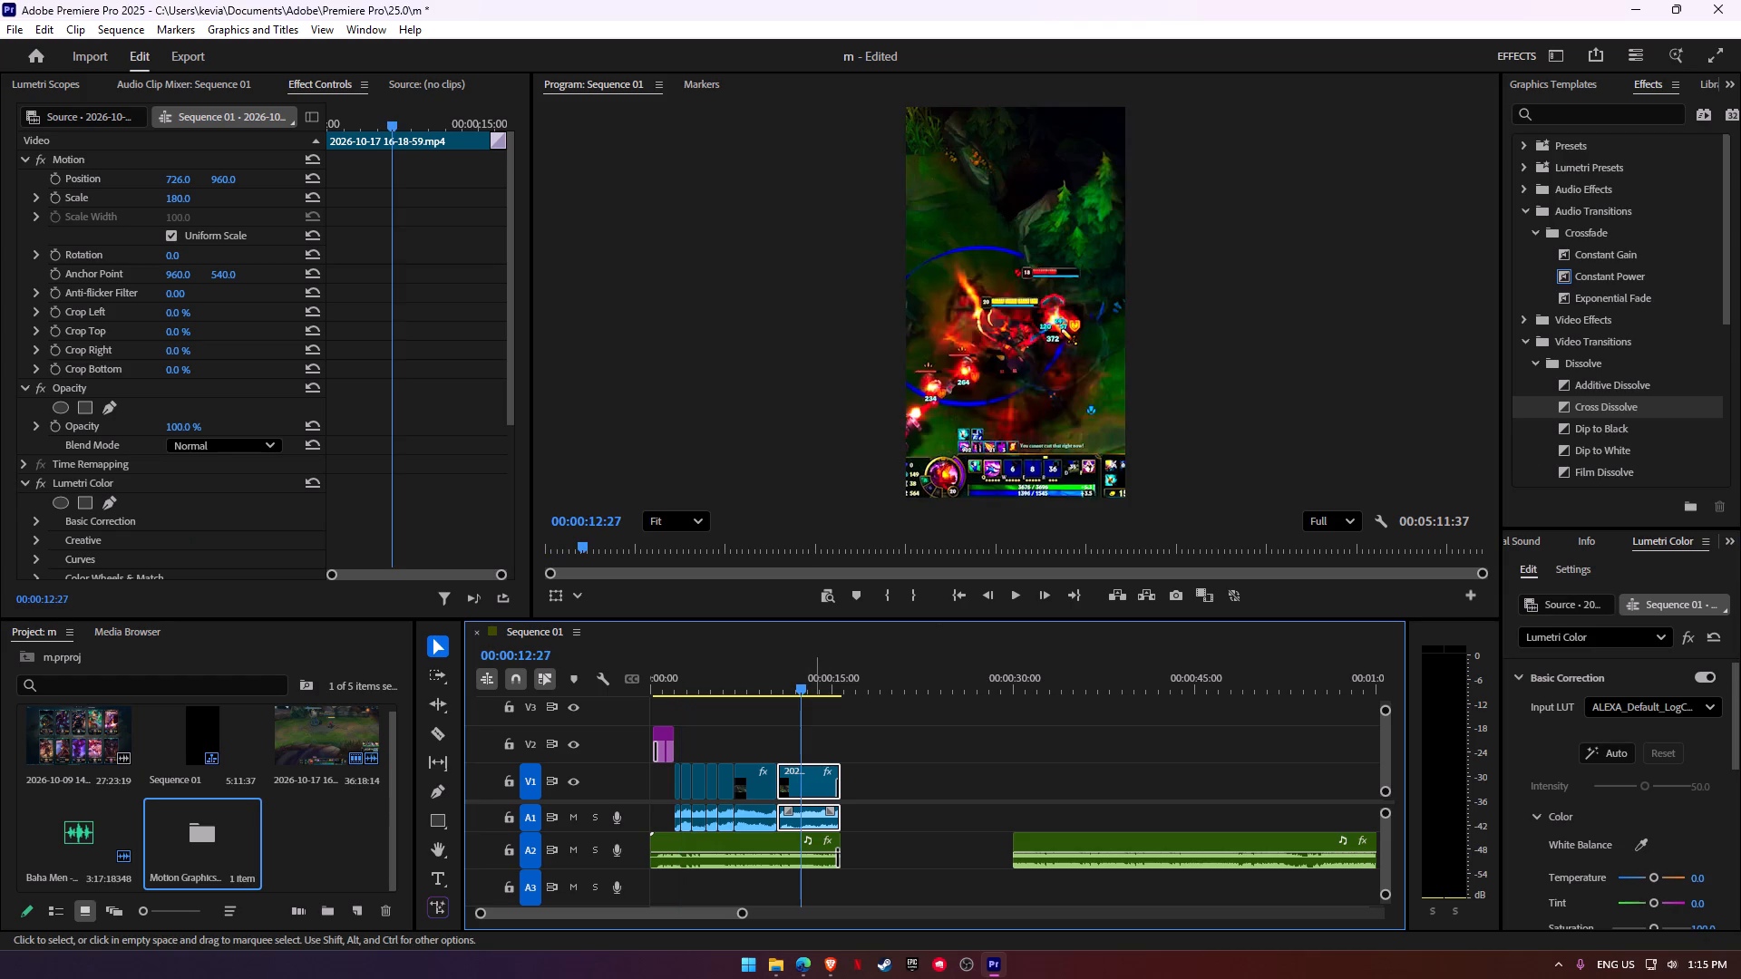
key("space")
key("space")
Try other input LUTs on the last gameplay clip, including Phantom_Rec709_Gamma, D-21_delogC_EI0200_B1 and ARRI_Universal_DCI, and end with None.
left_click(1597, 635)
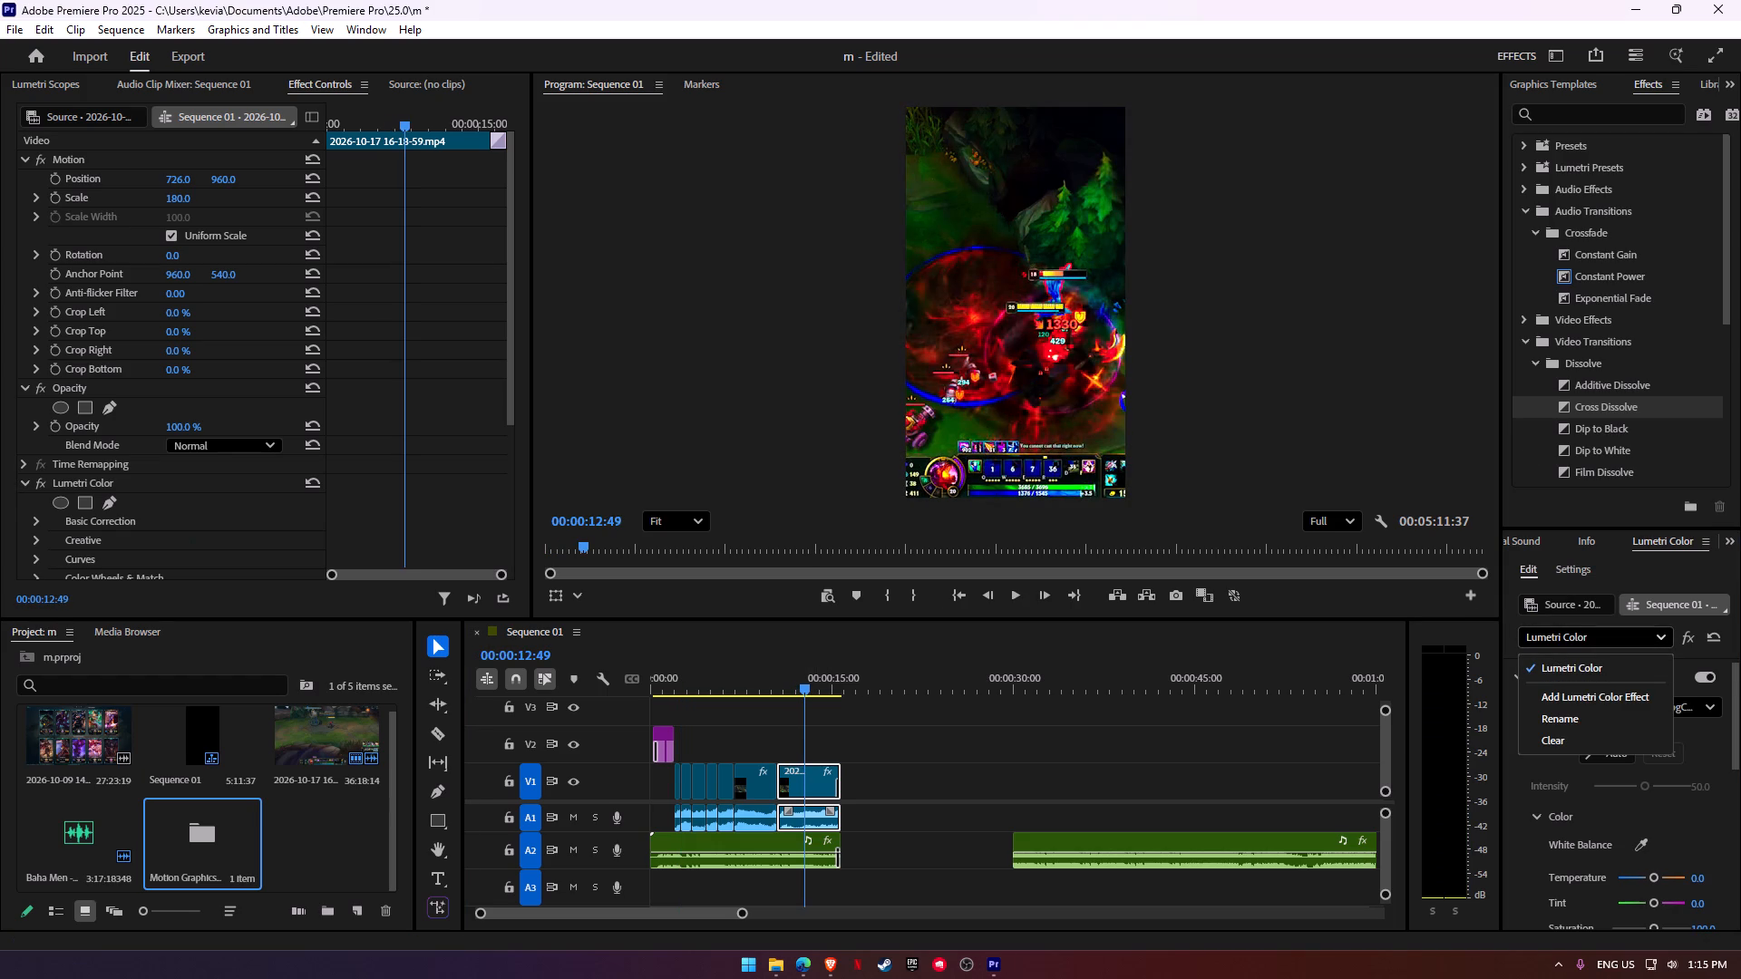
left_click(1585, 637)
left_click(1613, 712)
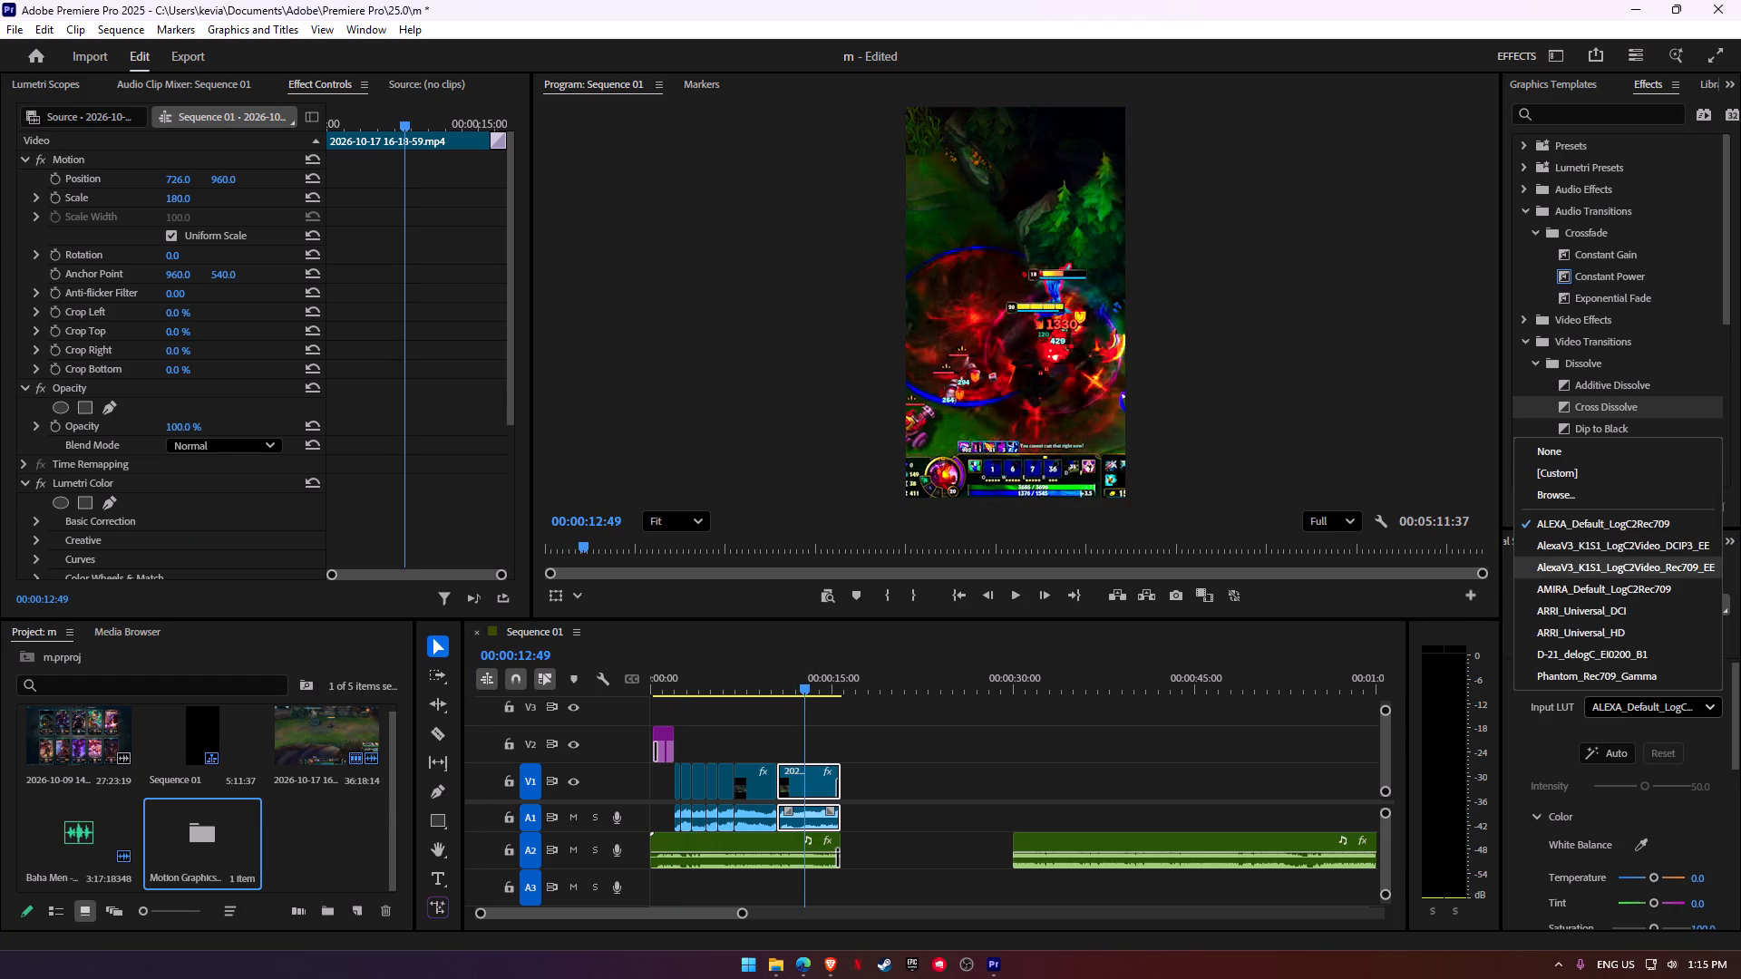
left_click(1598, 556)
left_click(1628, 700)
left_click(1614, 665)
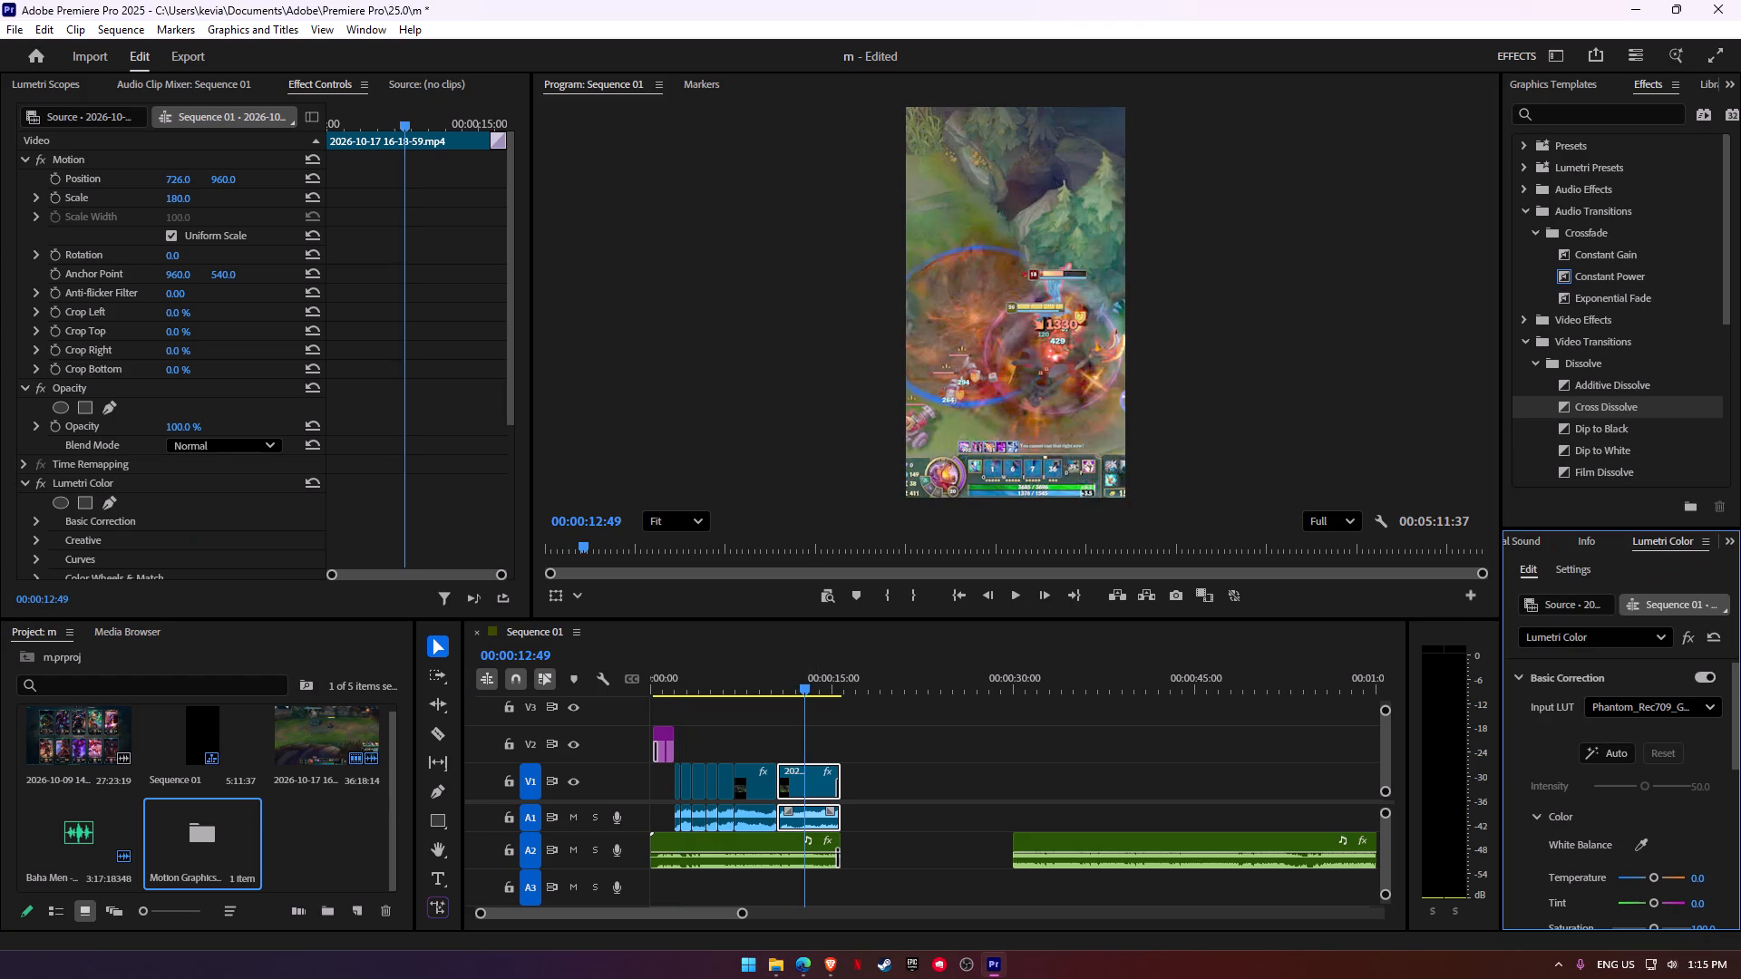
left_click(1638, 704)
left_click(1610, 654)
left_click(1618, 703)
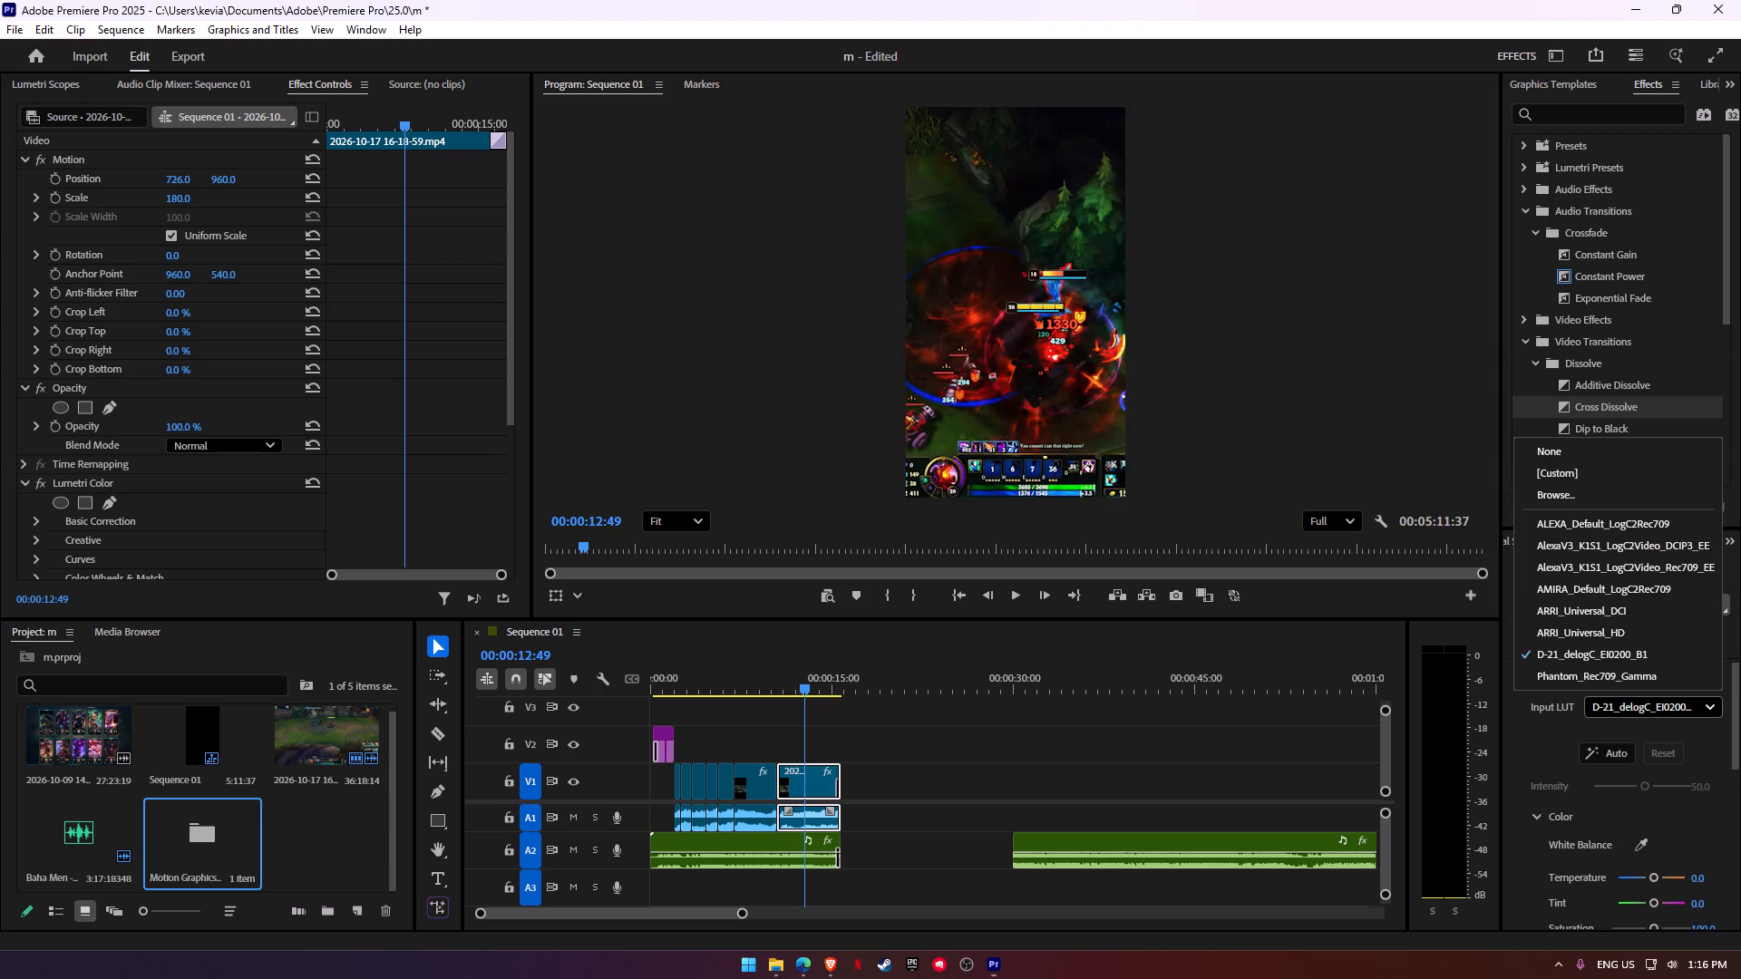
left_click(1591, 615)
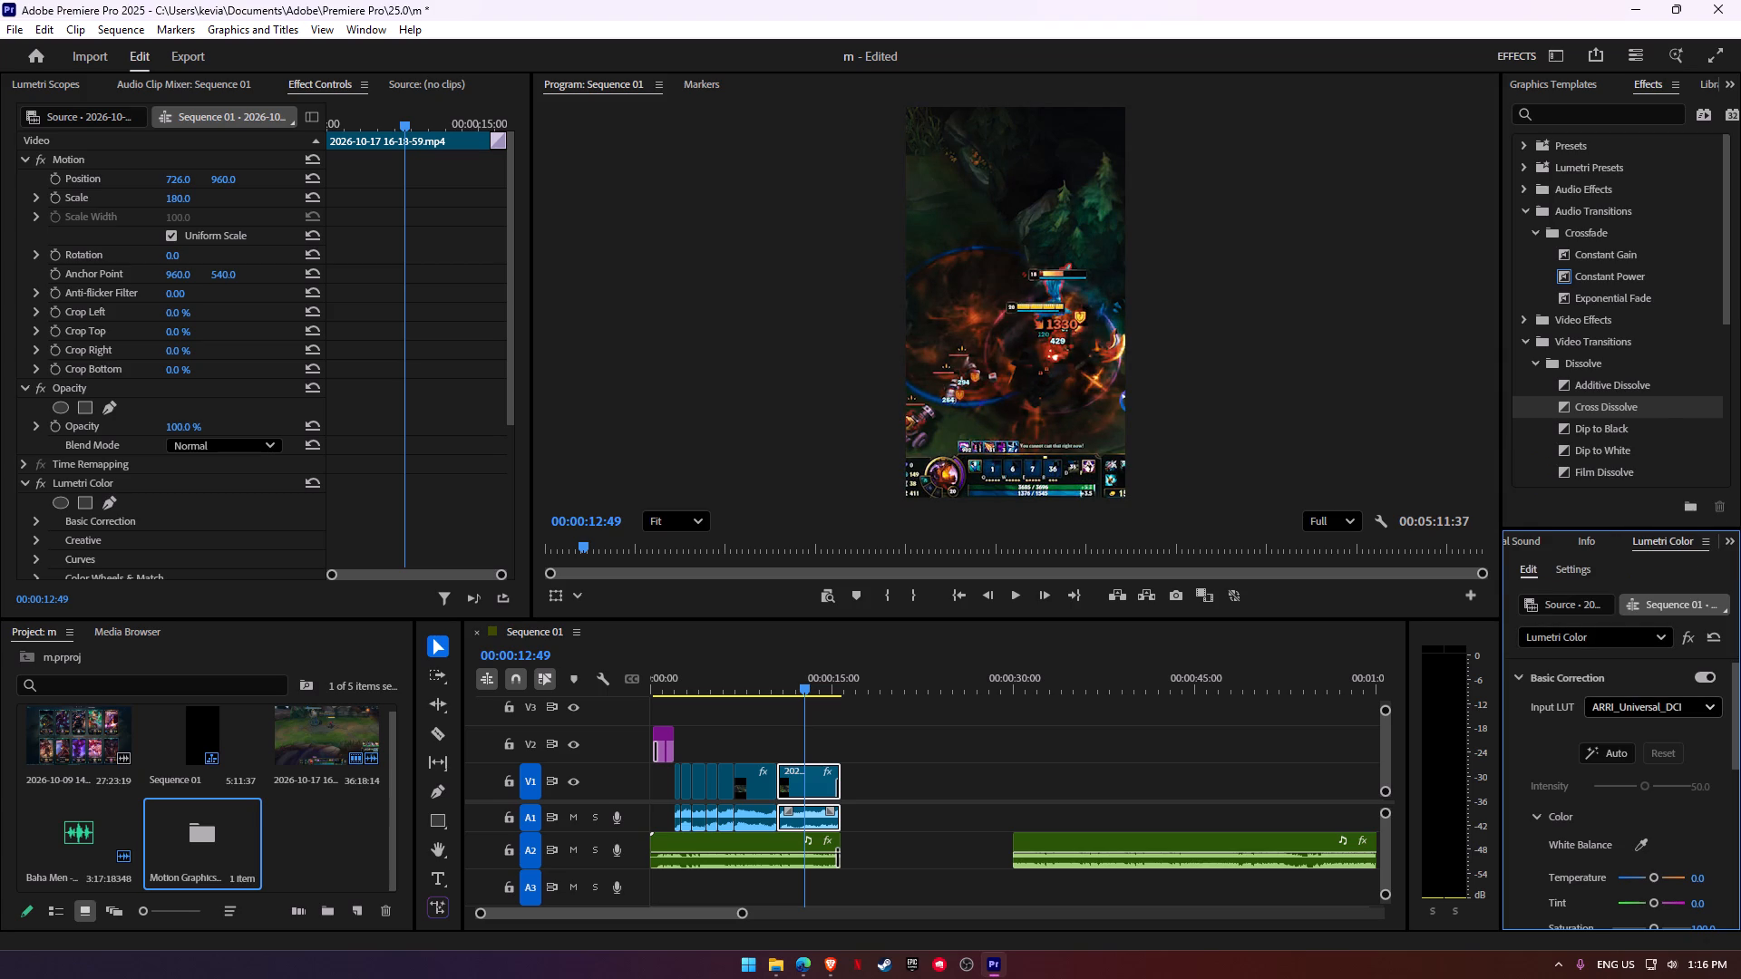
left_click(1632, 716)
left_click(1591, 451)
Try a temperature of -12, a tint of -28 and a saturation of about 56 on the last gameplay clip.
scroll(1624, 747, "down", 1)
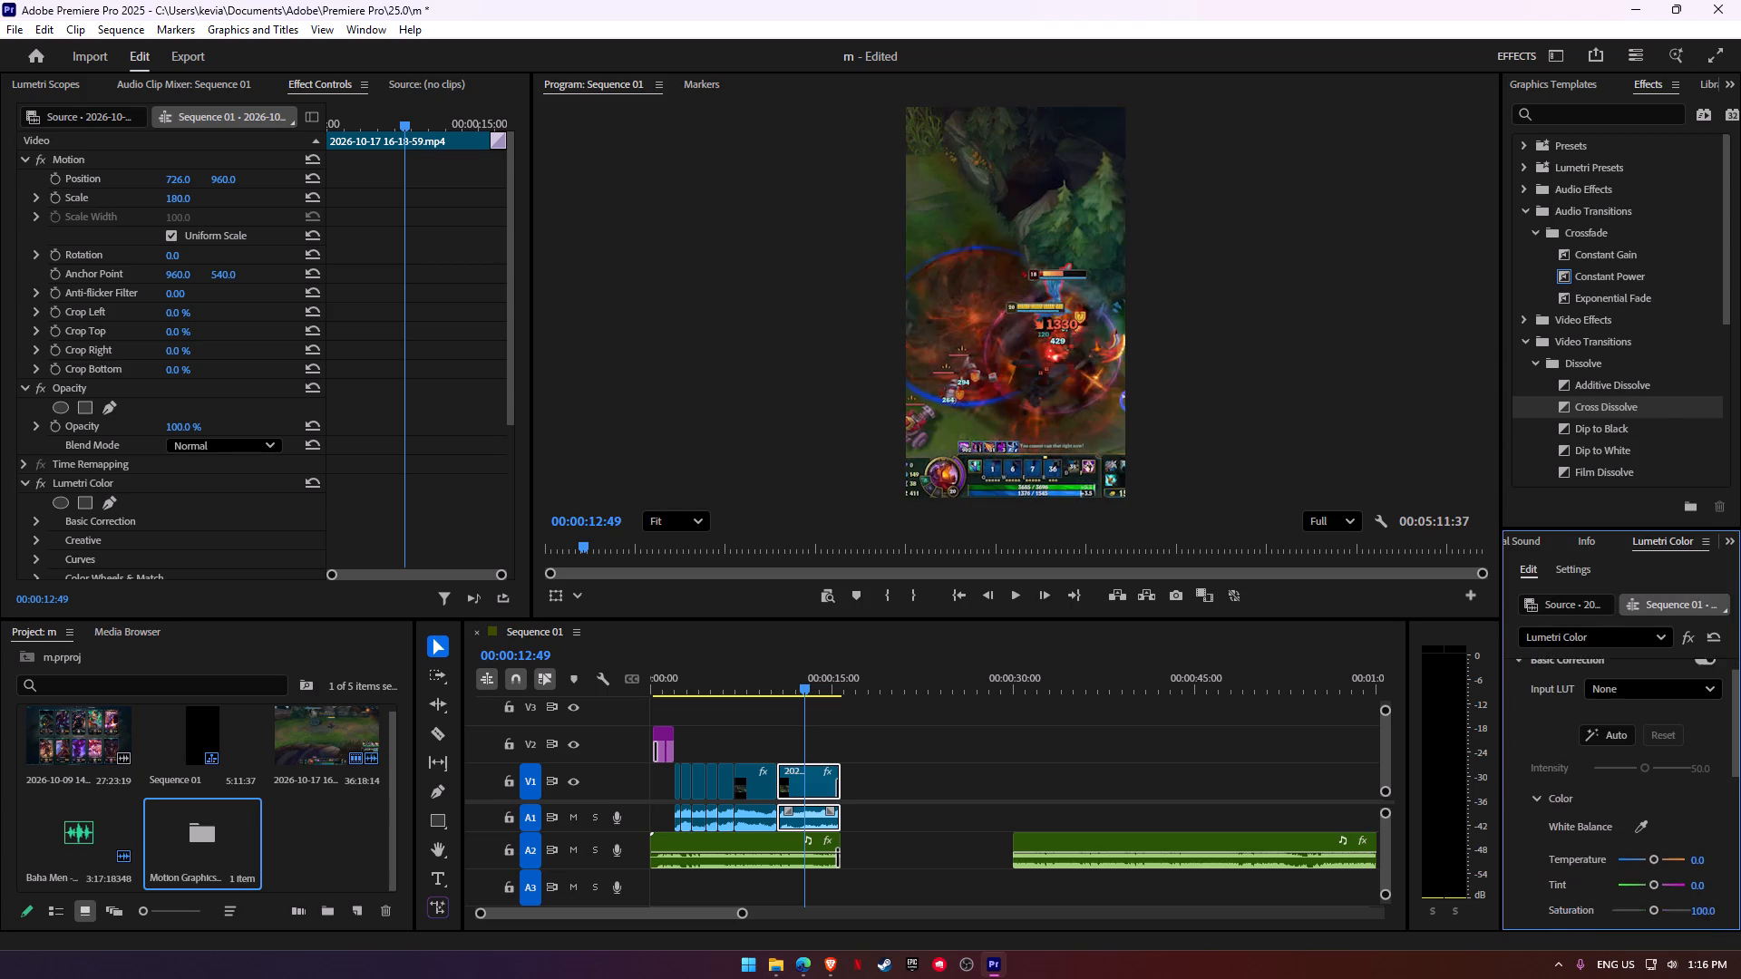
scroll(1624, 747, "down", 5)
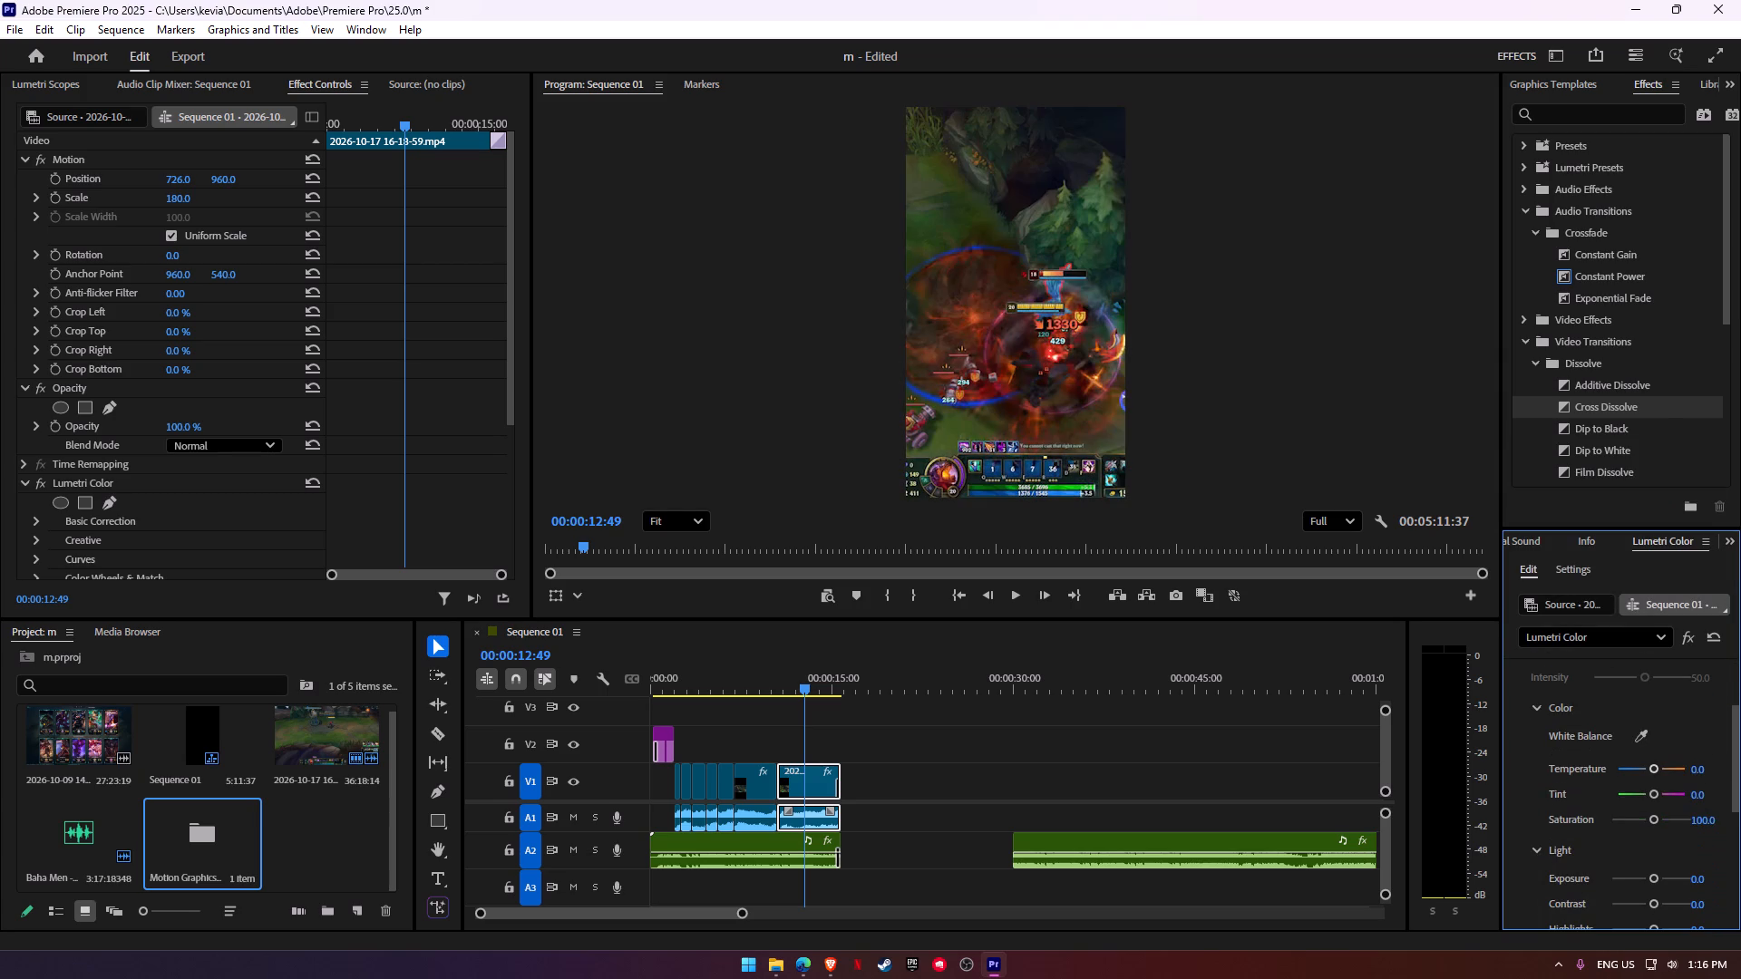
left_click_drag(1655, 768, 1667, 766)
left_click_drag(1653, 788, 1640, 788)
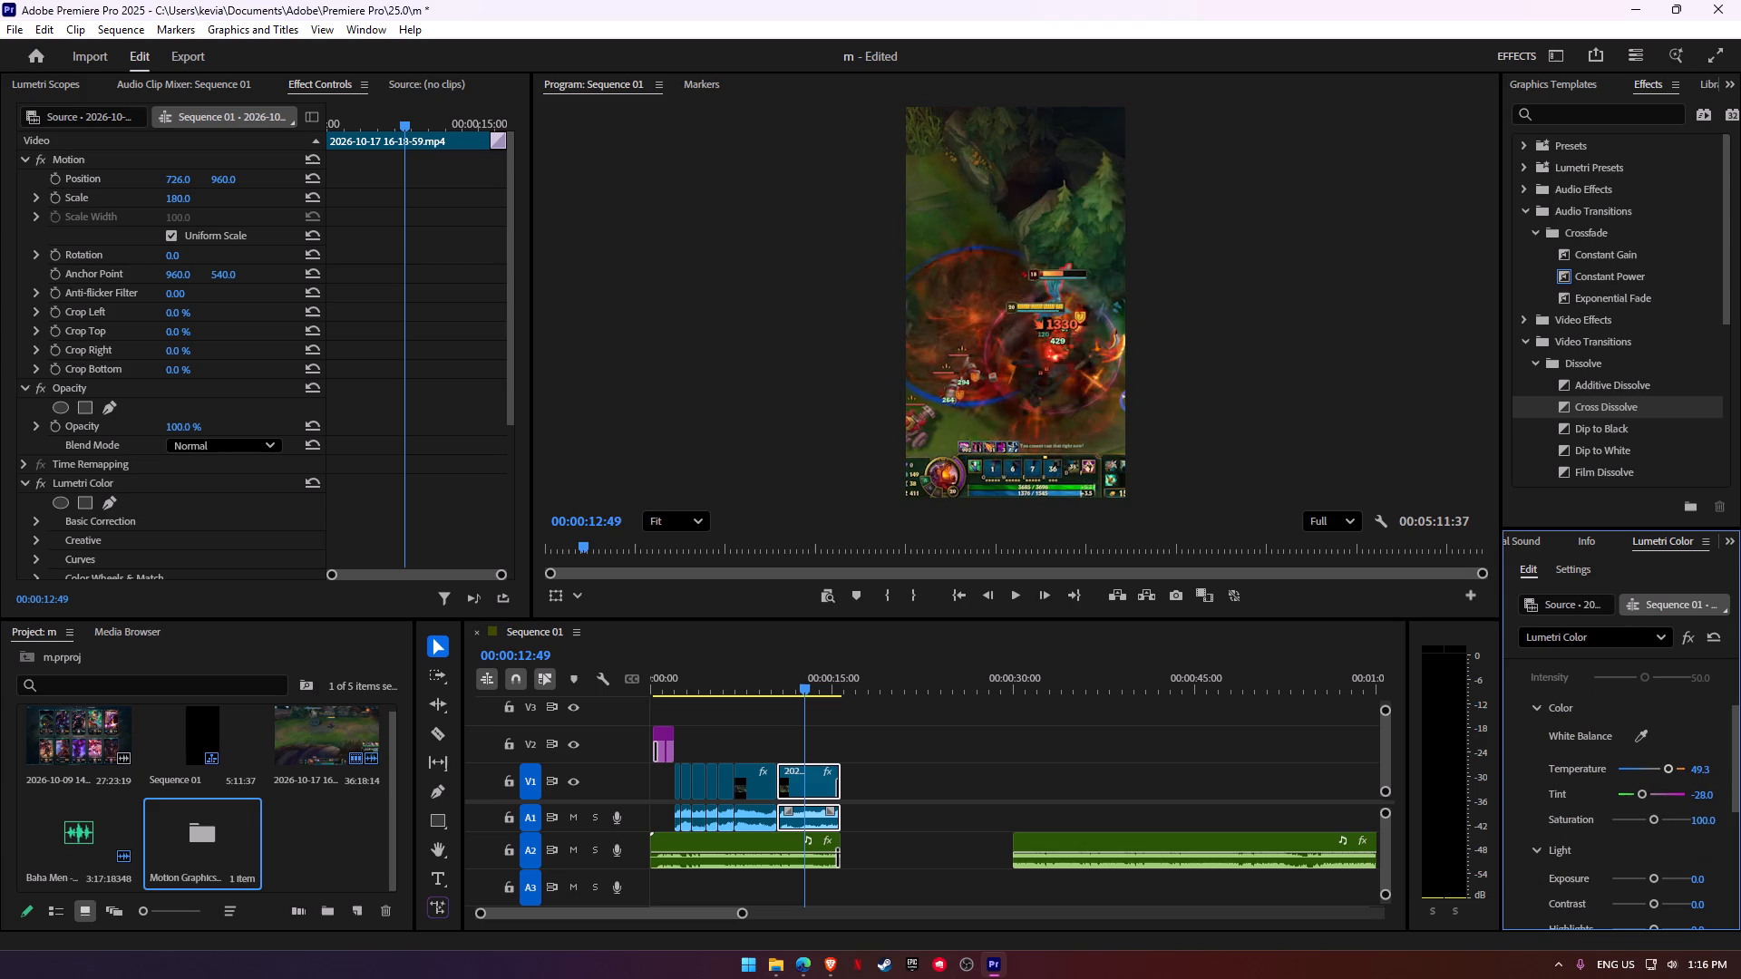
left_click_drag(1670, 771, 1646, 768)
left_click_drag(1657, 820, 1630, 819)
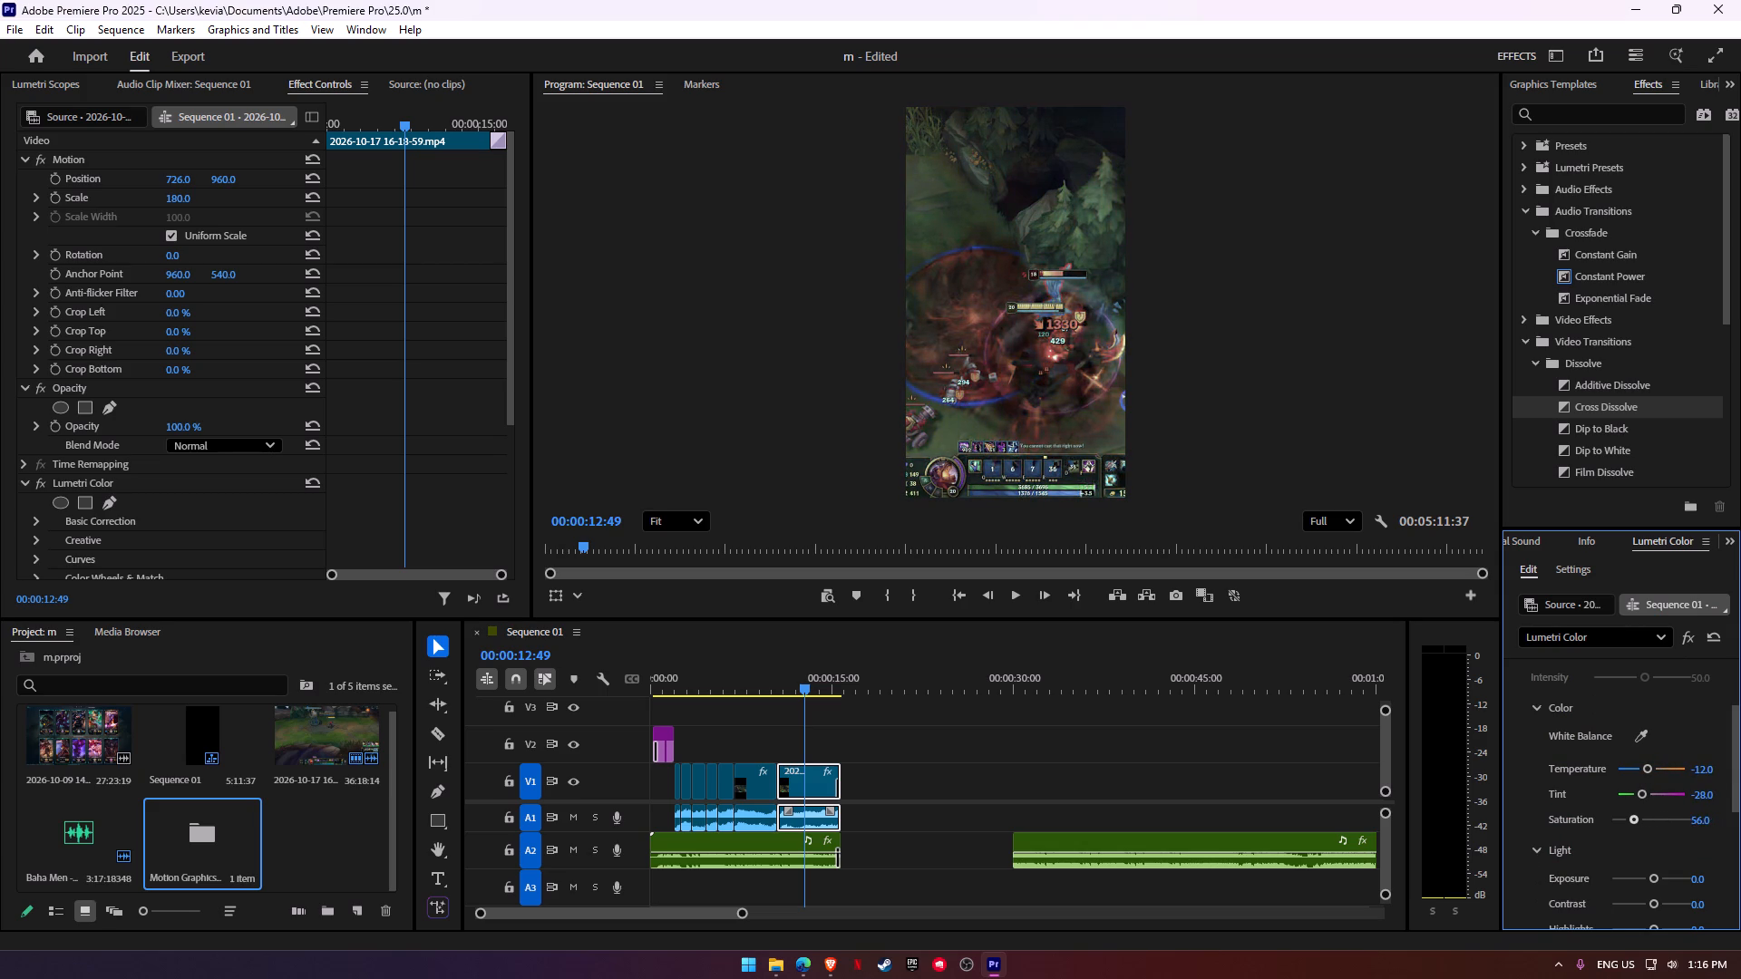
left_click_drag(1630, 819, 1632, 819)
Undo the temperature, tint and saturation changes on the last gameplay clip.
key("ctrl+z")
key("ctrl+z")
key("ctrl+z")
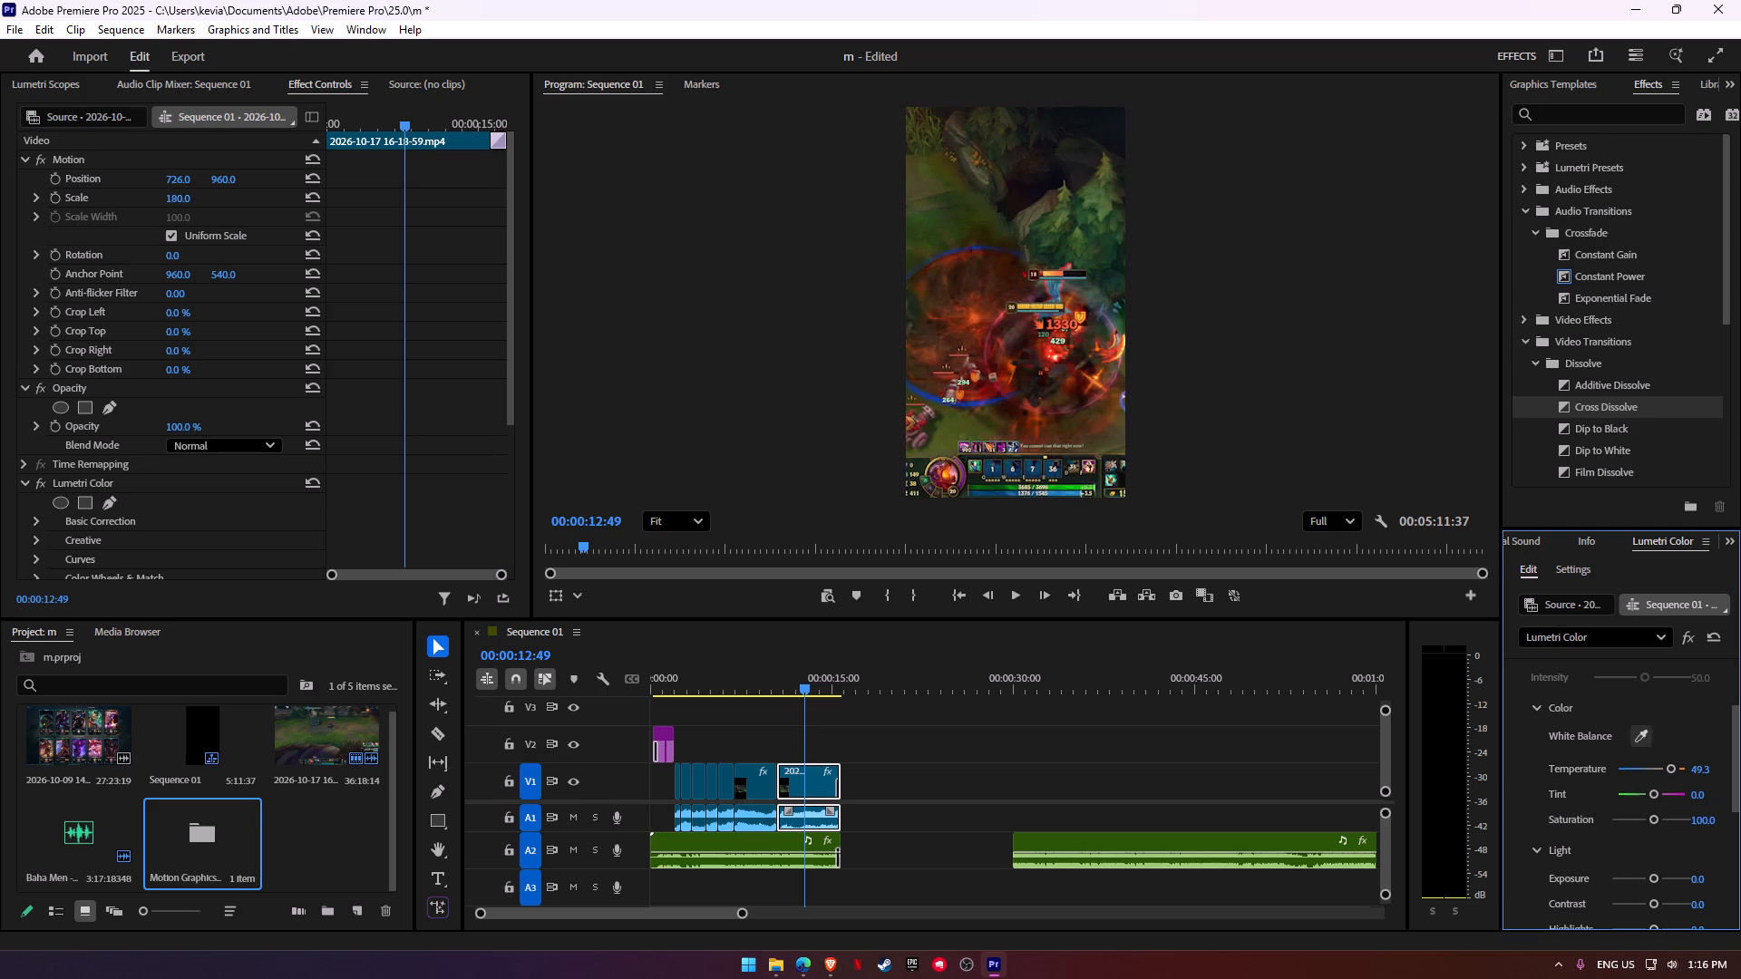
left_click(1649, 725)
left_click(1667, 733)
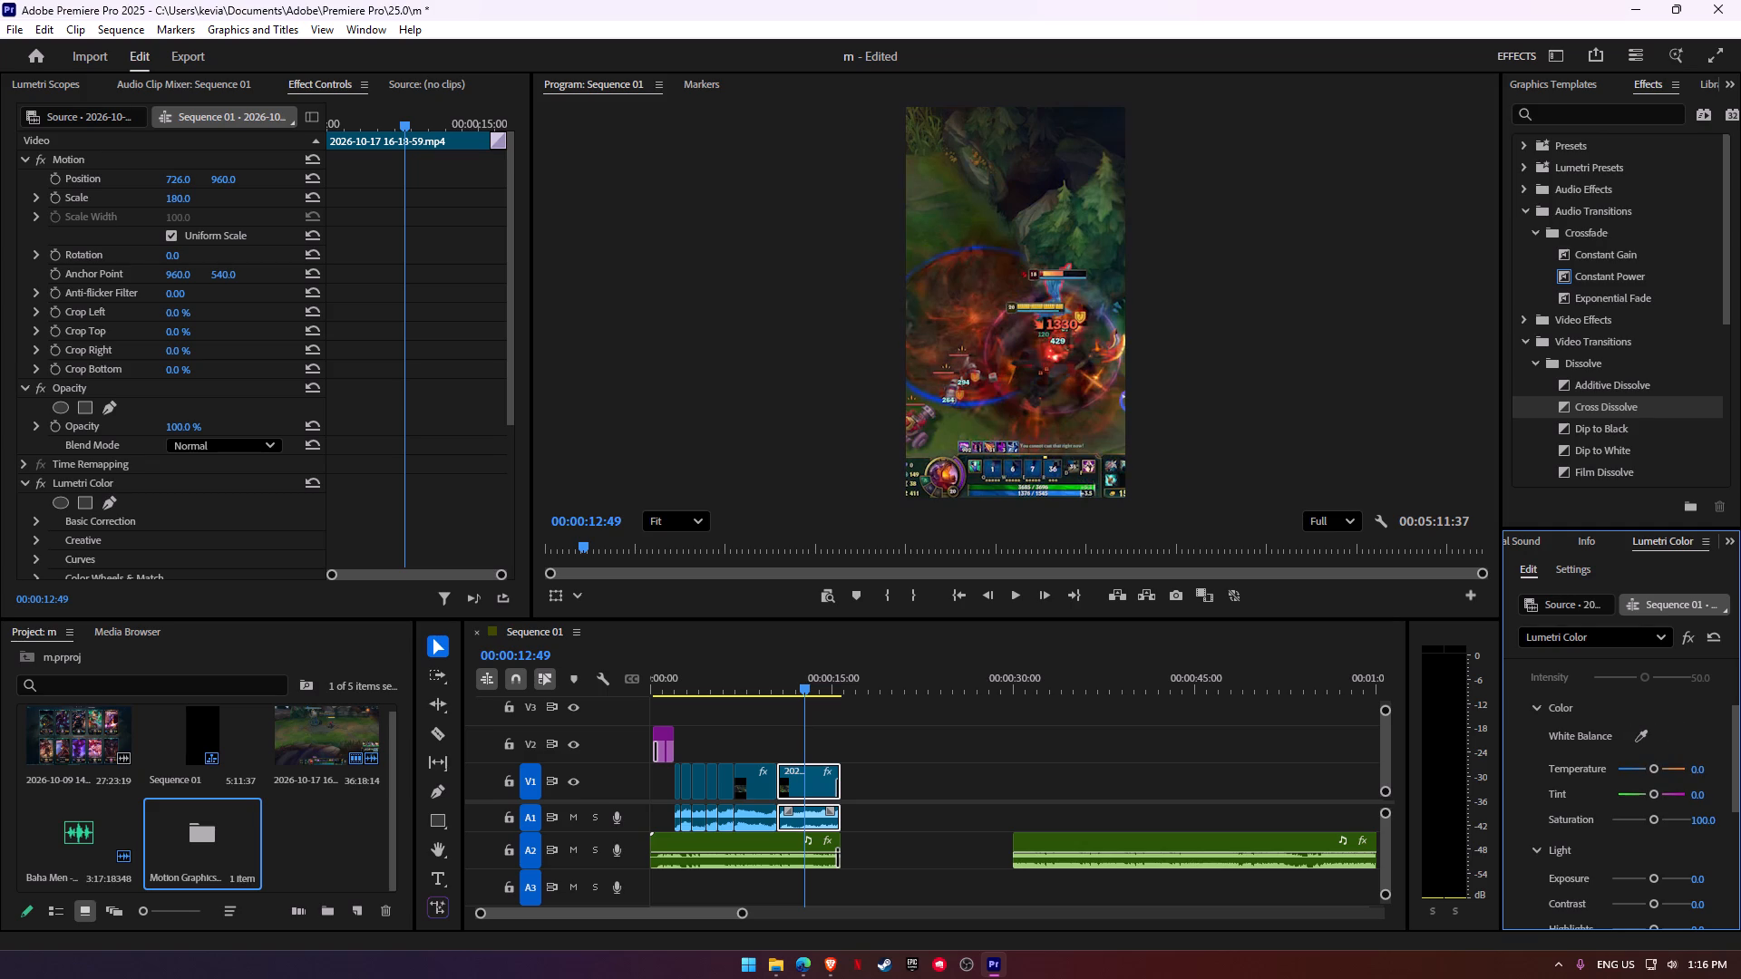
Play part of the last gameplay clip and toggle its Lumetri Color effect off and on to compare the look.
scroll(1681, 733, "down", 1)
scroll(1695, 835, "down", 2)
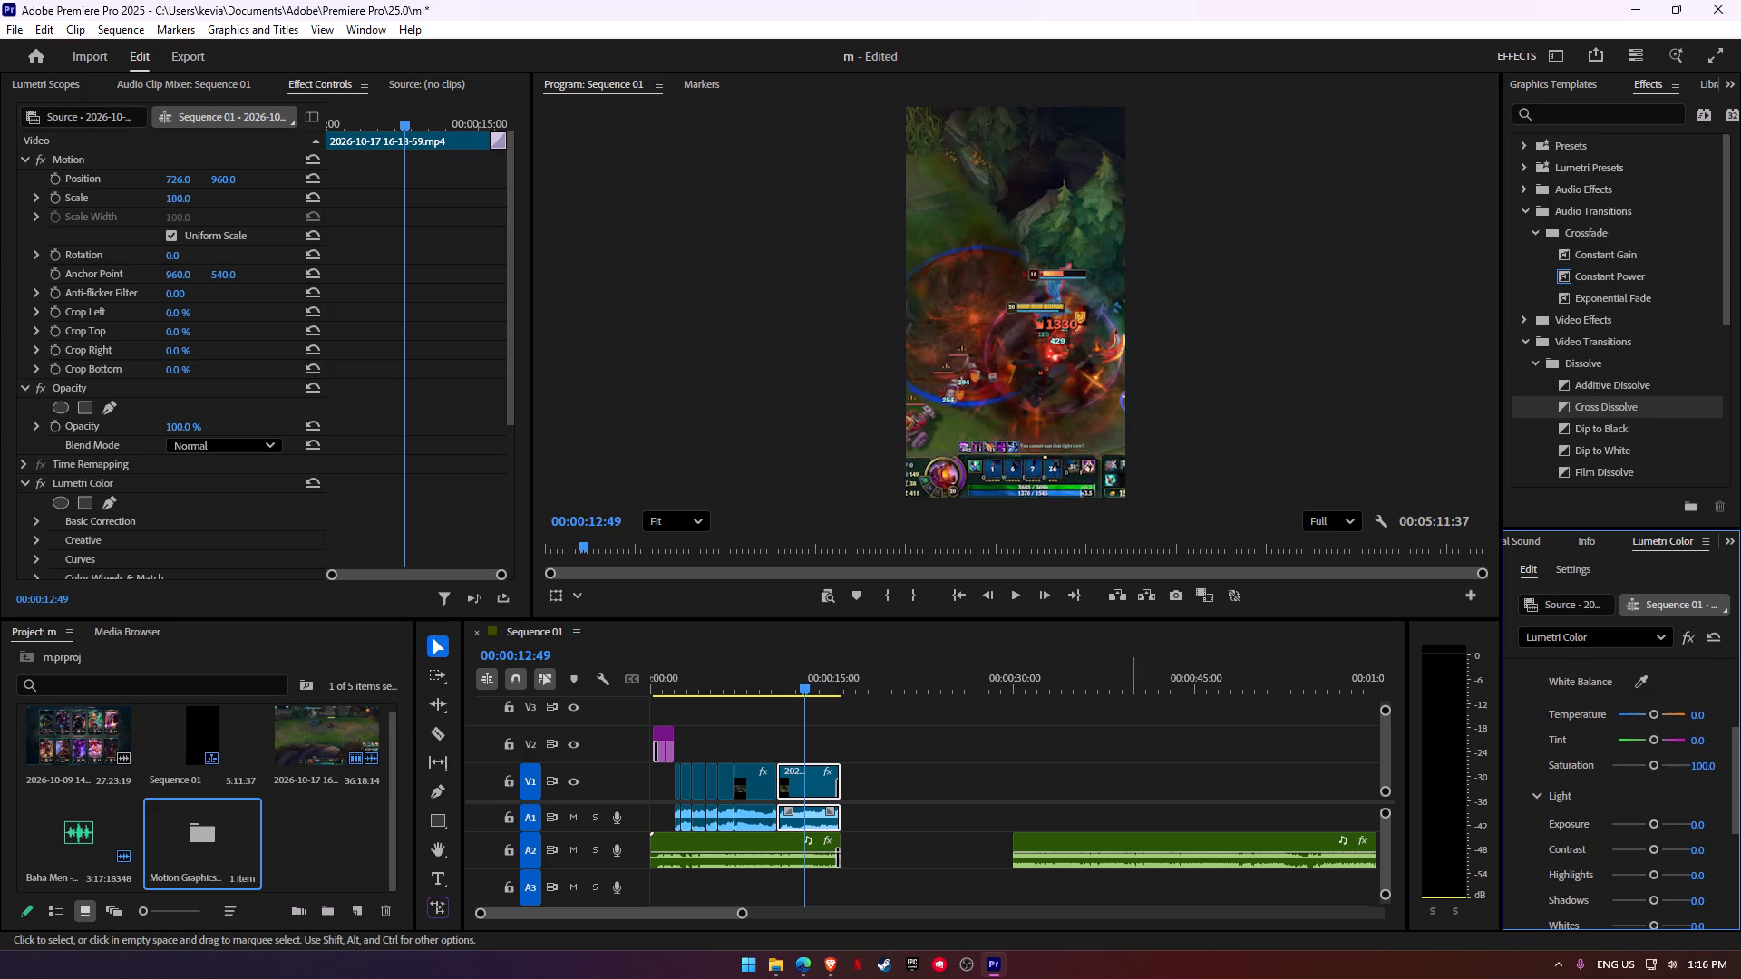
left_click(1104, 735)
key("space")
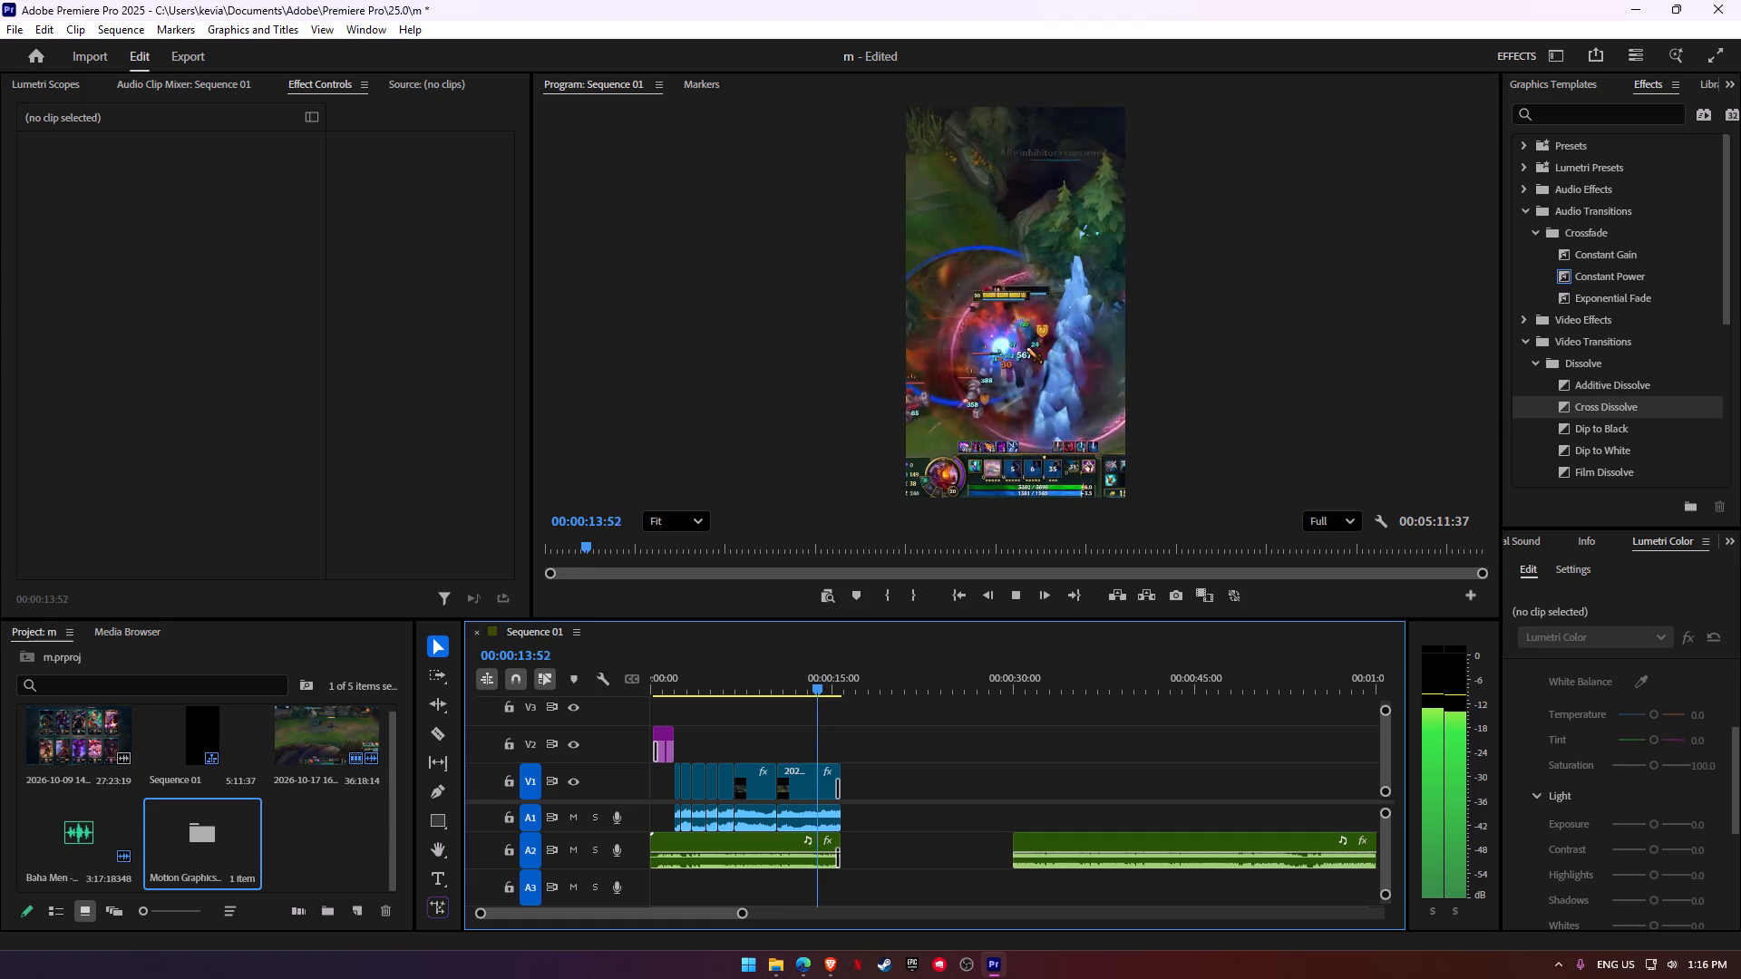
key("space")
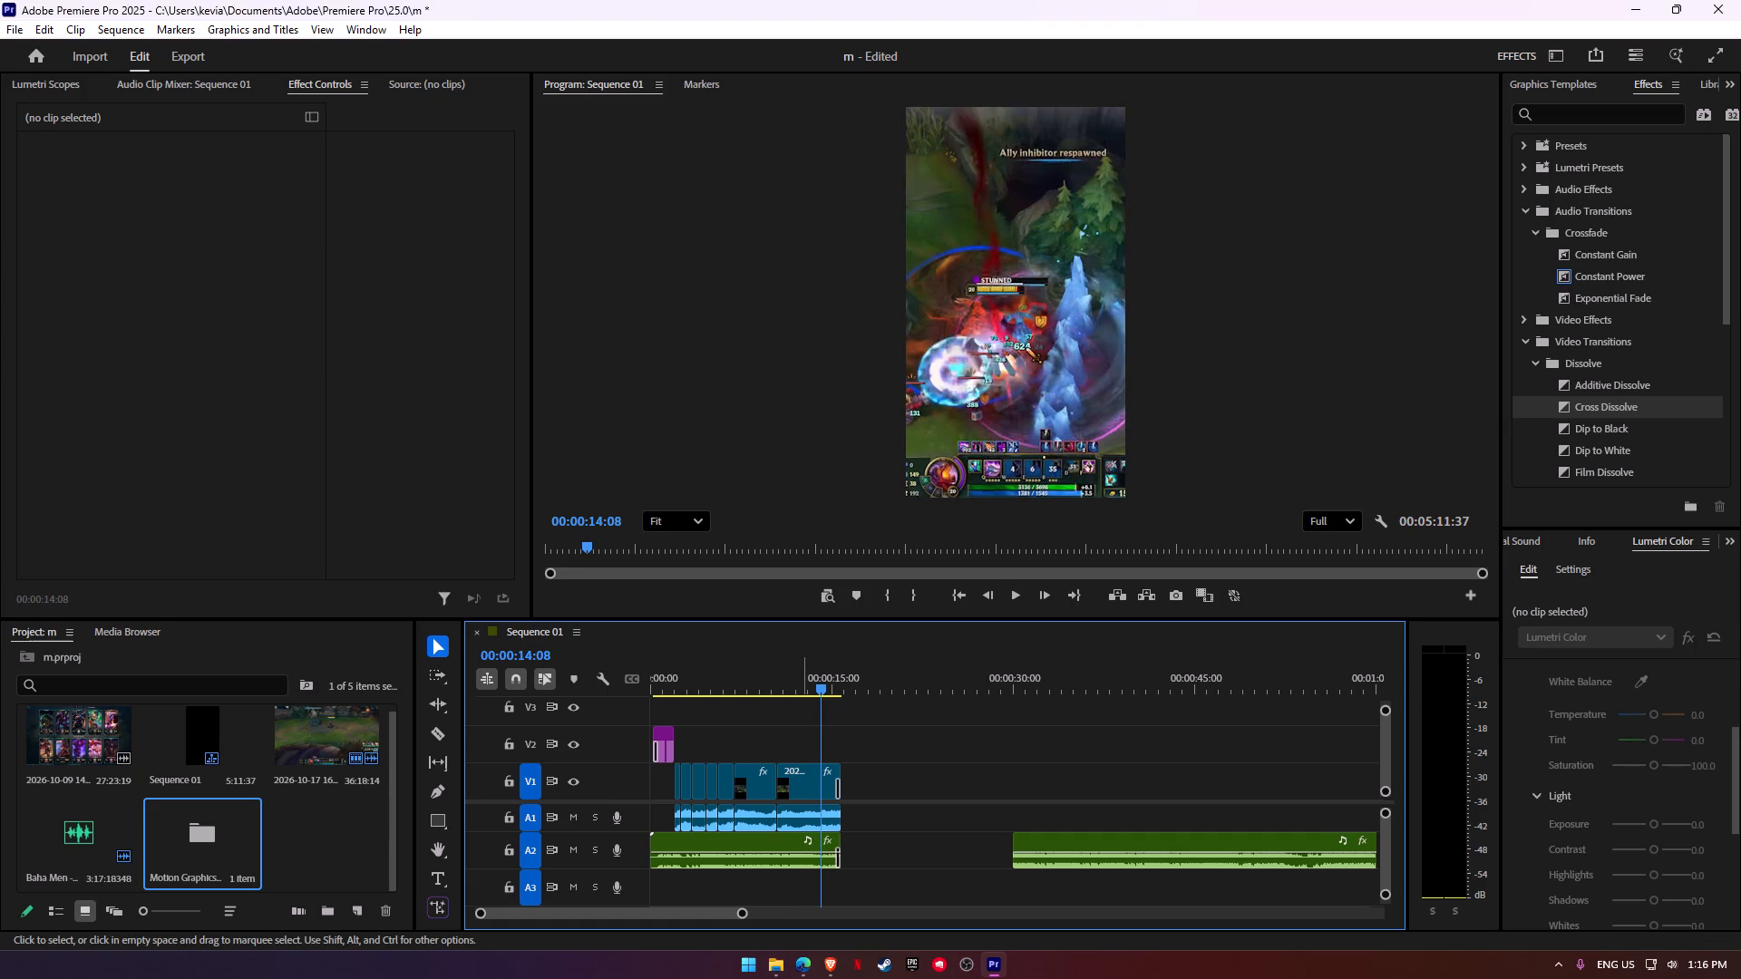
left_click(808, 777)
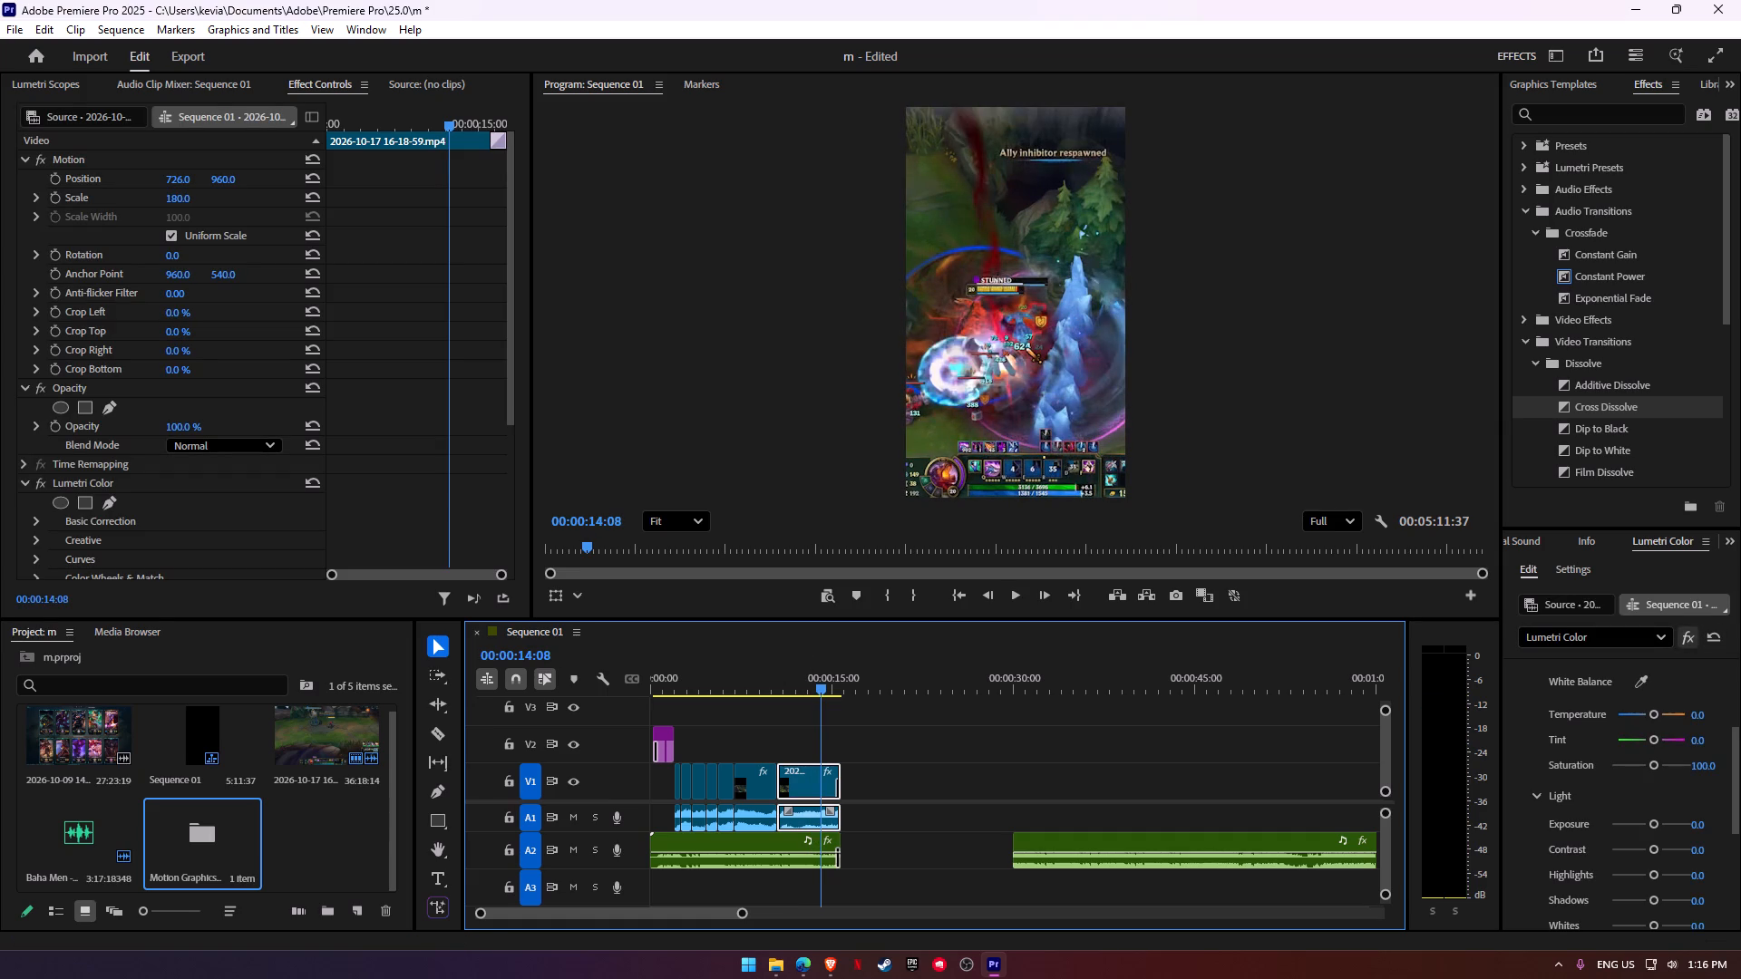
left_click(1696, 636)
left_click(1689, 635)
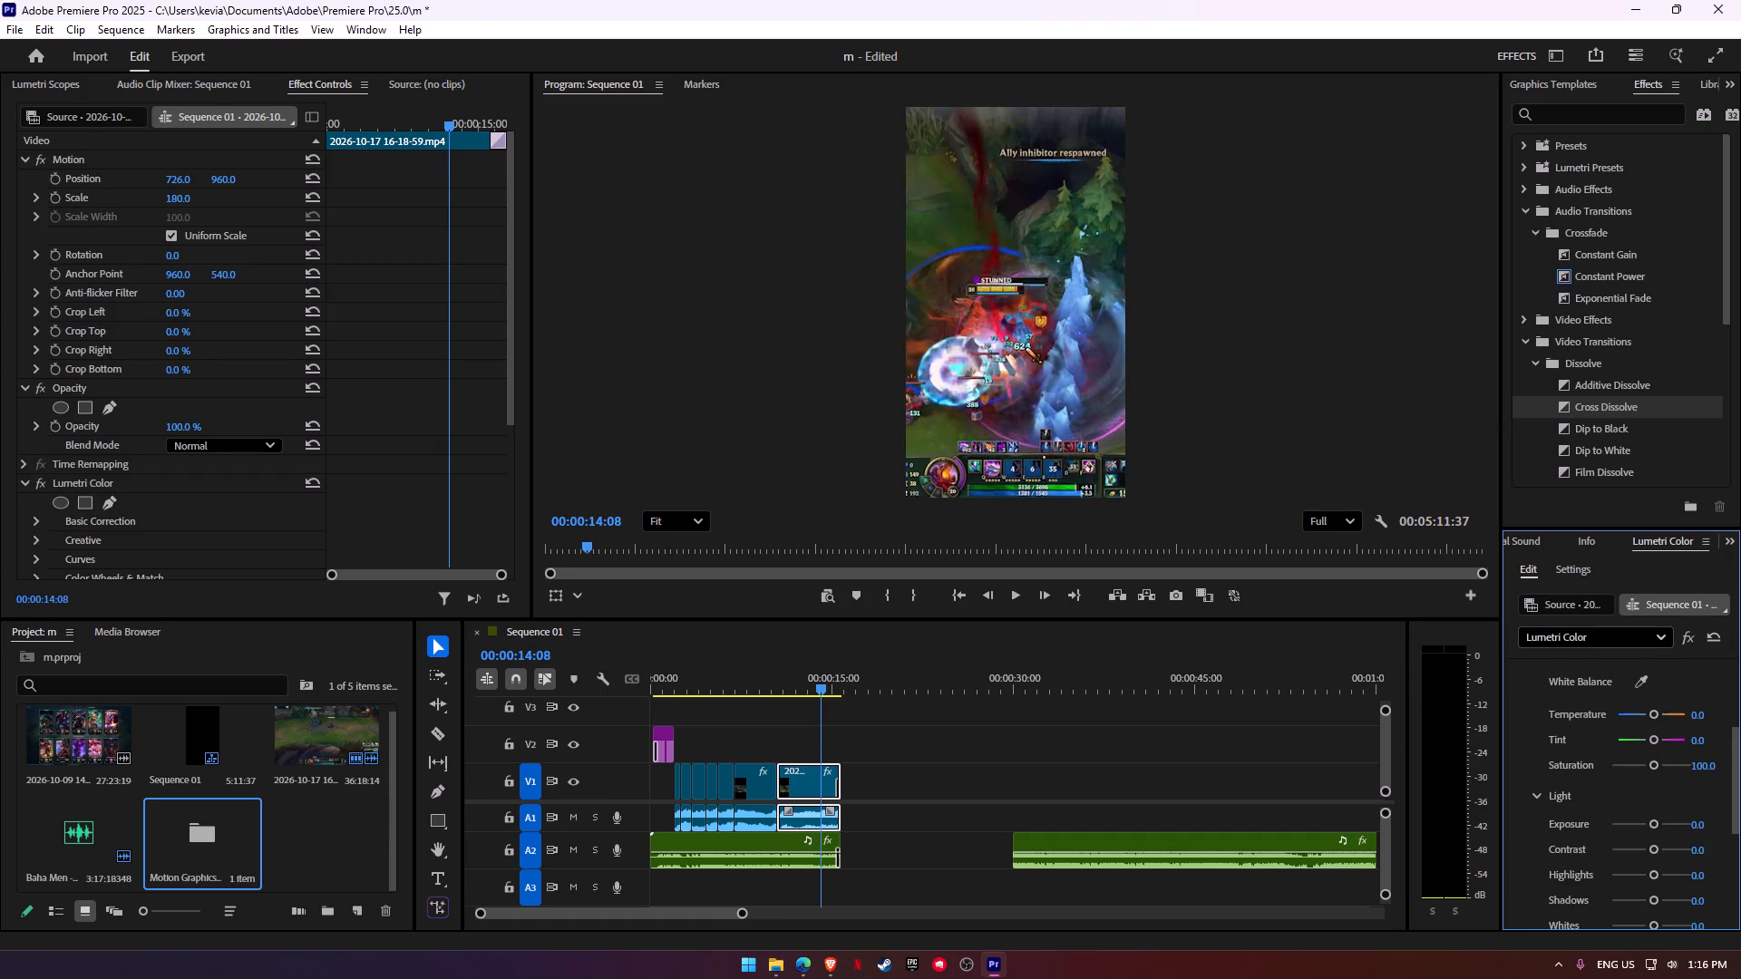
Add another Lumetri Color effect to the last gameplay clip.
left_click(1643, 635)
left_click(1624, 688)
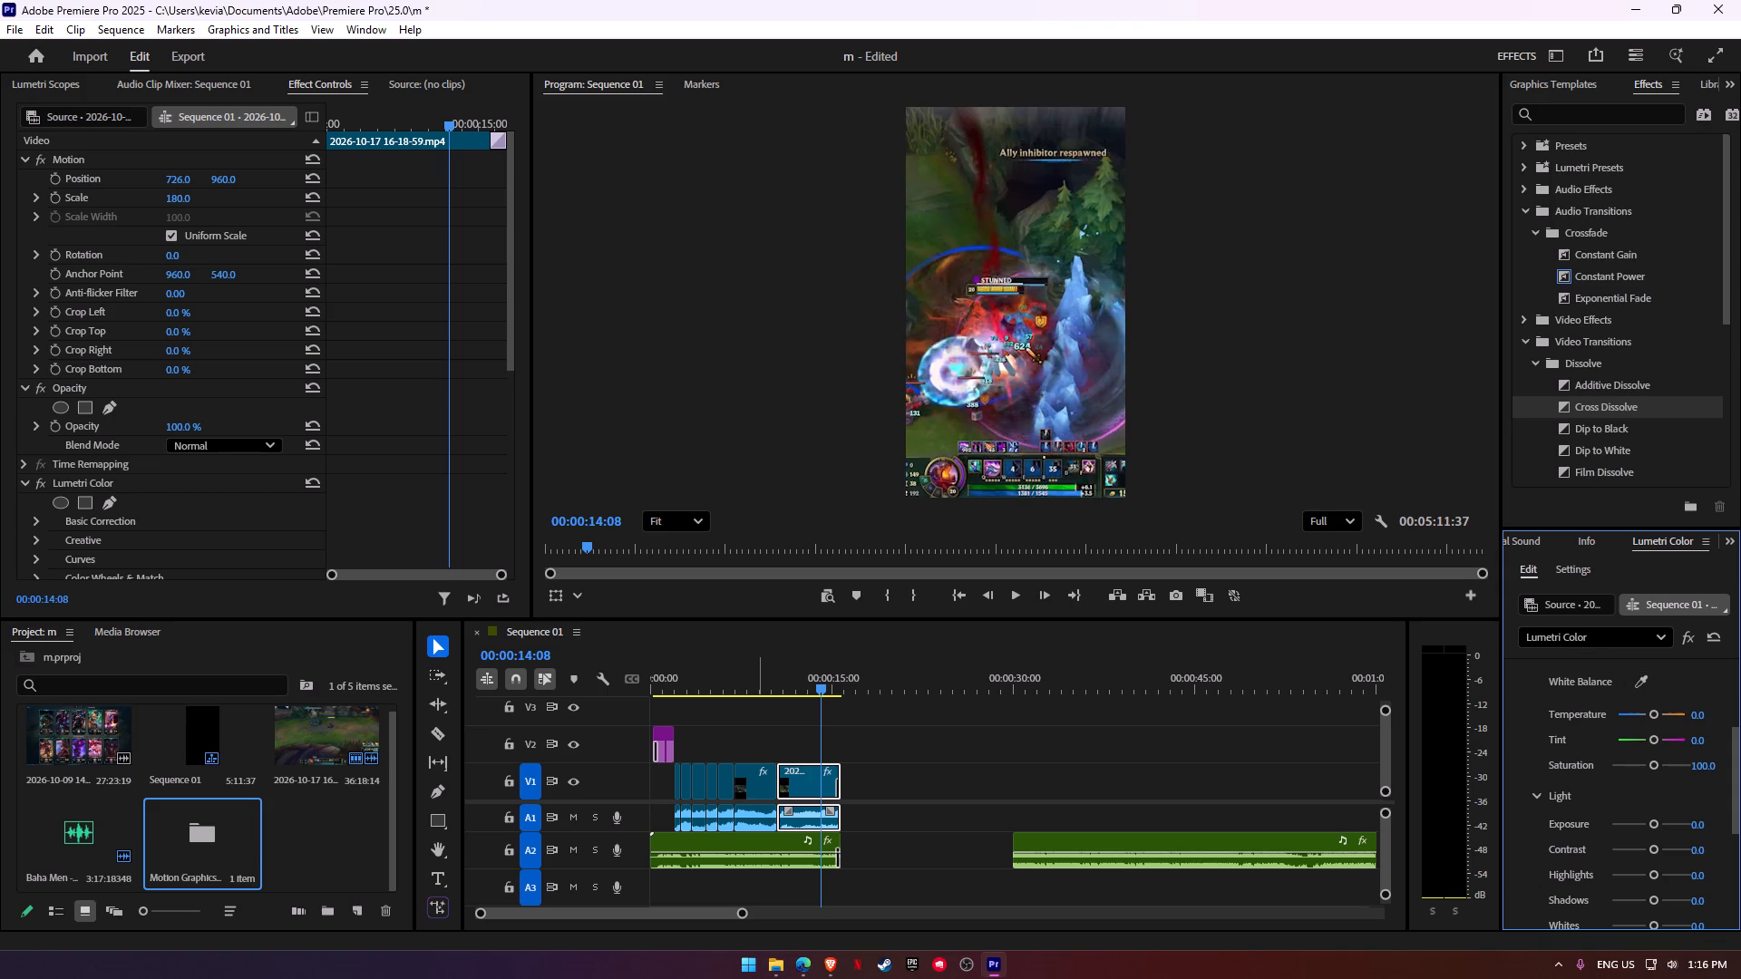
Open the Creative adjustments of Lumetri Color for the last gameplay clip.
scroll(1619, 695, "down", 12)
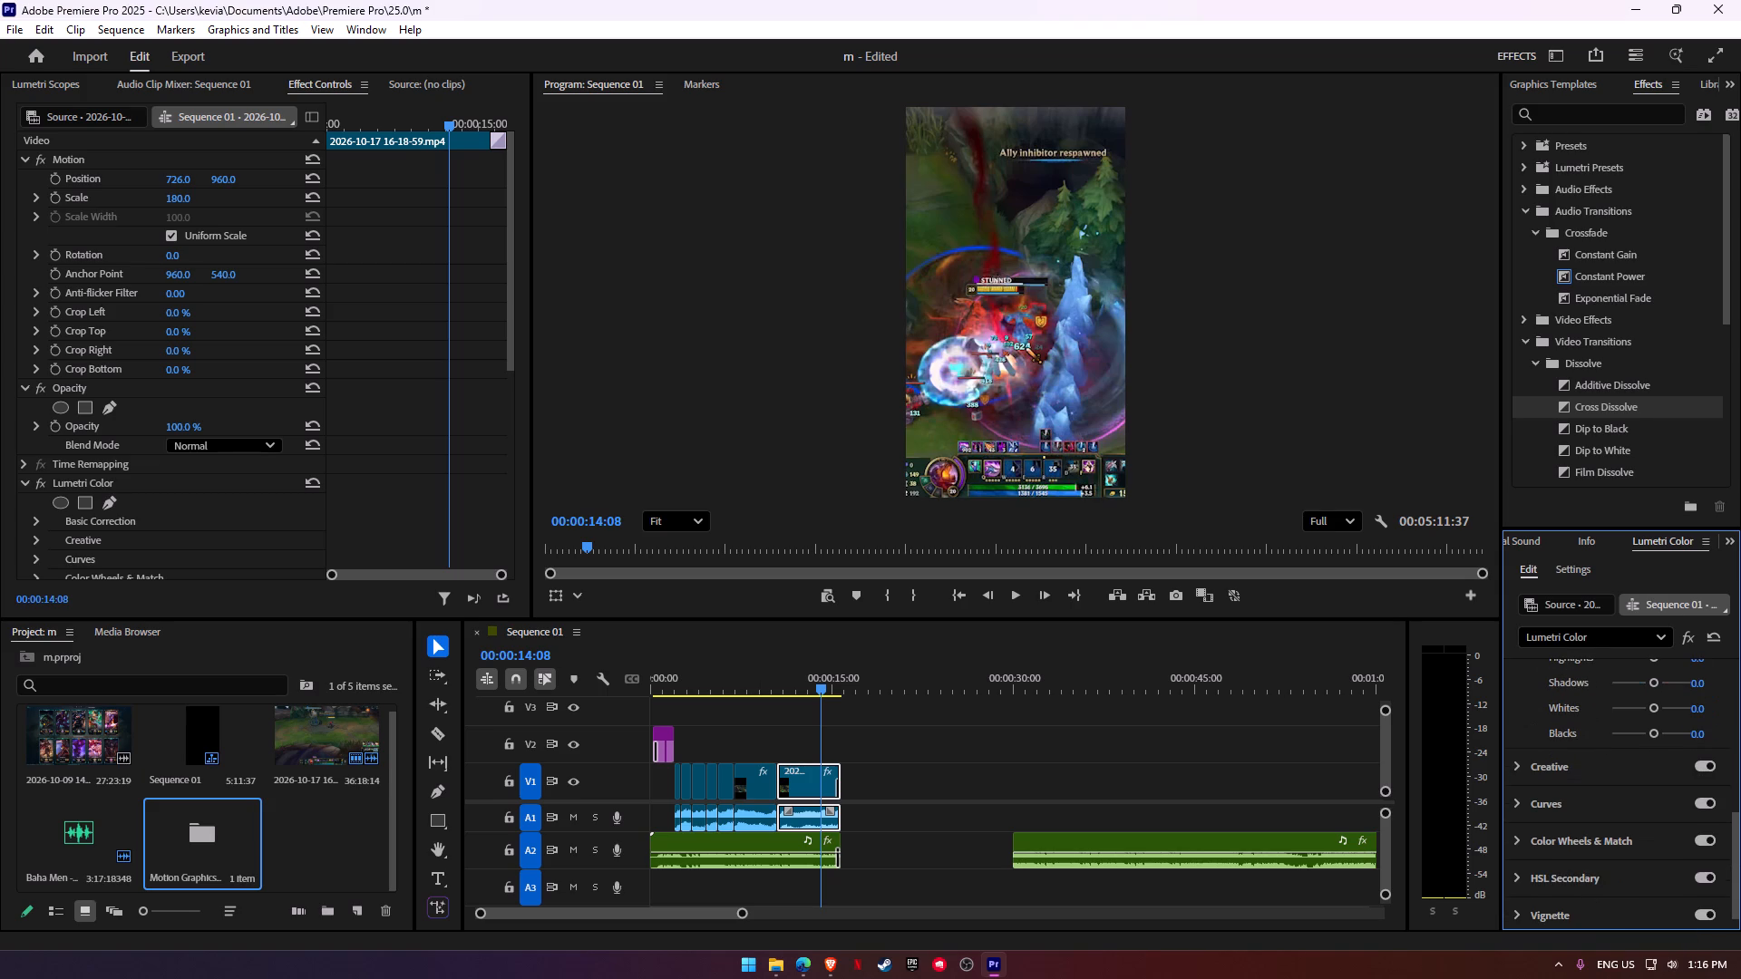
left_click(1502, 760)
left_click(1523, 765)
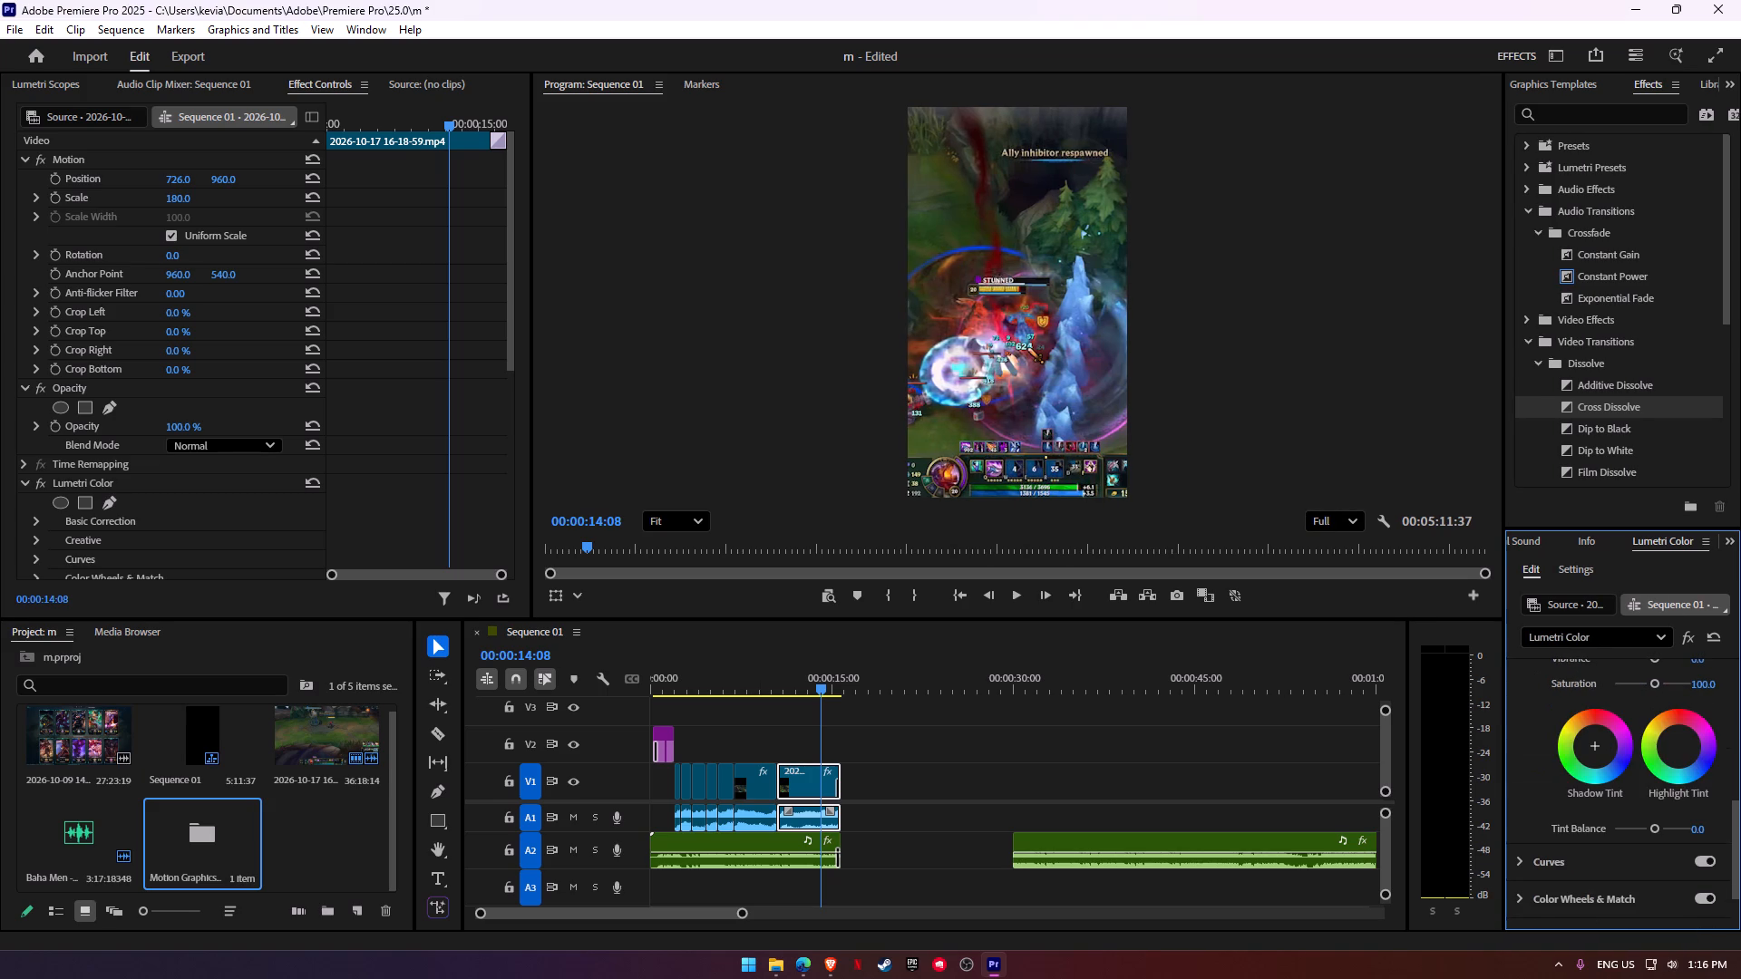